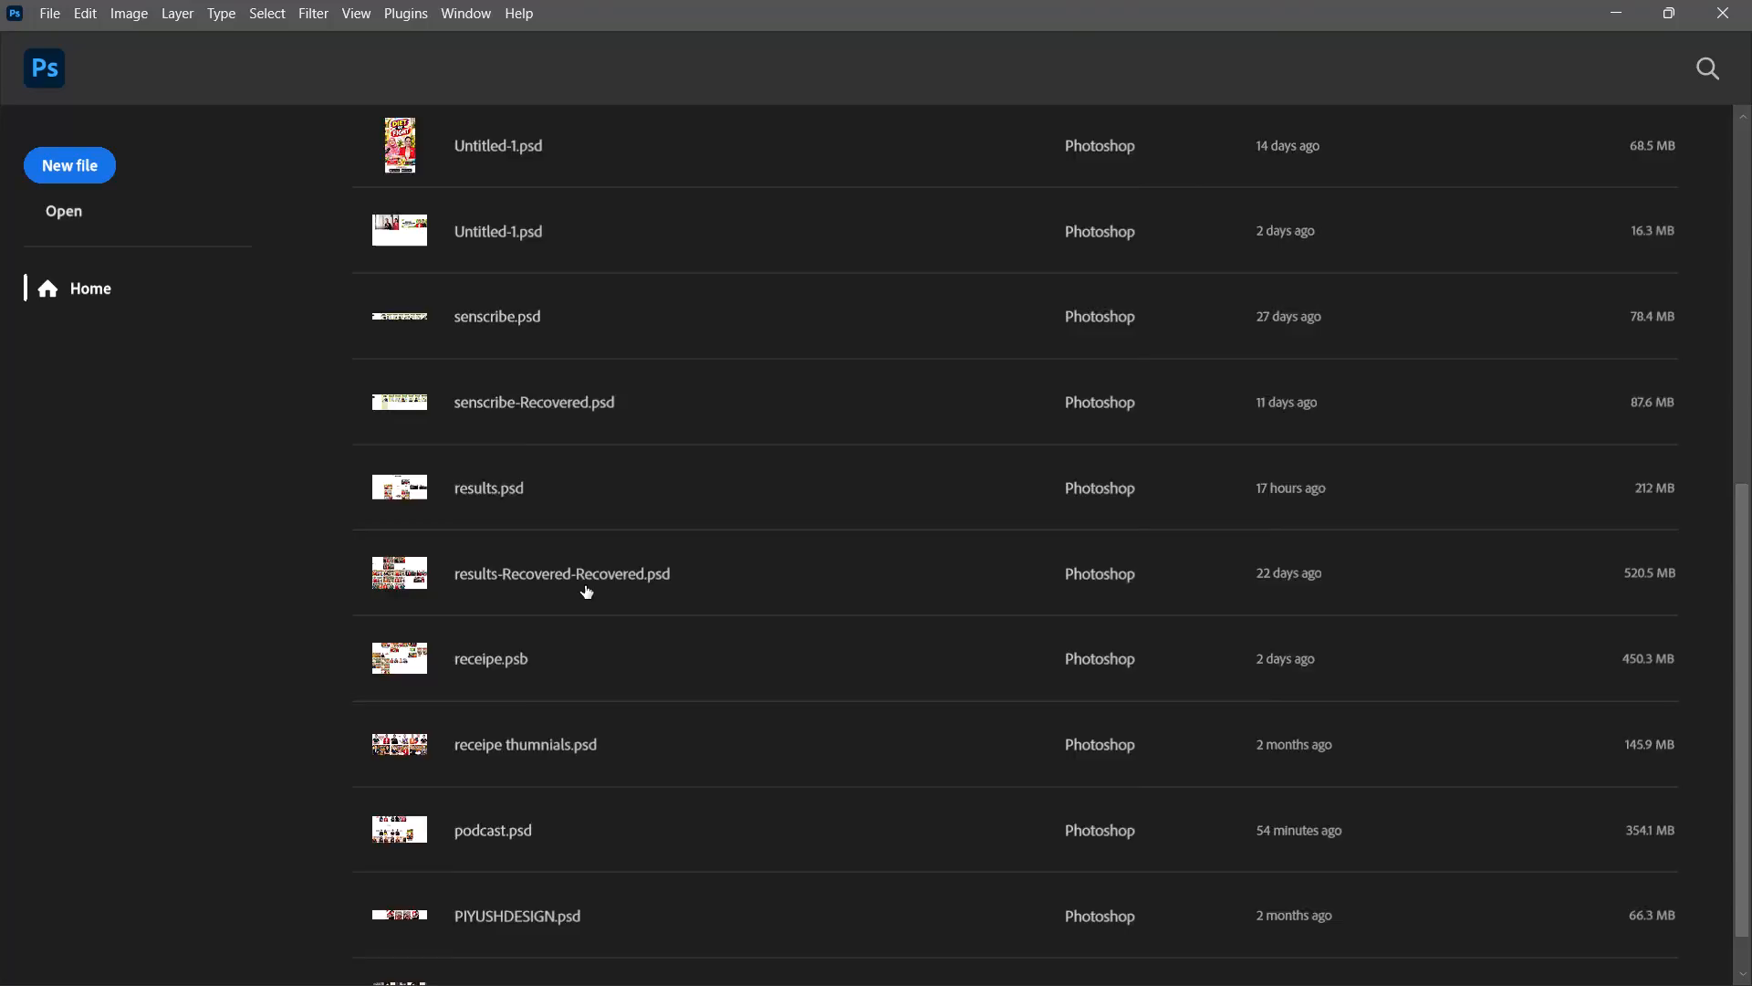
Open the recent 45.9 MB youtube-banner-size-guide.psd file with the red banner thumbnail.
{"action": "scroll", "coordinate": [585, 585], "scroll_direction": "up", "scroll_amount": 3}
{"action": "scroll", "coordinate": [501, 514], "scroll_direction": "up", "scroll_amount": 3}
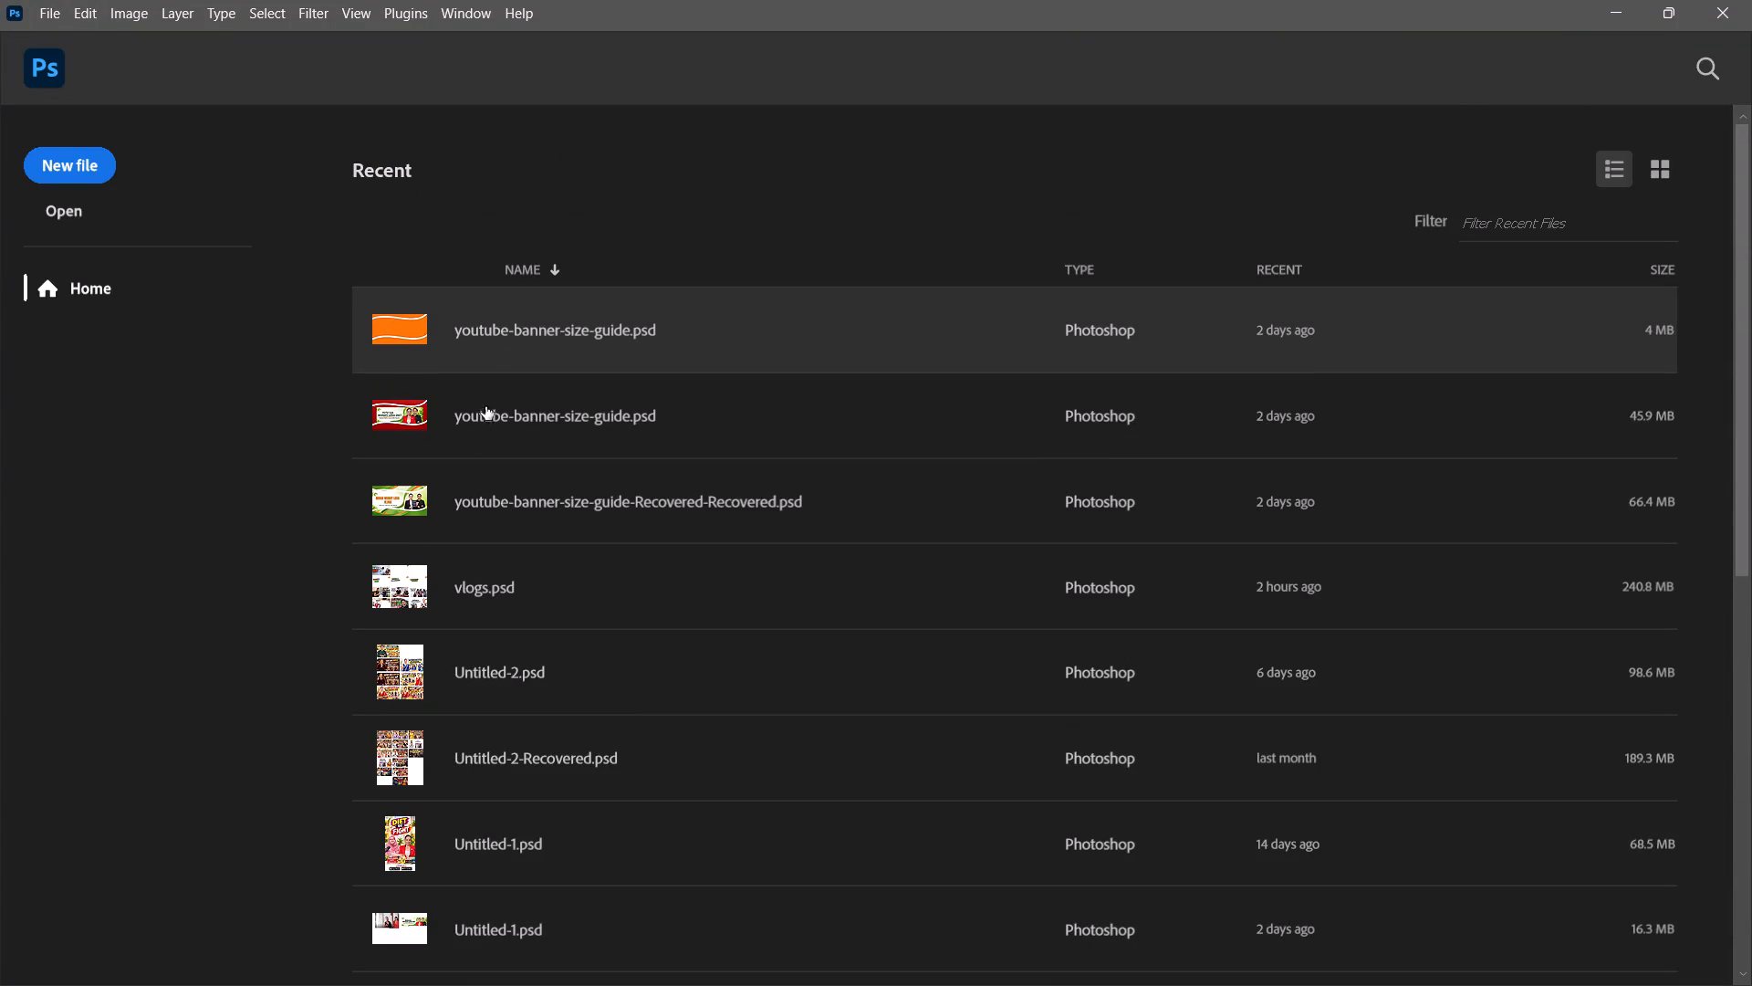
{"action": "left_click", "coordinate": [482, 430]}
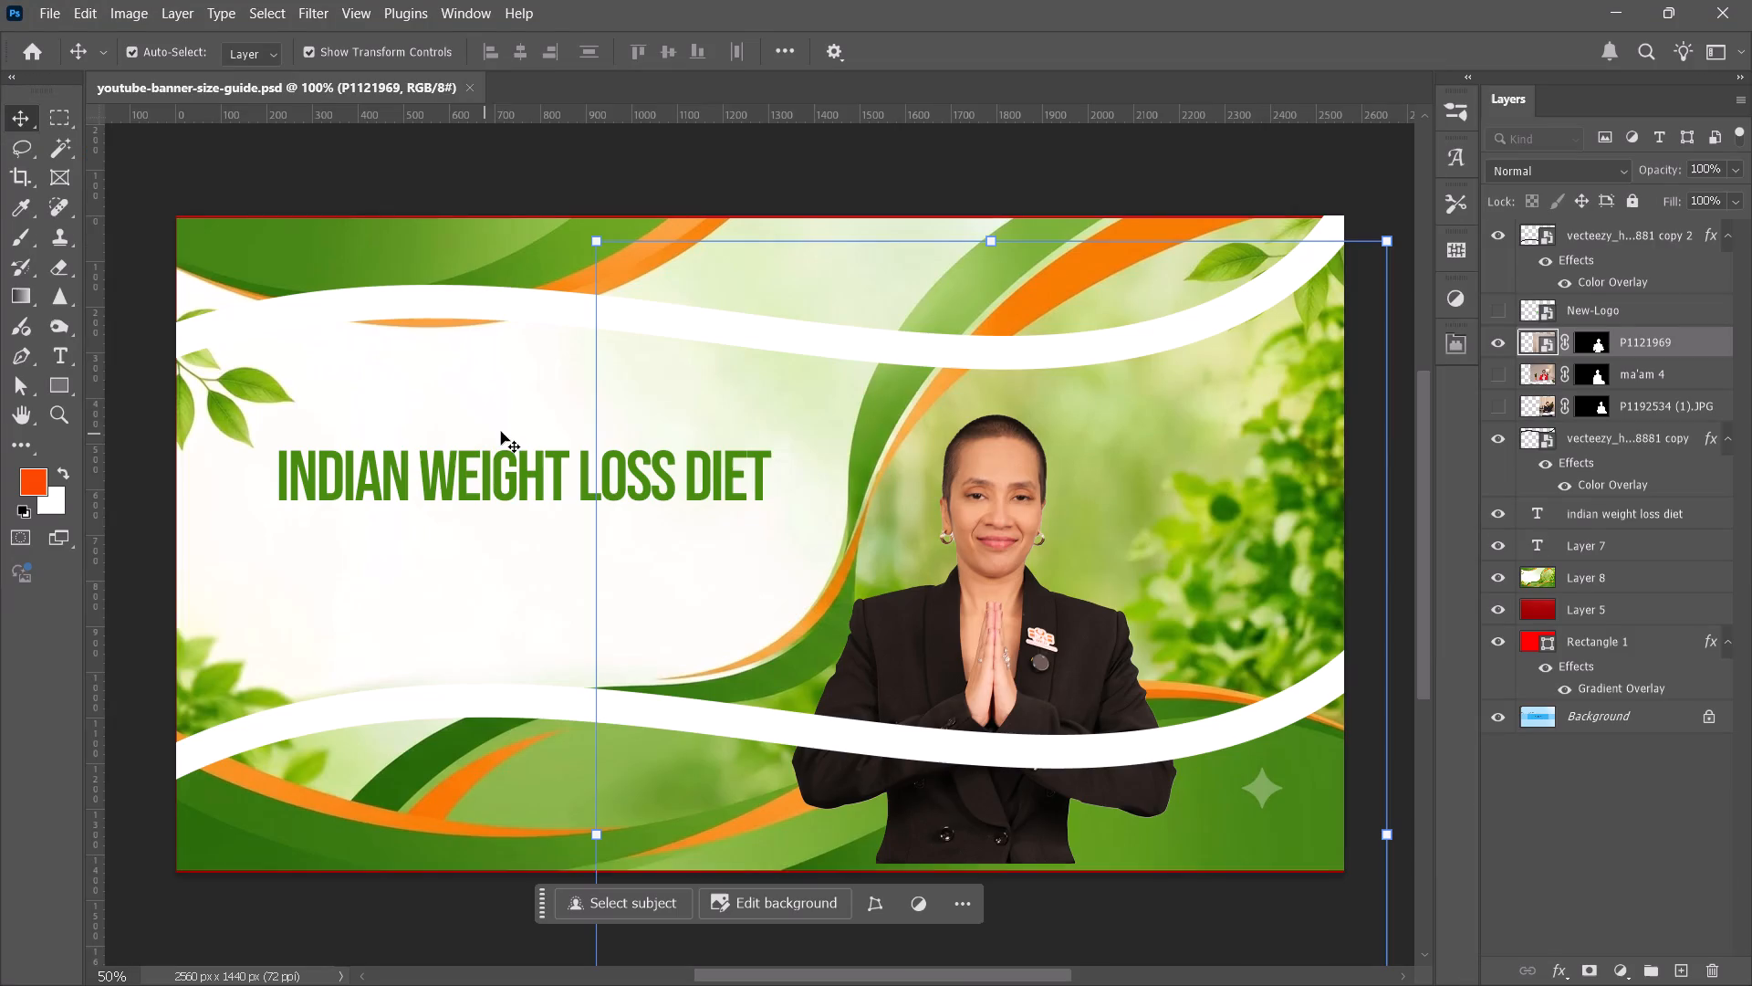
Delete the green and orange leaf background image from the banner.
{"action": "left_click", "coordinate": [1120, 935]}
{"action": "scroll", "coordinate": [813, 524], "scroll_direction": "down", "scroll_amount": 1, "text": "alt"}
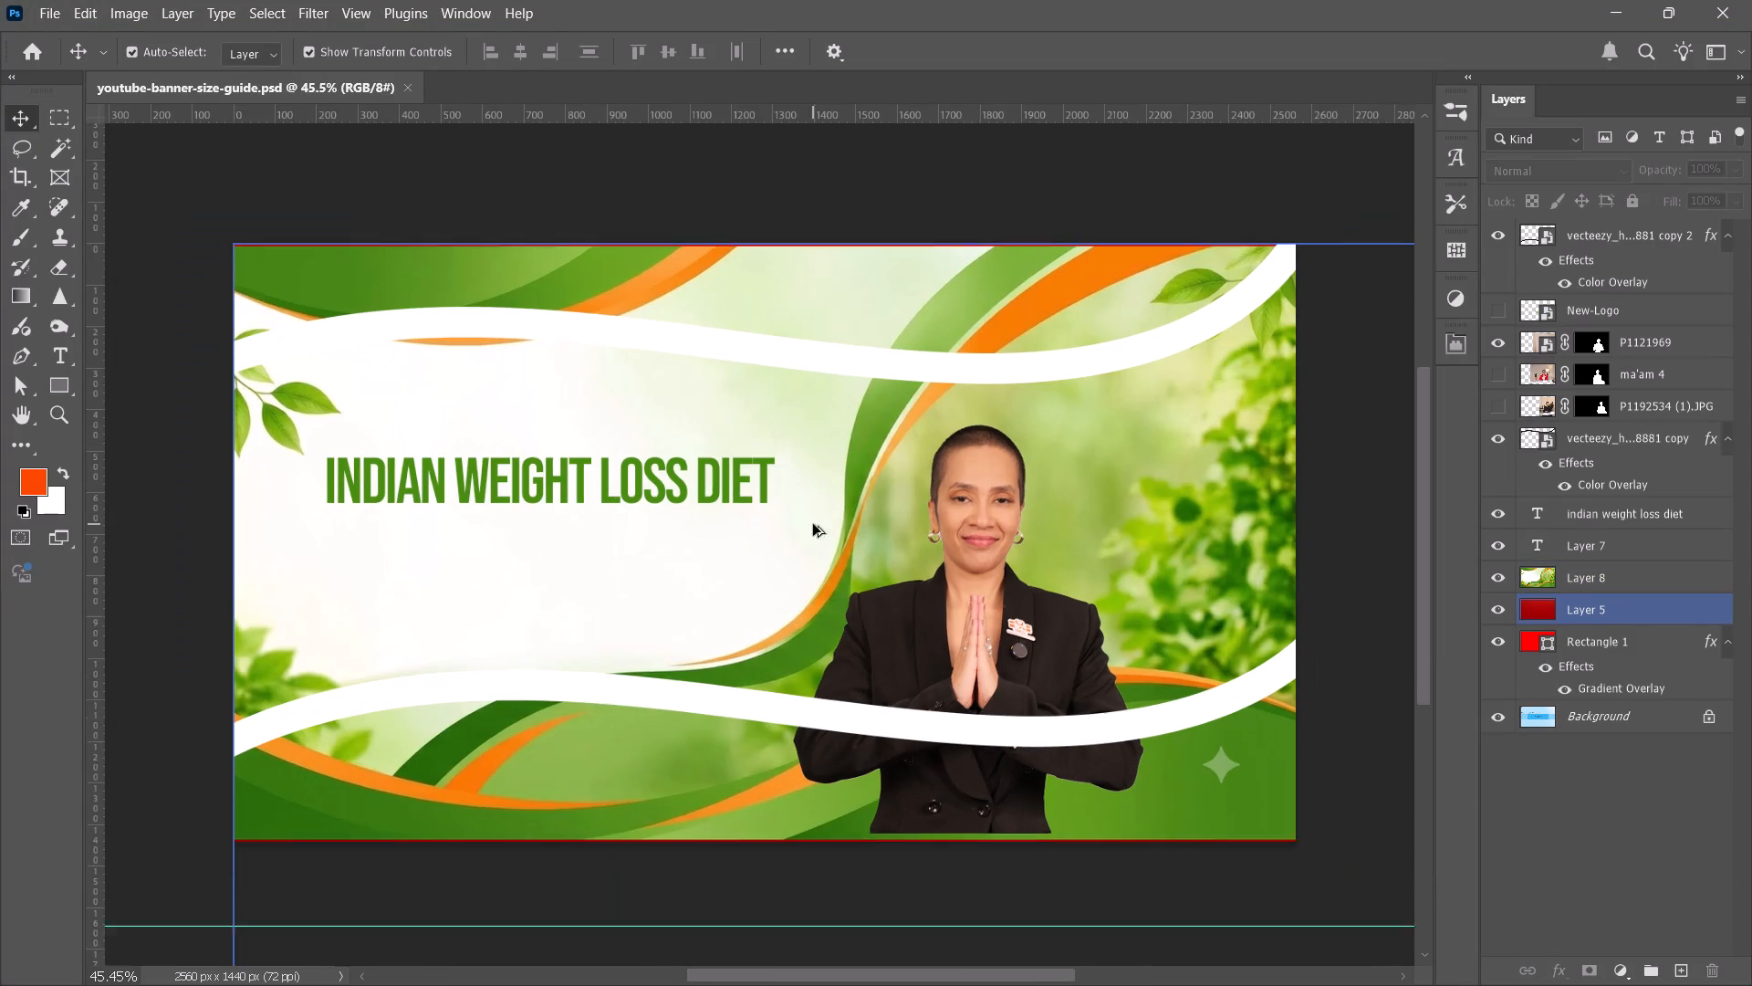
{"action": "scroll", "coordinate": [813, 524], "scroll_direction": "down", "scroll_amount": 1, "text": "alt"}
{"action": "left_click", "coordinate": [851, 449]}
{"action": "key", "text": "Delete"}
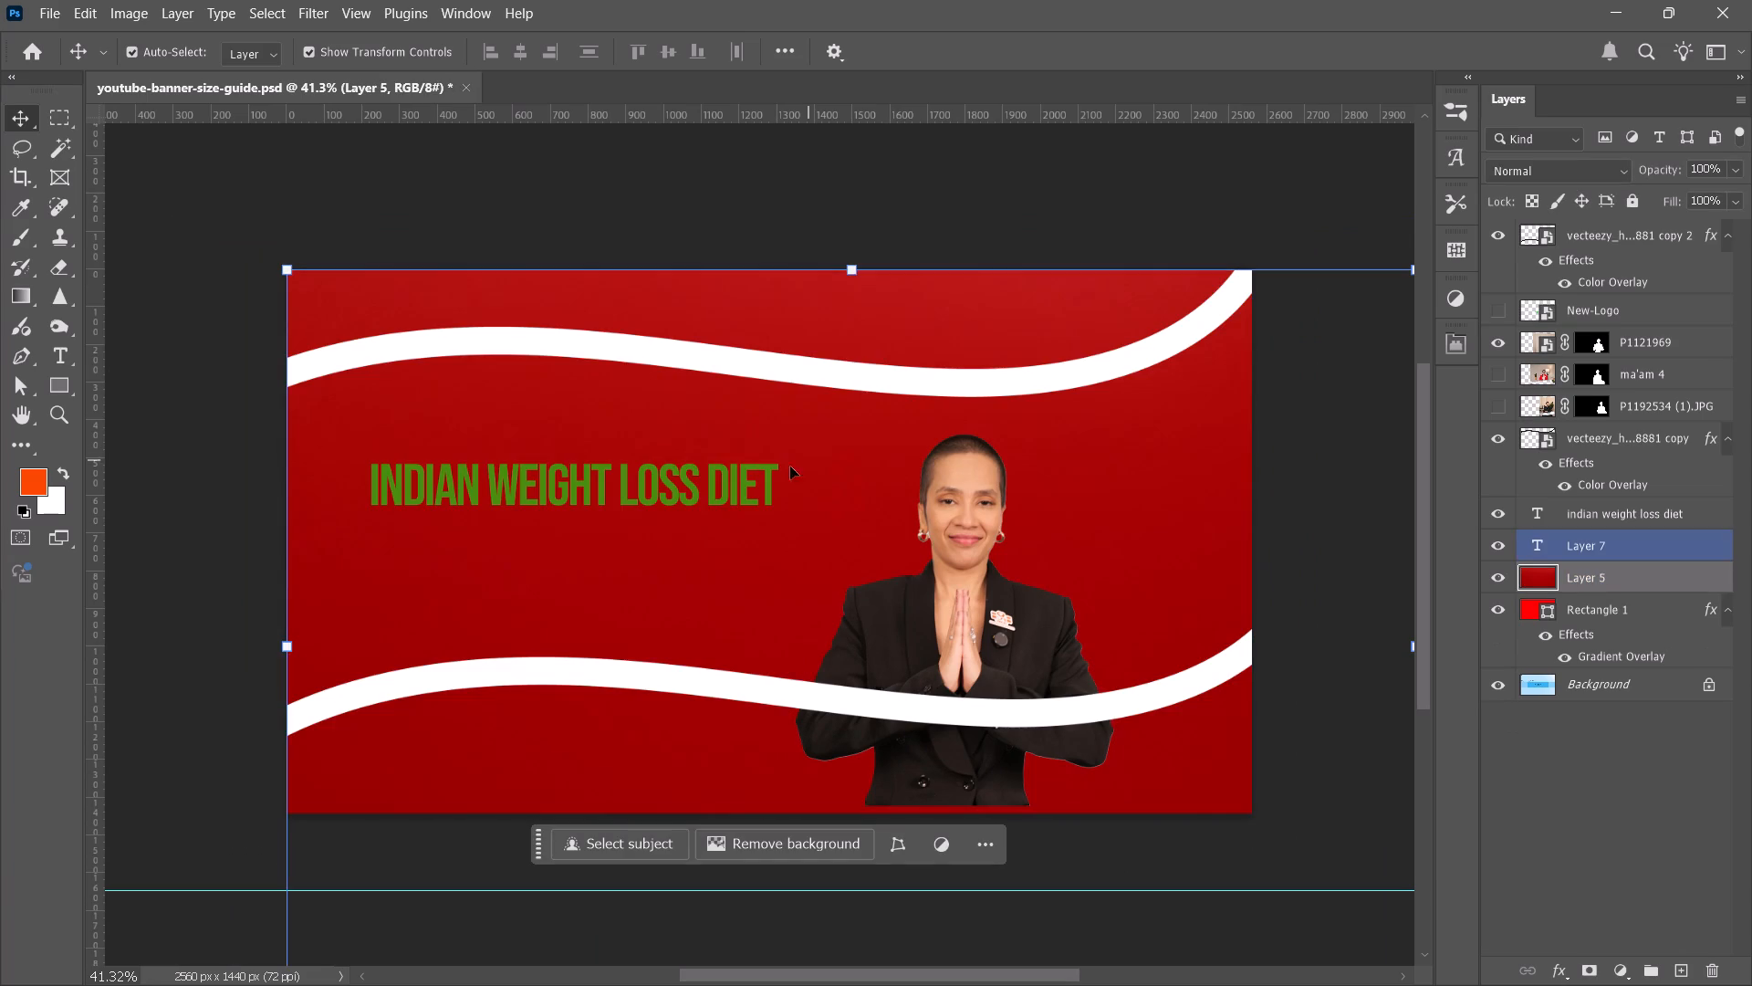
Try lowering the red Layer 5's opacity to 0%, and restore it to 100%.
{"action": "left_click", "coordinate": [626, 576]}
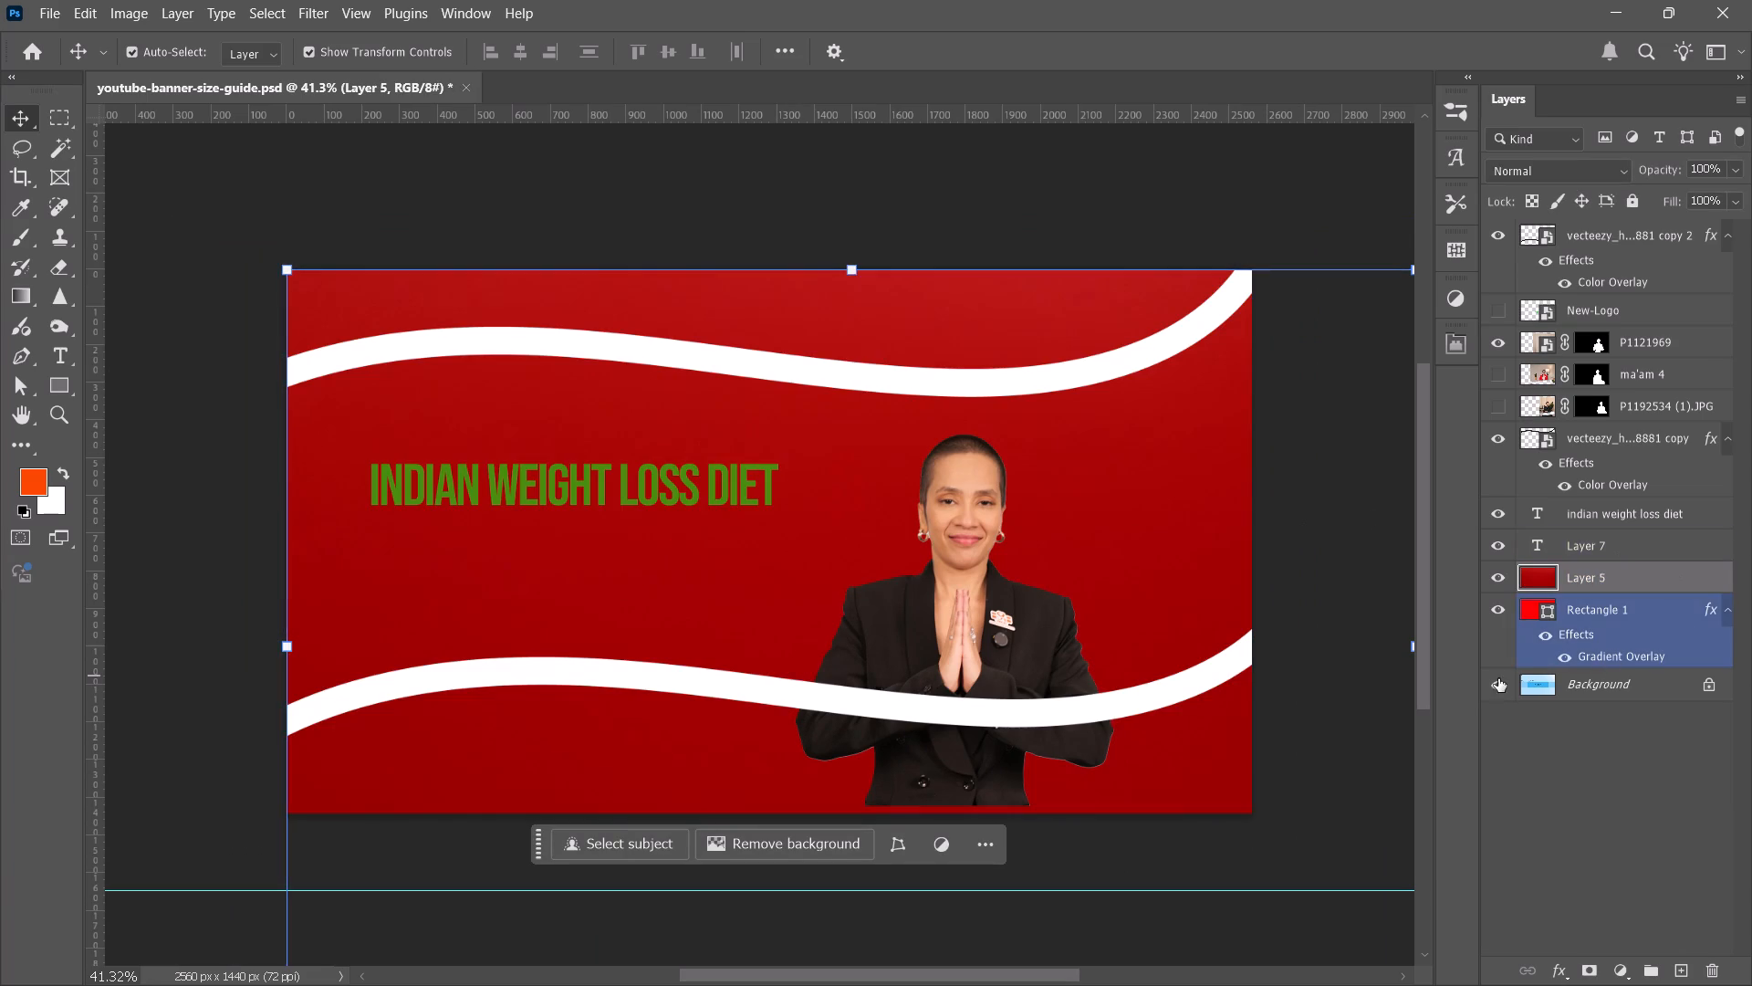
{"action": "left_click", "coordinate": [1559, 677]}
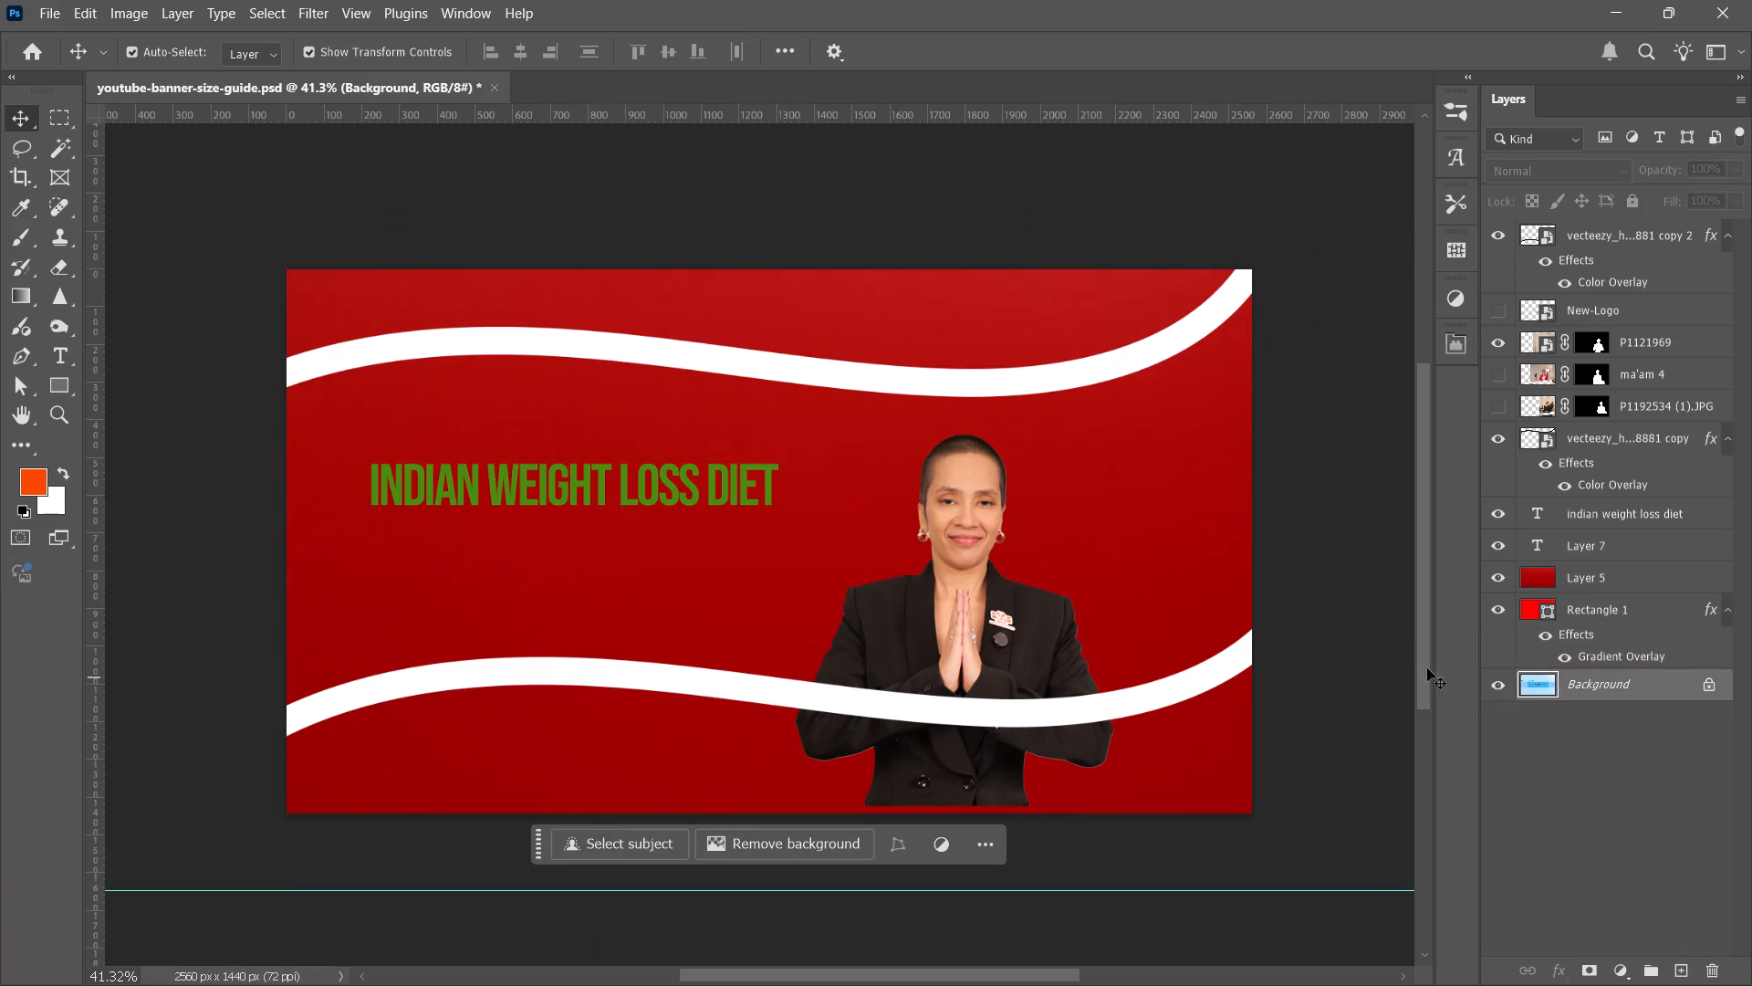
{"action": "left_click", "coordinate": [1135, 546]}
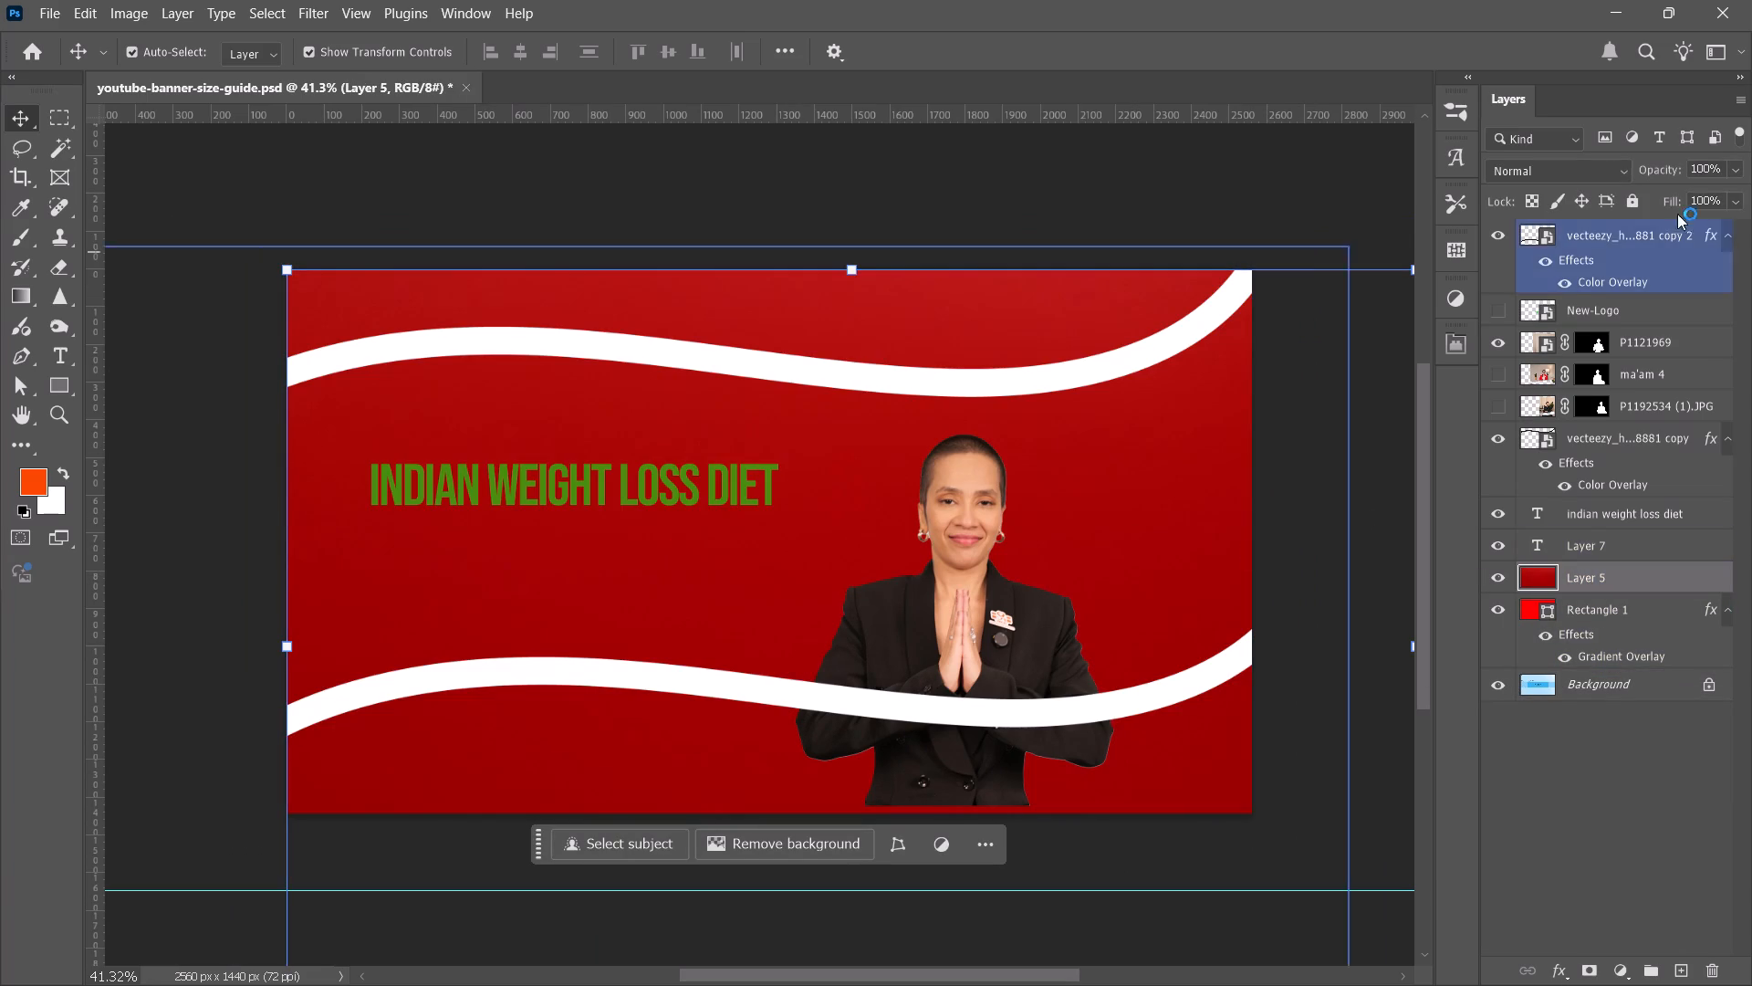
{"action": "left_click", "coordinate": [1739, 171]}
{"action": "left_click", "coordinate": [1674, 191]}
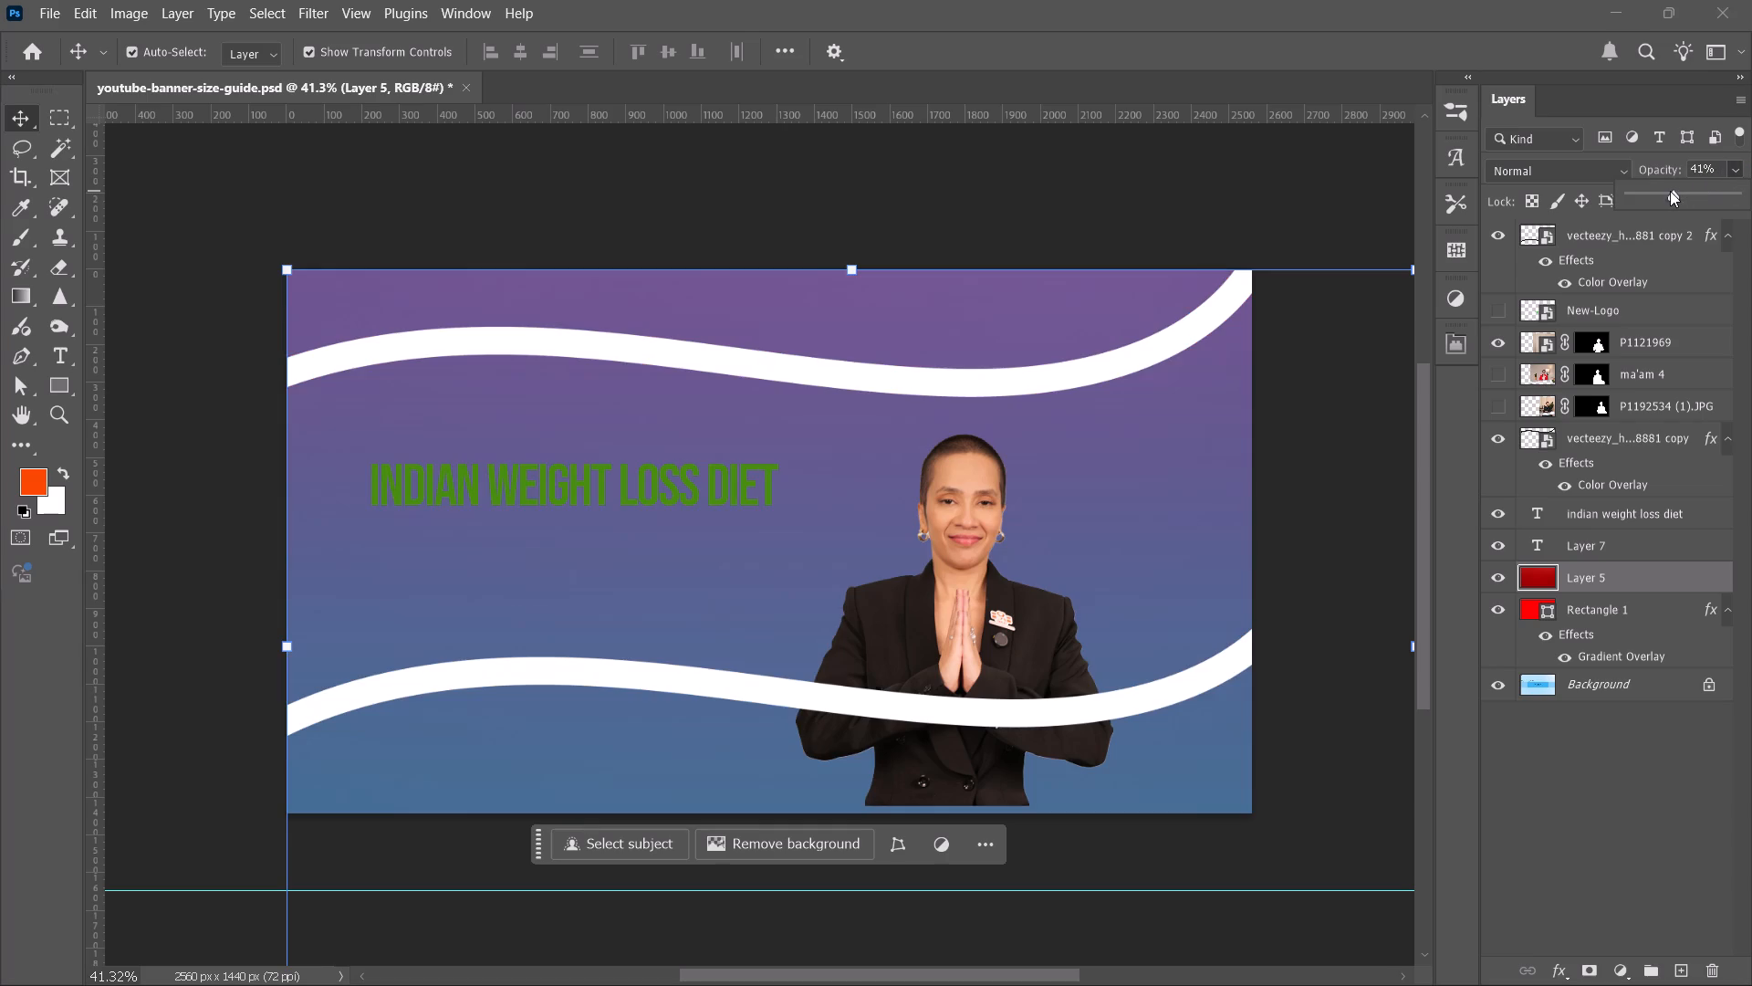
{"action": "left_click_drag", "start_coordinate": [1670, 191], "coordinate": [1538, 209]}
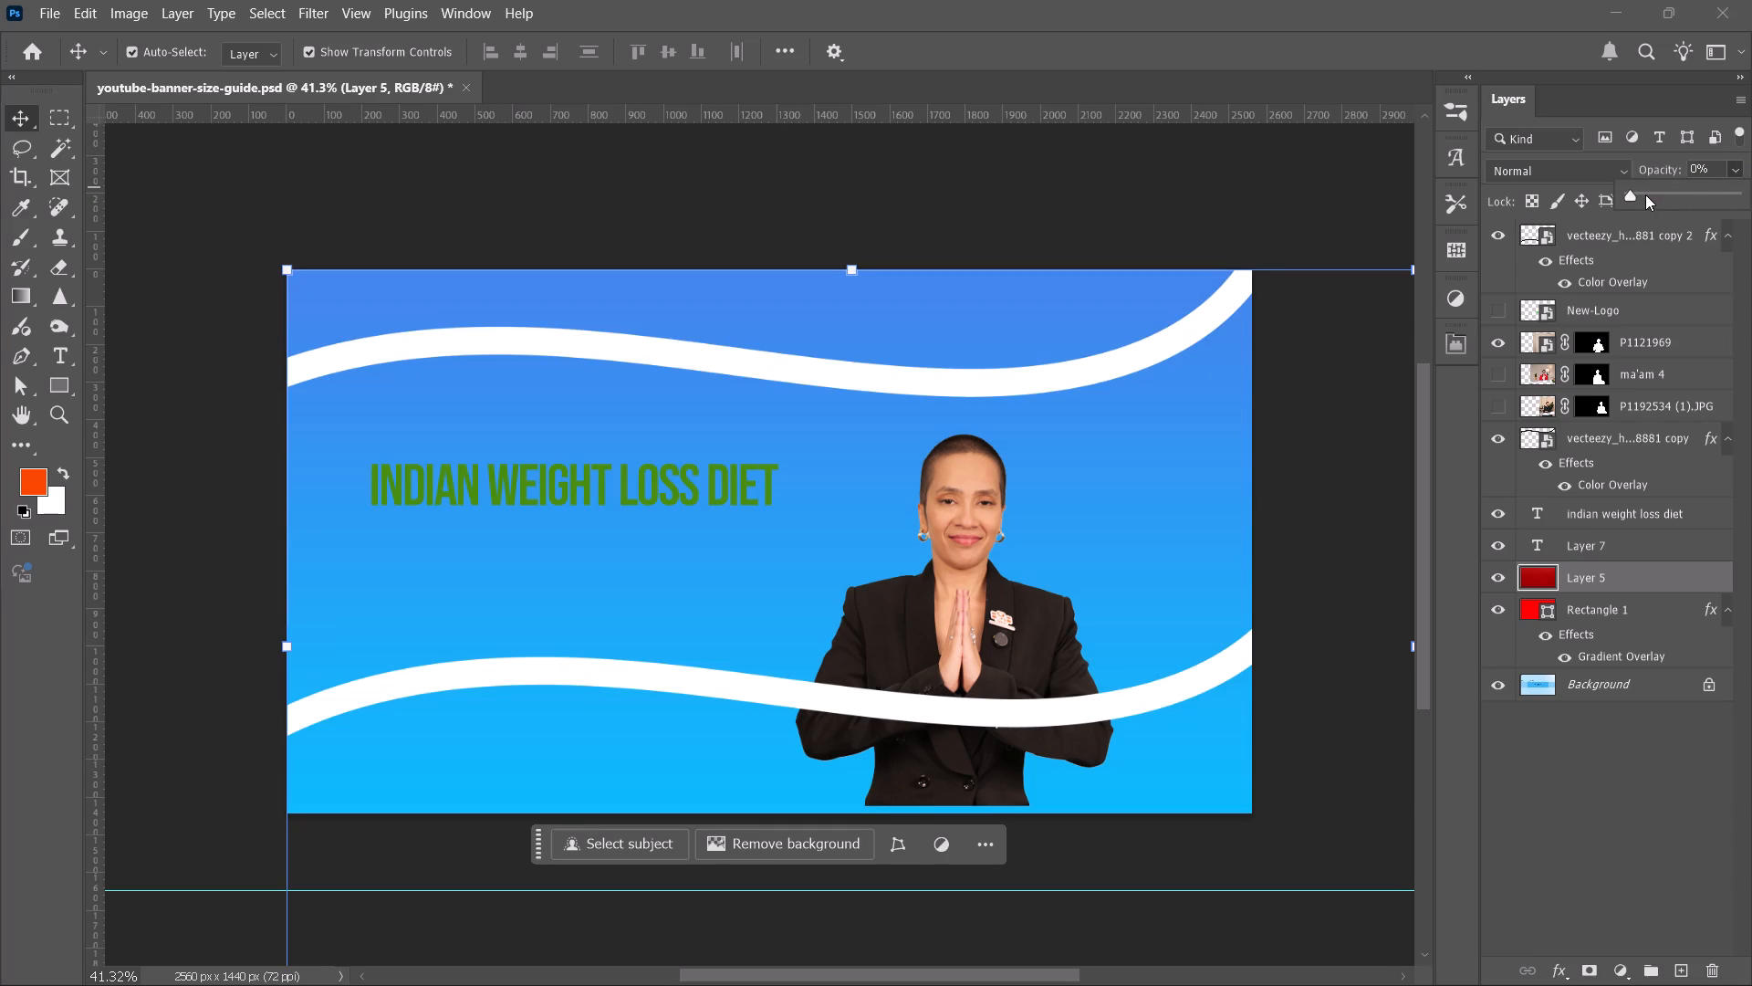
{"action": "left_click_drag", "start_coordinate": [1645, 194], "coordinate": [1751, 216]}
Hide Layer 5 and Rectangle 1 to expose the banner size template in the Background layer.
{"action": "left_click", "coordinate": [1506, 575]}
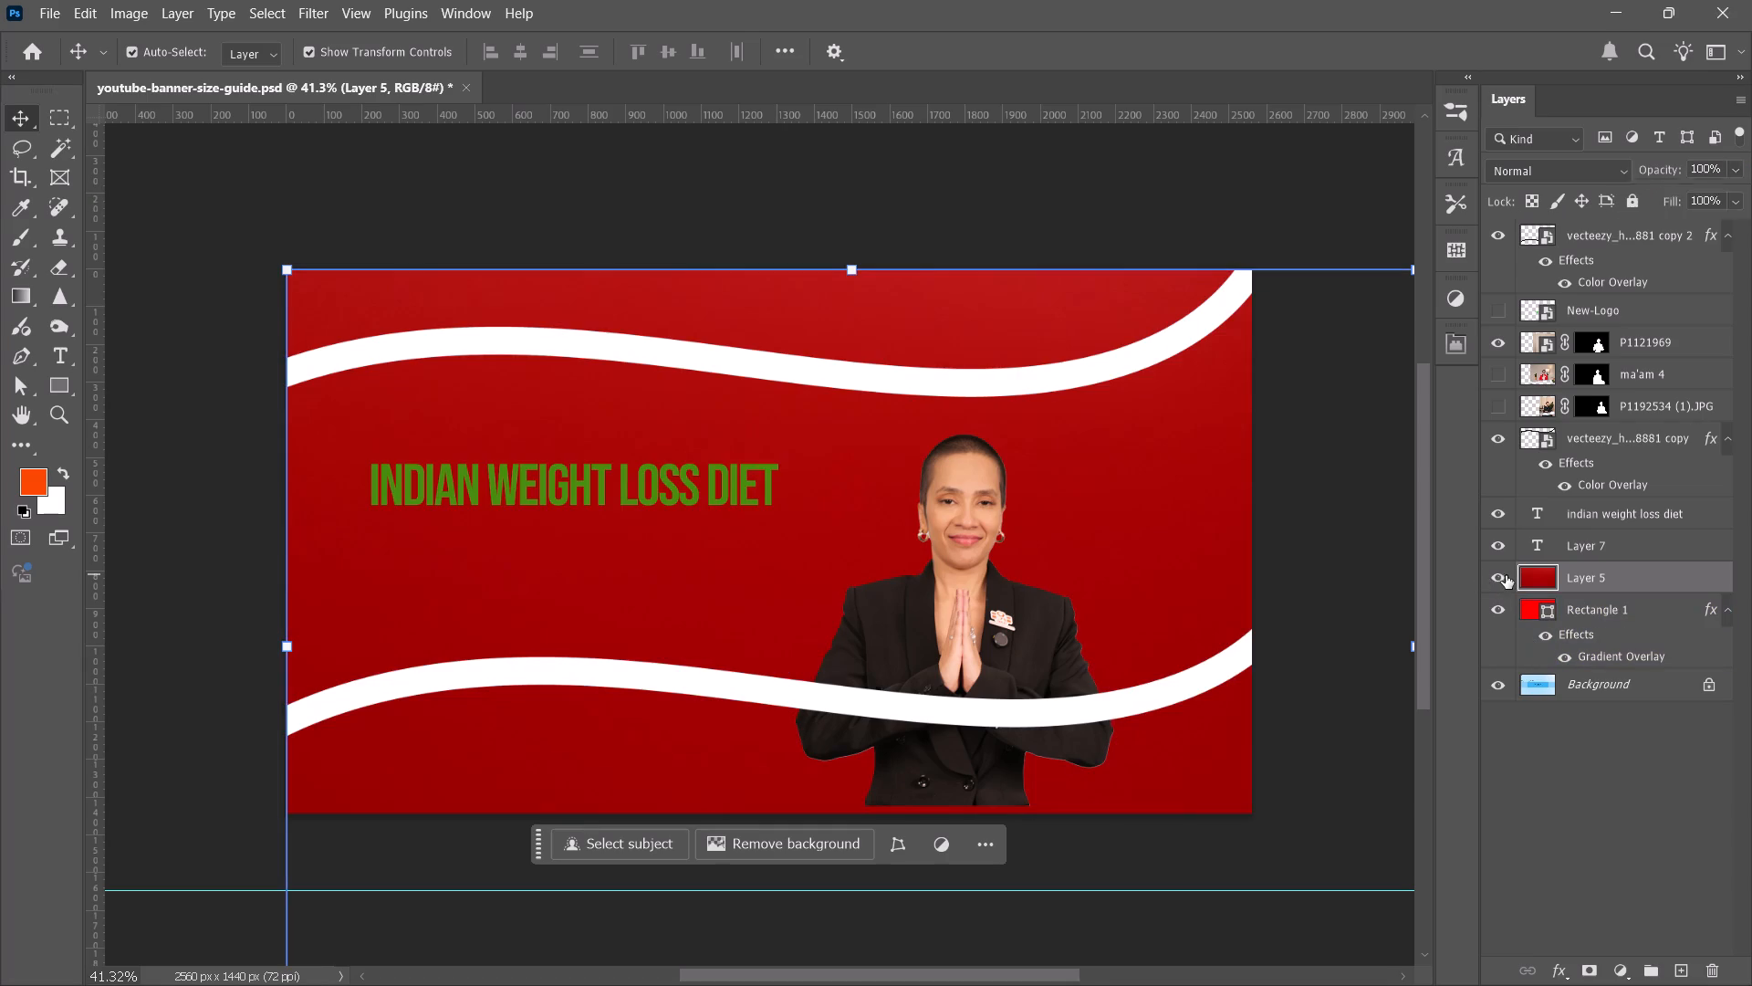
{"action": "left_click", "coordinate": [1493, 606]}
{"action": "left_click", "coordinate": [1301, 550]}
Place a vertical guide on the left edge of the 1546 x 423 Text & Logo Safe Area.
{"action": "scroll", "coordinate": [1046, 532], "scroll_direction": "up", "scroll_amount": 1, "text": "alt"}
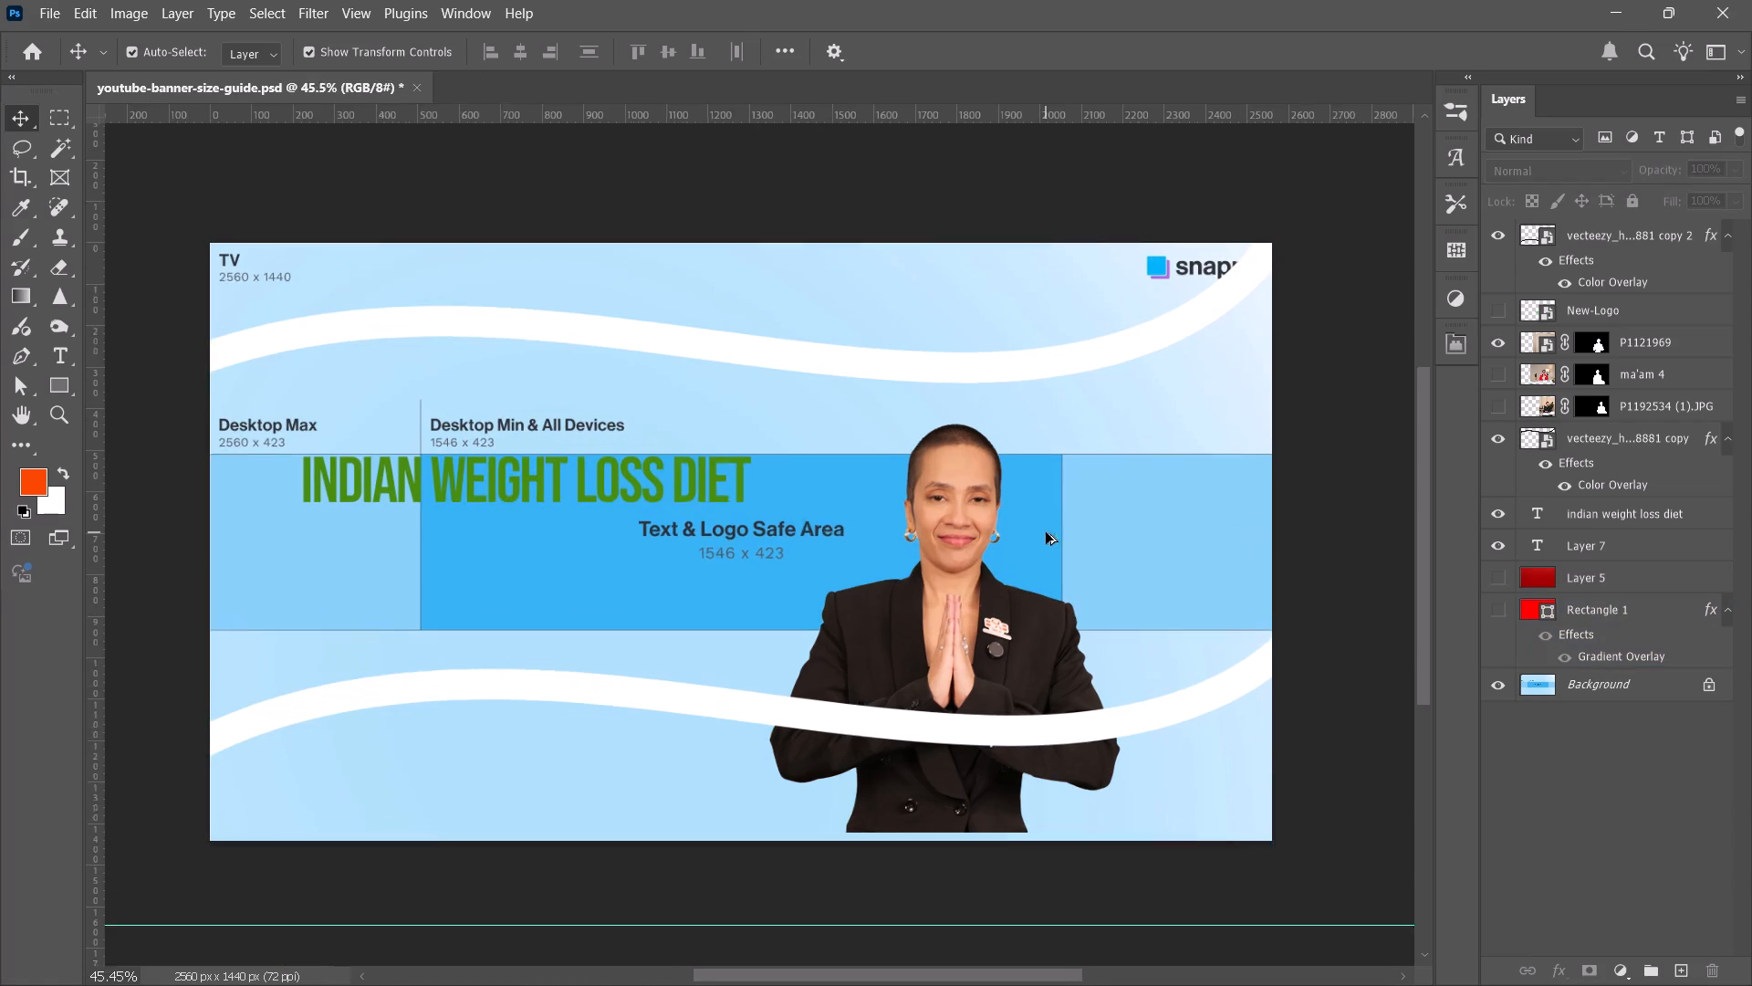
{"action": "scroll", "coordinate": [1046, 532], "scroll_direction": "up", "scroll_amount": 1, "text": "alt"}
{"action": "left_click", "coordinate": [491, 556]}
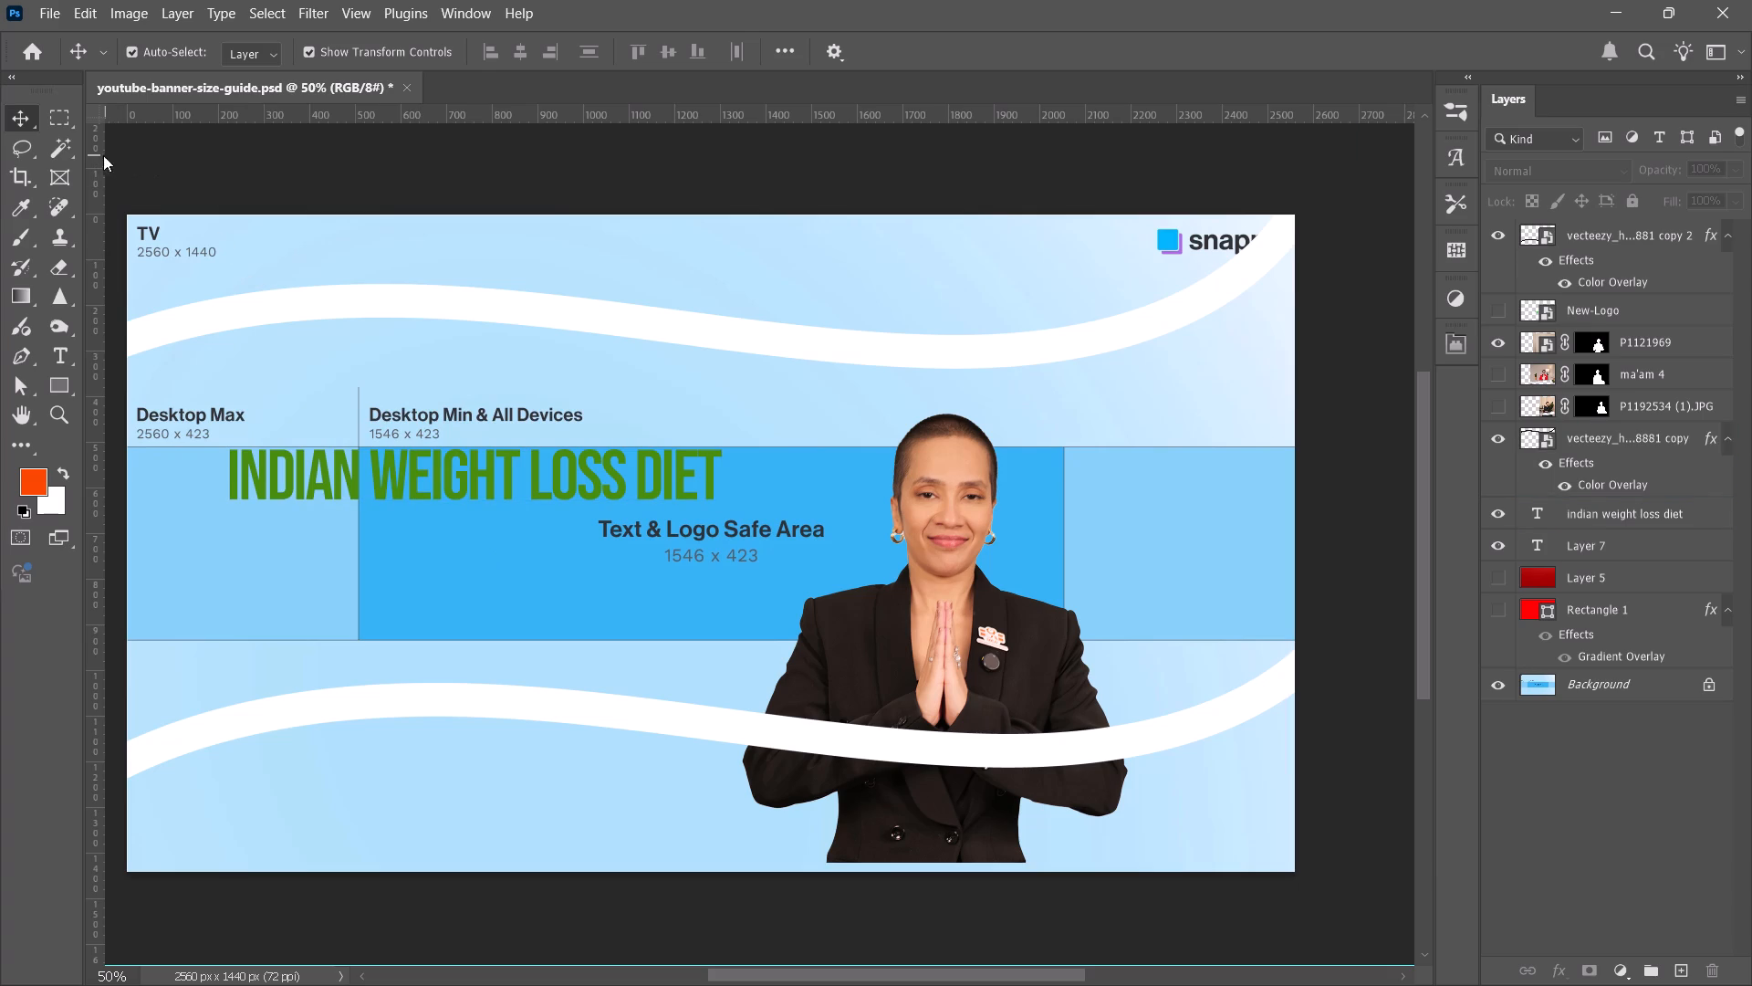
{"action": "left_click_drag", "start_coordinate": [91, 170], "coordinate": [365, 193]}
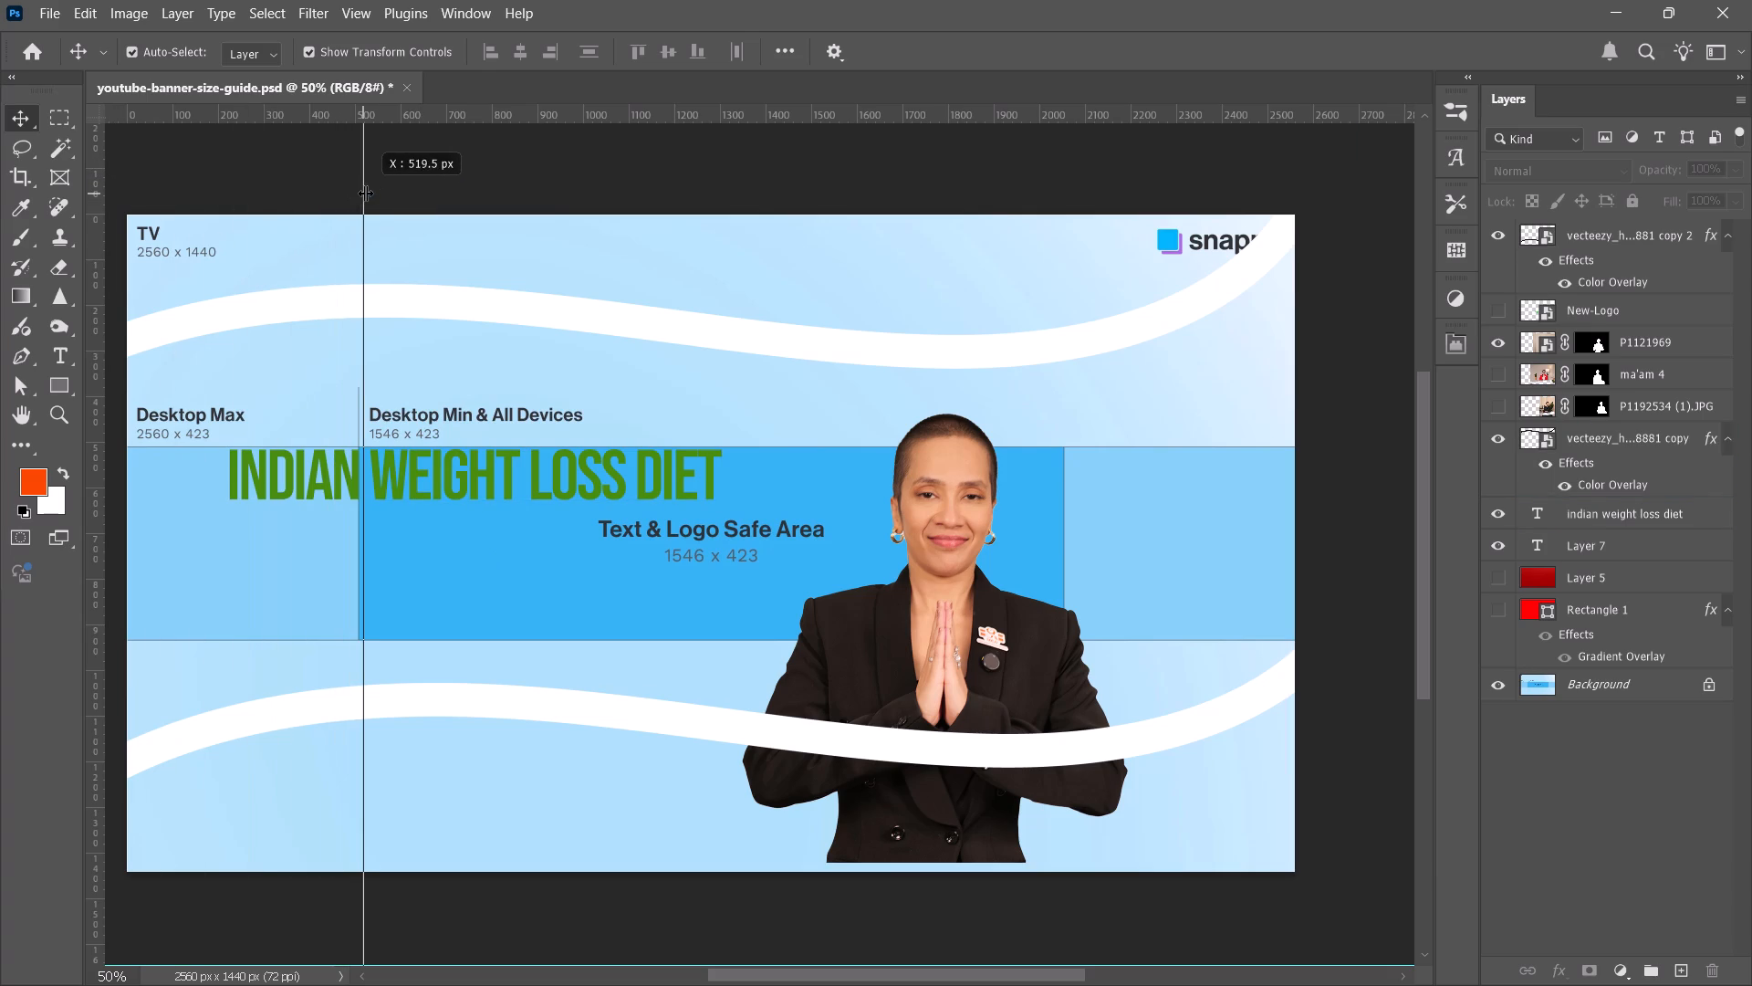
{"action": "left_click_drag", "start_coordinate": [365, 193], "coordinate": [359, 208]}
Place a vertical guide on the right edge of the Text & Logo Safe Area, at about 2057 px.
{"action": "scroll", "coordinate": [255, 574], "scroll_direction": "up", "scroll_amount": 5, "text": "alt"}
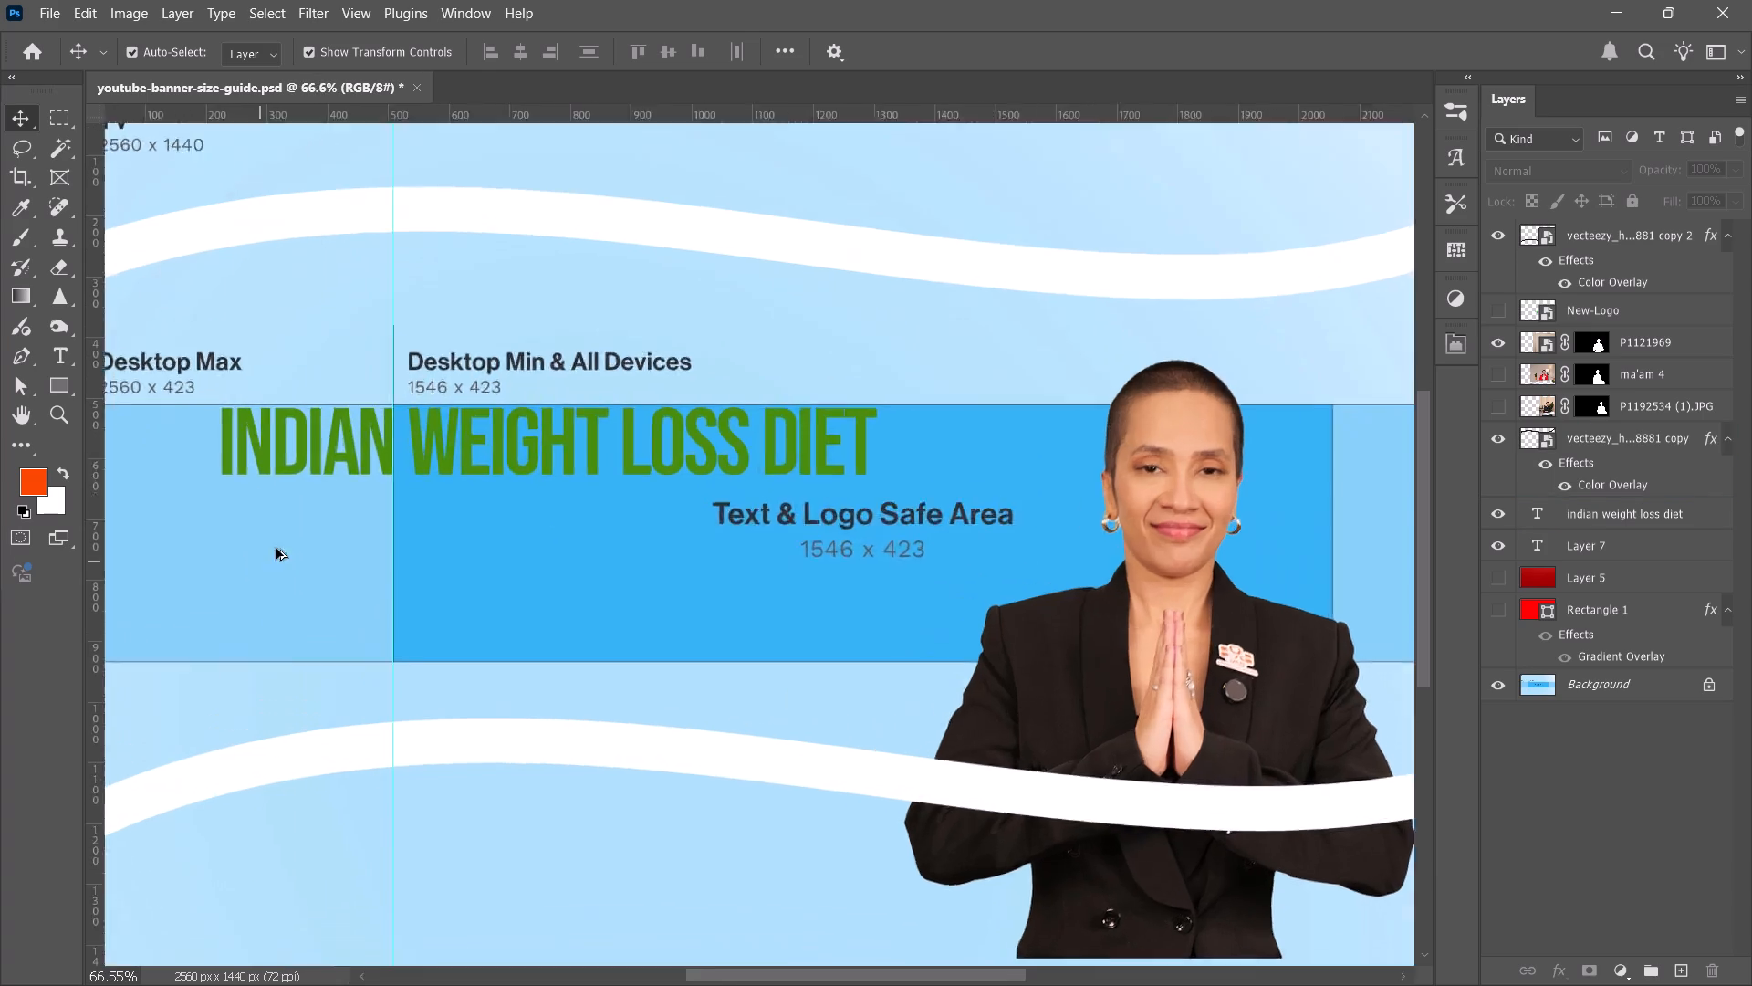
{"action": "scroll", "coordinate": [276, 548], "scroll_direction": "up", "scroll_amount": 5, "text": "alt"}
{"action": "scroll", "coordinate": [515, 465], "scroll_direction": "down", "scroll_amount": 5}
{"action": "scroll", "coordinate": [507, 500], "scroll_direction": "down", "scroll_amount": 3, "text": "alt"}
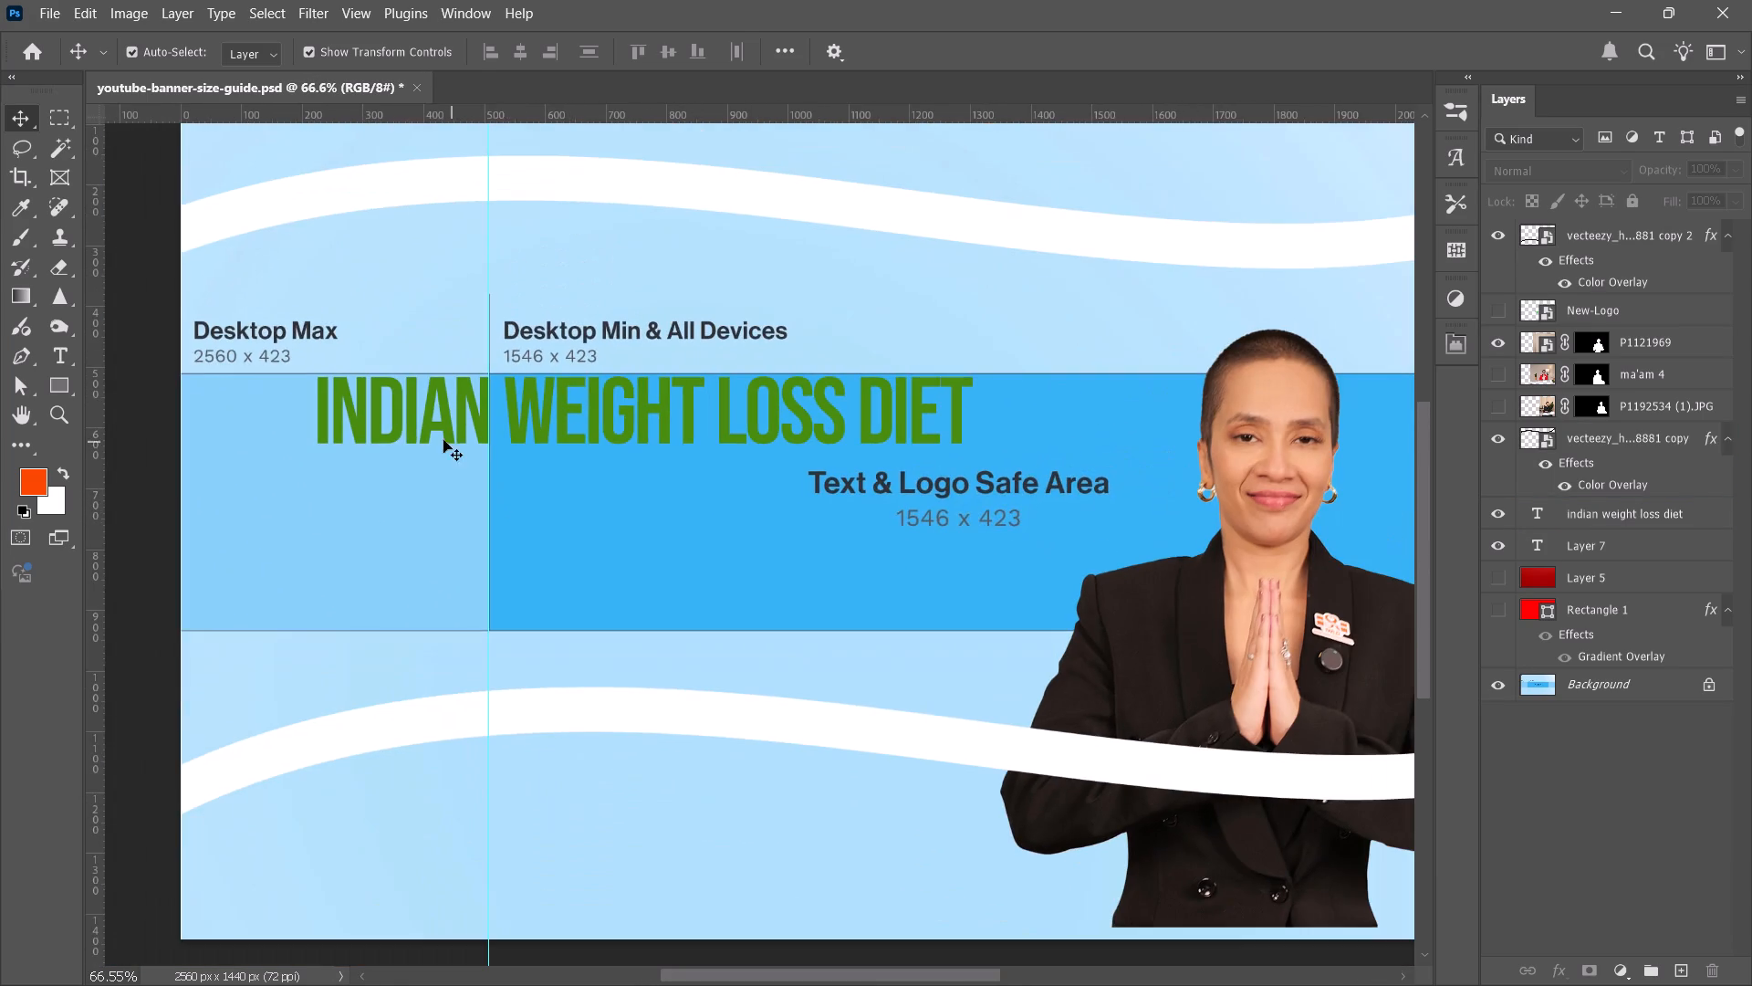
{"action": "scroll", "coordinate": [548, 589], "scroll_direction": "down", "scroll_amount": 4, "text": "alt"}
{"action": "key", "text": "space"}
{"action": "key", "text": "space"}
{"action": "key", "text": "space"}
{"action": "left_click_drag", "start_coordinate": [772, 600], "coordinate": [615, 595]}
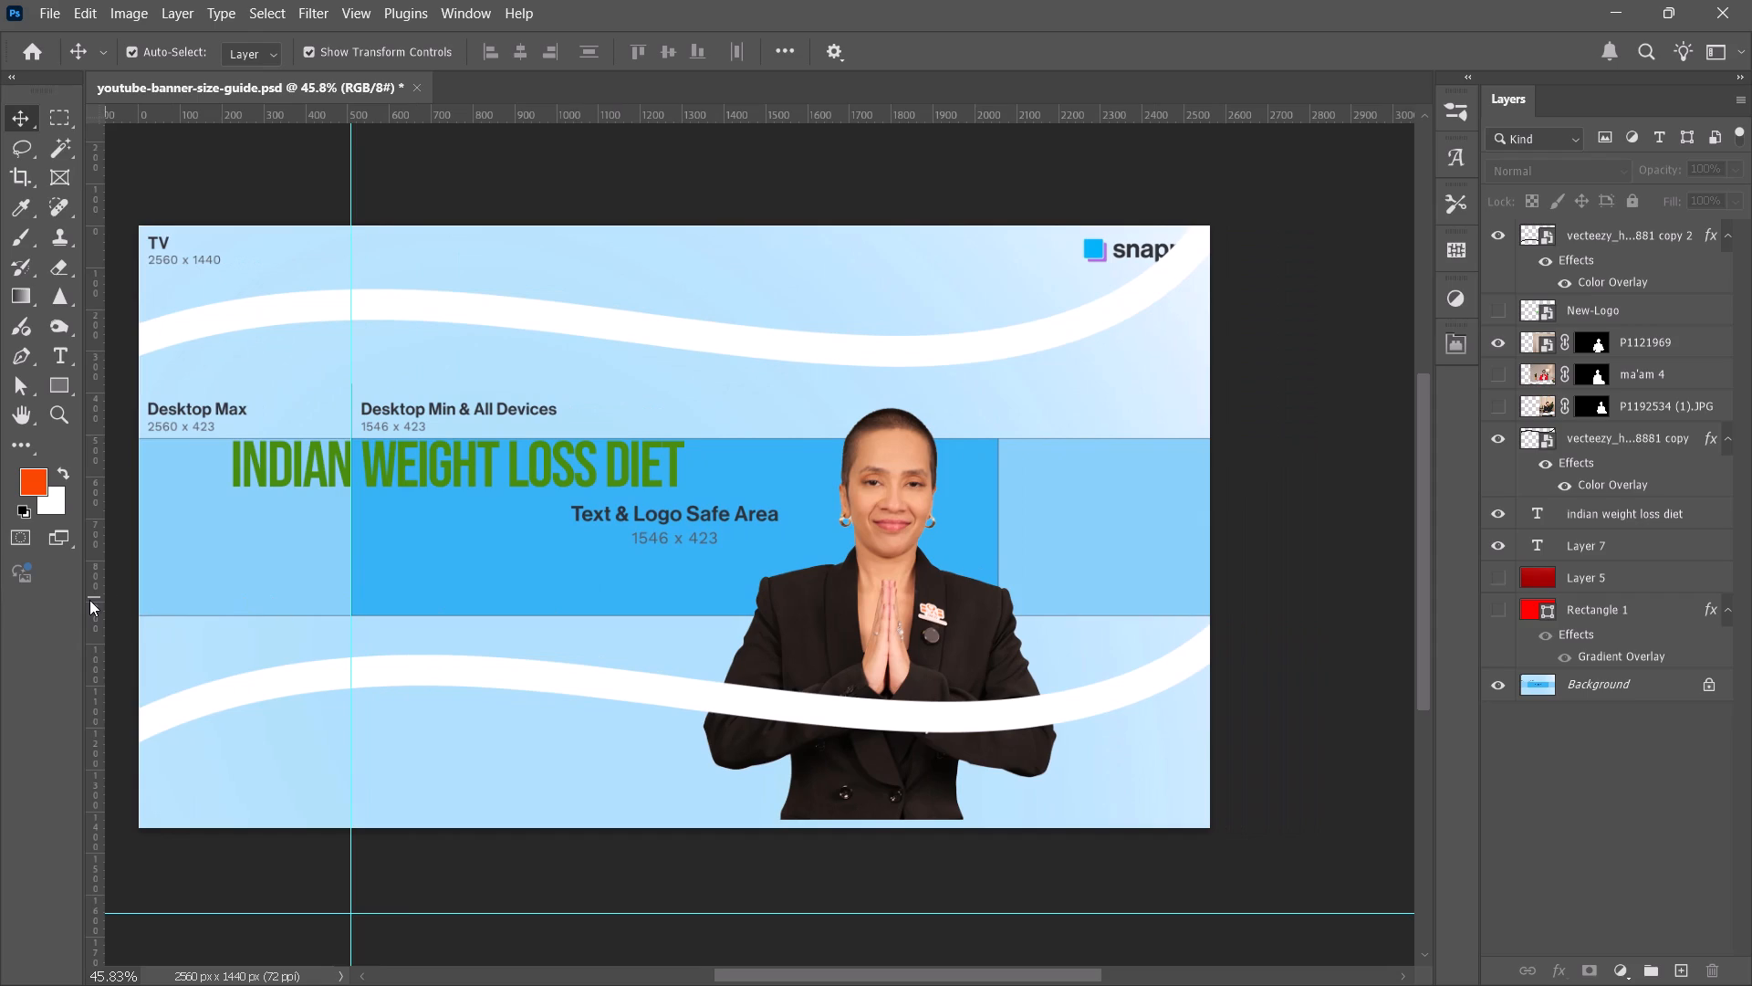
{"action": "left_click_drag", "start_coordinate": [89, 600], "coordinate": [995, 514]}
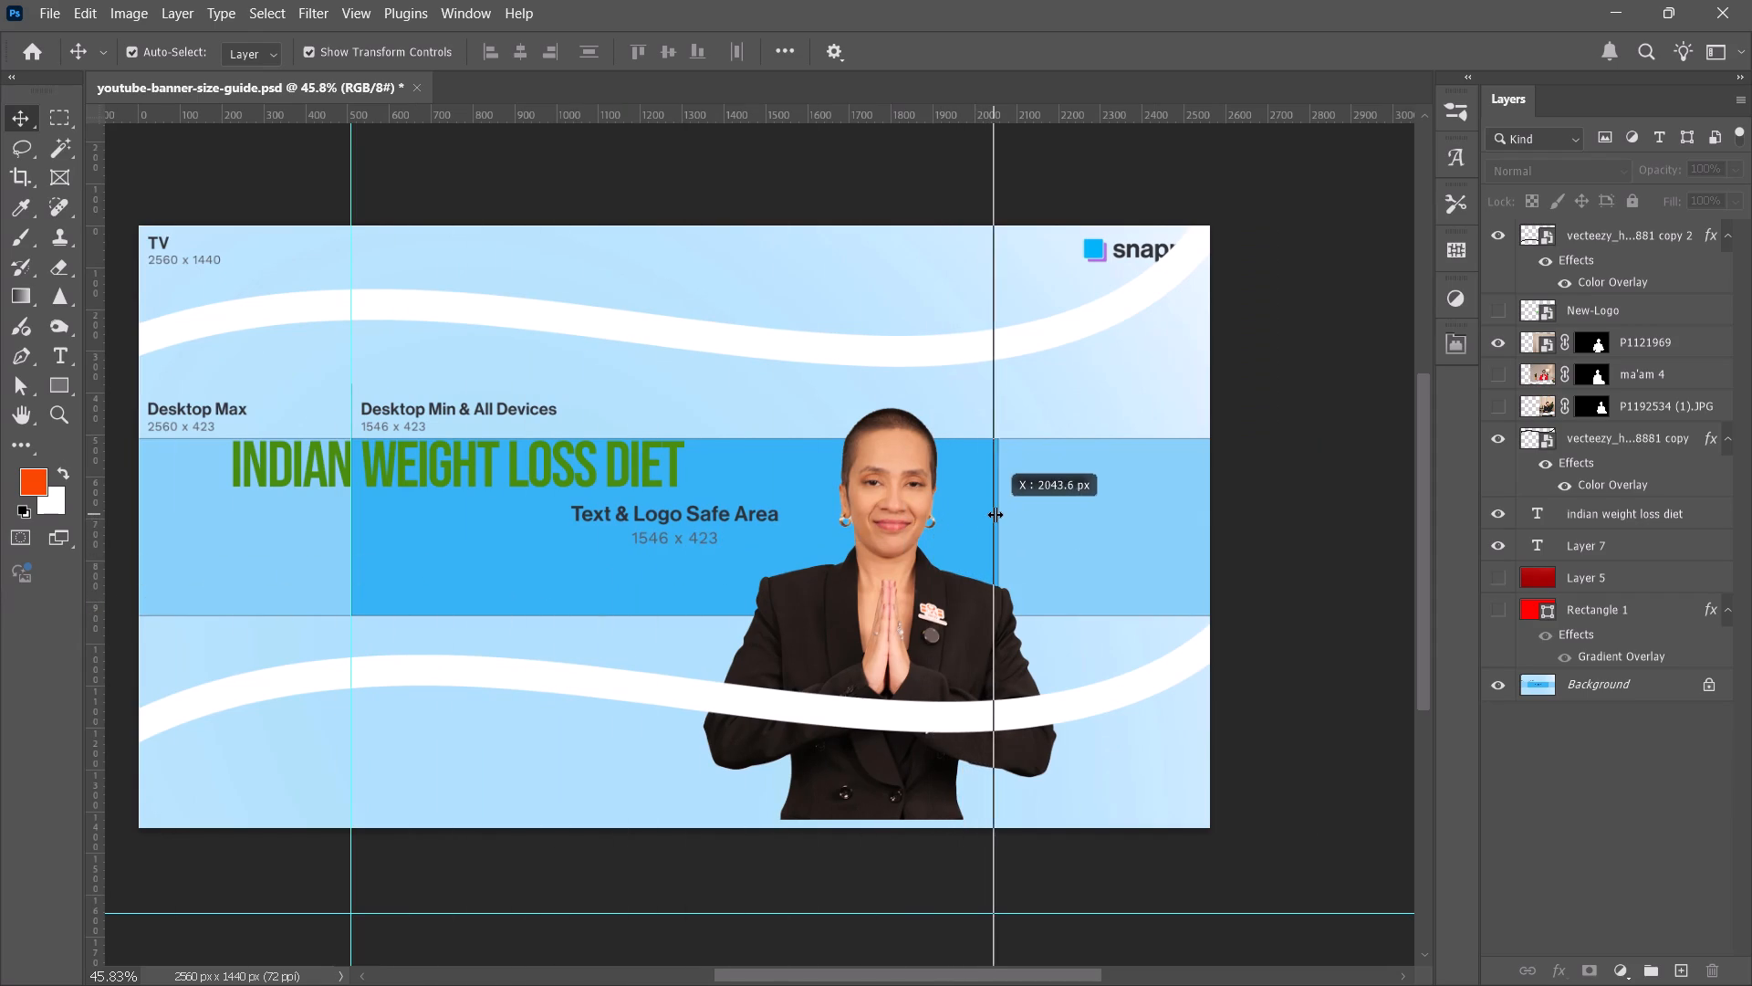
{"action": "left_click_drag", "start_coordinate": [995, 514], "coordinate": [999, 511]}
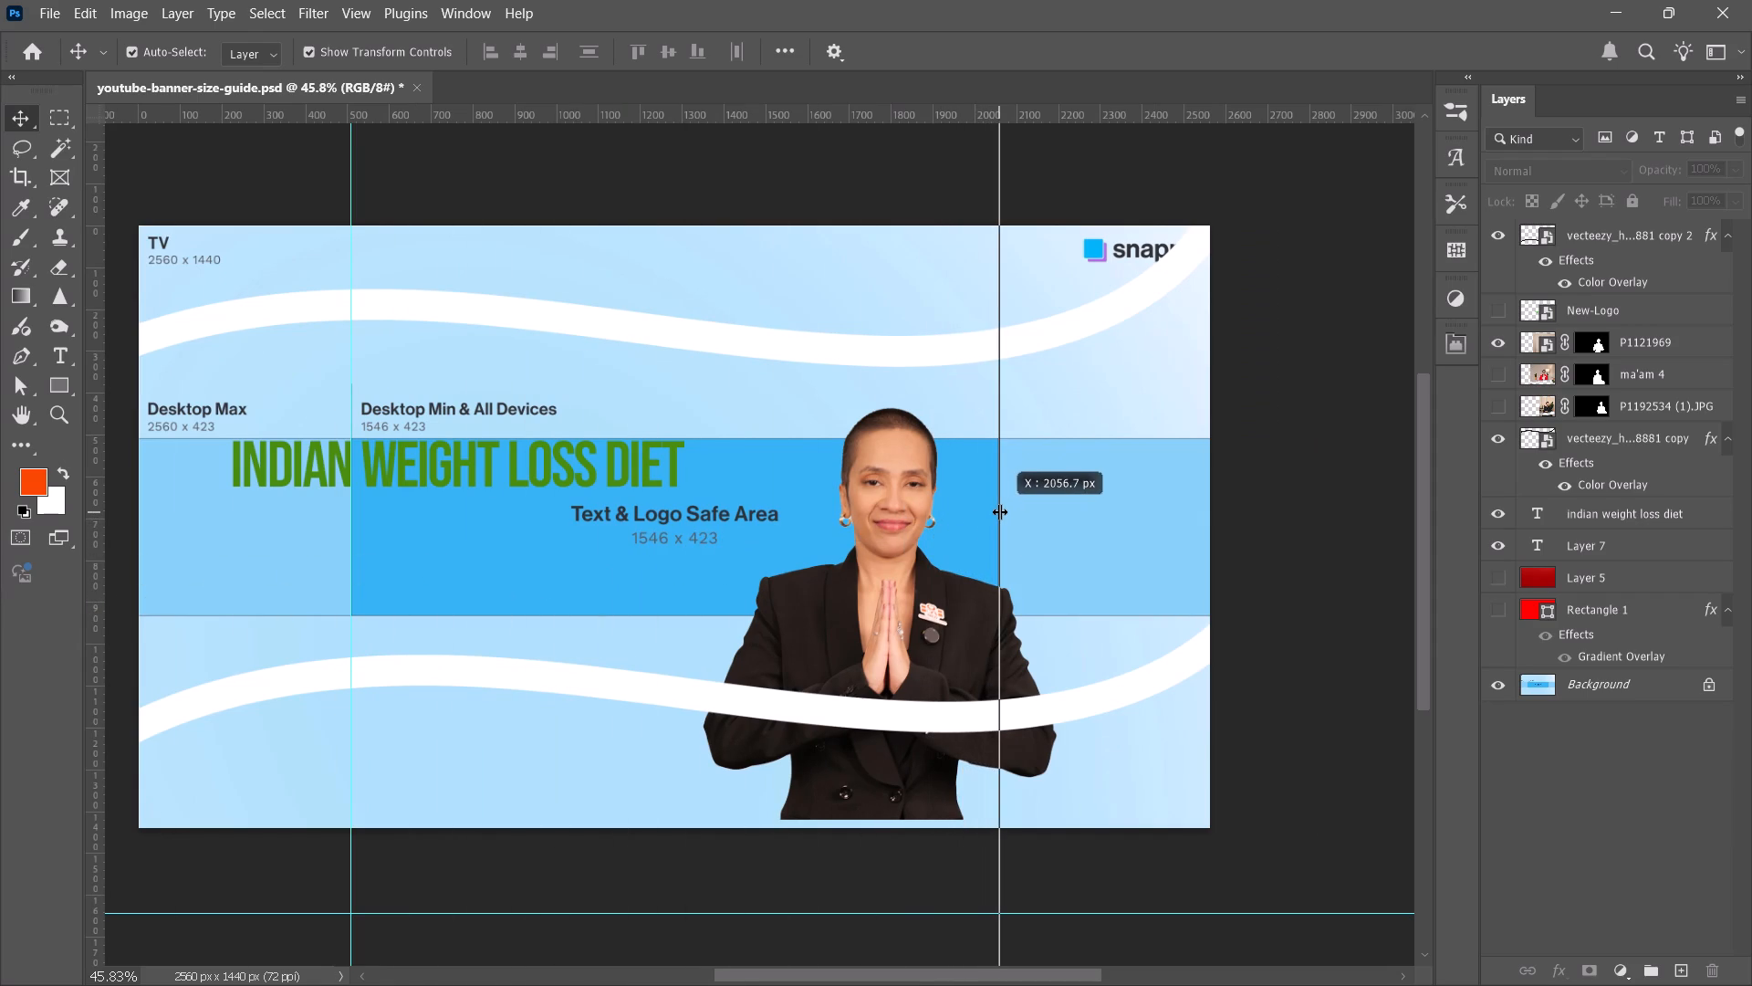
{"action": "left_click_drag", "start_coordinate": [999, 511], "coordinate": [998, 510]}
Place horizontal guides along the top and bottom edges of the Text & Logo Safe Area.
{"action": "left_click_drag", "start_coordinate": [485, 116], "coordinate": [493, 396]}
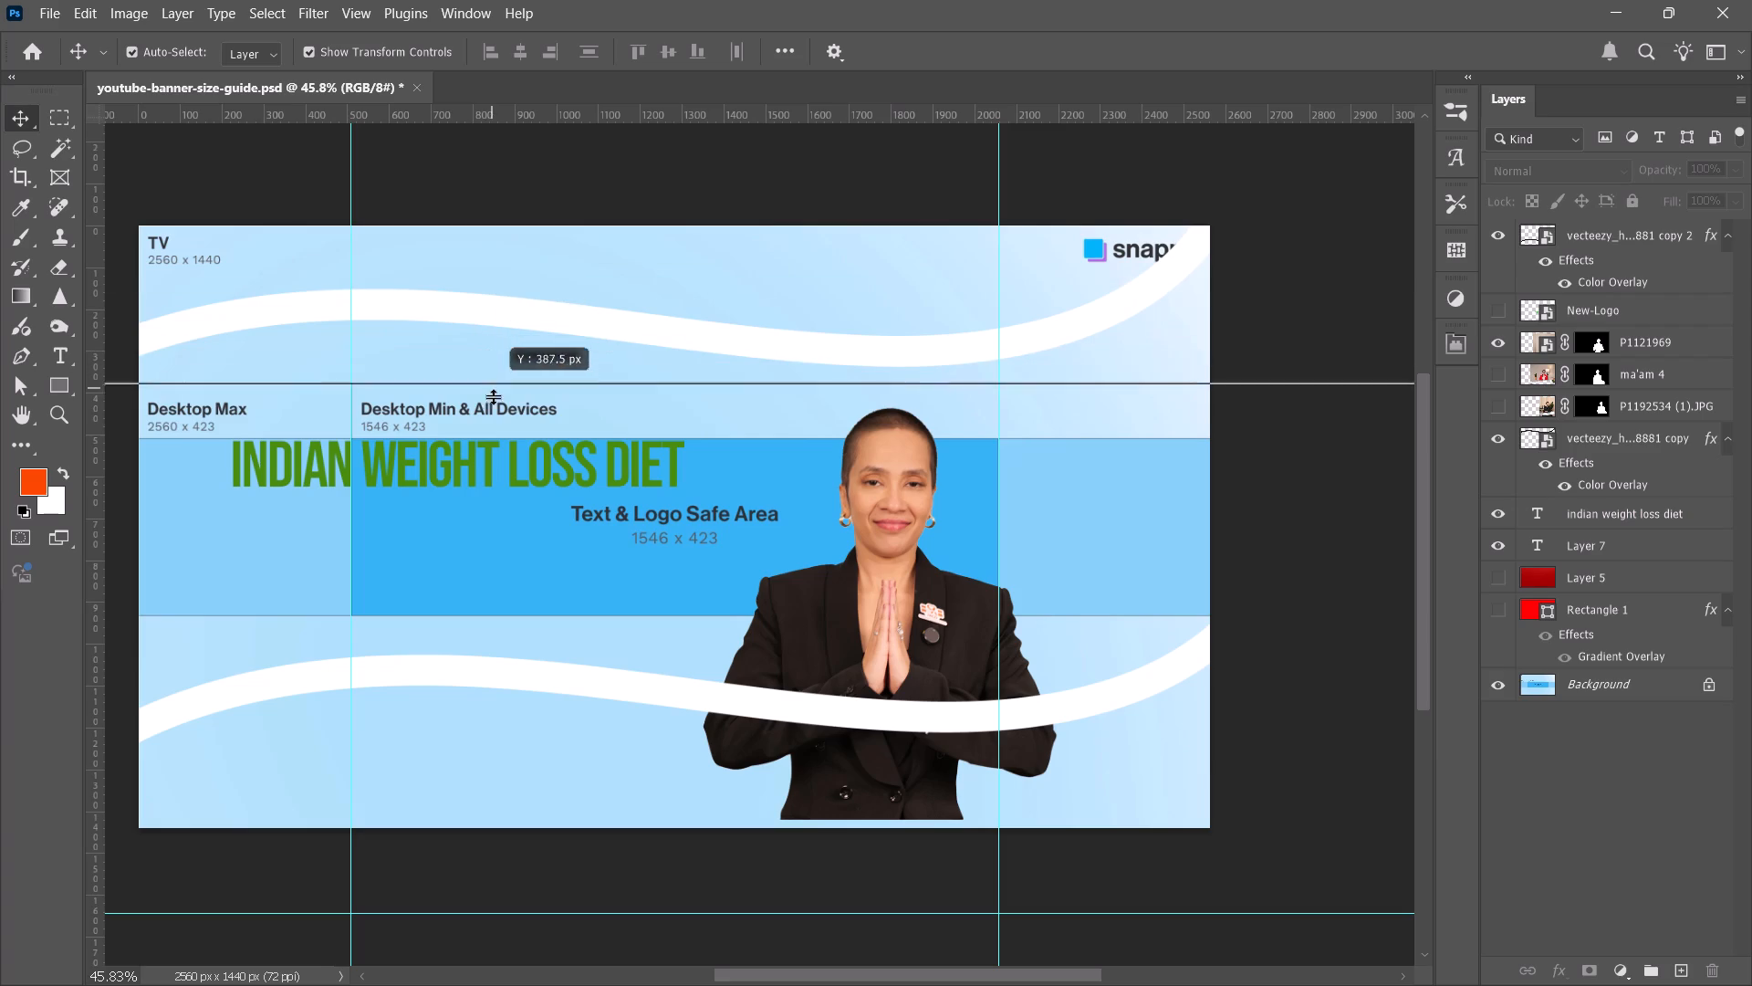
{"action": "left_click_drag", "start_coordinate": [493, 396], "coordinate": [495, 442]}
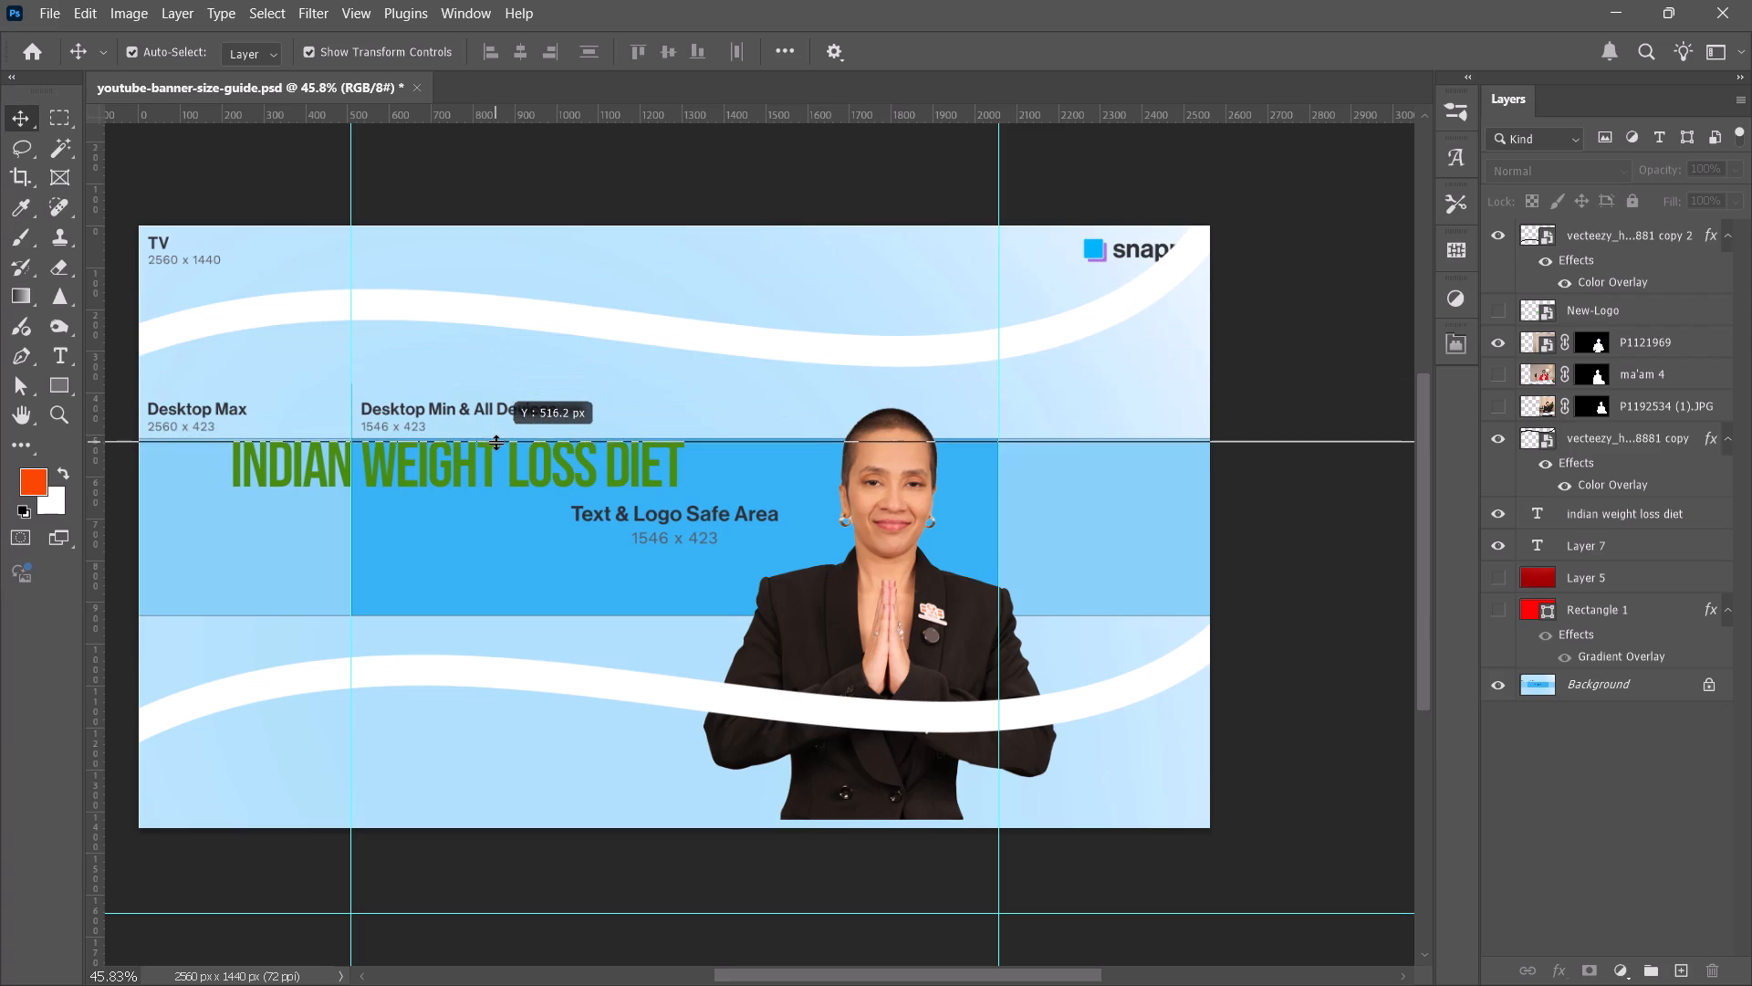
{"action": "left_click_drag", "start_coordinate": [495, 442], "coordinate": [499, 438]}
{"action": "left_click_drag", "start_coordinate": [728, 116], "coordinate": [729, 116]}
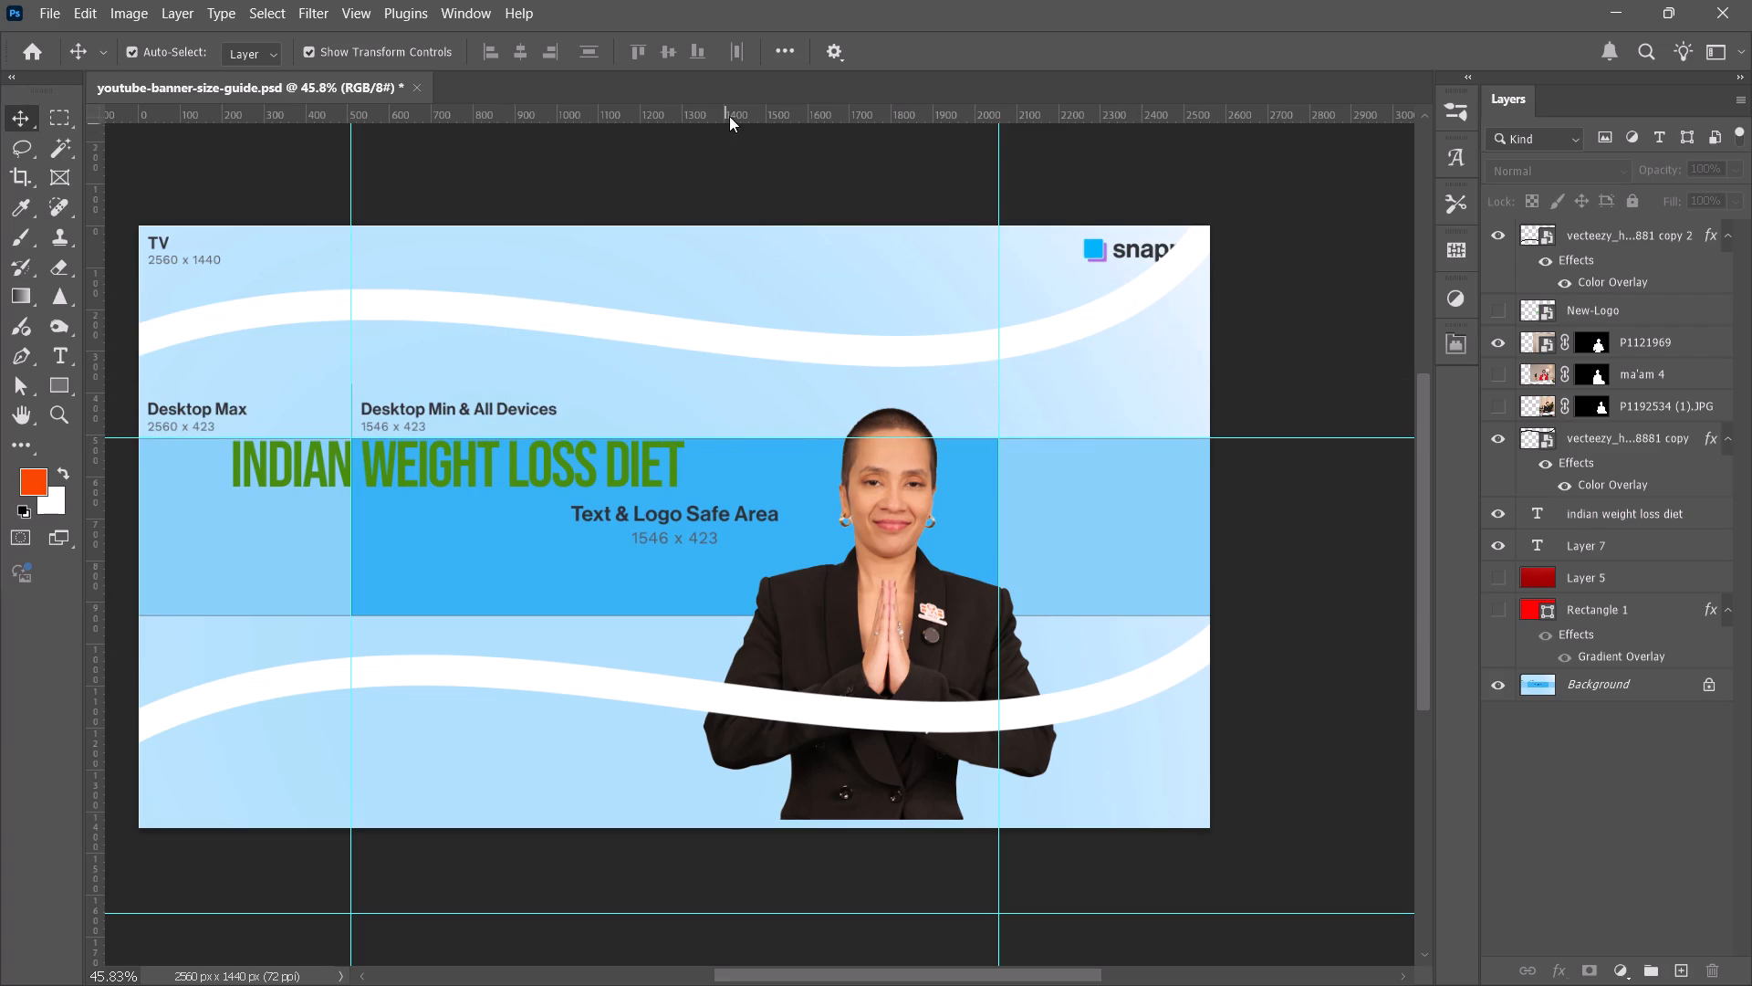
{"action": "left_click_drag", "start_coordinate": [729, 116], "coordinate": [721, 619]}
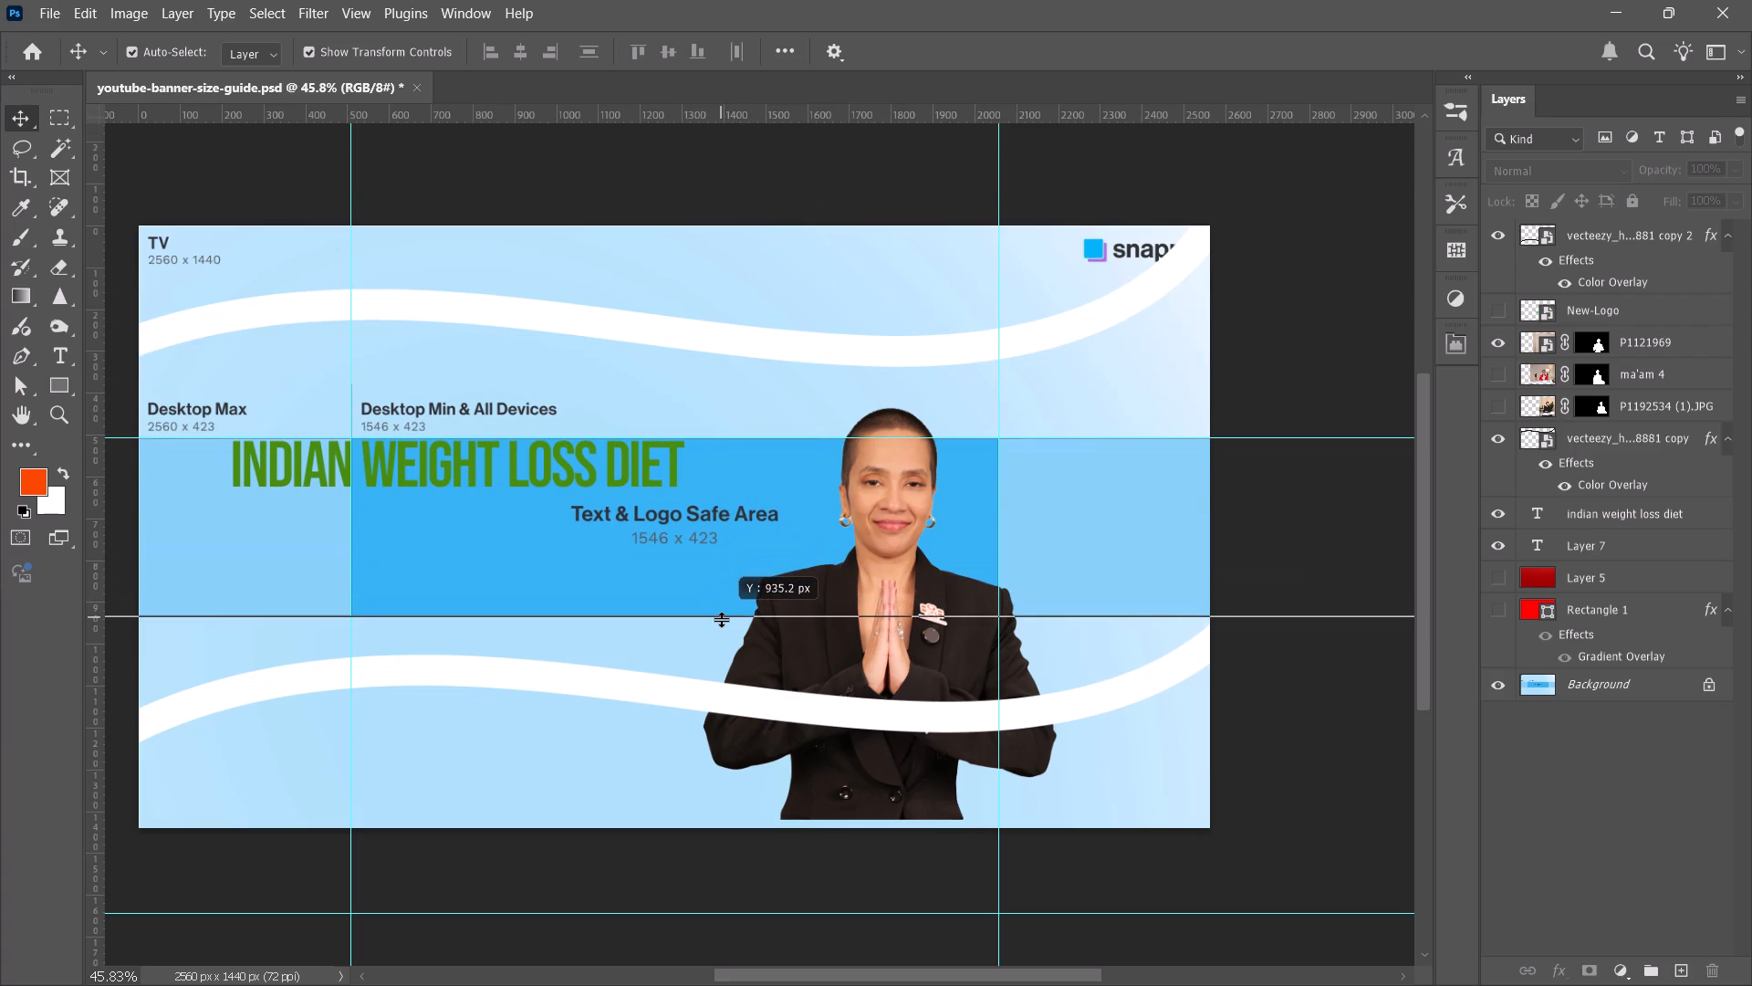
{"action": "left_click_drag", "start_coordinate": [721, 619], "coordinate": [721, 616]}
Check the four guides against the safe area's edges and lock the guides.
{"action": "scroll", "coordinate": [986, 637], "scroll_direction": "up", "scroll_amount": 4, "text": "alt"}
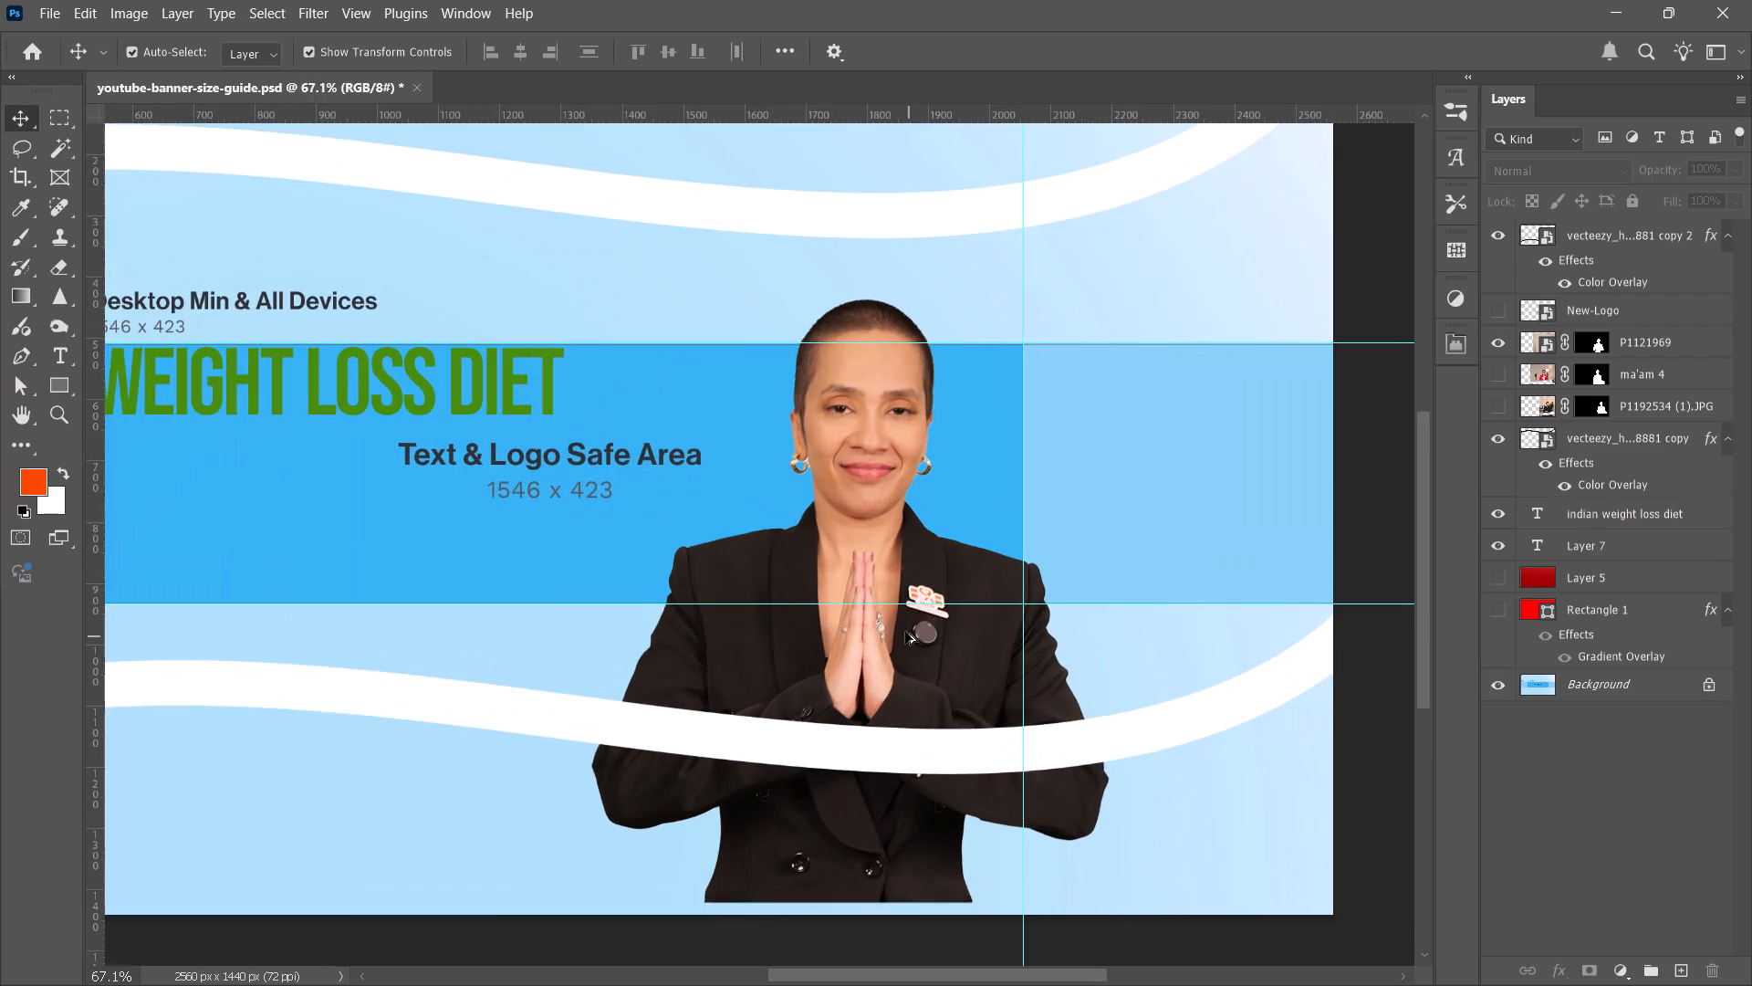
{"action": "scroll", "coordinate": [125, 628], "scroll_direction": "up", "scroll_amount": 5, "text": "alt"}
{"action": "scroll", "coordinate": [389, 583], "scroll_direction": "down", "scroll_amount": 10, "text": "alt"}
{"action": "key", "text": "space"}
{"action": "key", "text": "space"}
{"action": "key", "text": "space"}
{"action": "key", "text": "space"}
{"action": "key", "text": "space"}
{"action": "key", "text": "space"}
{"action": "key", "text": "space"}
{"action": "key", "text": "space"}
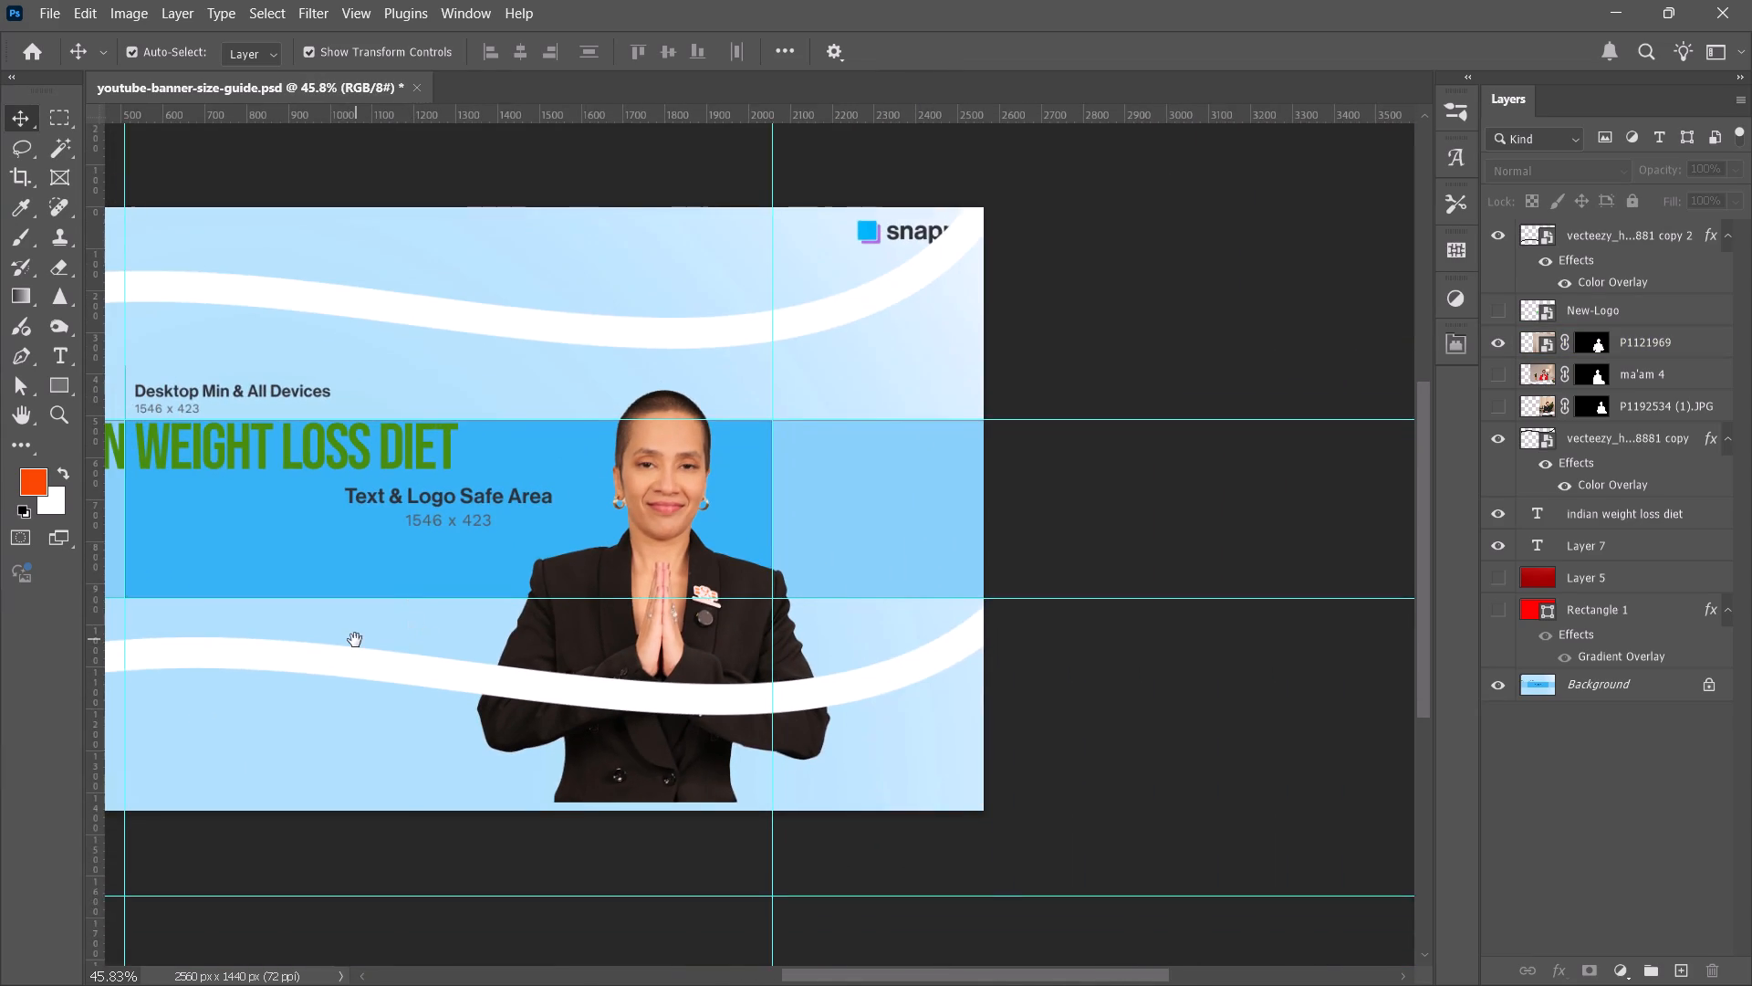
{"action": "left_click_drag", "start_coordinate": [355, 641], "coordinate": [553, 660]}
{"action": "left_click", "coordinate": [354, 0]}
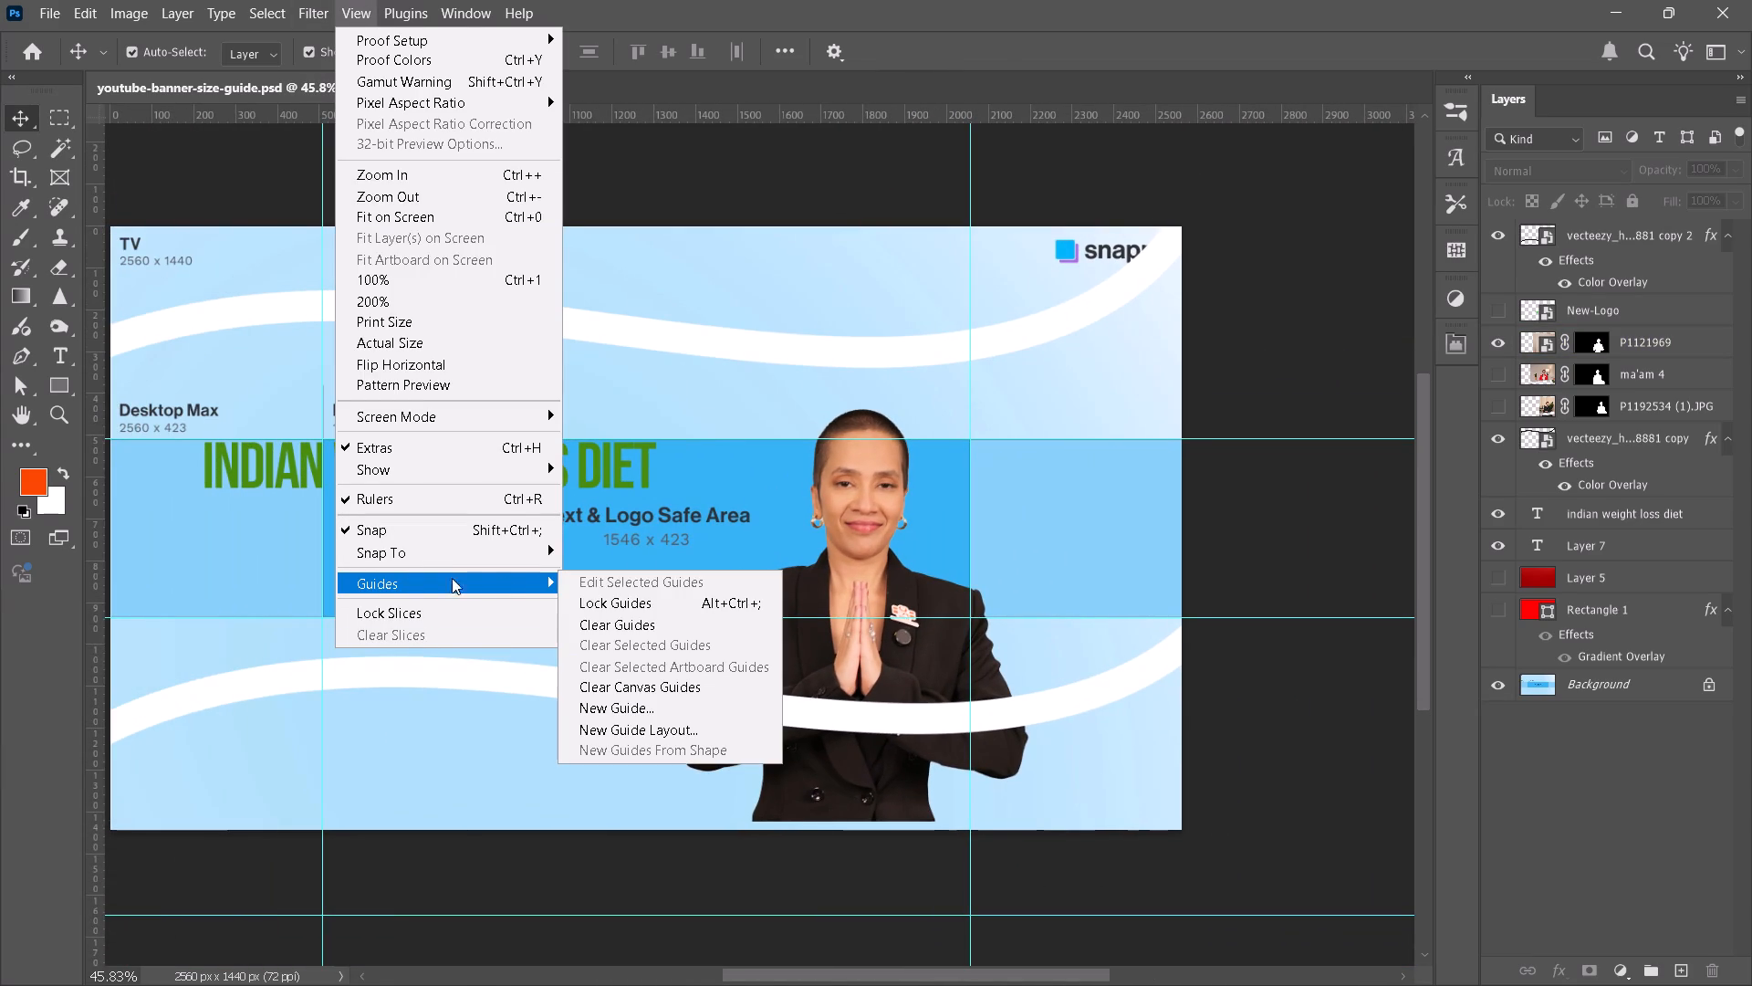
{"action": "left_click", "coordinate": [602, 606]}
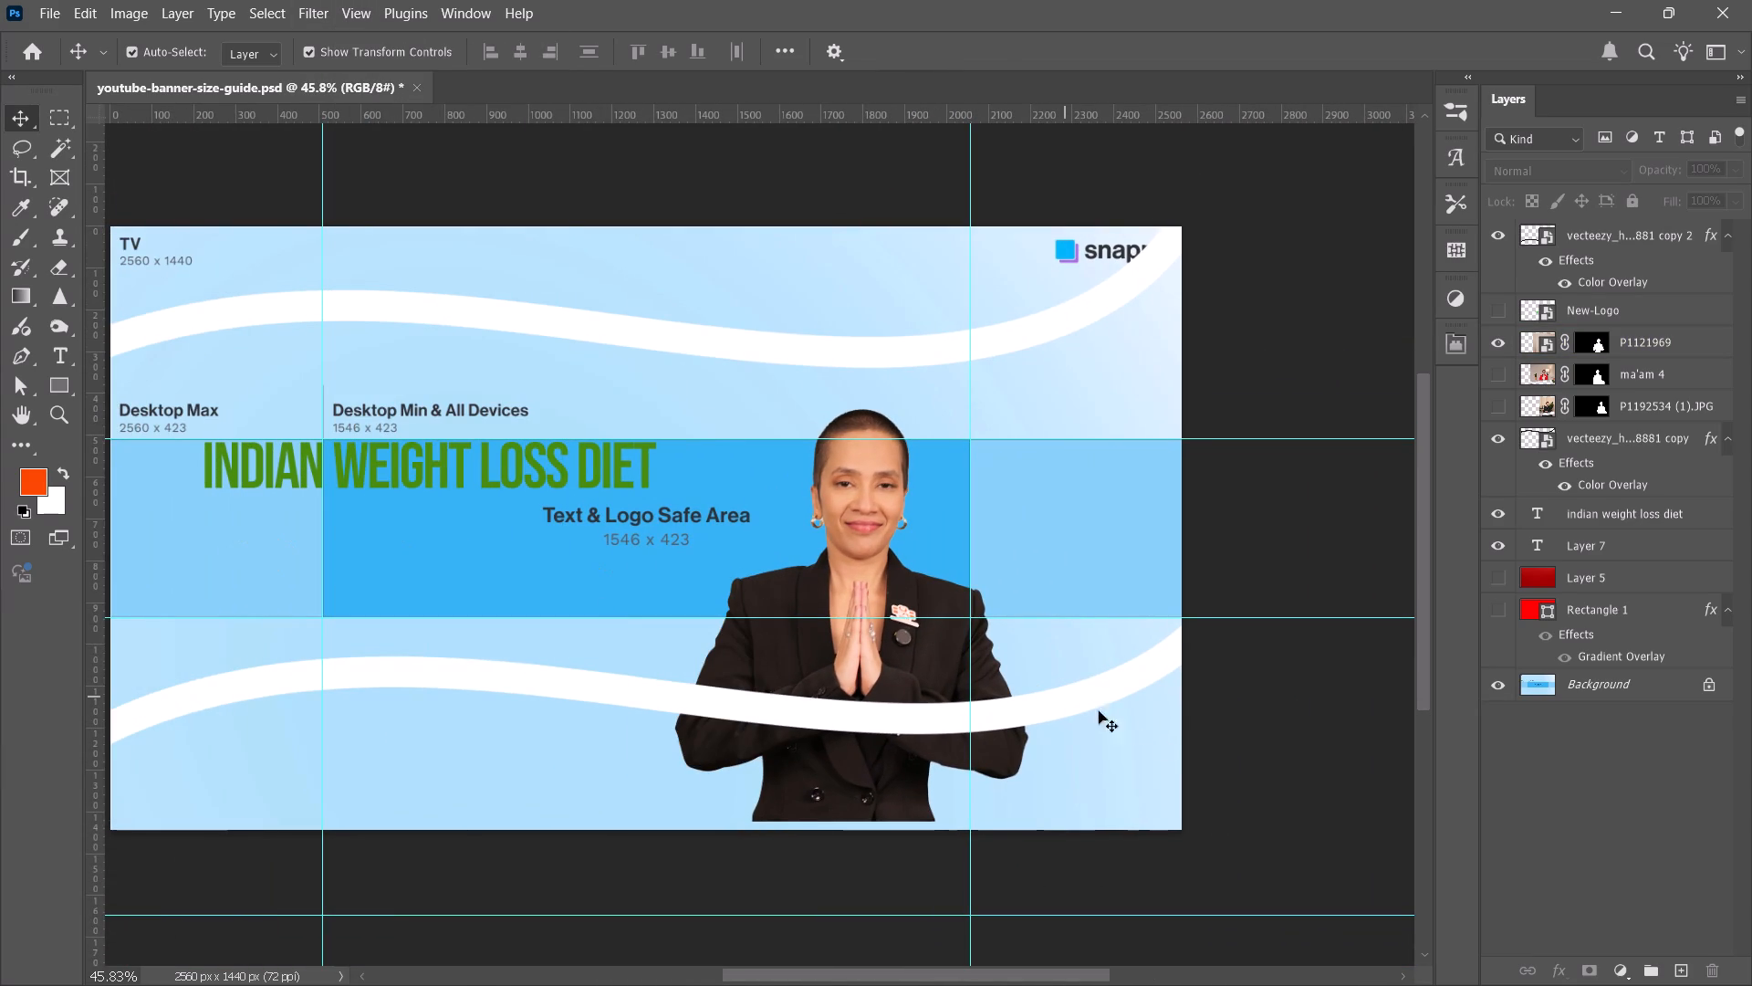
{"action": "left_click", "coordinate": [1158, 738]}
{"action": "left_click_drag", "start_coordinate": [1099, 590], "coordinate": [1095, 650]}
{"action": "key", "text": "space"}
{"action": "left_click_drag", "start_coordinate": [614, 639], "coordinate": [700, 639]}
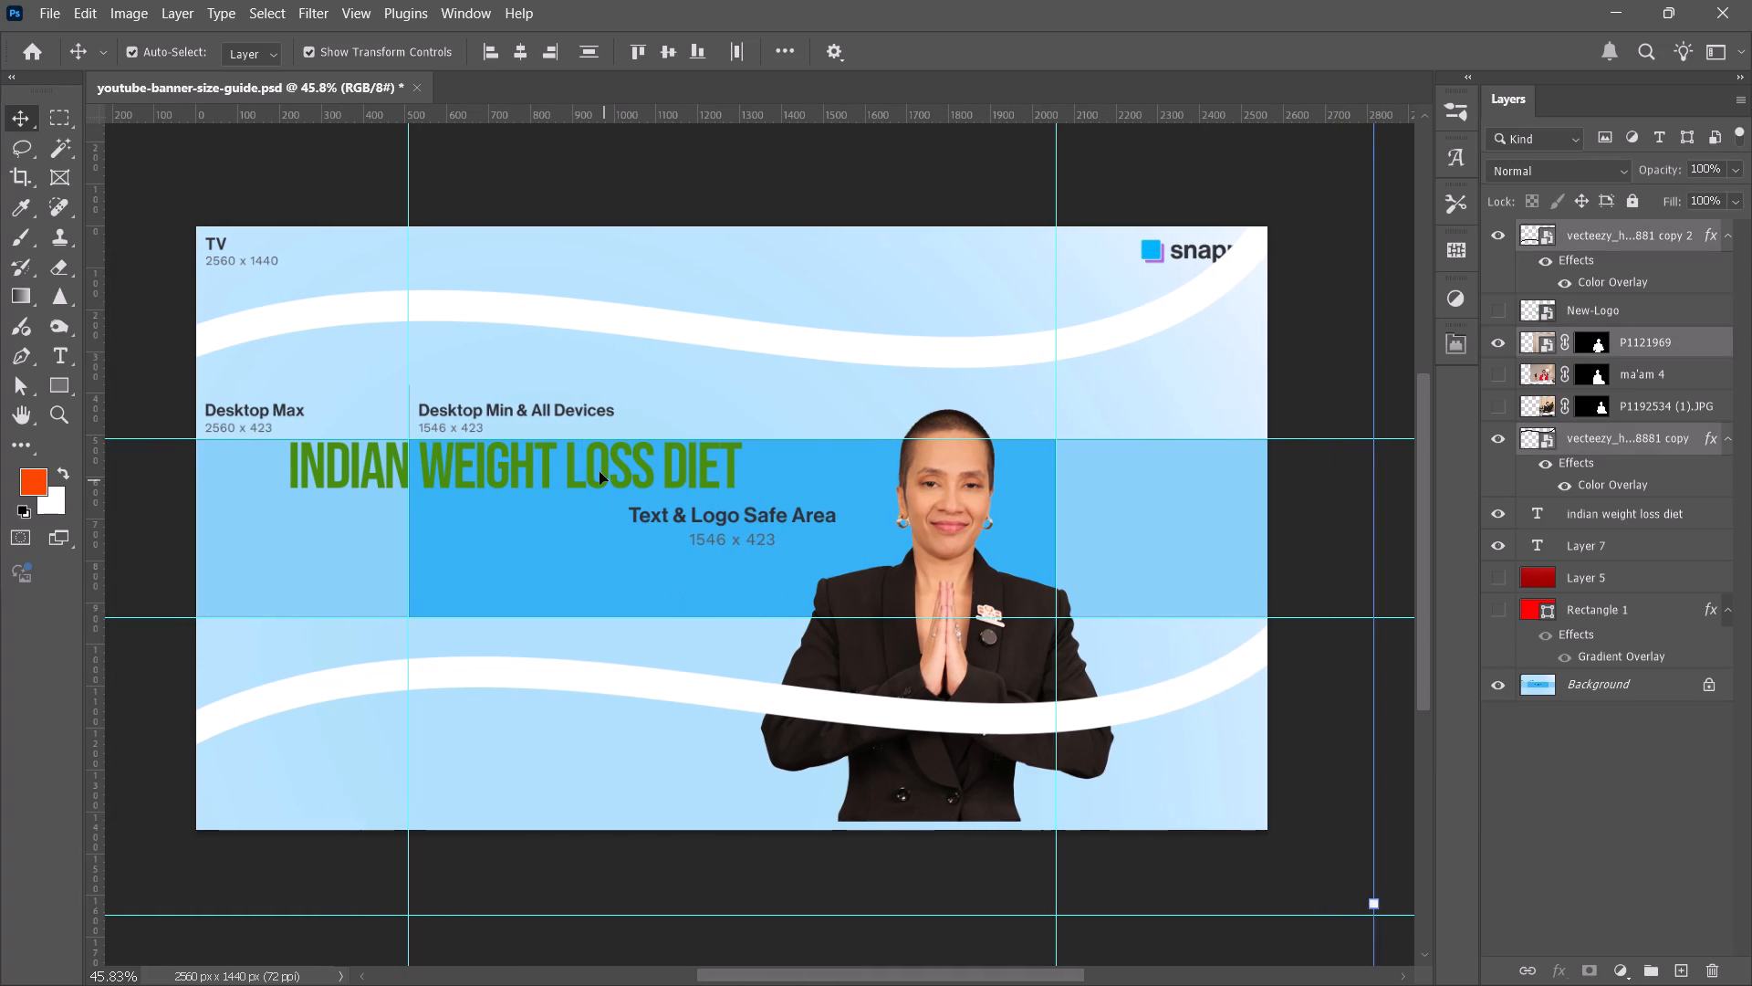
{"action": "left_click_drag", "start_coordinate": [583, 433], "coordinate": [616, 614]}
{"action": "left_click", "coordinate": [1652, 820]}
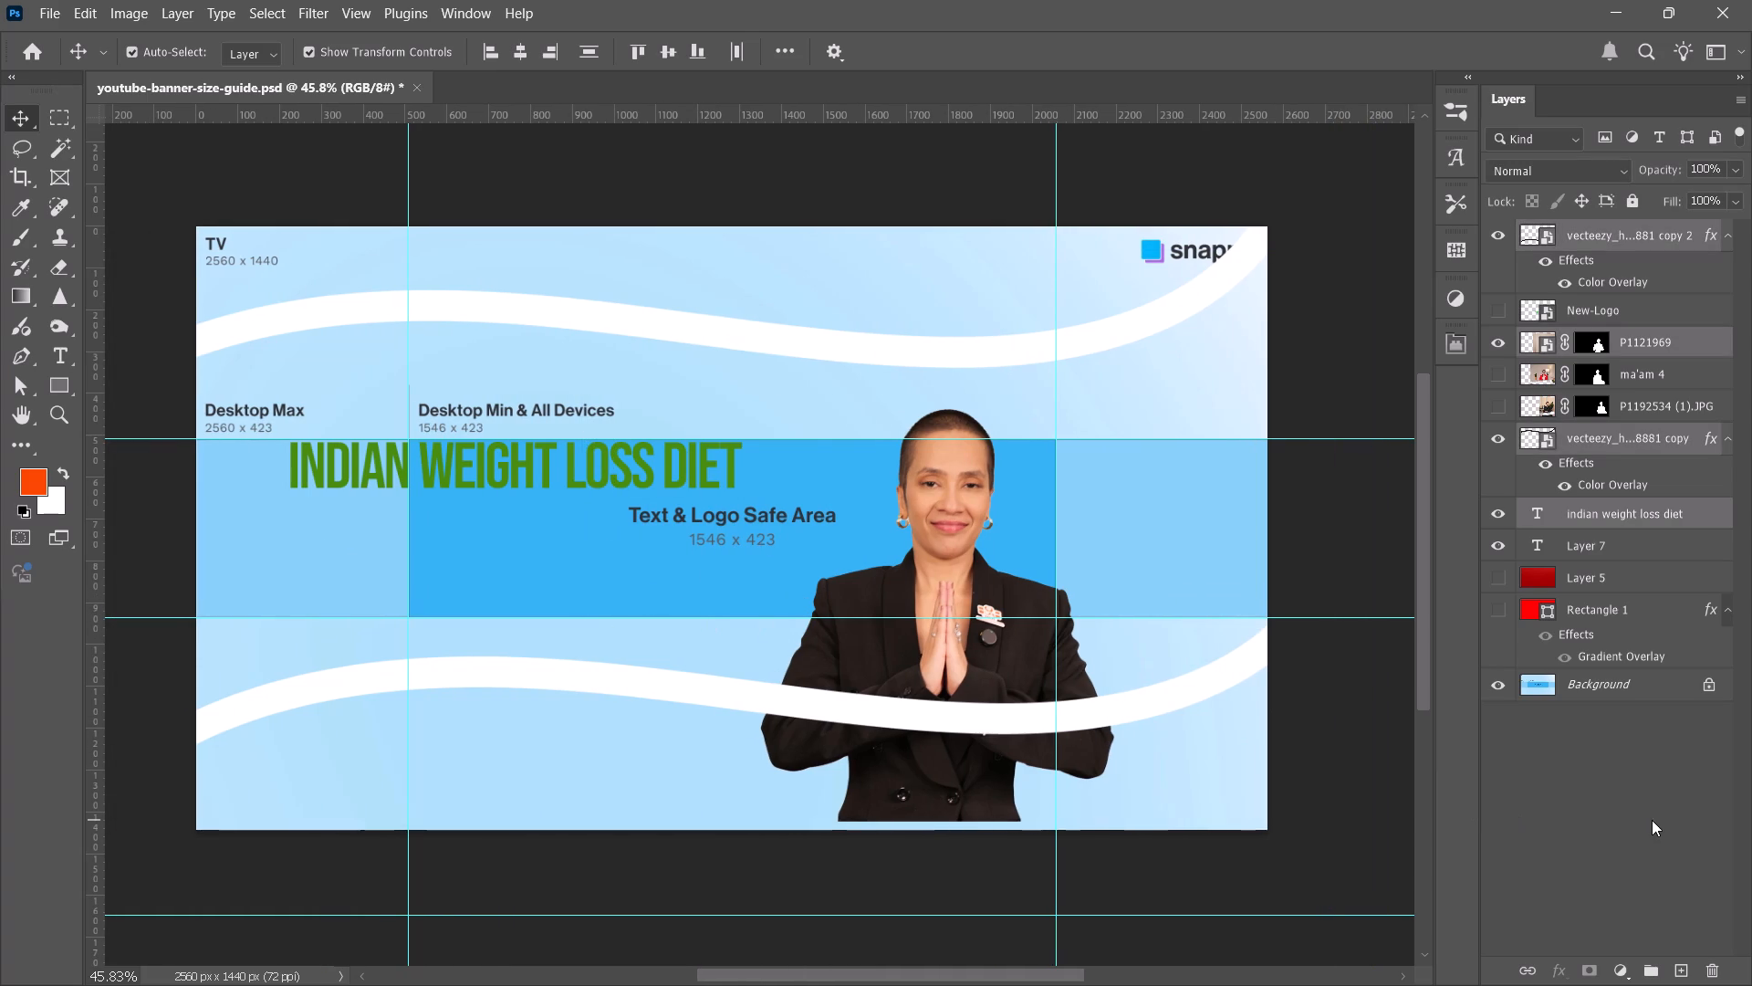
Delete the portrait layer P1121969 and the green "Indian Weight Loss Diet" text layer.
{"action": "left_click", "coordinate": [987, 583]}
{"action": "key", "text": "Delete"}
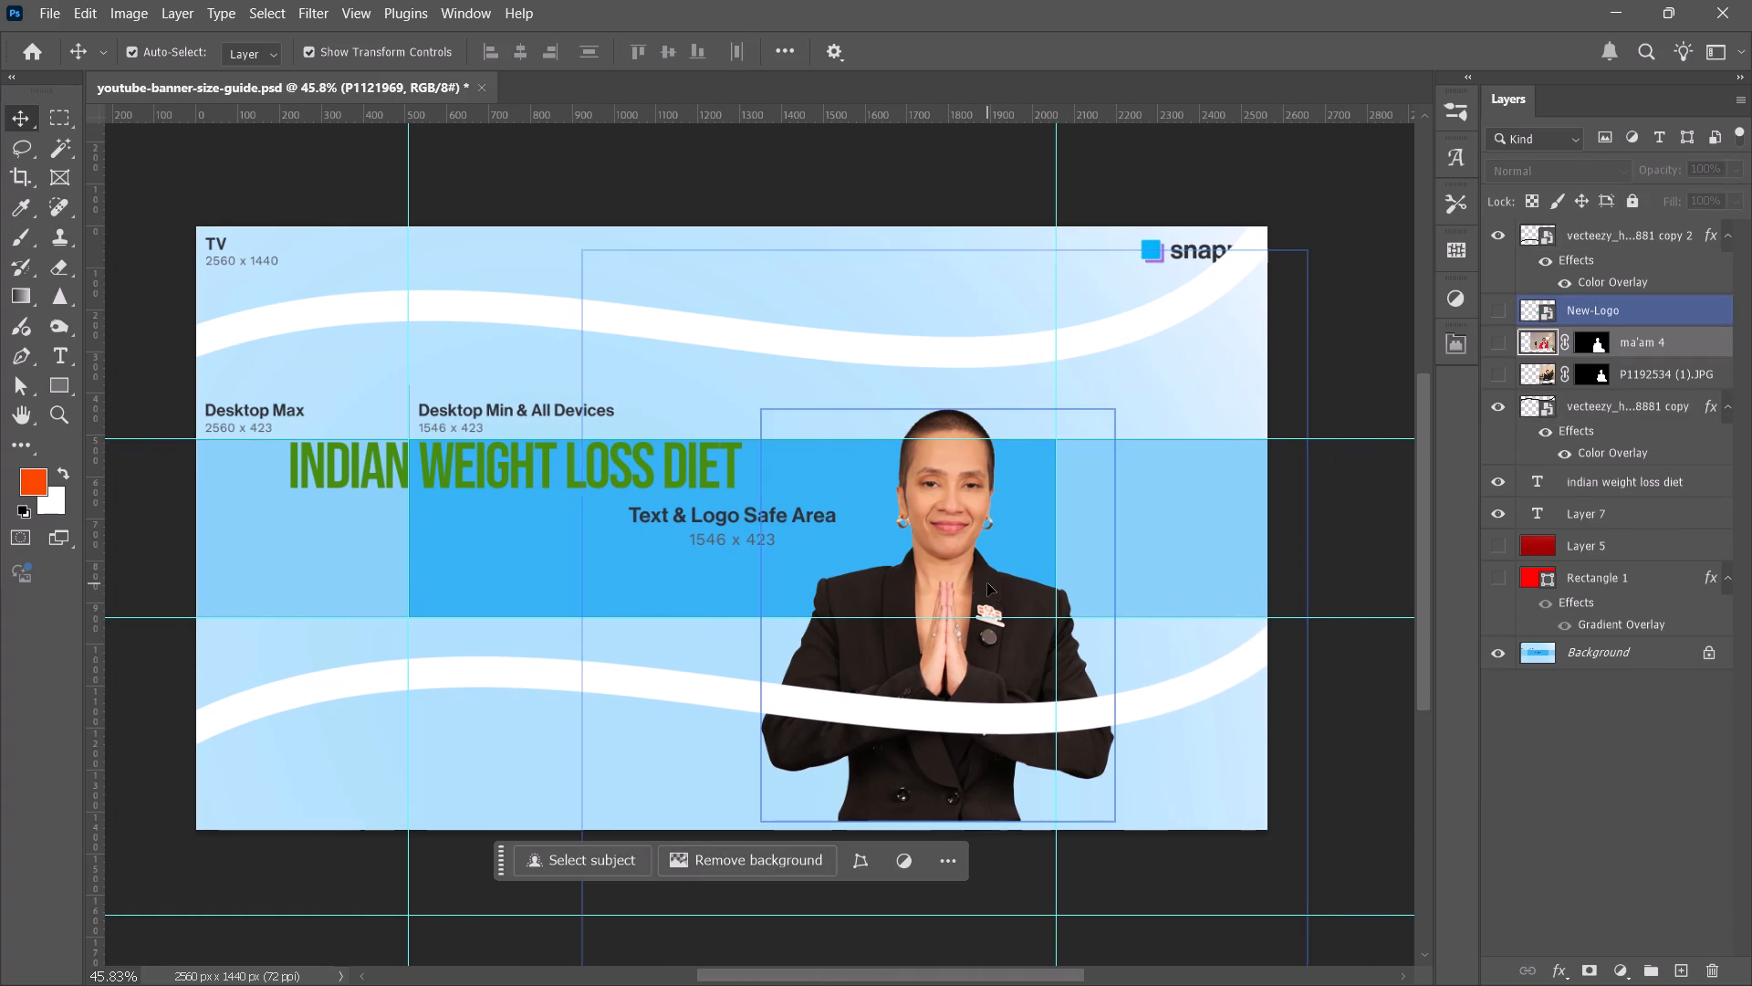
{"action": "left_click", "coordinate": [534, 425]}
{"action": "left_click", "coordinate": [505, 475]}
{"action": "key", "text": "Delete"}
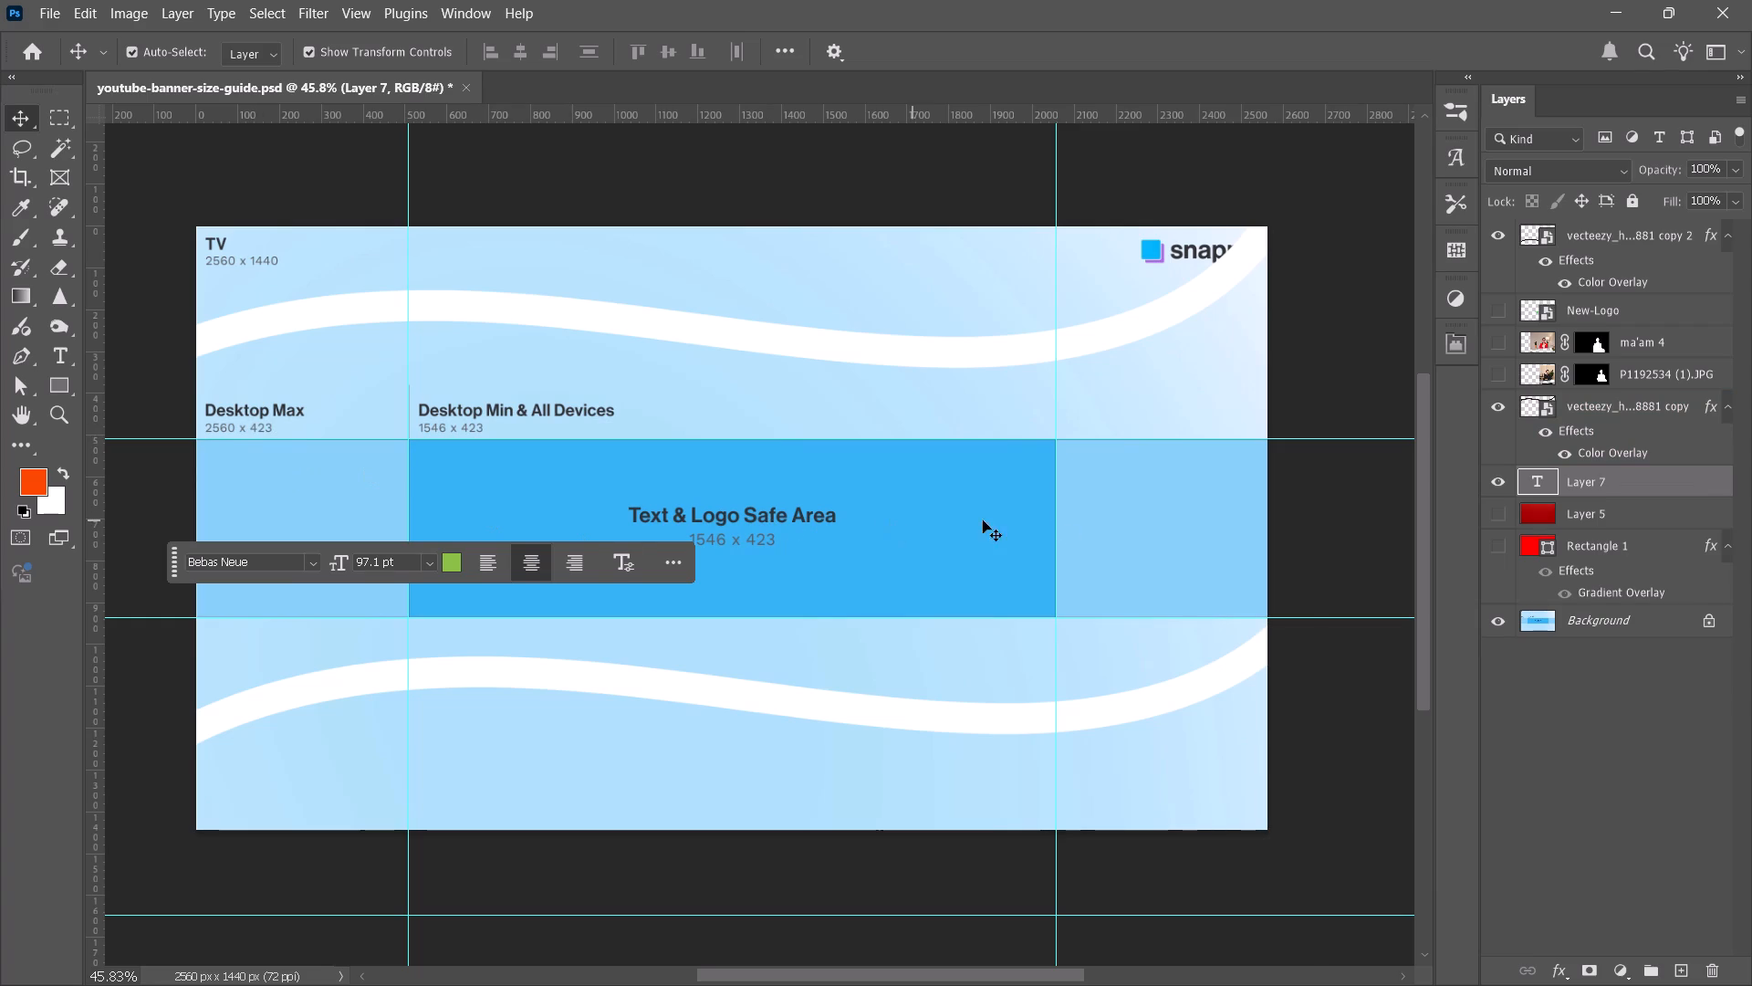
Make Layer 5, Rectangle 1, both hidden portrait layers and the New-Logo layer visible.
{"action": "left_click", "coordinate": [1496, 518]}
{"action": "left_click", "coordinate": [1497, 537]}
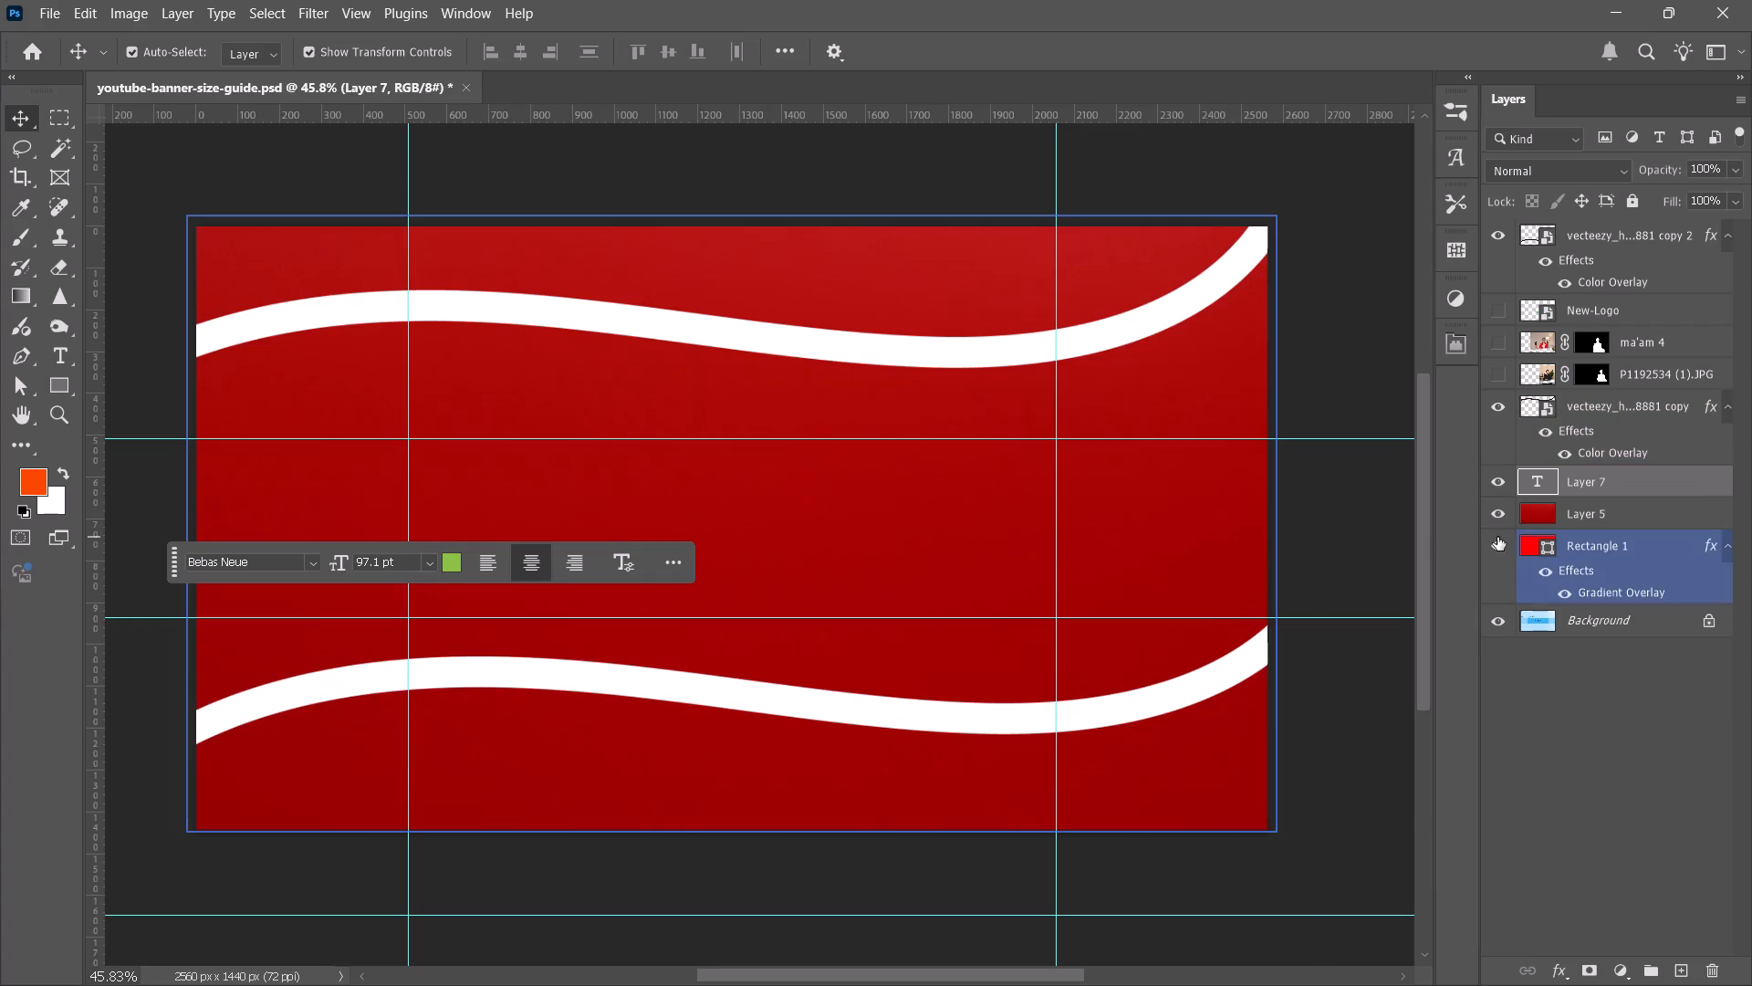
{"action": "left_click", "coordinate": [1496, 367]}
{"action": "left_click", "coordinate": [1502, 344]}
{"action": "left_click", "coordinate": [1505, 302]}
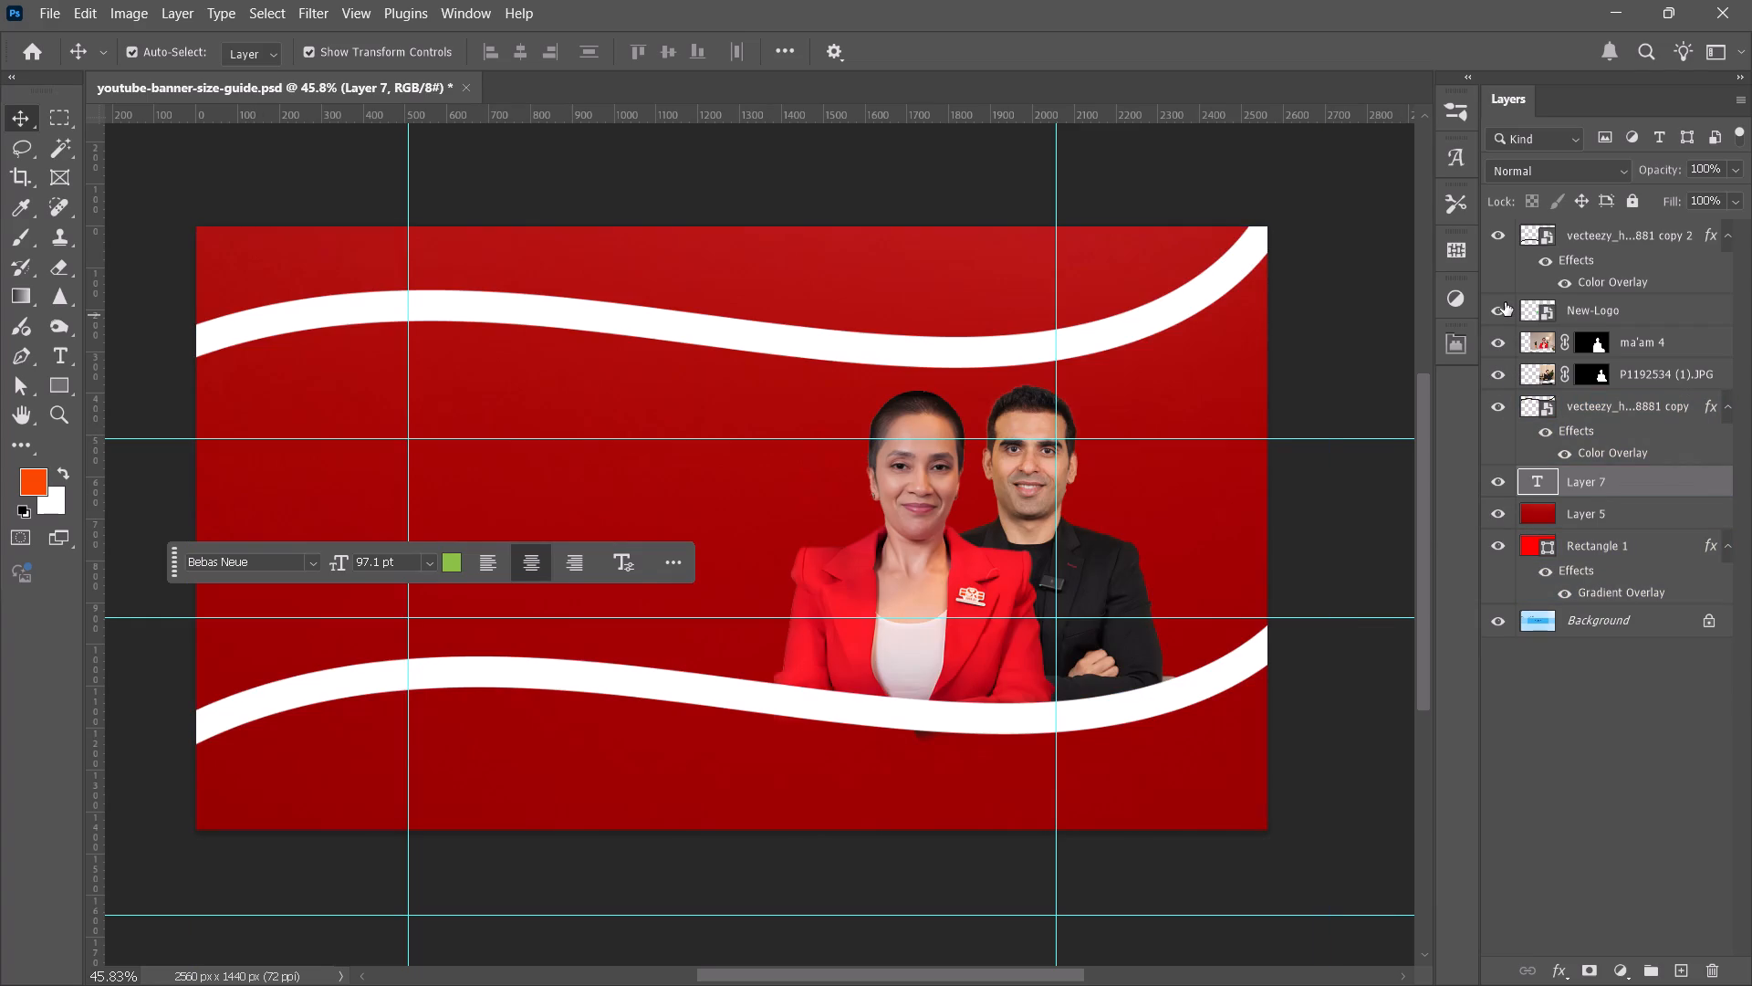
{"action": "left_click", "coordinate": [942, 616]}
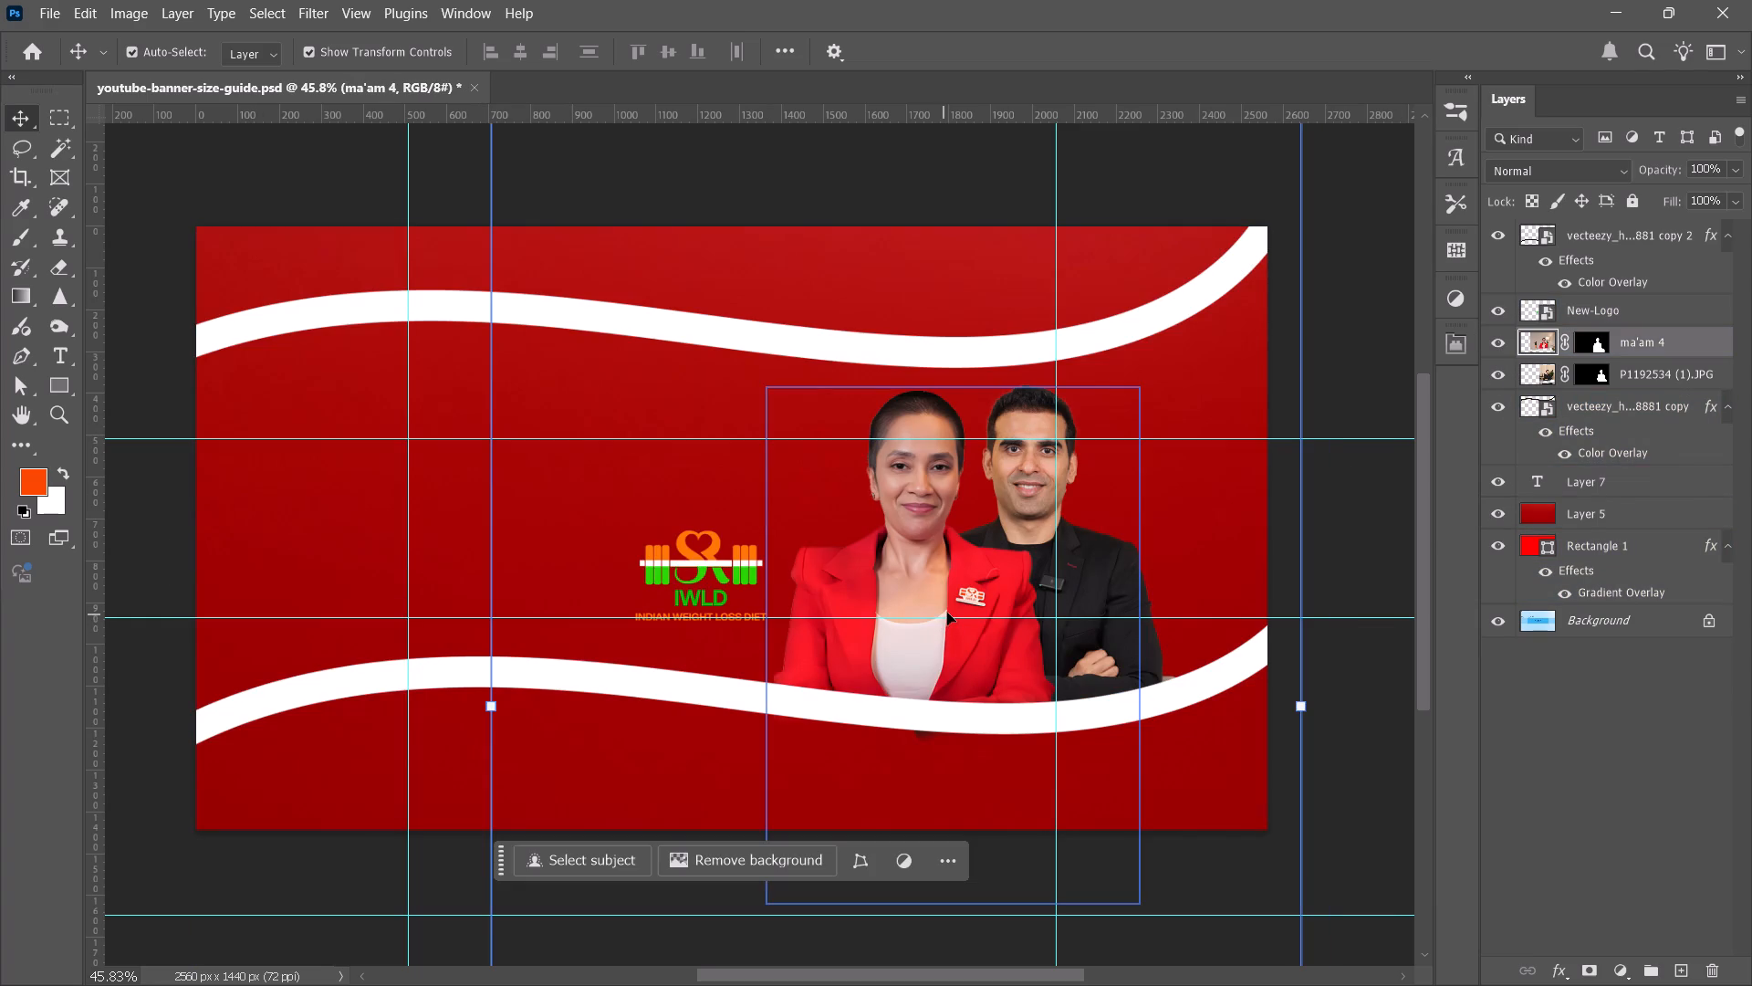
{"action": "left_click", "coordinate": [1653, 812]}
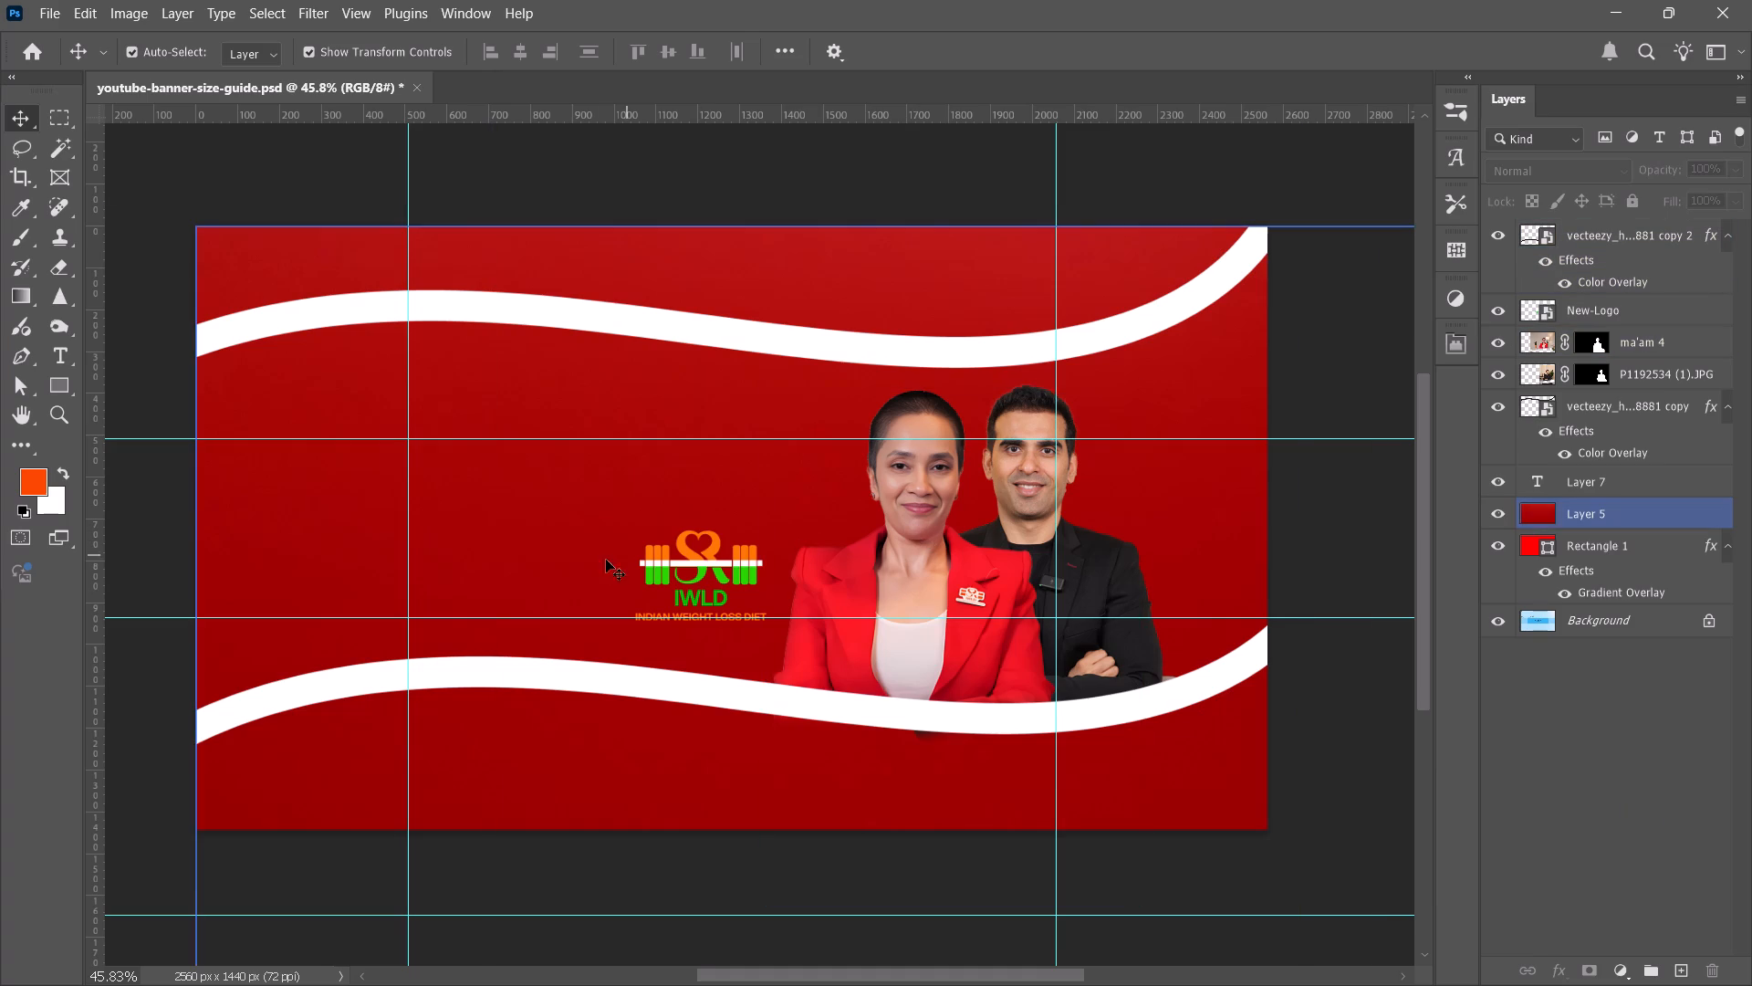
Move the IWLD logo further left of the portraits, keeping it between the two horizontal safe-area guides.
{"action": "left_click", "coordinate": [596, 561]}
{"action": "left_click", "coordinate": [716, 587]}
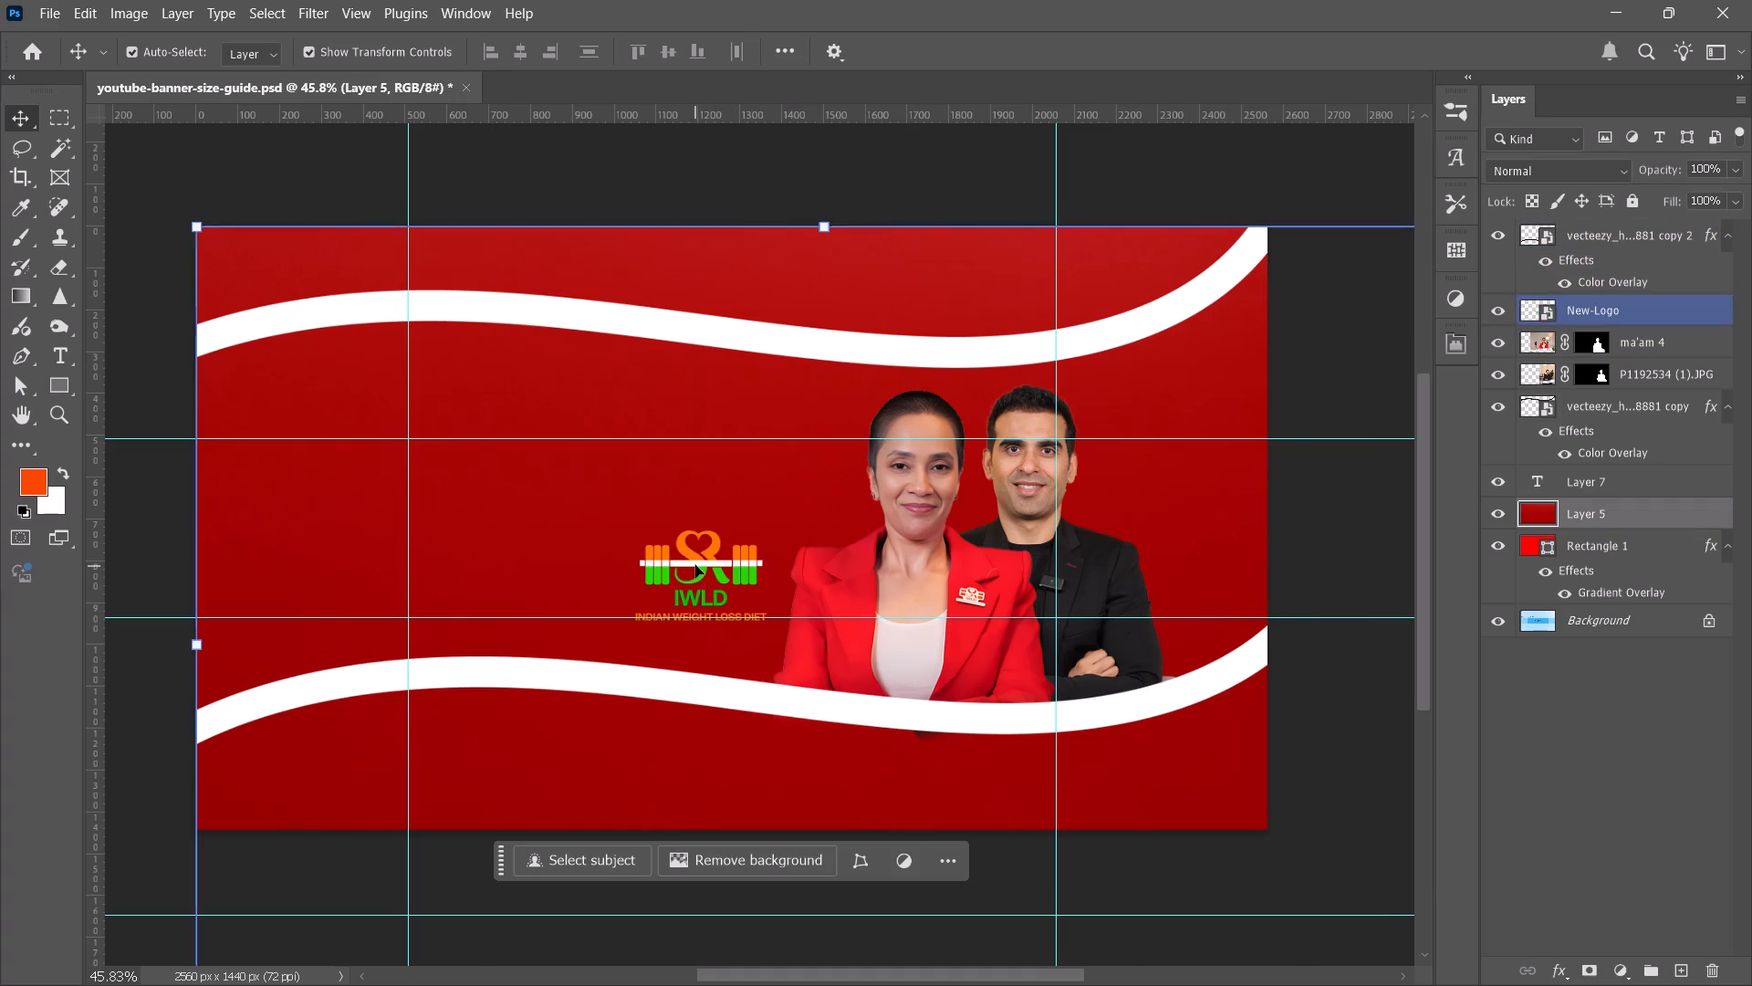
{"action": "left_click", "coordinate": [694, 565]}
{"action": "left_click_drag", "start_coordinate": [693, 559], "coordinate": [519, 500]}
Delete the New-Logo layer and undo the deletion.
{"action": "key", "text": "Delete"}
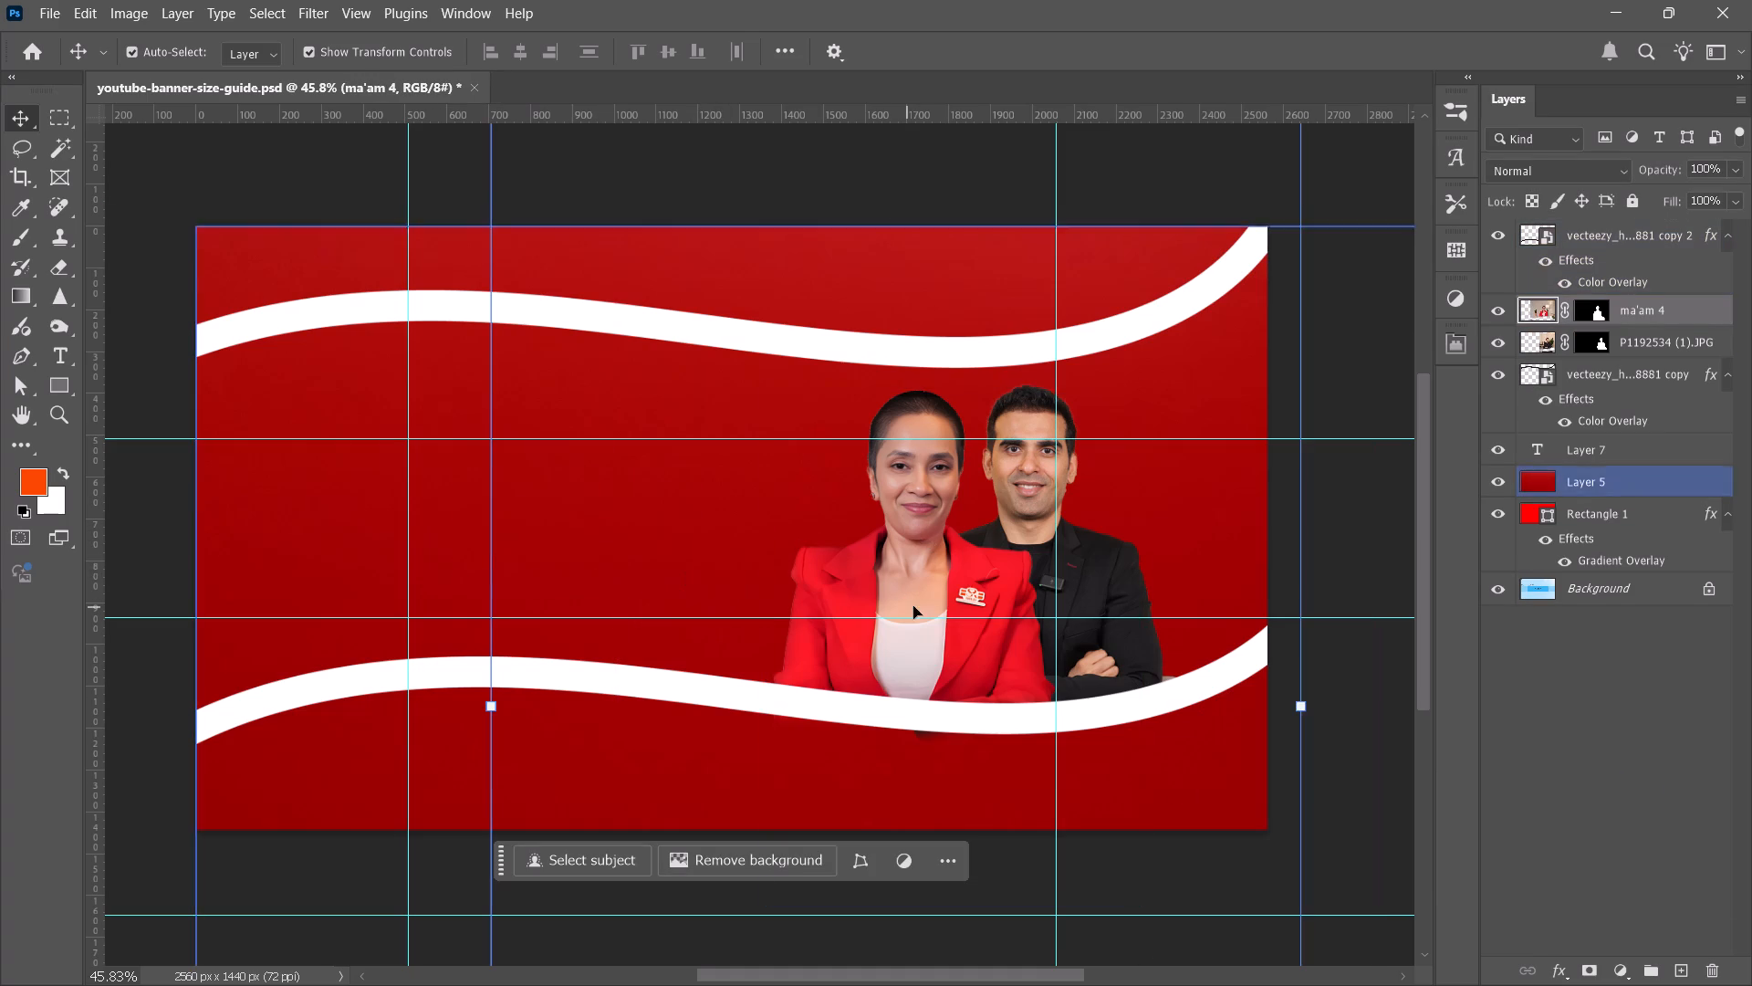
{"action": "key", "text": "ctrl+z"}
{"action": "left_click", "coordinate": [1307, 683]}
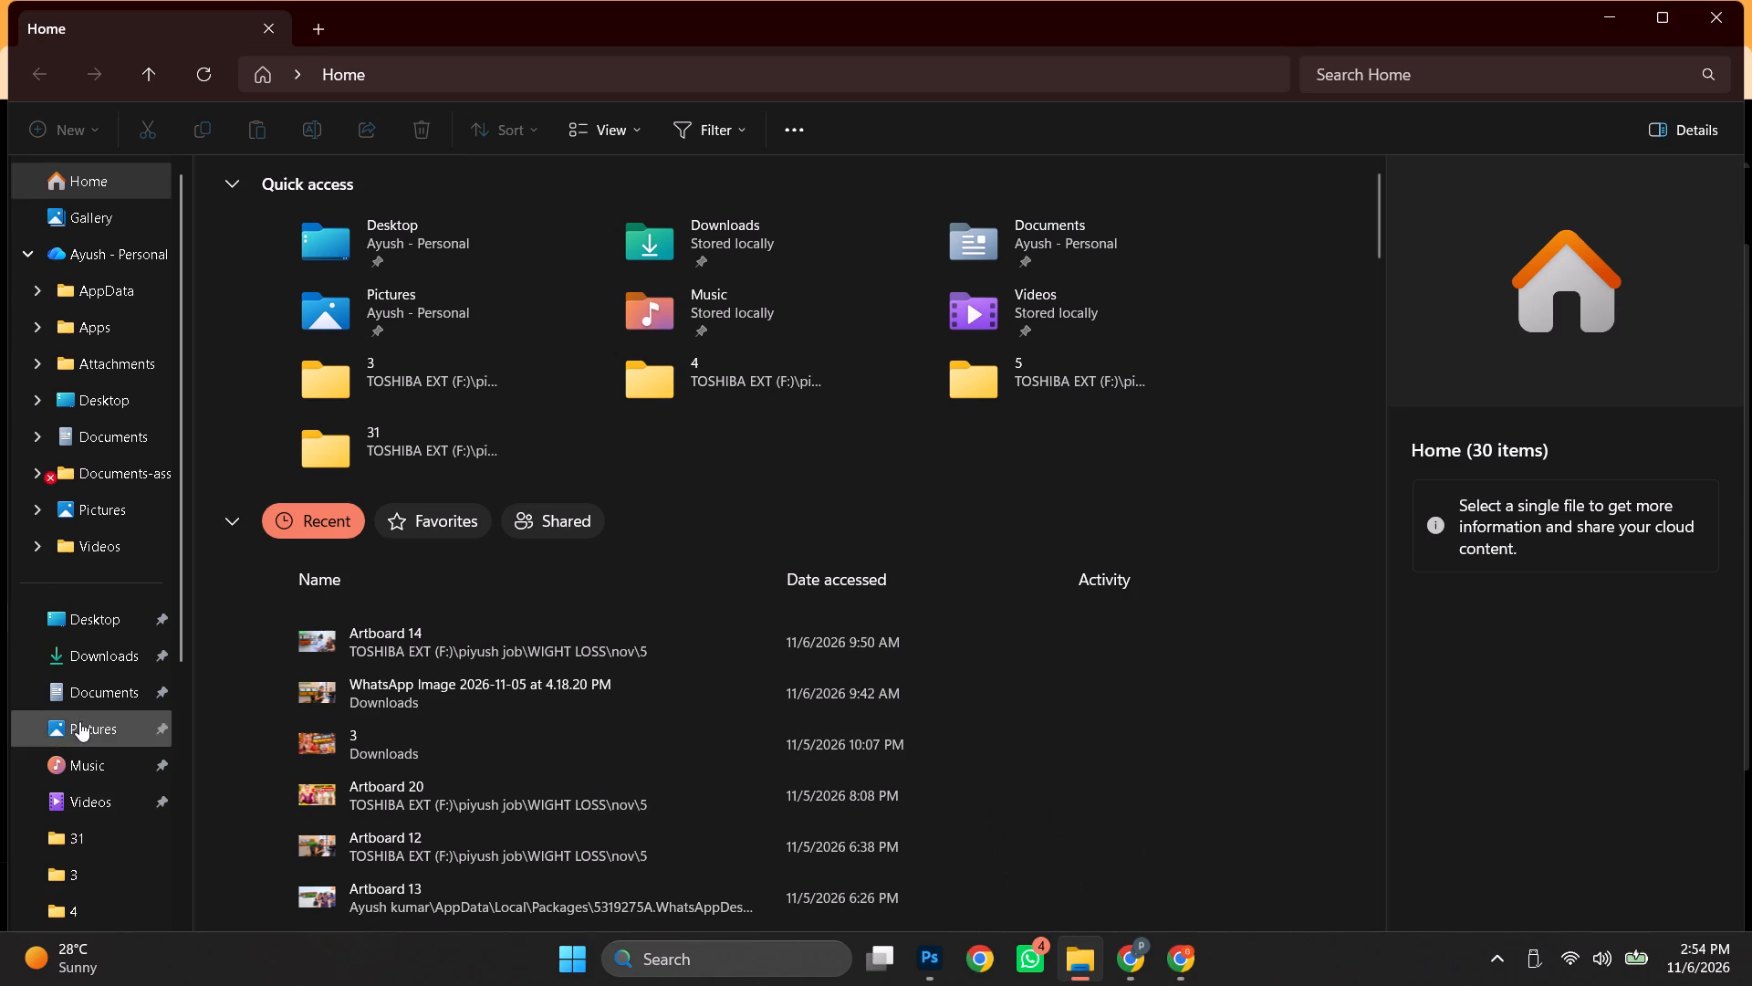
{"action": "scroll", "coordinate": [49, 739], "scroll_direction": "down", "scroll_amount": 2}
{"action": "left_click", "coordinate": [84, 817]}
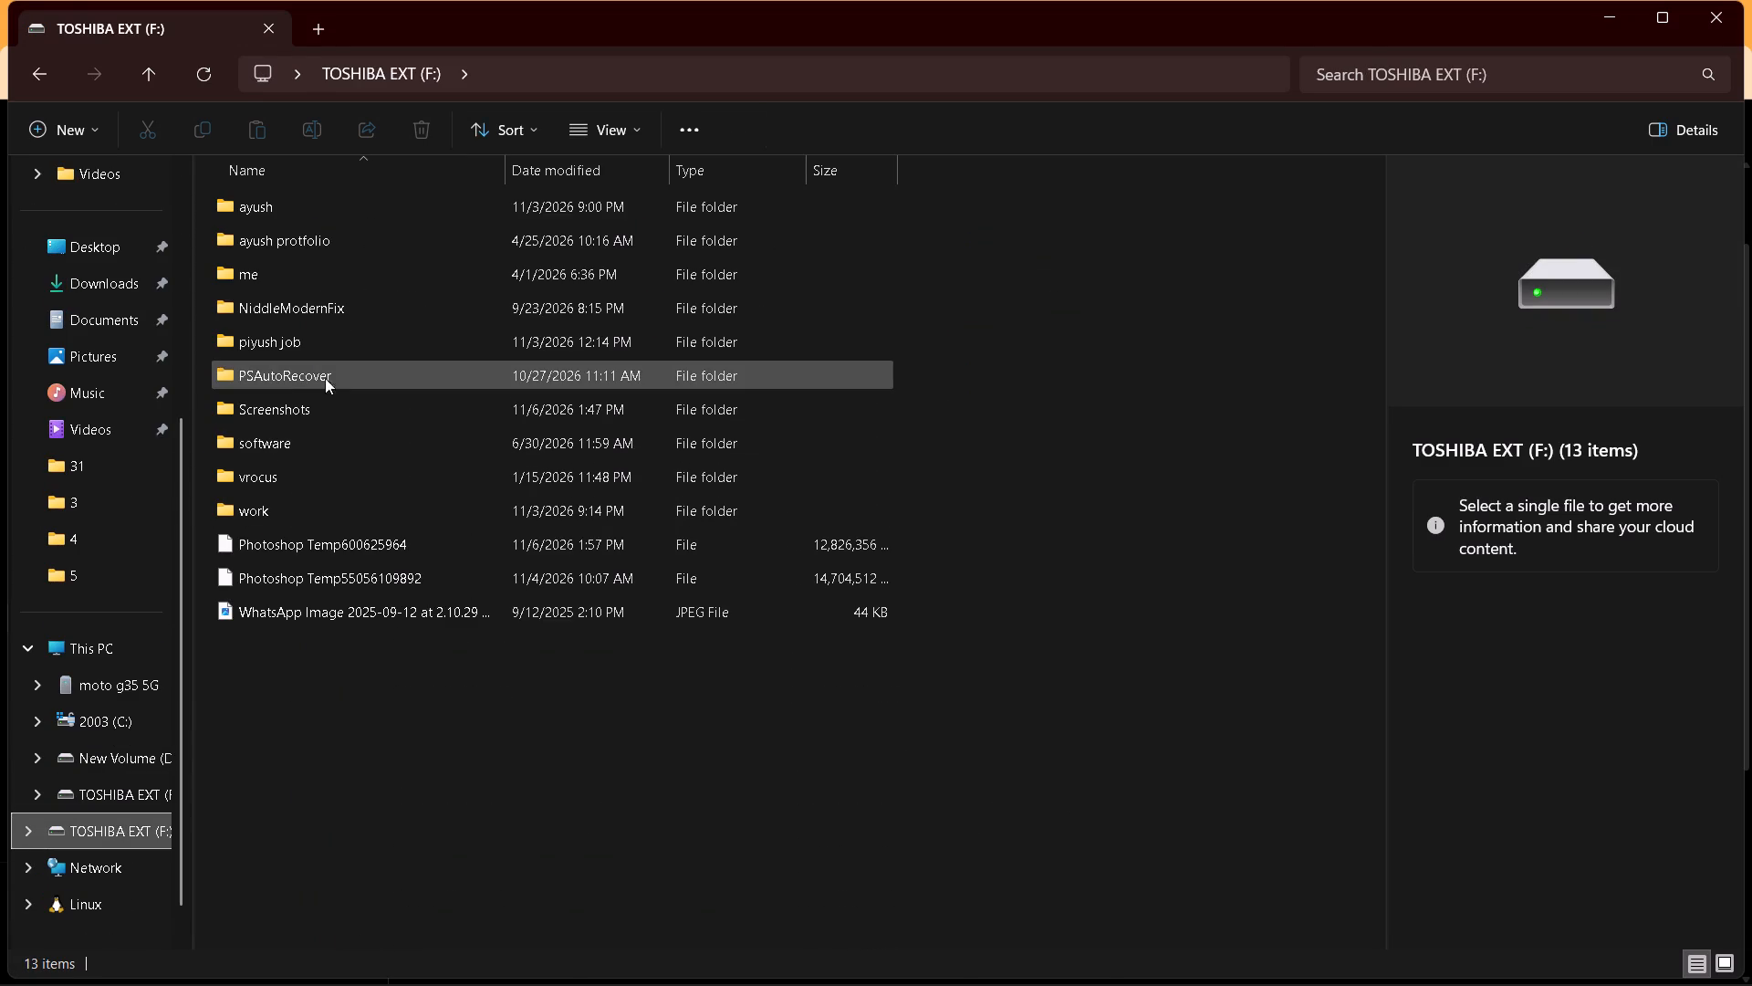
{"action": "double_click", "coordinate": [295, 341]}
{"action": "double_click", "coordinate": [511, 226]}
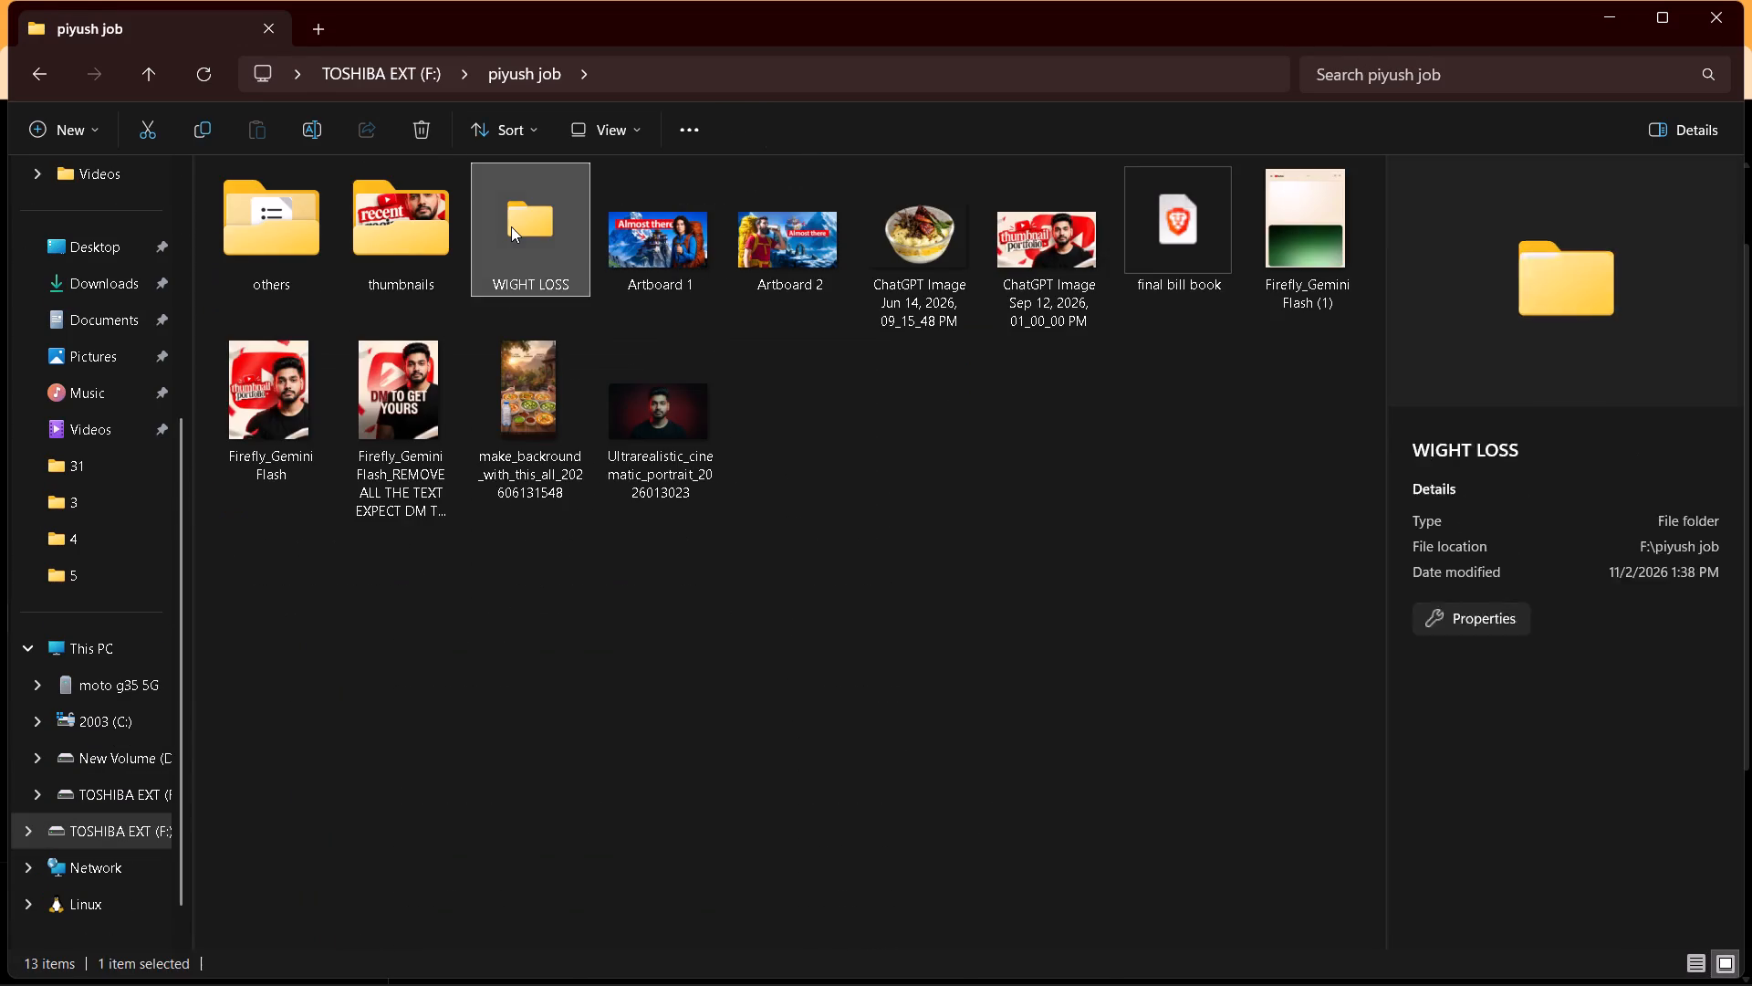
{"action": "double_click", "coordinate": [430, 256]}
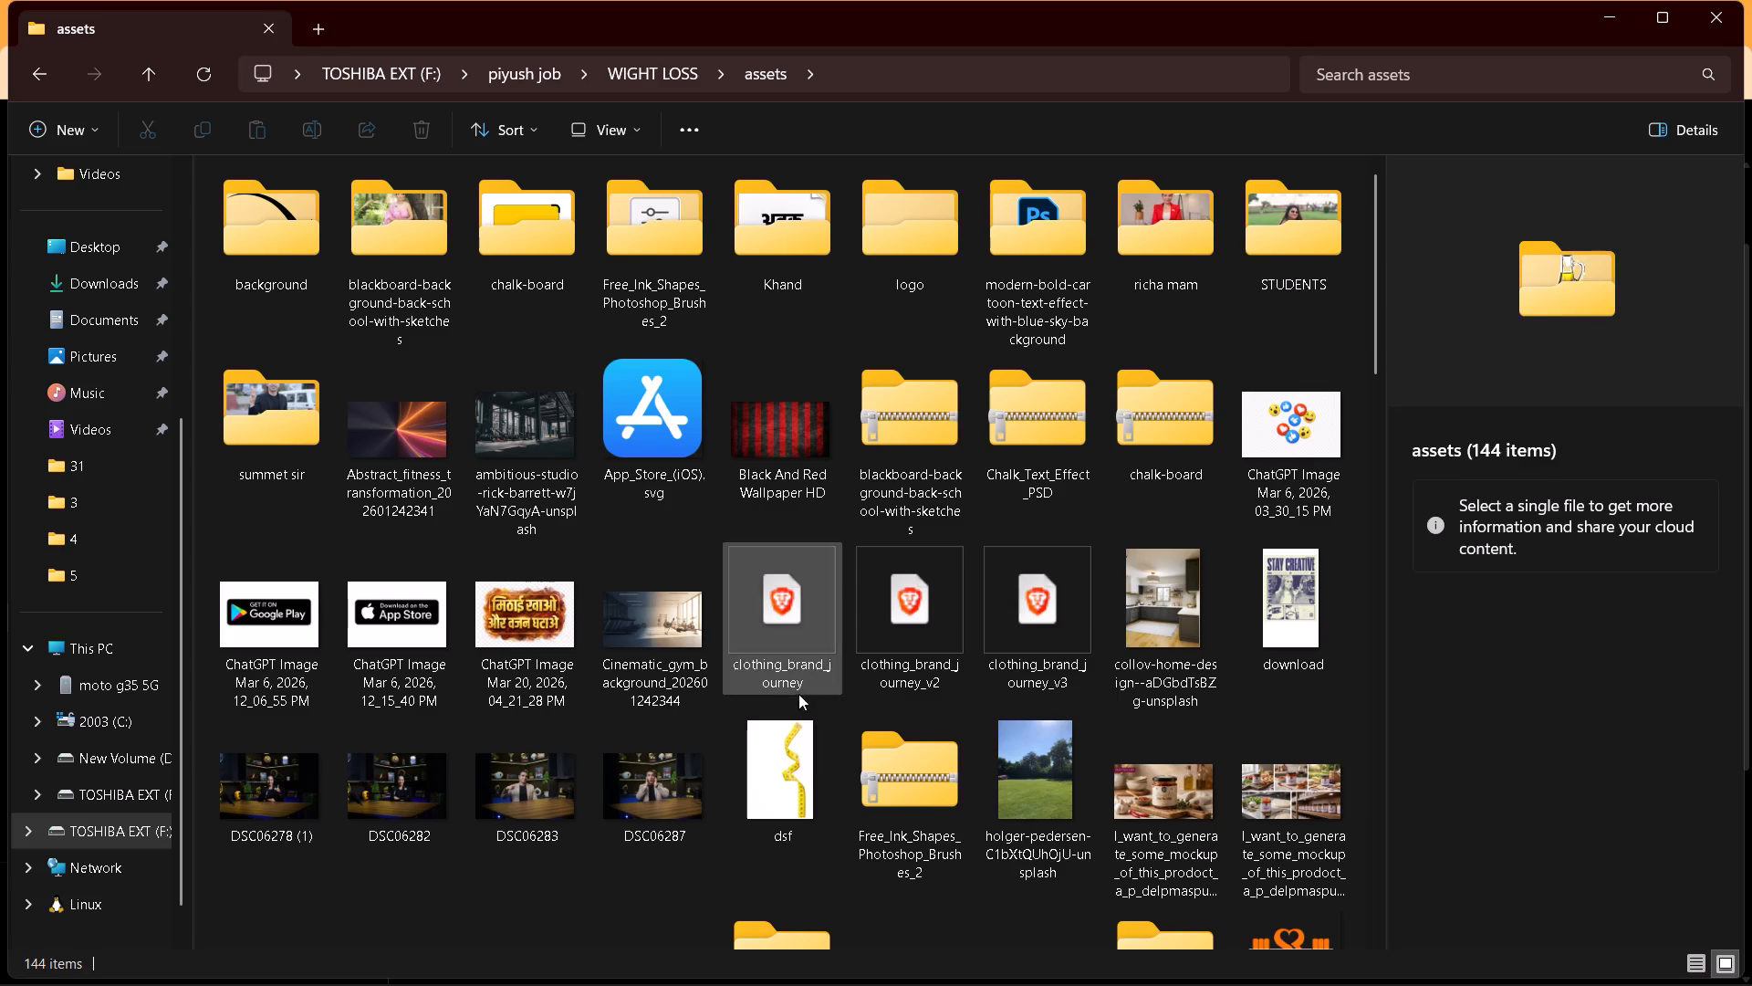
{"action": "double_click", "coordinate": [1140, 223]}
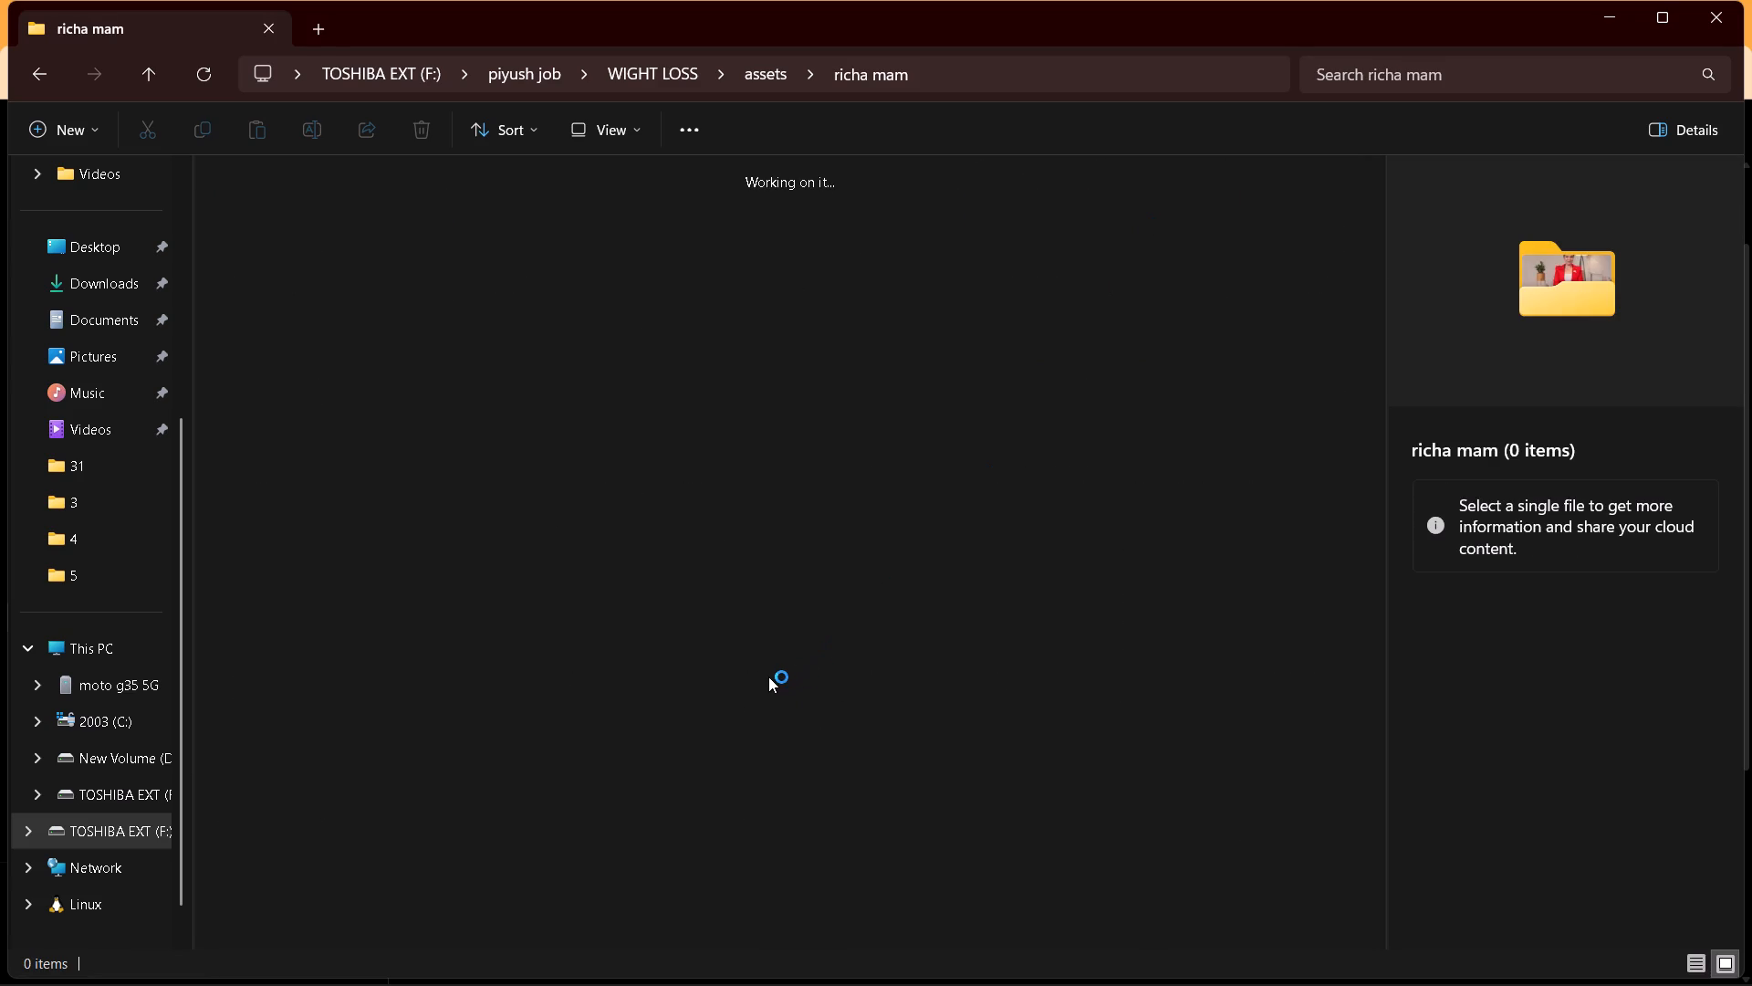
{"action": "scroll", "coordinate": [750, 688], "scroll_direction": "down", "scroll_amount": 3}
{"action": "scroll", "coordinate": [864, 655], "scroll_direction": "up", "scroll_amount": 2}
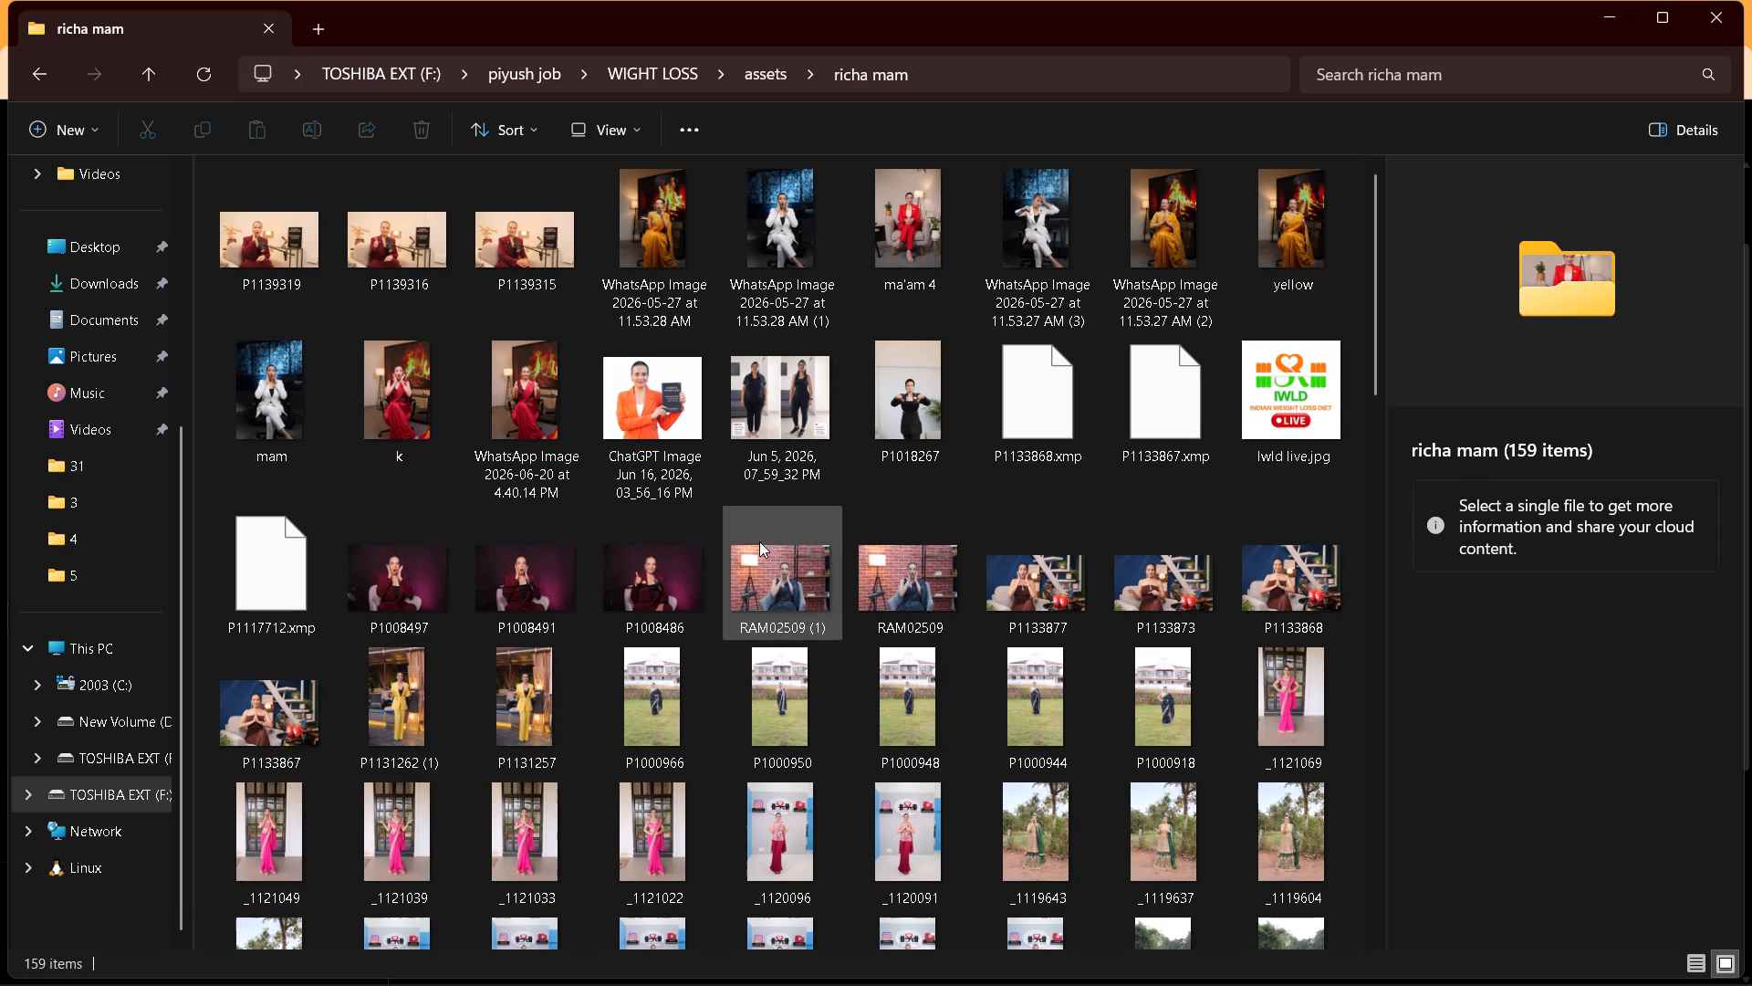
Place the Jun 16, 2026 ChatGPT image of the woman in an orange blazer holding a book into the Photoshop banner at 100% scale.
{"action": "left_click", "coordinate": [666, 434]}
{"action": "left_click_drag", "start_coordinate": [634, 403], "coordinate": [812, 556]}
{"action": "key", "text": "alt+Tab"}
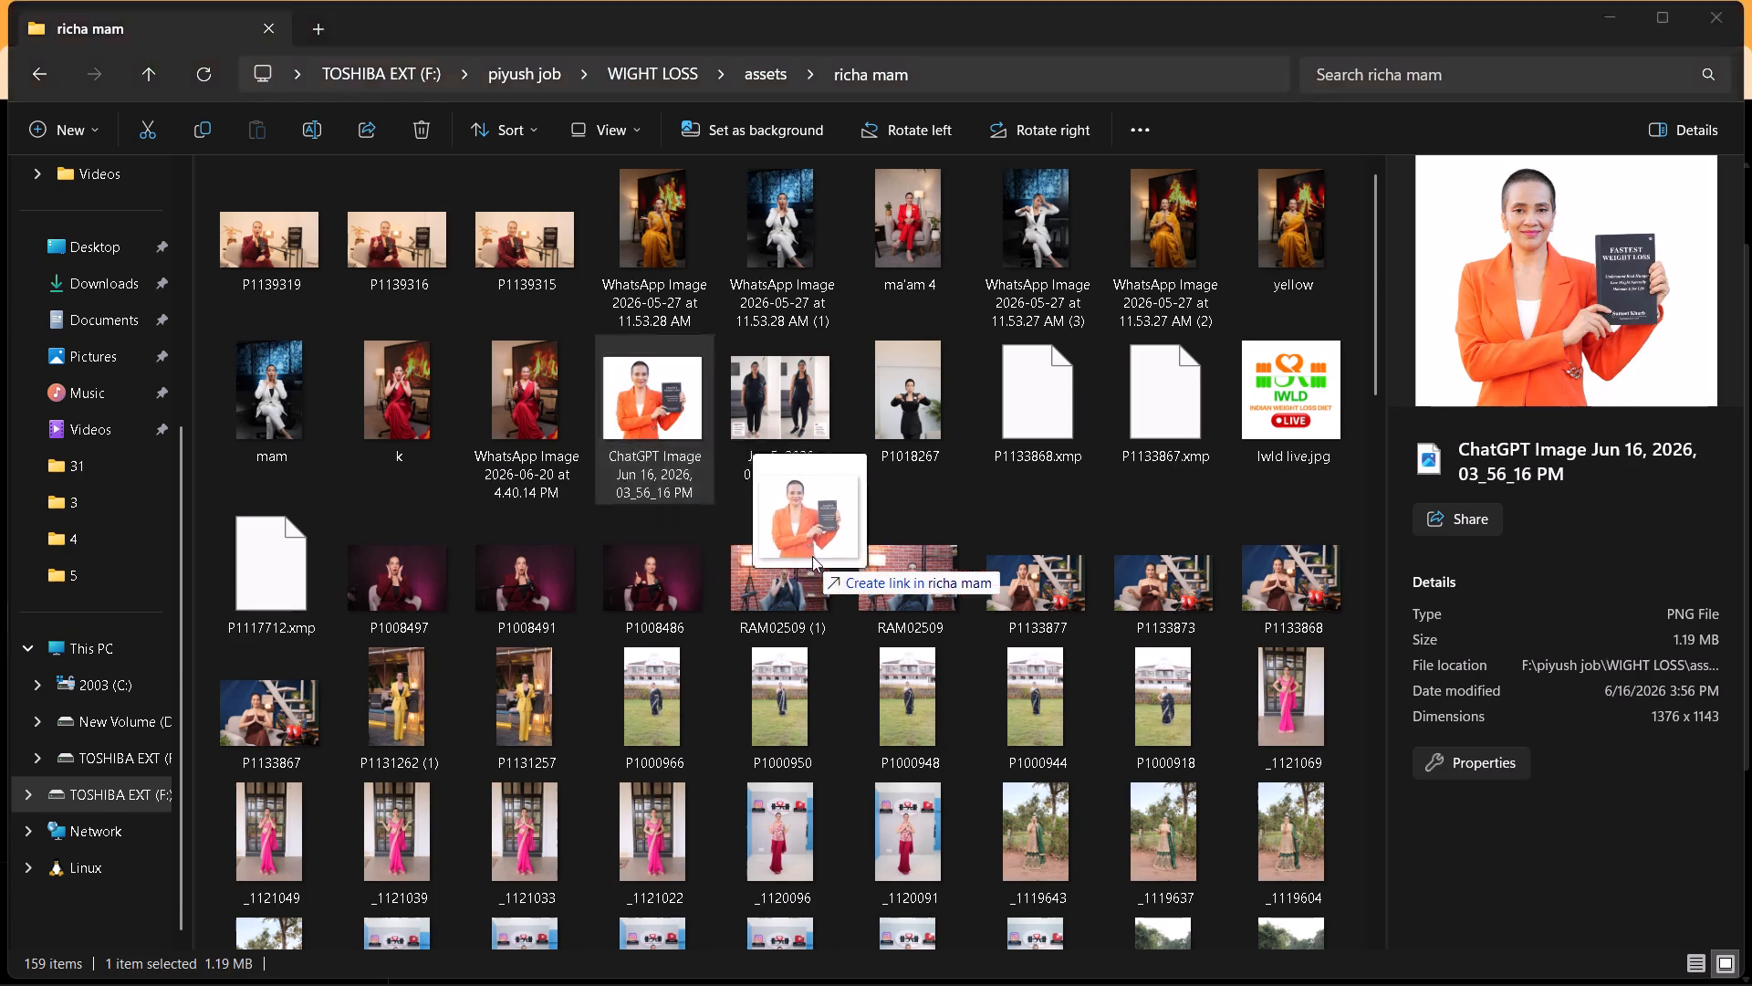
{"action": "left_click_drag", "start_coordinate": [812, 556], "coordinate": [897, 526]}
{"action": "key", "text": "alt+Tab"}
{"action": "key", "text": "alt+Tab"}
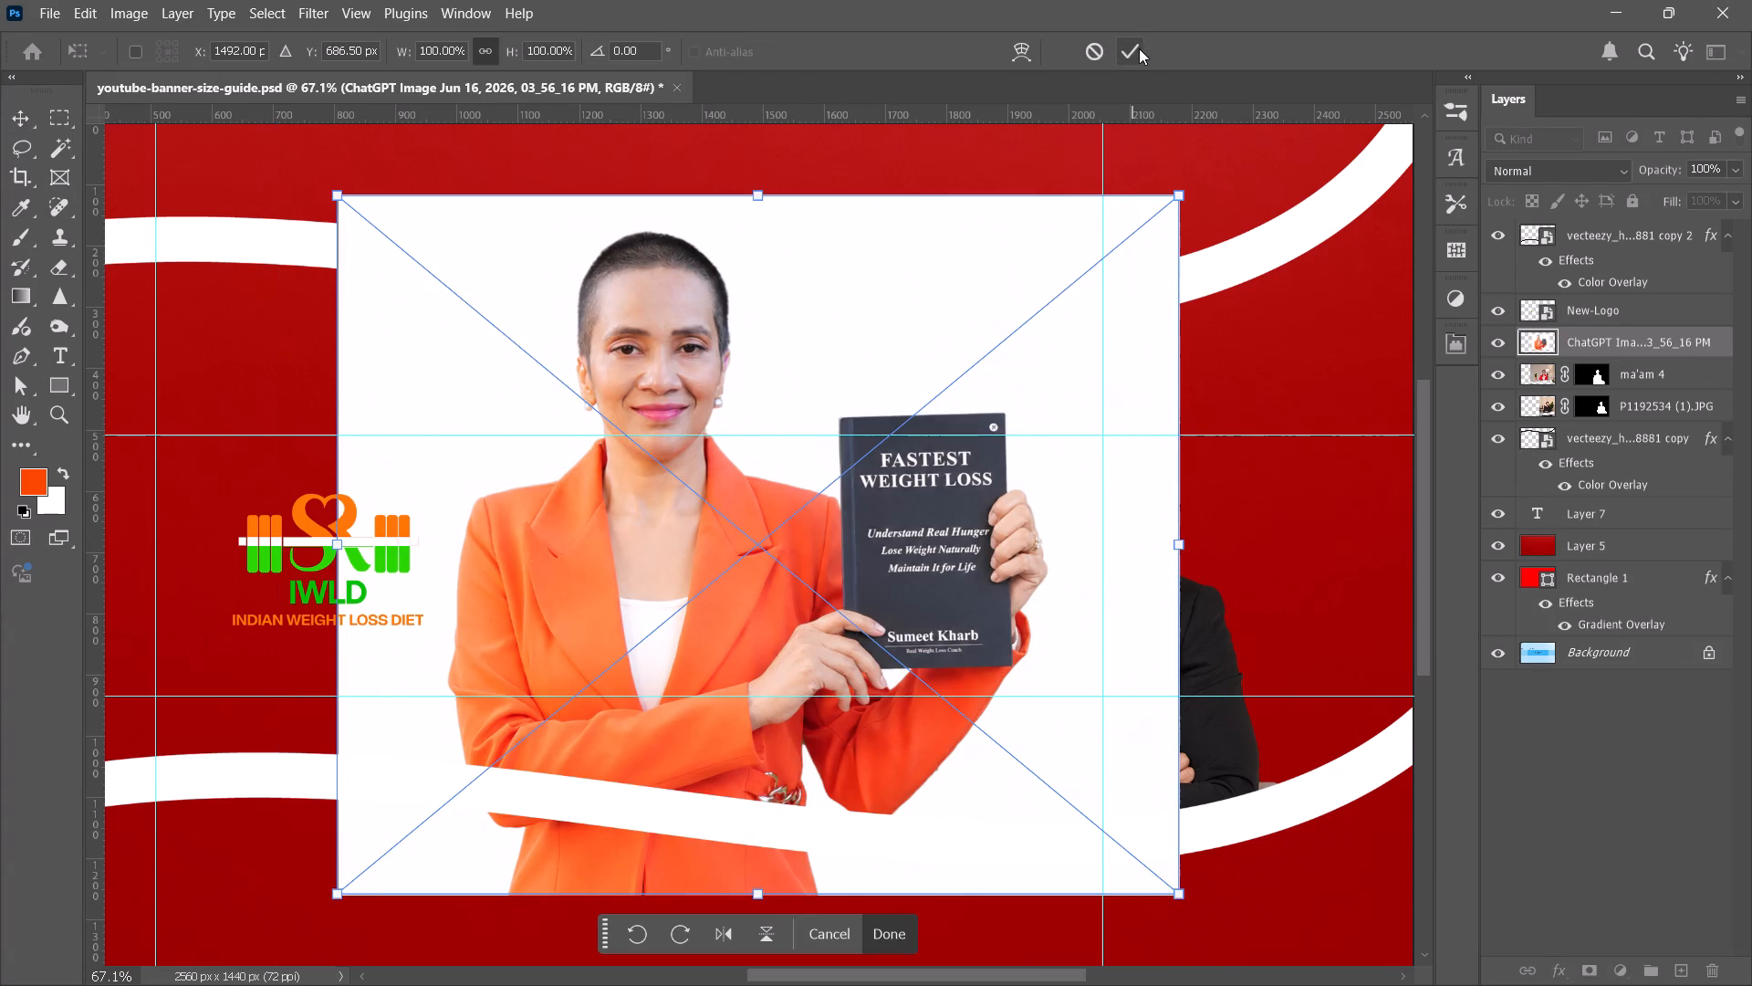
{"action": "left_click", "coordinate": [1135, 47]}
{"action": "left_click", "coordinate": [685, 585]}
{"action": "scroll", "coordinate": [684, 597], "scroll_direction": "down", "scroll_amount": 2, "text": "alt"}
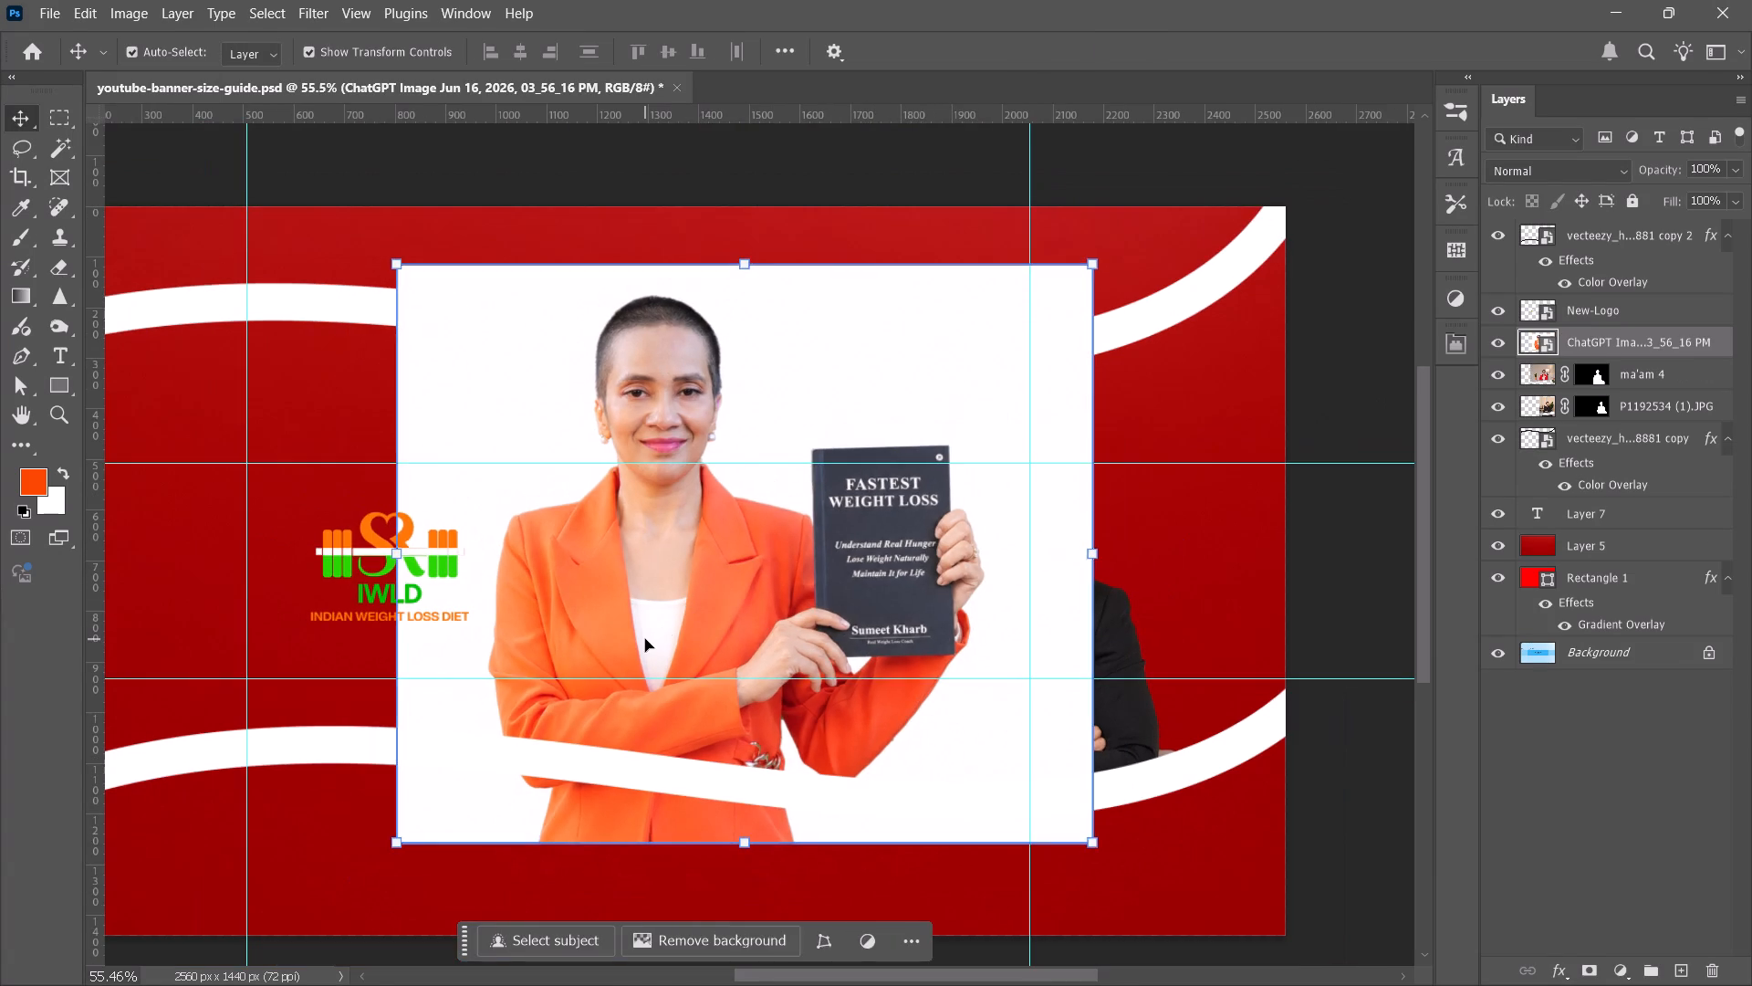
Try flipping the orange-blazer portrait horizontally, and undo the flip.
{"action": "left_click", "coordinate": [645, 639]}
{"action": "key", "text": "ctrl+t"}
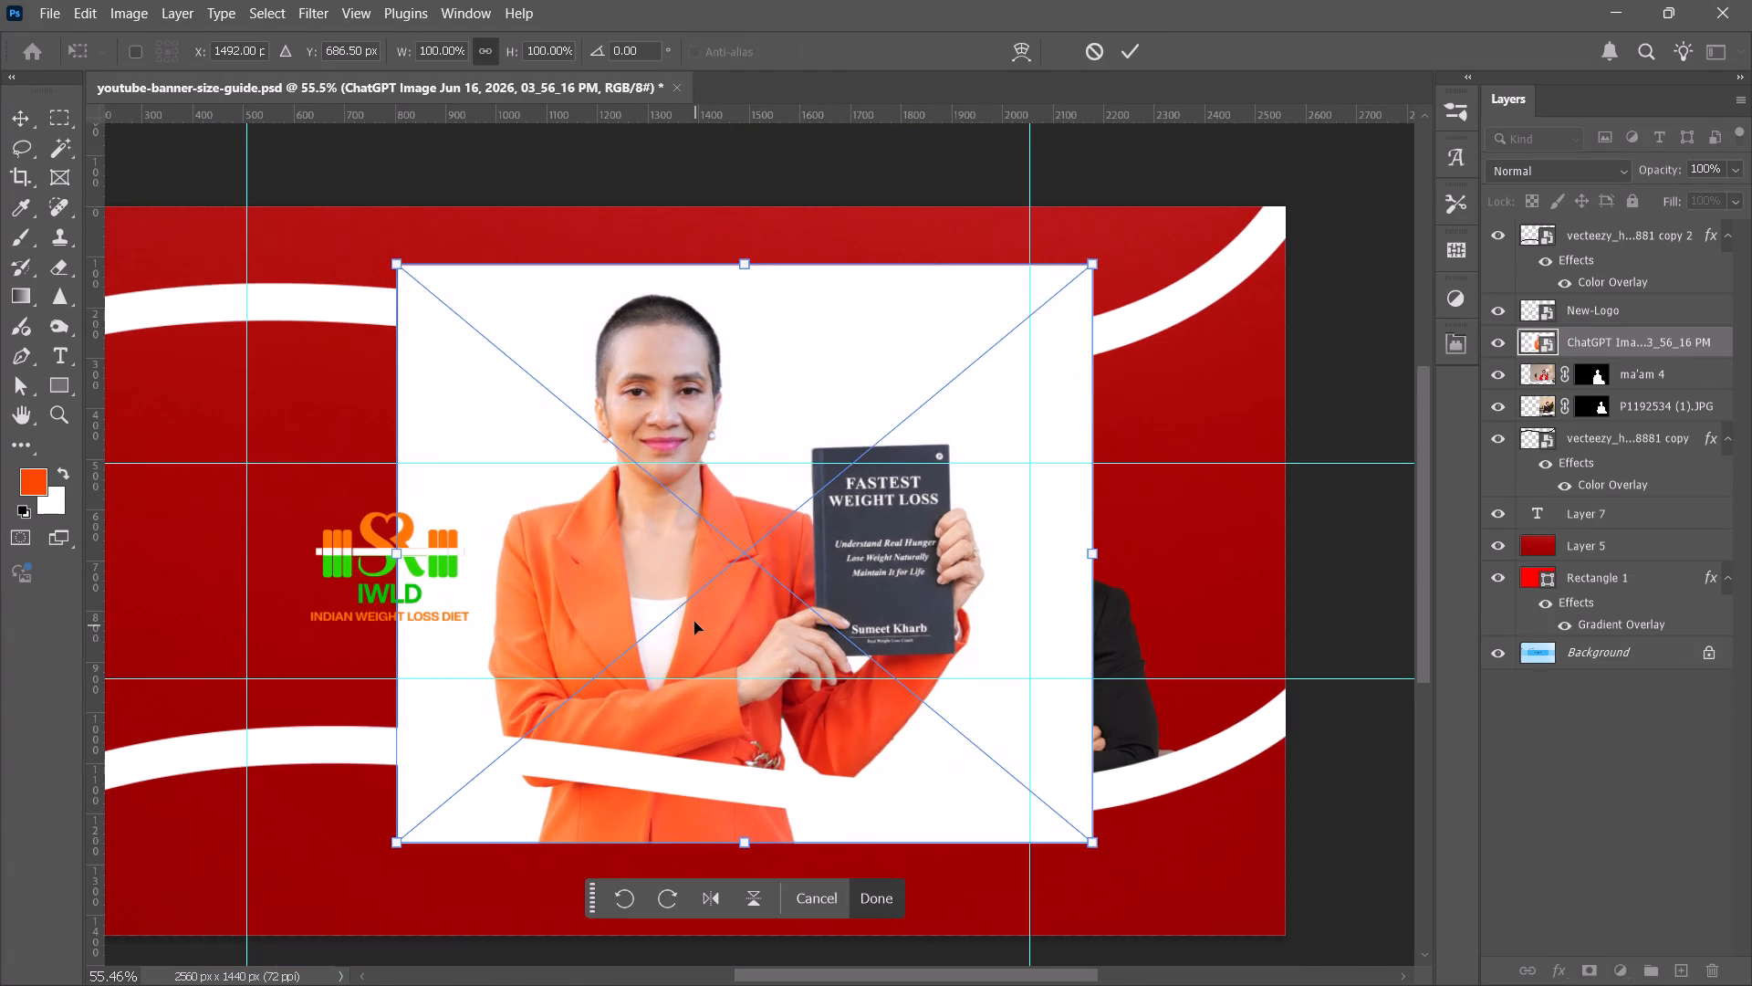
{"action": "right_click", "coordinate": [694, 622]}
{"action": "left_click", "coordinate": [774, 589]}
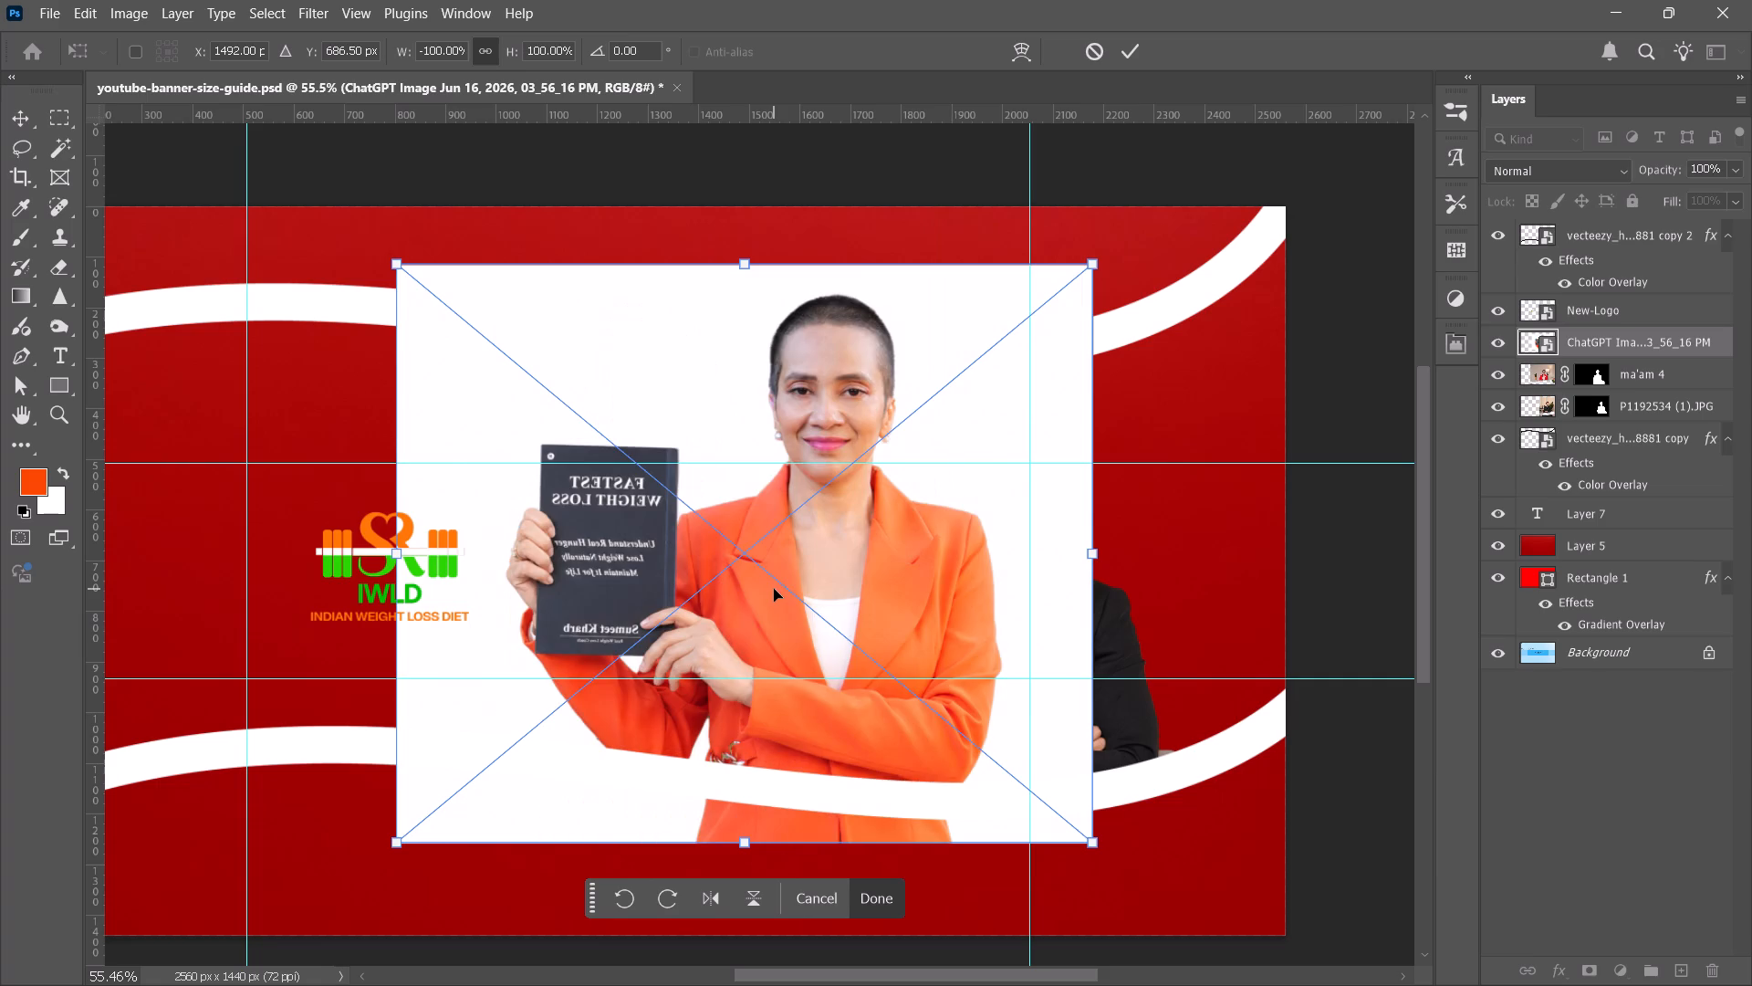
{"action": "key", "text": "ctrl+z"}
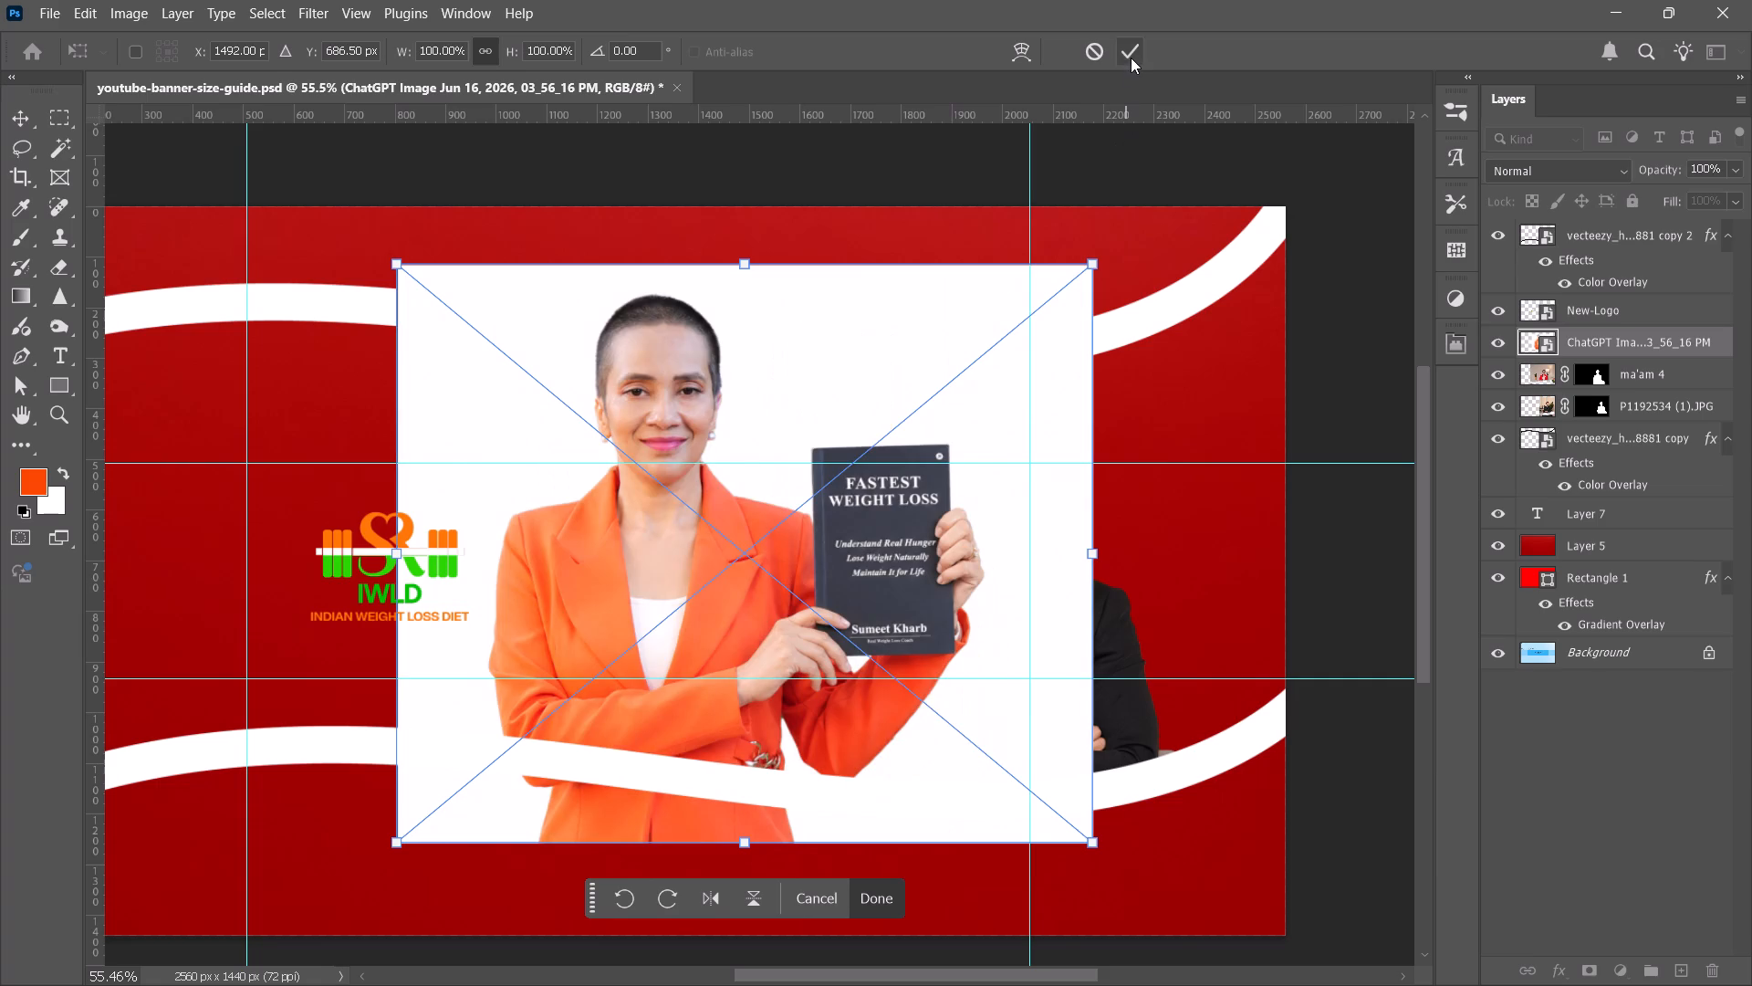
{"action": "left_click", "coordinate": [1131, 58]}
Remove the white background from the orange-blazer portrait.
{"action": "left_click", "coordinate": [816, 546]}
{"action": "left_click", "coordinate": [682, 942]}
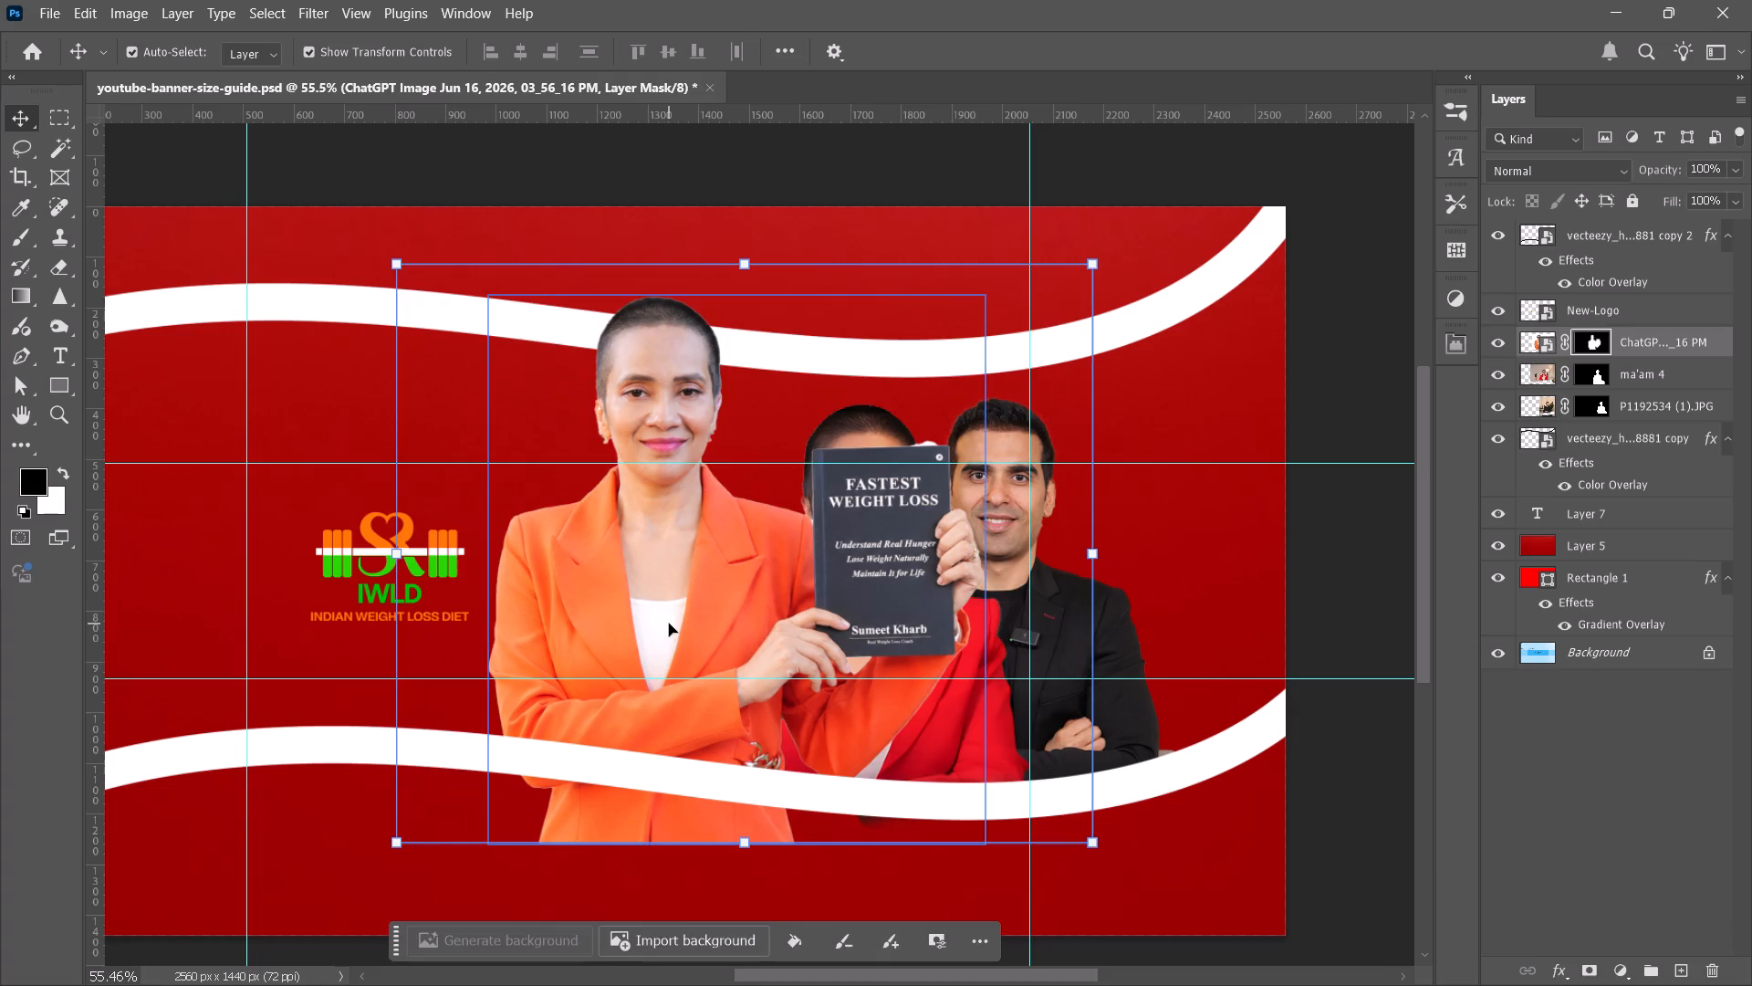
Scale the orange-blazer cut-out down to about 70% and enlarge it slightly again.
{"action": "left_click", "coordinate": [632, 633]}
{"action": "left_click_drag", "start_coordinate": [1103, 262], "coordinate": [1066, 294]}
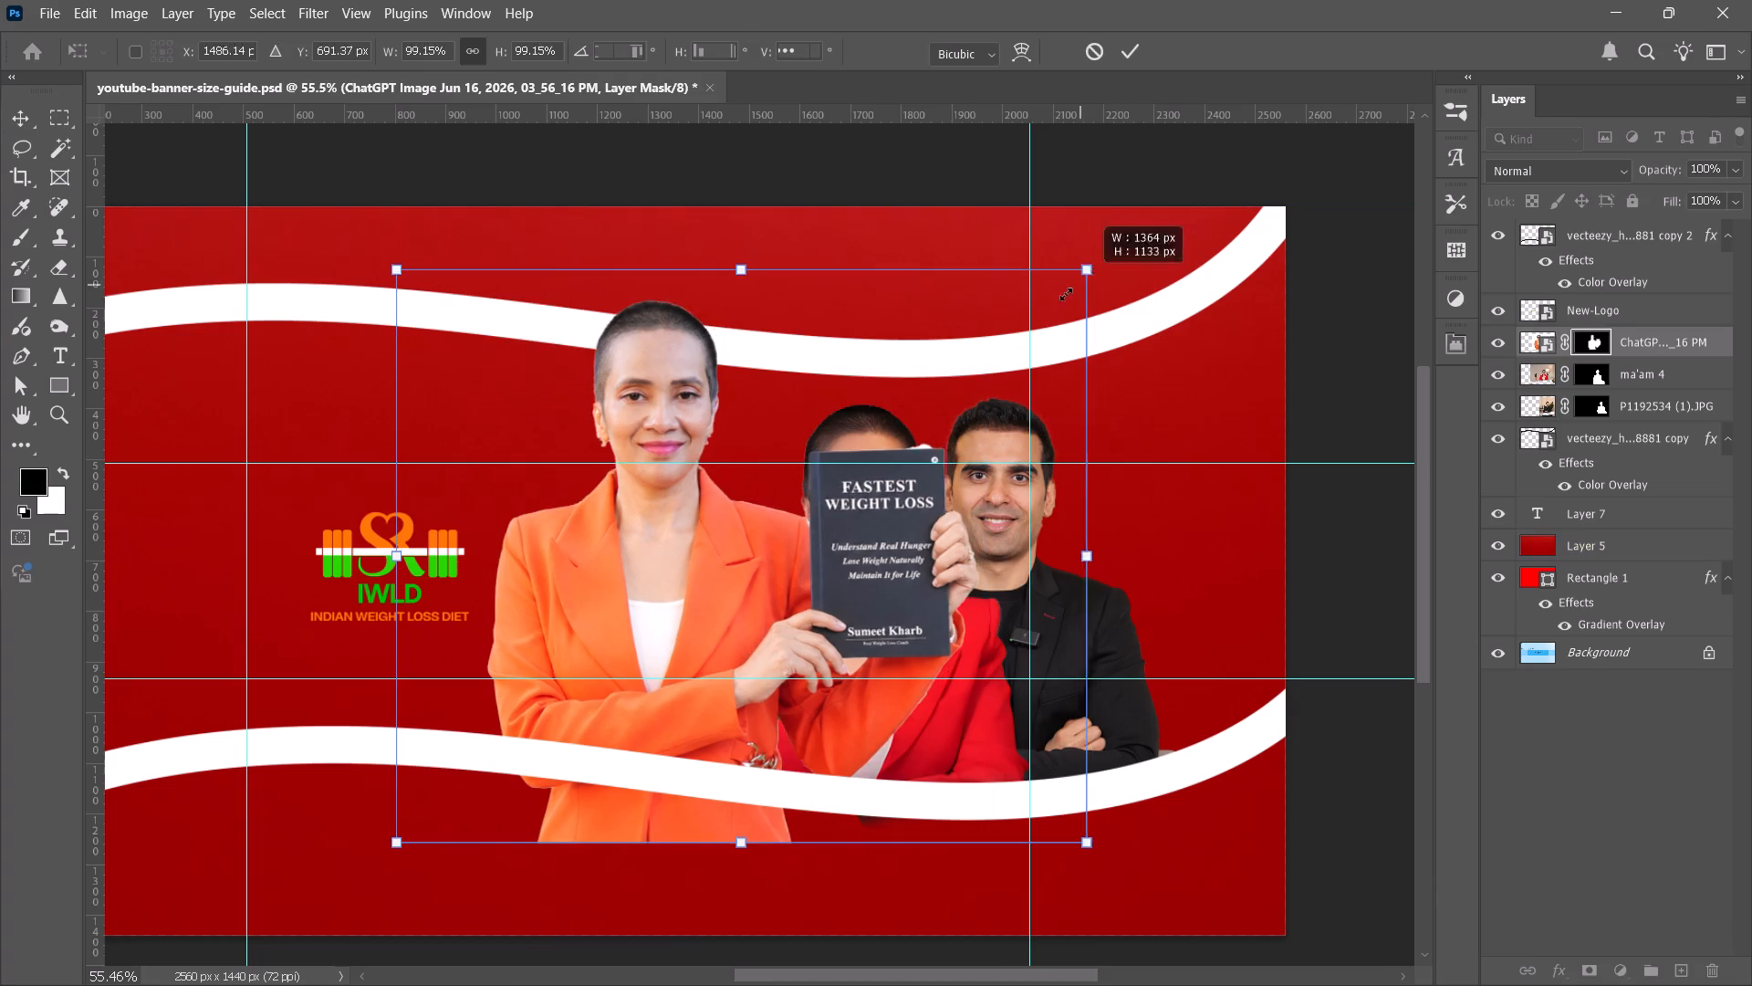
{"action": "left_click_drag", "start_coordinate": [1066, 294], "coordinate": [871, 410]}
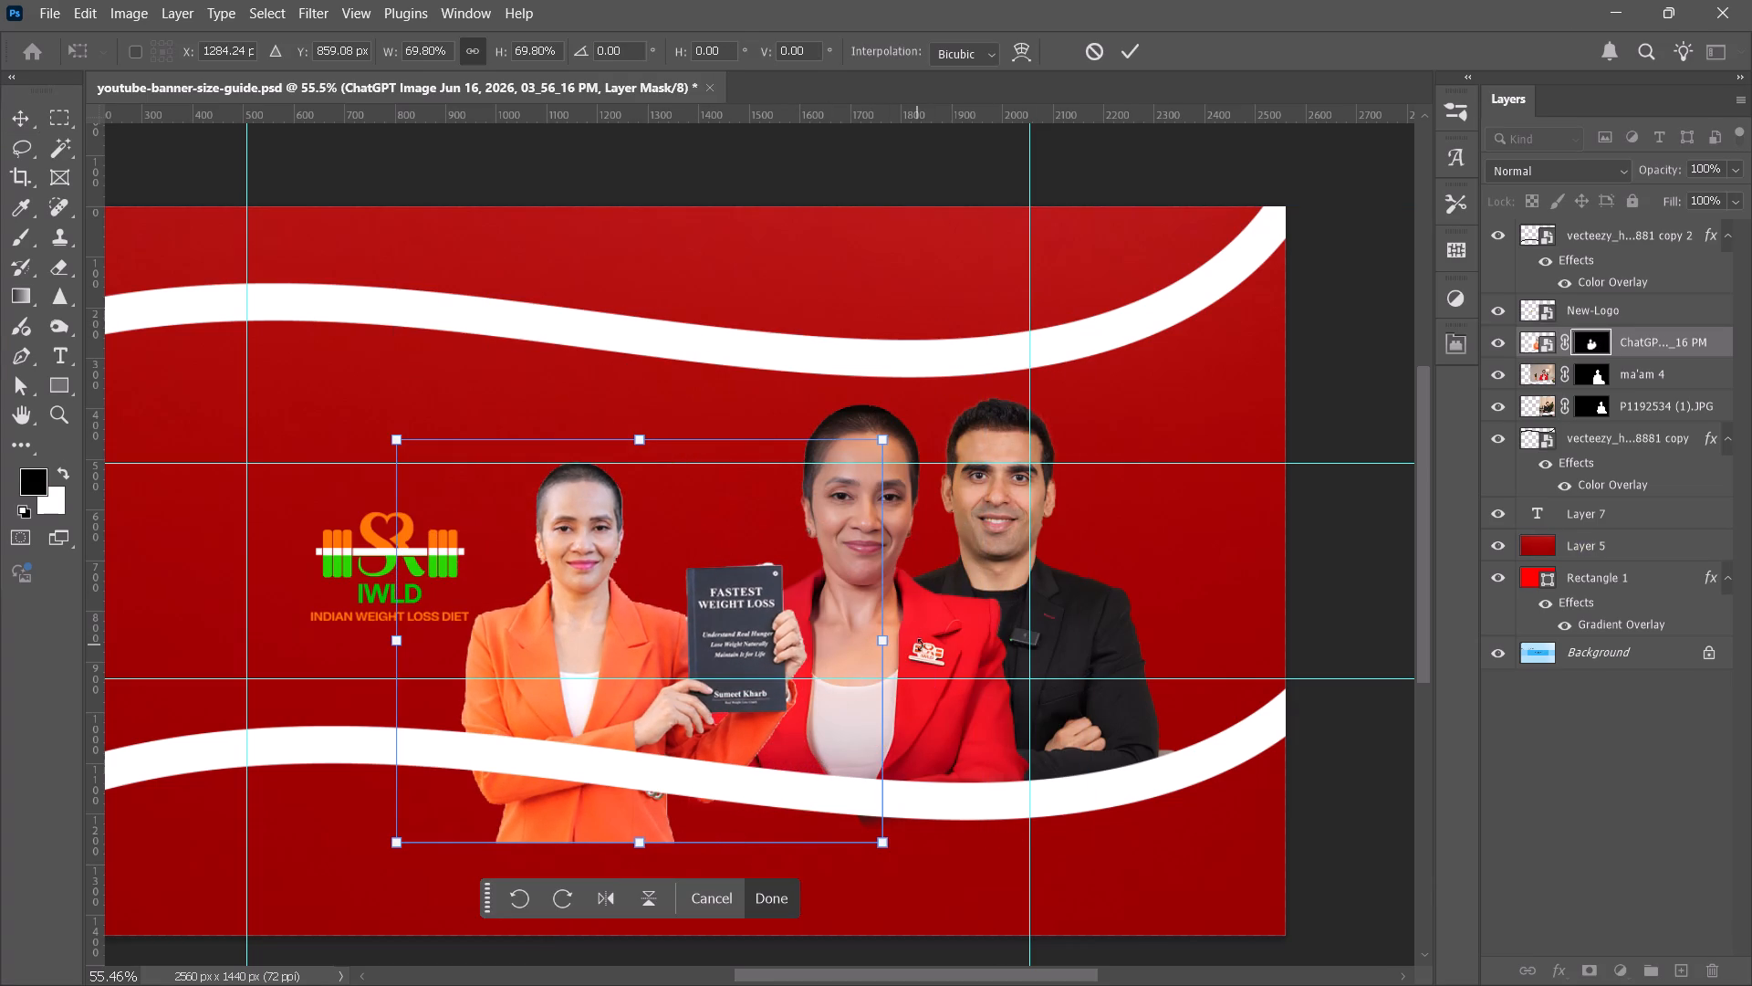
{"action": "left_click", "coordinate": [1118, 49]}
{"action": "left_click", "coordinate": [896, 624]}
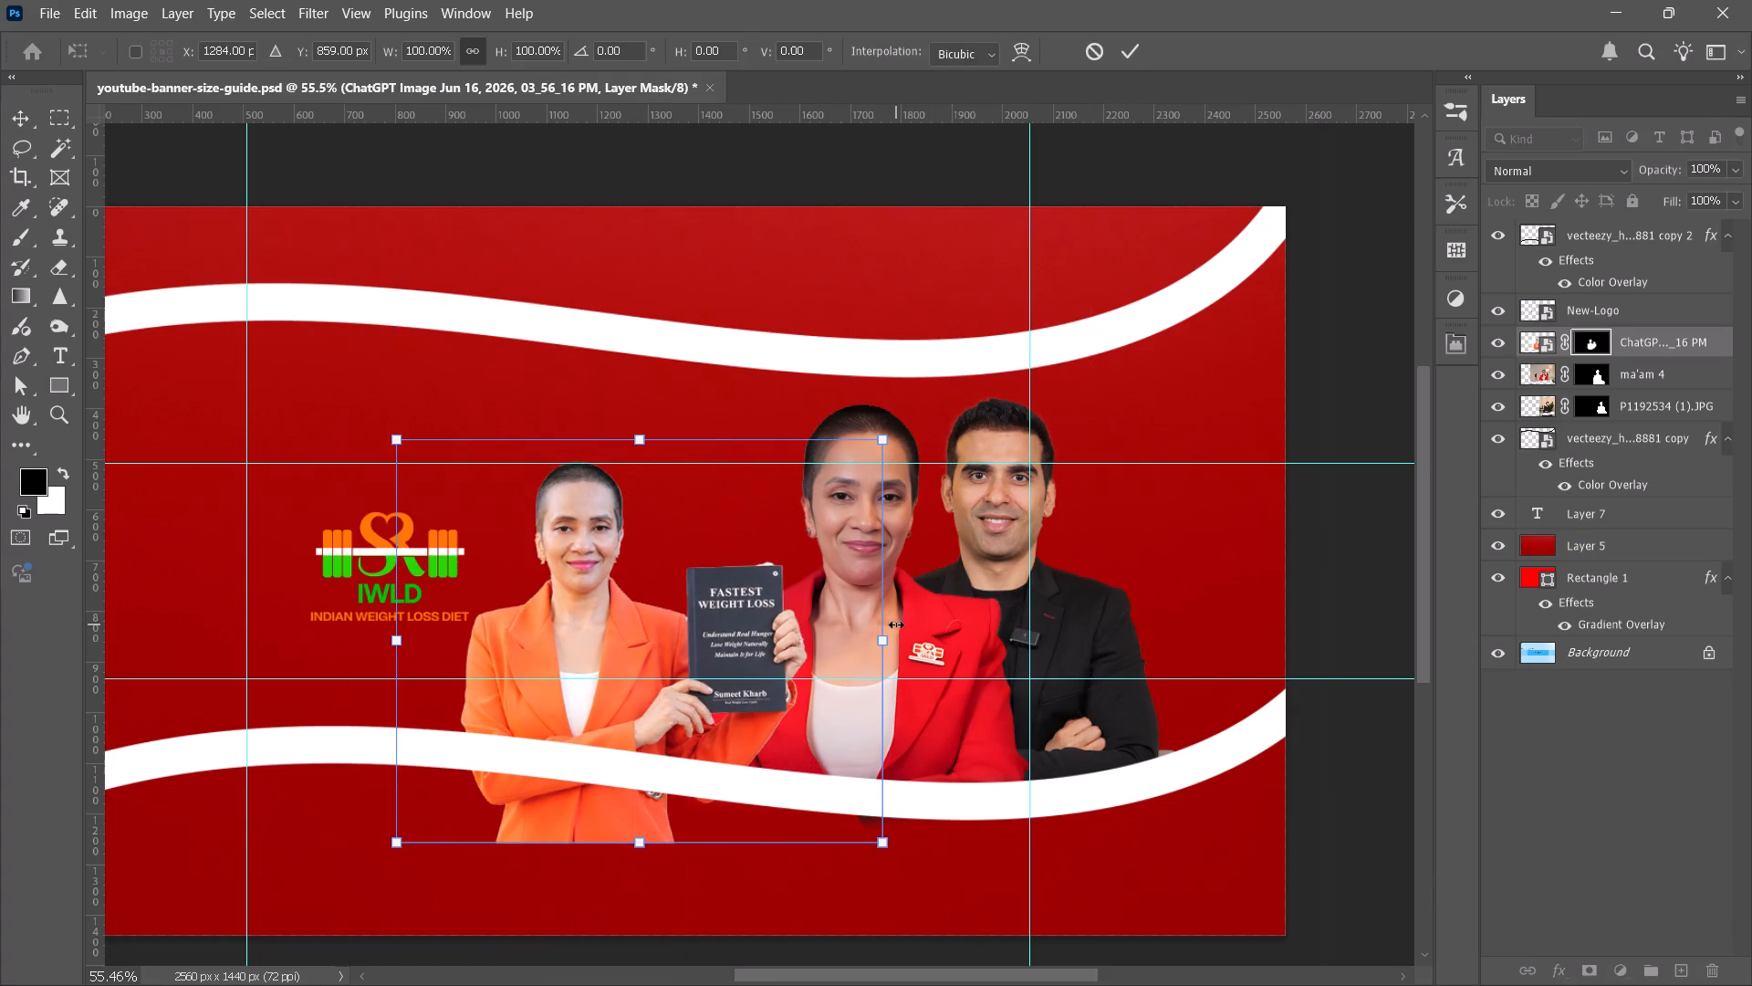
{"action": "left_click", "coordinate": [927, 624]}
{"action": "left_click", "coordinate": [1141, 60]}
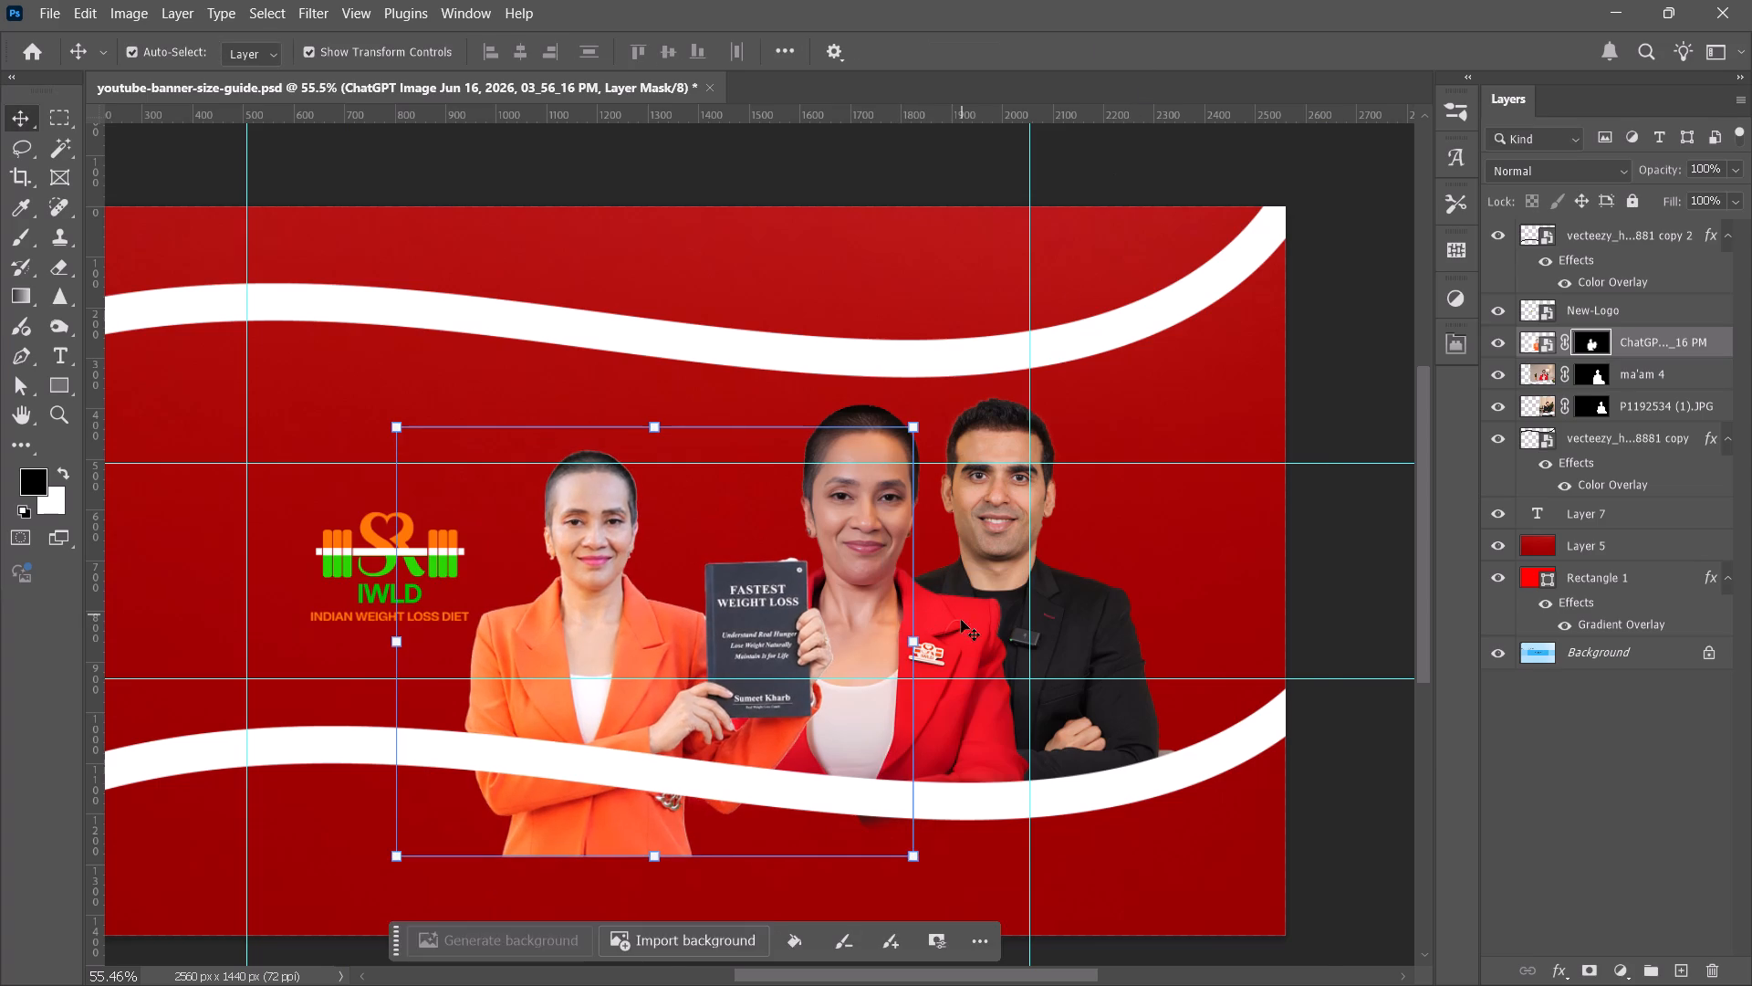
Hide the ma'am 4 layer with the red-blazer portrait of the woman.
{"action": "left_click", "coordinate": [954, 658]}
{"action": "left_click", "coordinate": [1503, 374]}
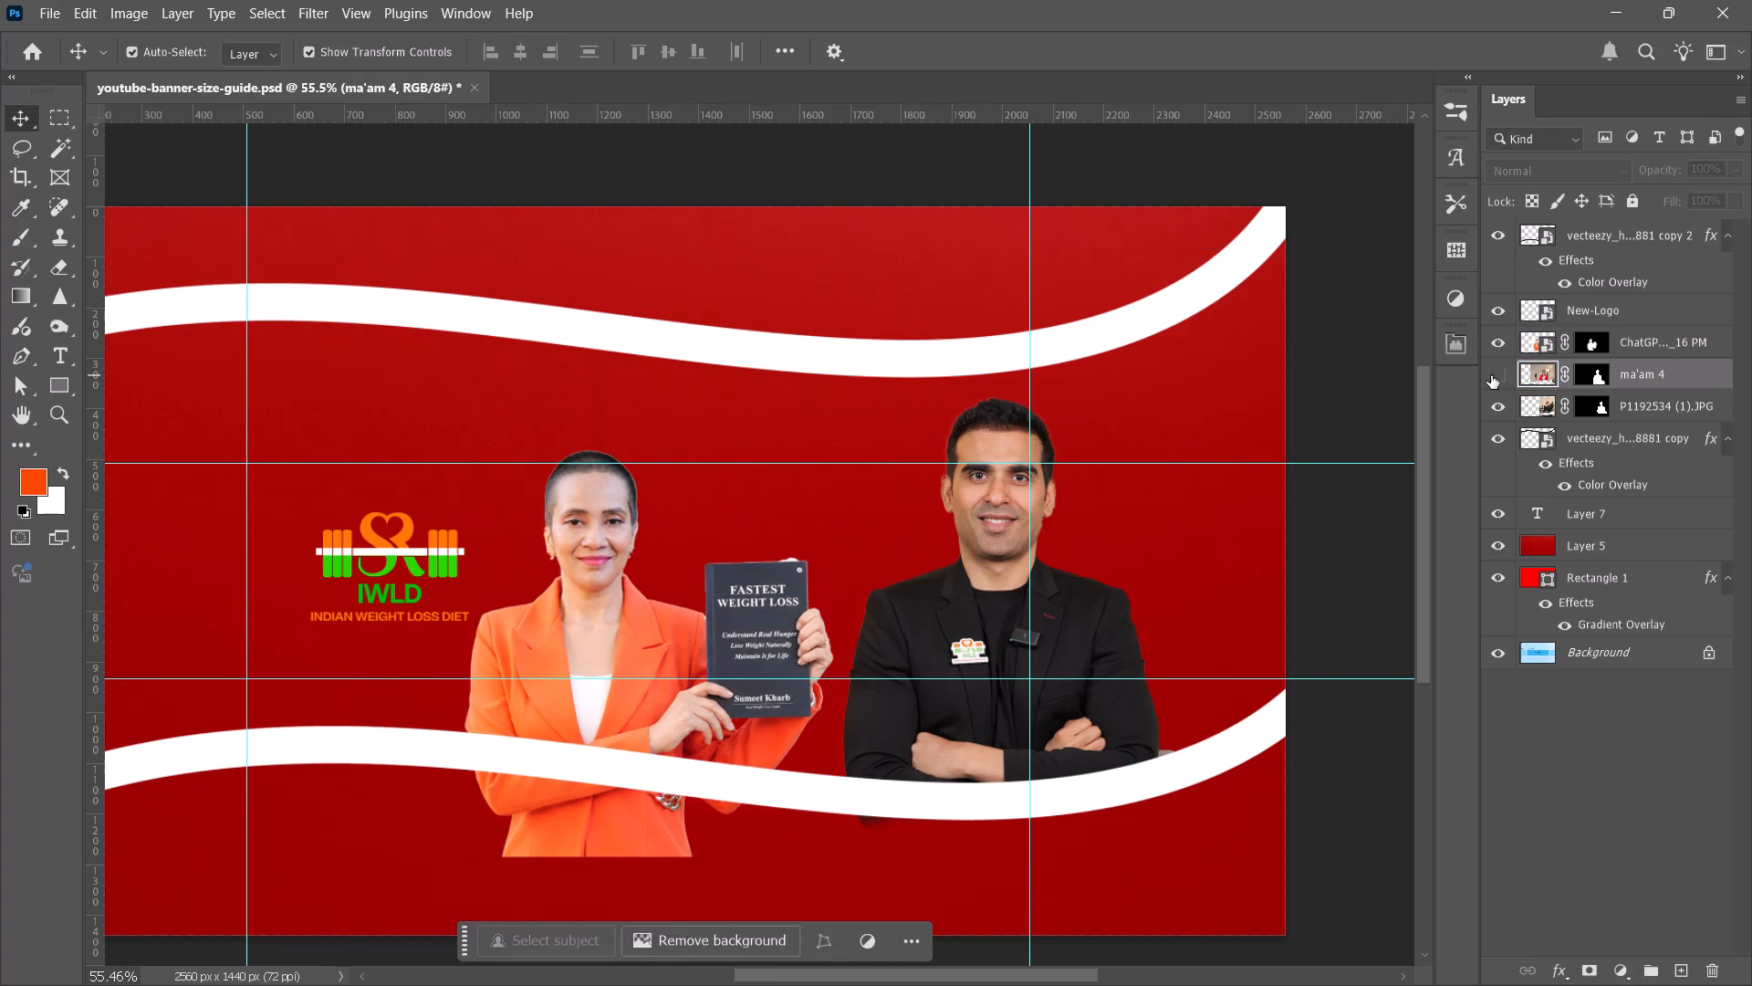
Scale the orange-blazer portrait down to about 71% and move it between the horizontal guides, overlapping the man's portrait.
{"action": "left_click", "coordinate": [554, 685]}
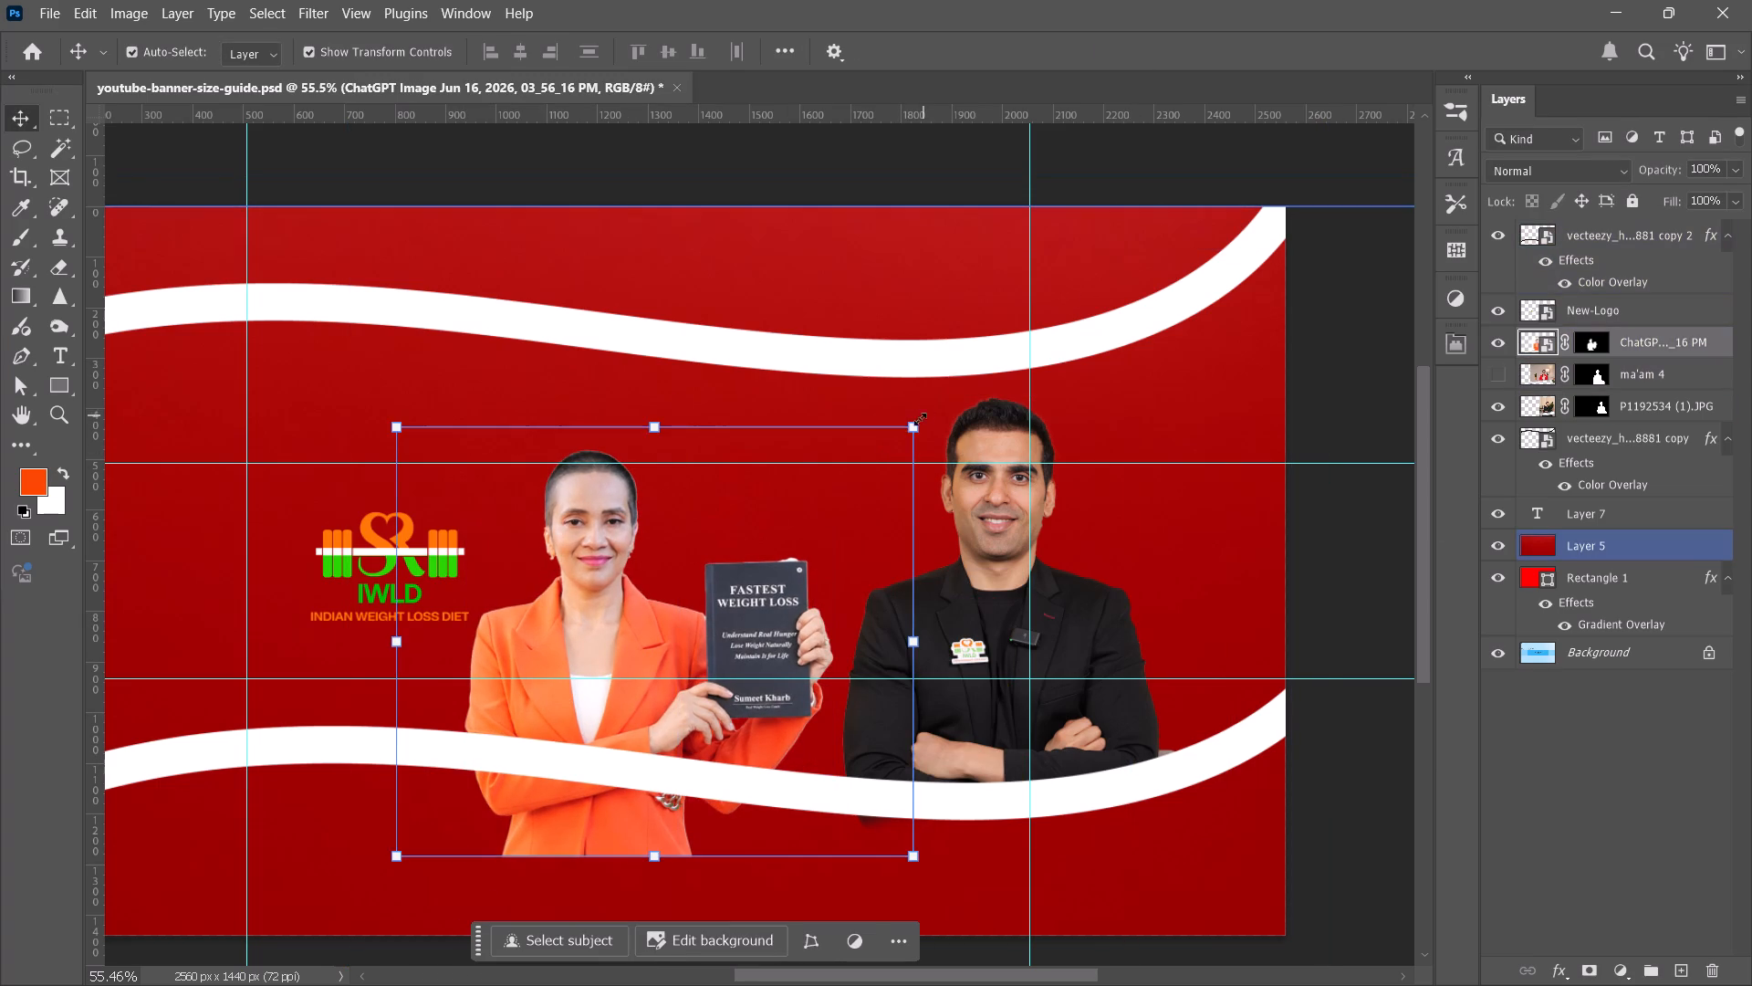
{"action": "left_click_drag", "start_coordinate": [910, 425], "coordinate": [786, 498]}
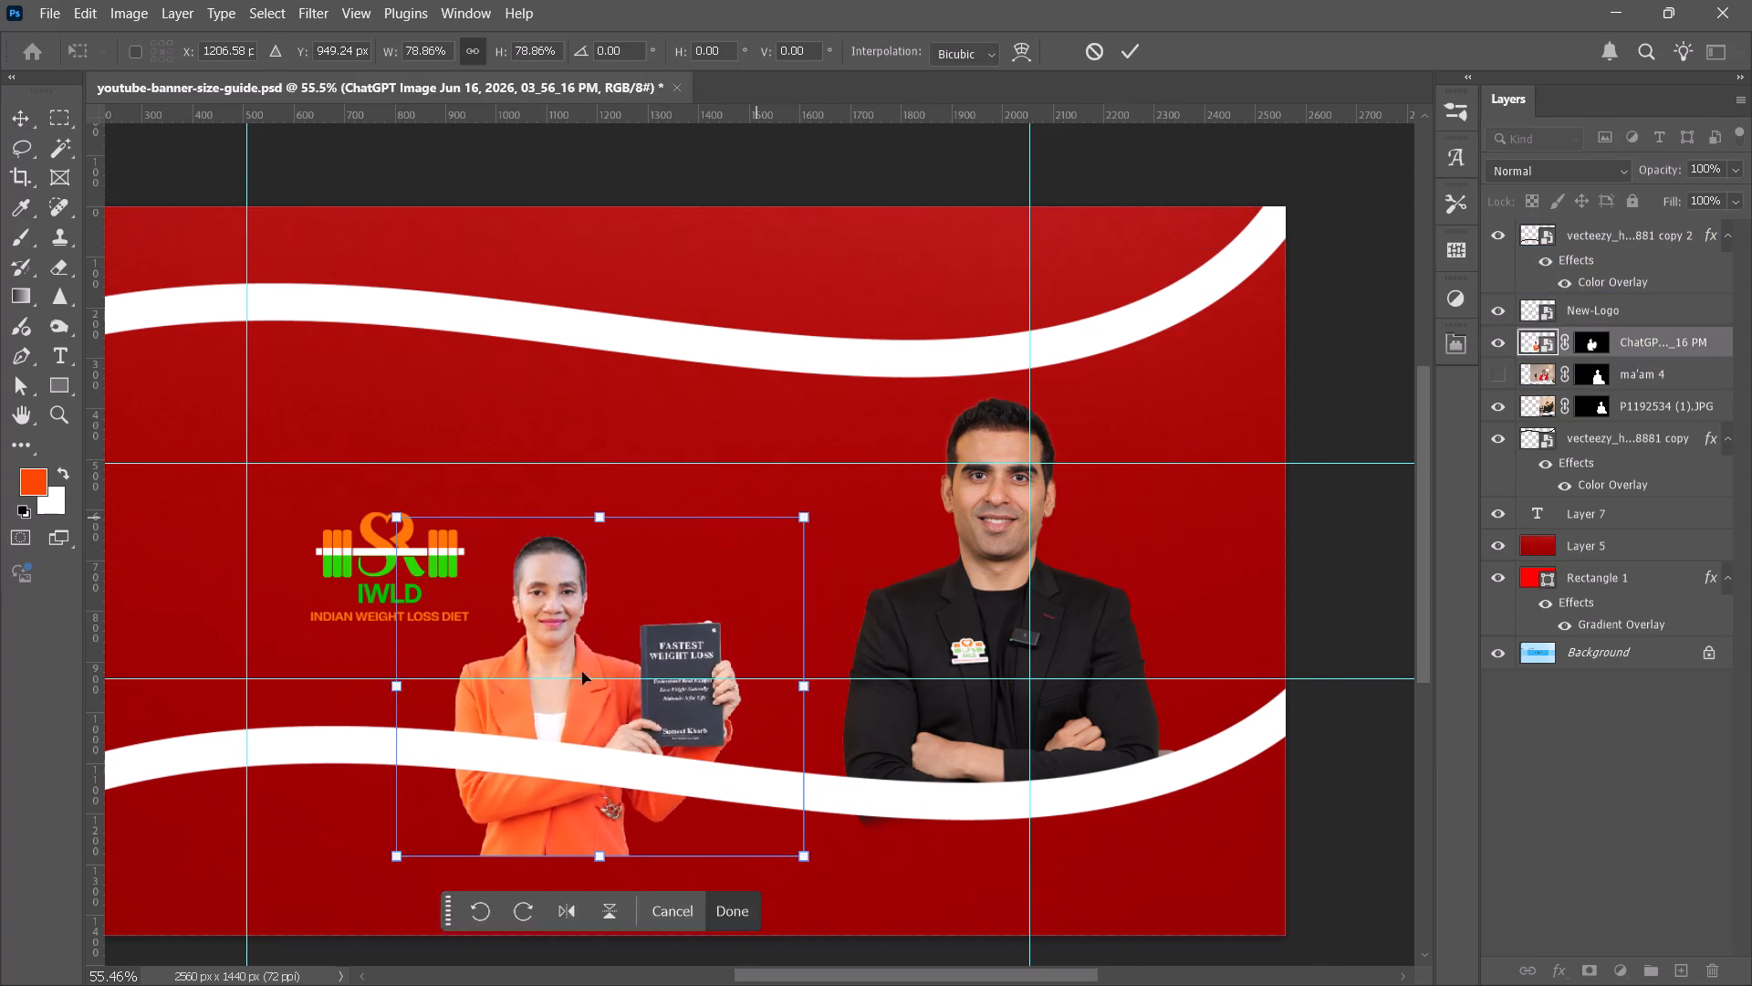
{"action": "left_click_drag", "start_coordinate": [547, 699], "coordinate": [764, 624]}
{"action": "left_click_drag", "start_coordinate": [1024, 790], "coordinate": [1007, 776]}
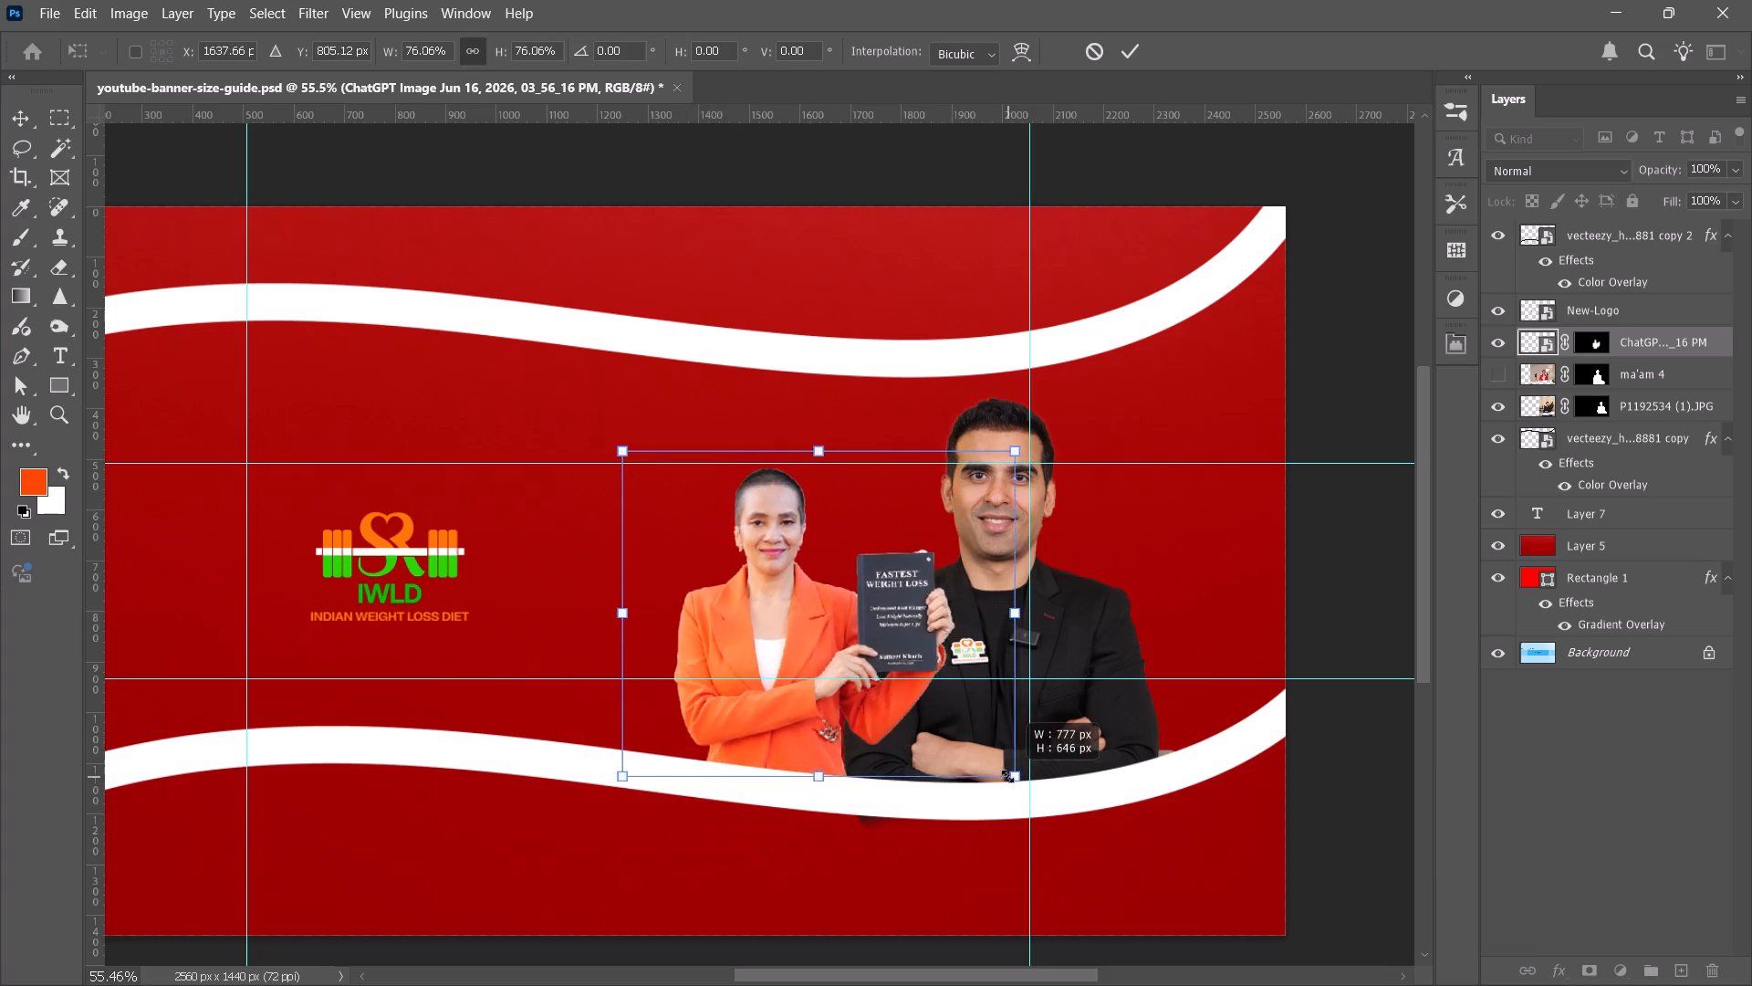
{"action": "left_click_drag", "start_coordinate": [1007, 776], "coordinate": [977, 760]}
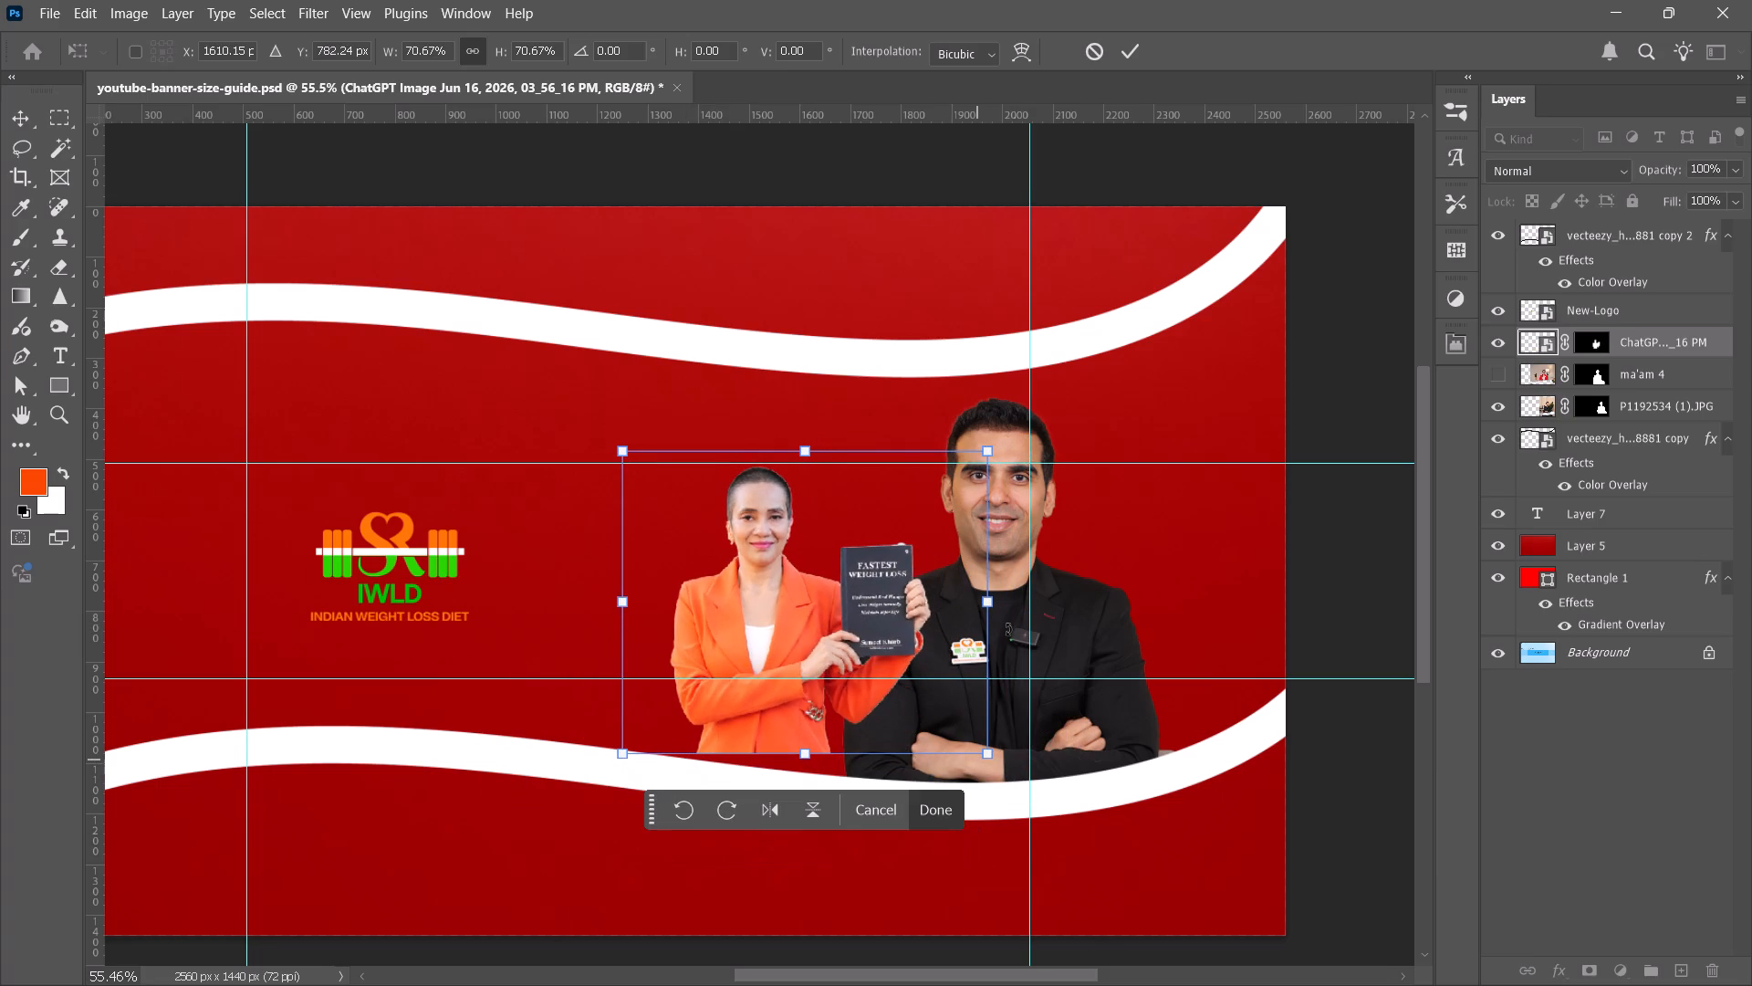
{"action": "left_click", "coordinate": [1129, 54]}
Scale the man's portrait down to about 63% and place it on the logo side of the woman, behind her shoulder.
{"action": "left_click", "coordinate": [1019, 581]}
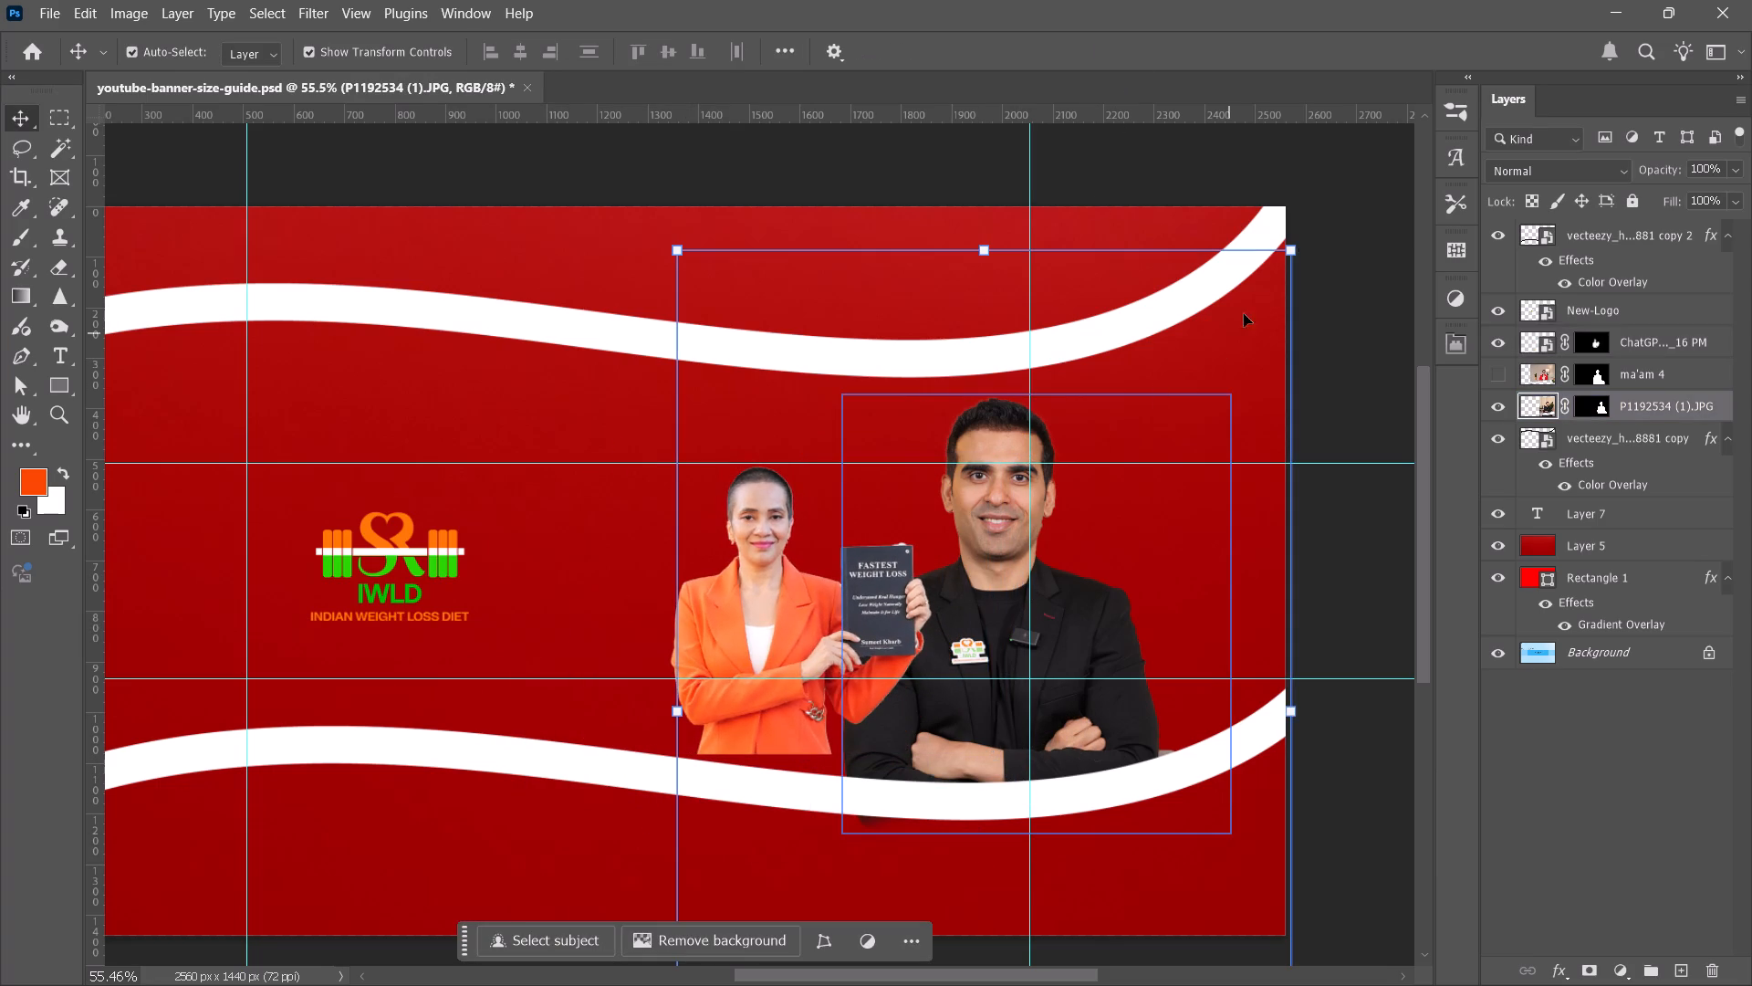
{"action": "left_click_drag", "start_coordinate": [1293, 252], "coordinate": [863, 511]}
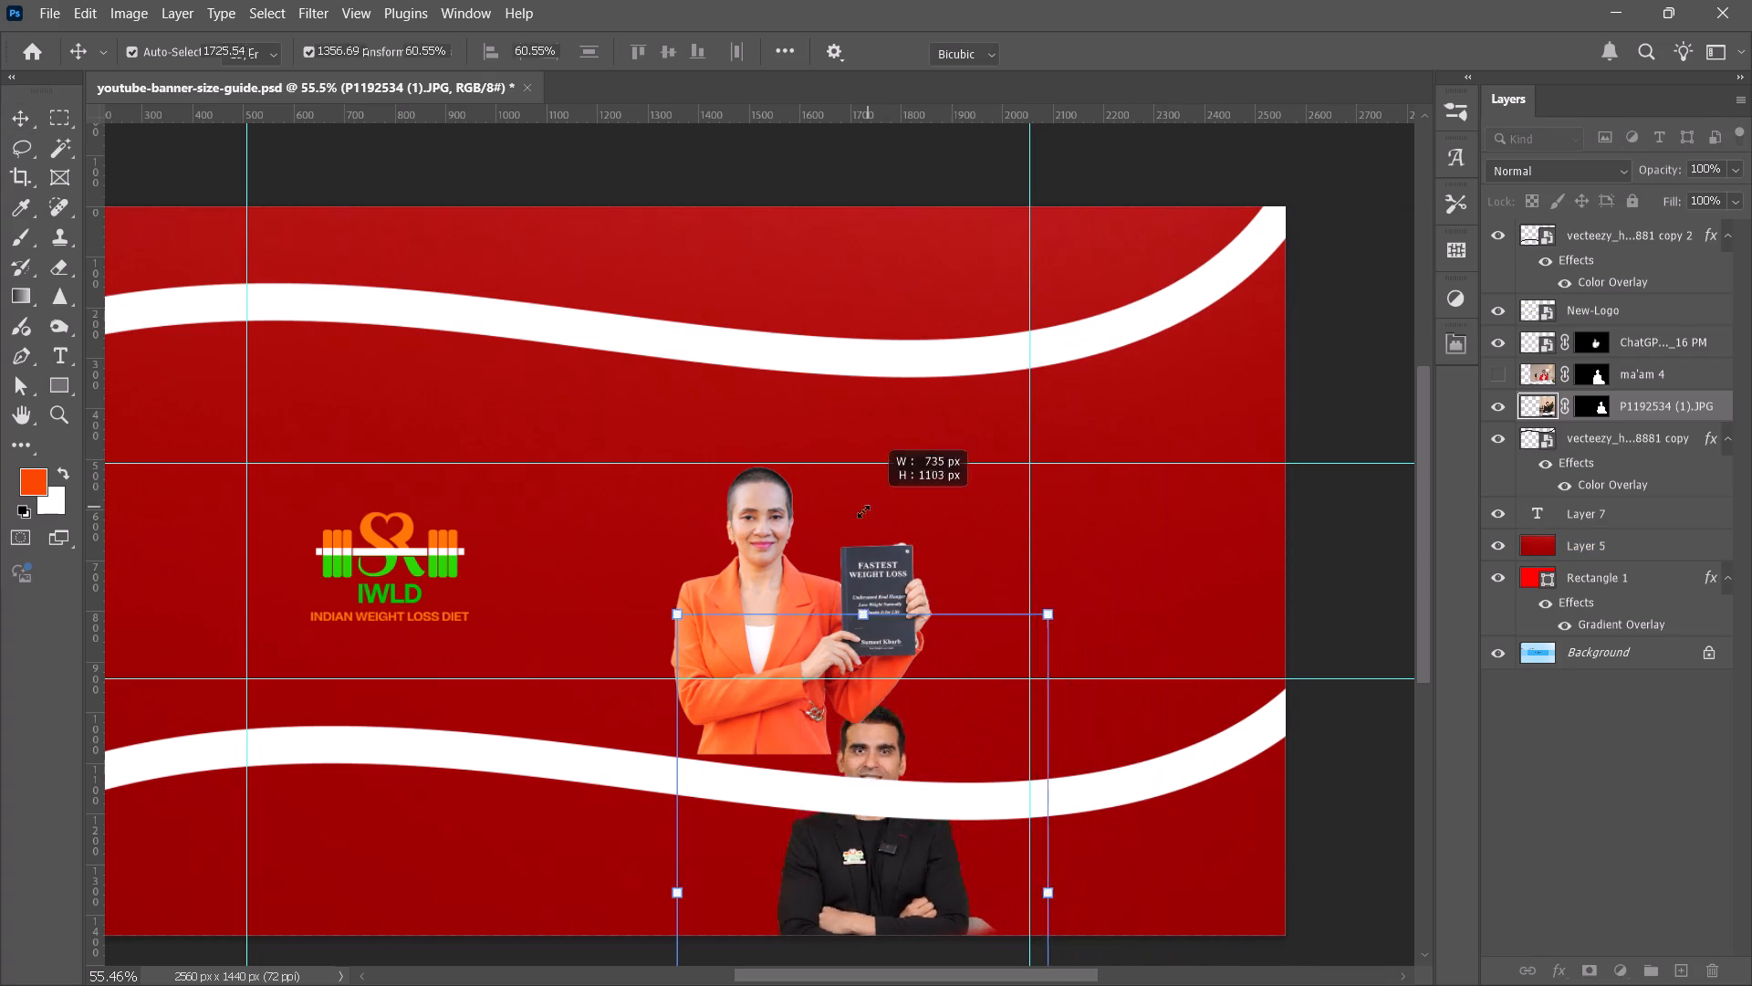
{"action": "left_click_drag", "start_coordinate": [863, 511], "coordinate": [842, 534]}
{"action": "left_click_drag", "start_coordinate": [832, 853], "coordinate": [873, 605]}
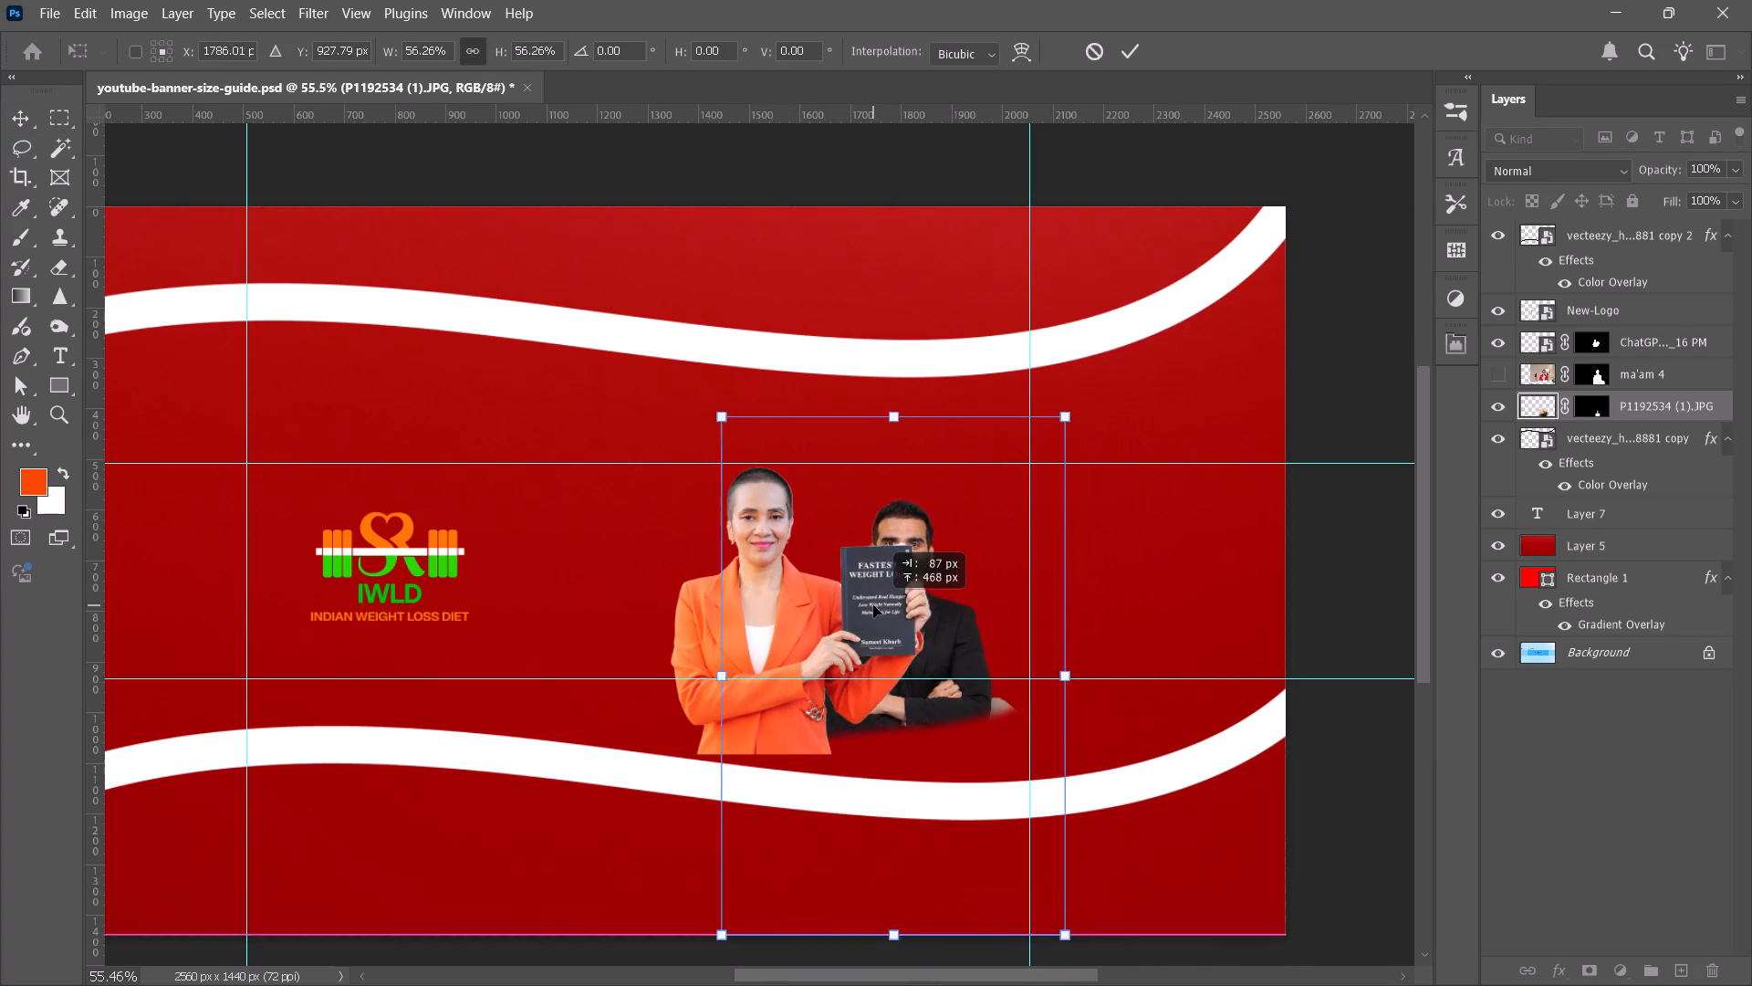
{"action": "left_click_drag", "start_coordinate": [873, 605], "coordinate": [607, 601]}
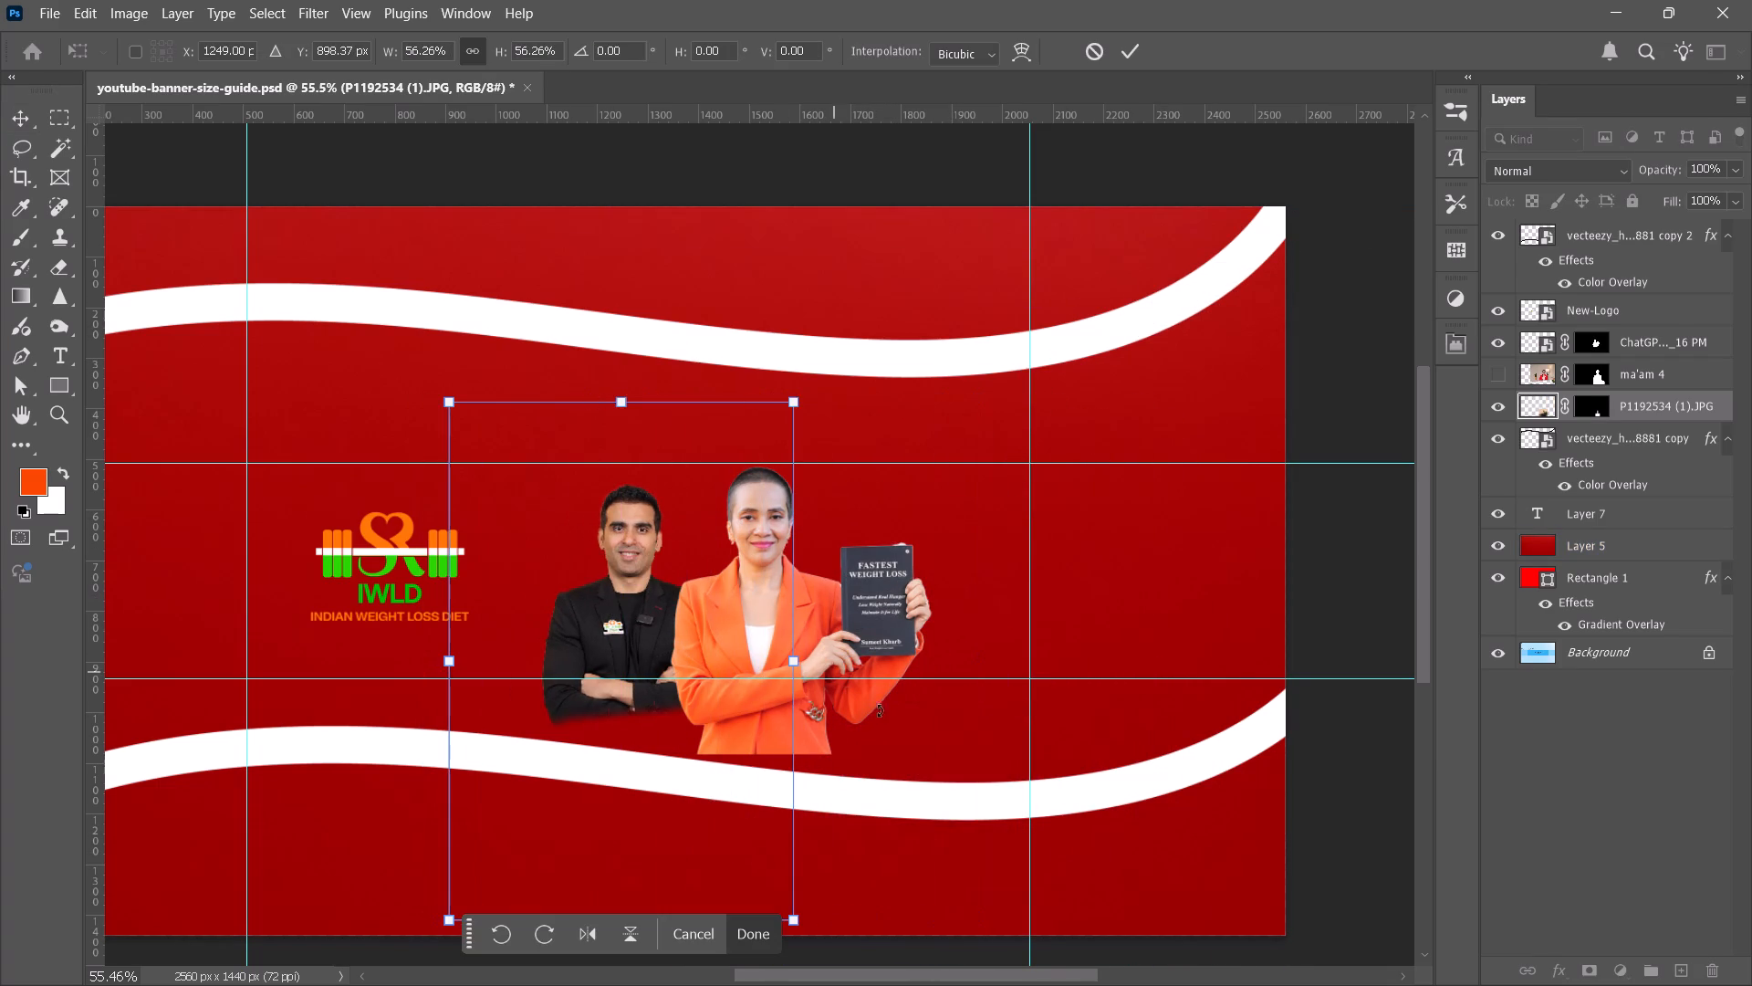
{"action": "left_click_drag", "start_coordinate": [790, 926], "coordinate": [902, 945]}
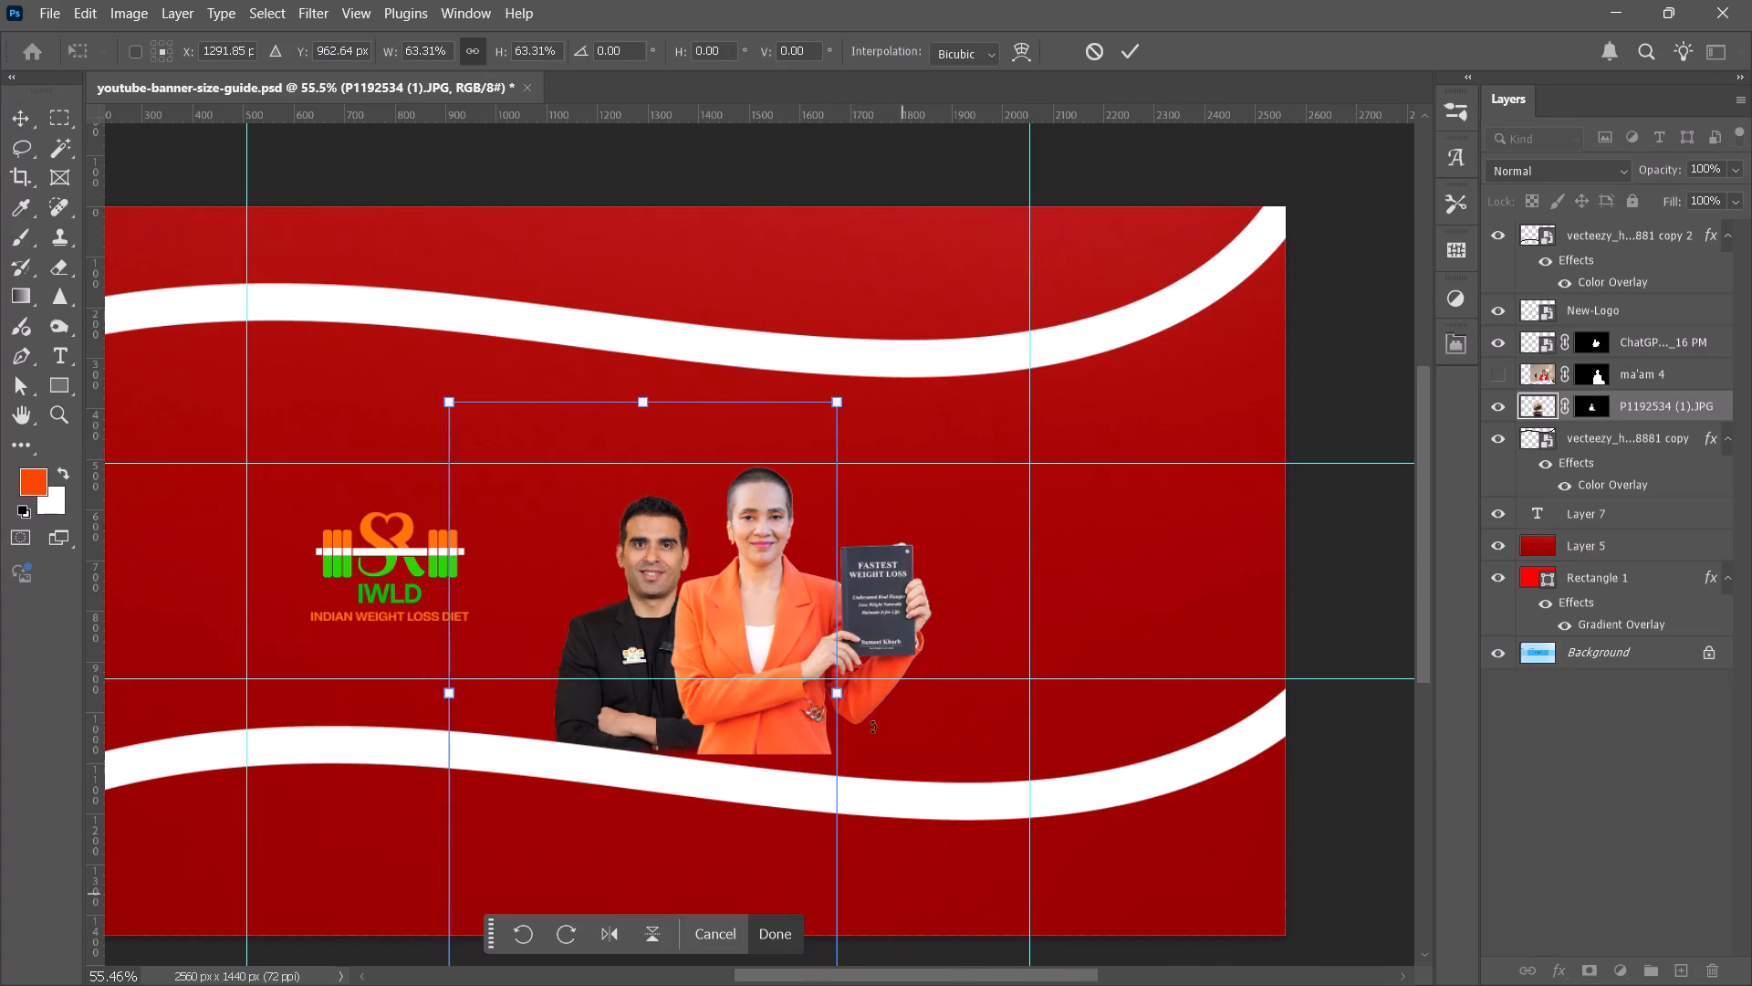
{"action": "left_click", "coordinate": [1123, 51]}
Shift the woman's portrait so the book ends near the right vertical guide, and bring the man's portrait over beside her.
{"action": "left_click_drag", "start_coordinate": [823, 624], "coordinate": [873, 630]}
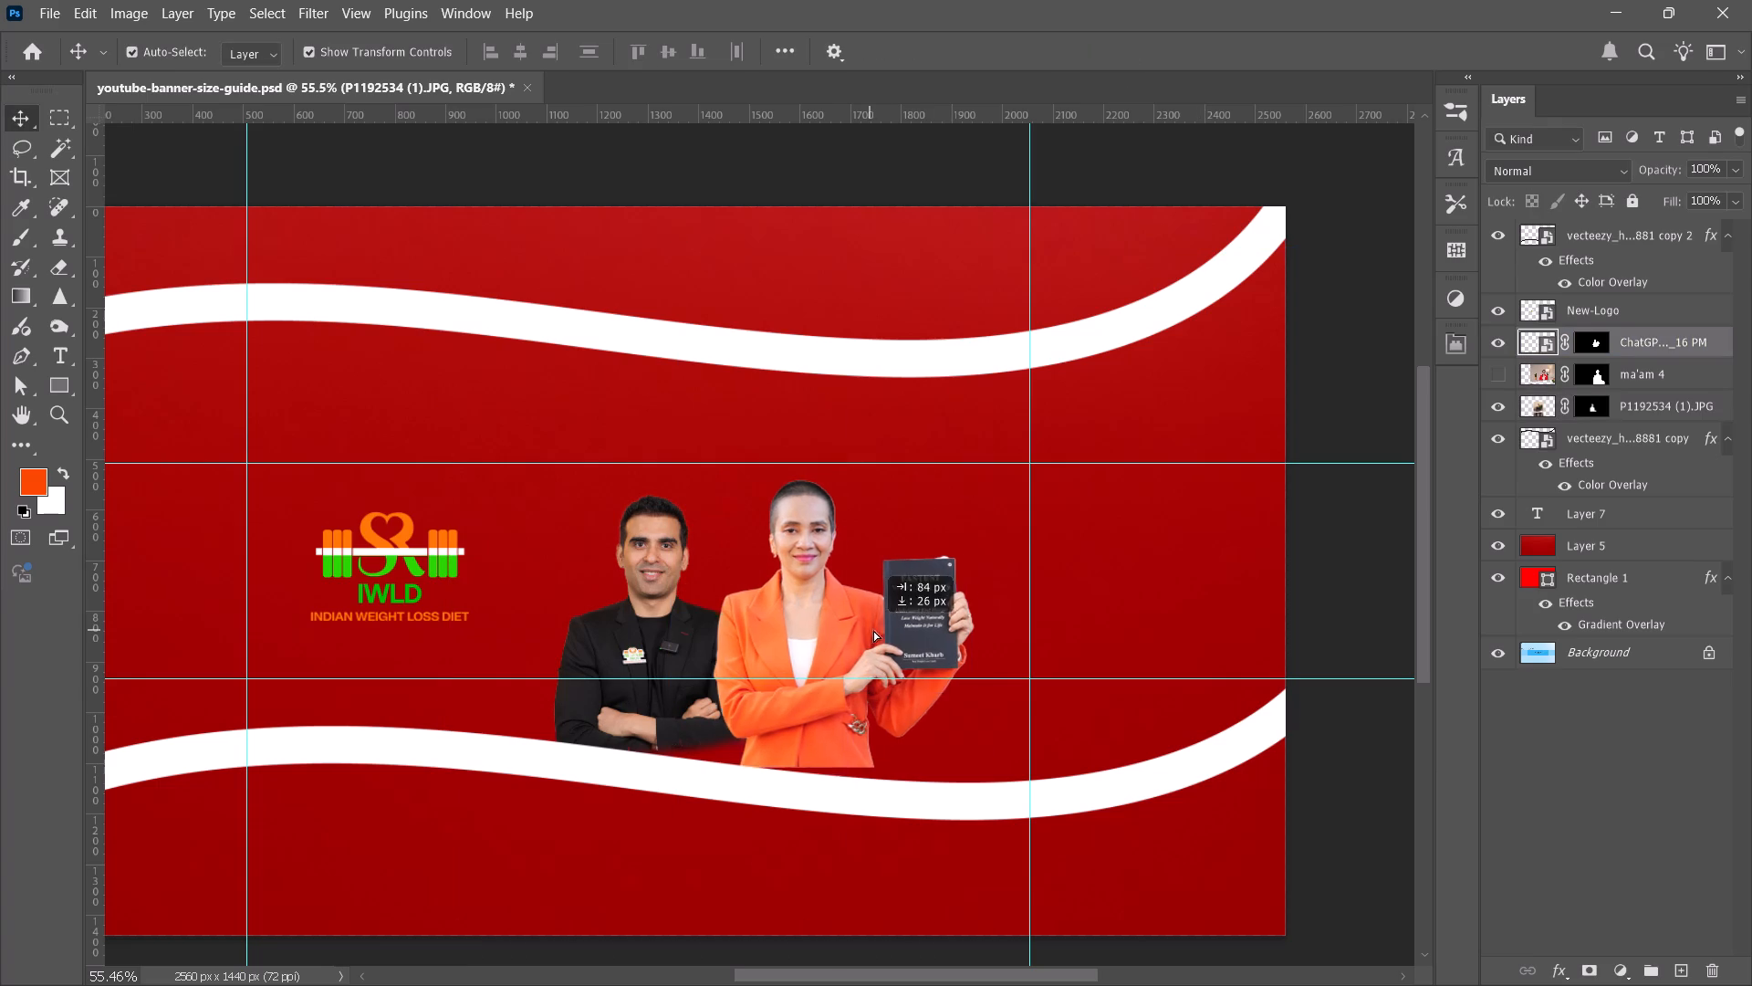
{"action": "left_click_drag", "start_coordinate": [873, 630], "coordinate": [922, 629]}
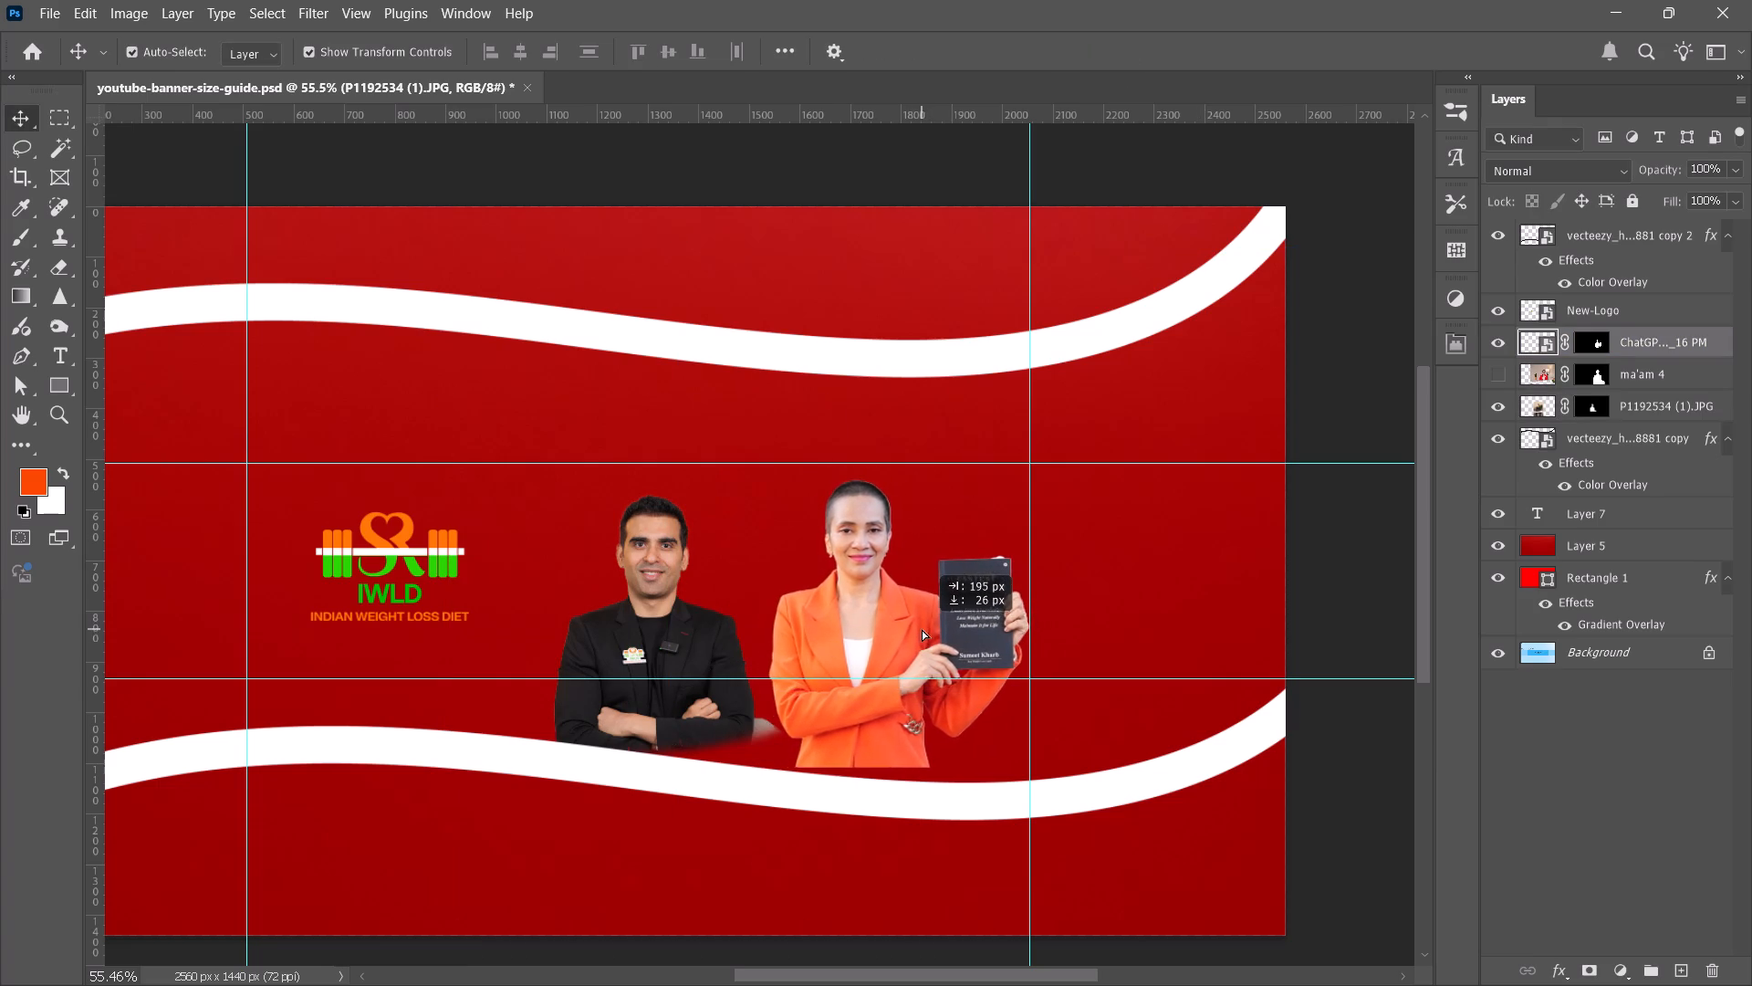
{"action": "left_click_drag", "start_coordinate": [922, 629], "coordinate": [920, 631]}
{"action": "left_click", "coordinate": [661, 666]}
{"action": "left_click_drag", "start_coordinate": [659, 625], "coordinate": [700, 624]}
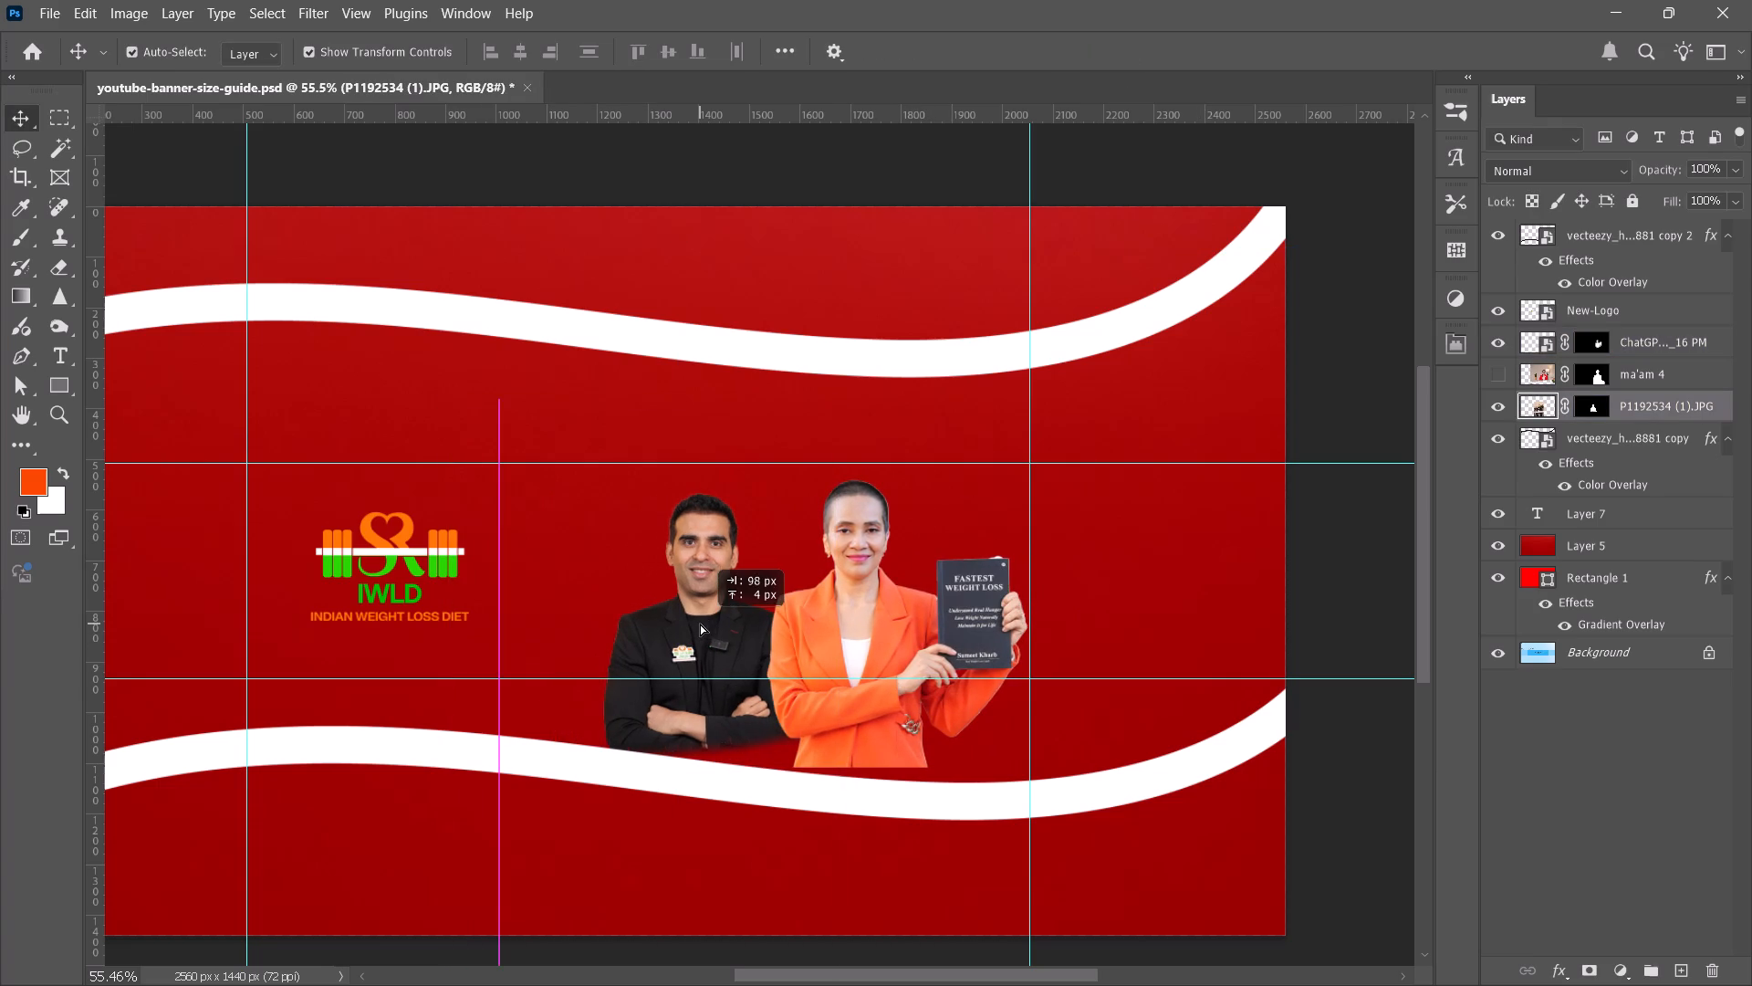
{"action": "left_click_drag", "start_coordinate": [700, 624], "coordinate": [722, 621]}
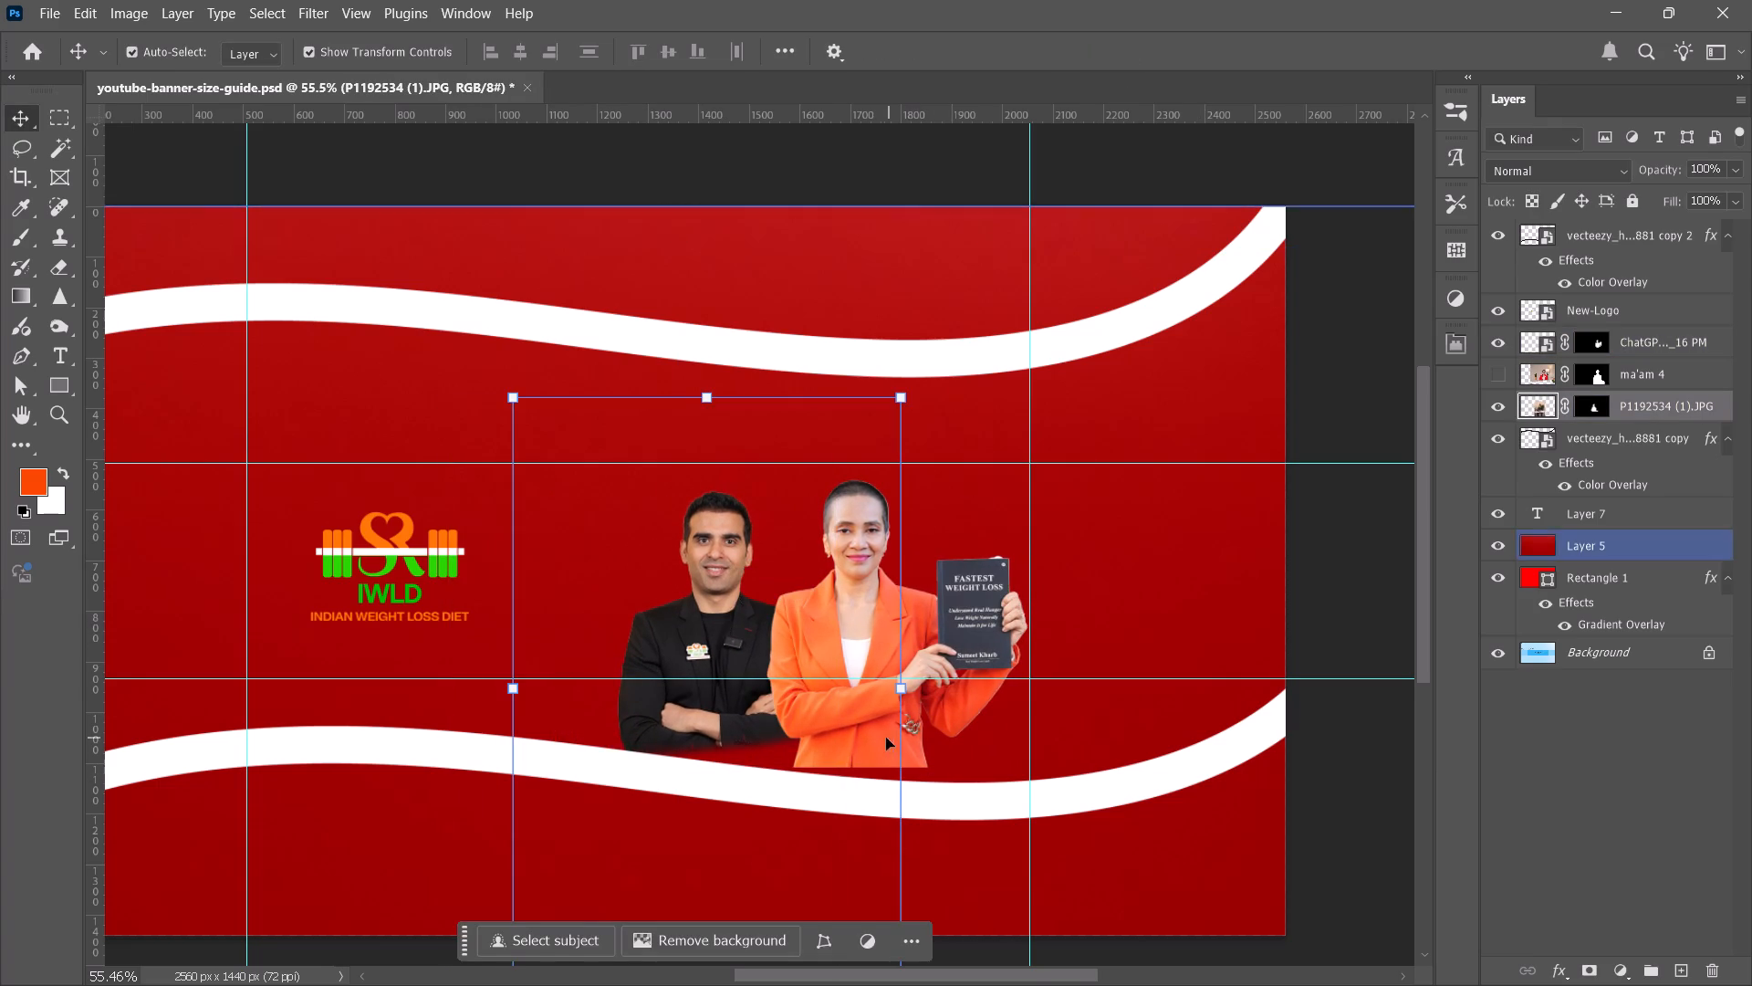
Nudge the man's portrait slightly up and closer to the woman so their heads line up.
{"action": "scroll", "coordinate": [880, 742], "scroll_direction": "down", "scroll_amount": 3, "text": "alt"}
{"action": "key", "text": "space"}
{"action": "key", "text": "space"}
{"action": "key", "text": "space"}
{"action": "key", "text": "space"}
{"action": "left_click_drag", "start_coordinate": [1013, 792], "coordinate": [982, 728]}
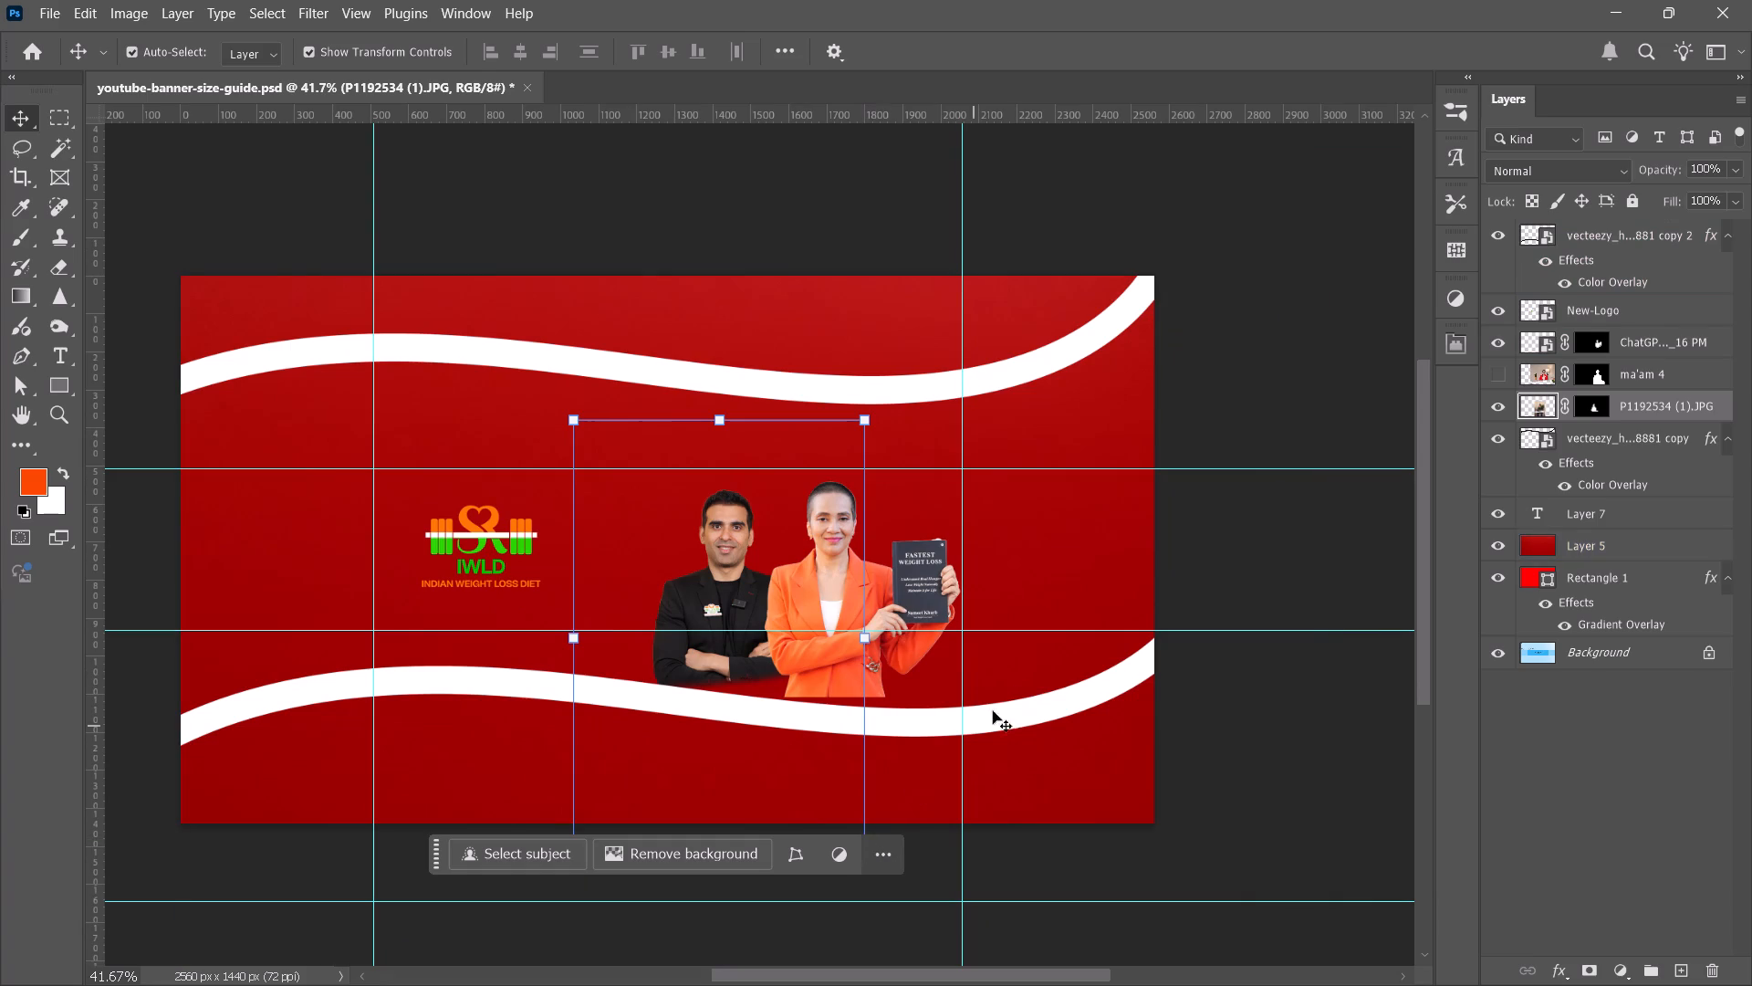
{"action": "left_click", "coordinate": [1363, 432]}
{"action": "scroll", "coordinate": [784, 616], "scroll_direction": "up", "scroll_amount": 8, "text": "alt"}
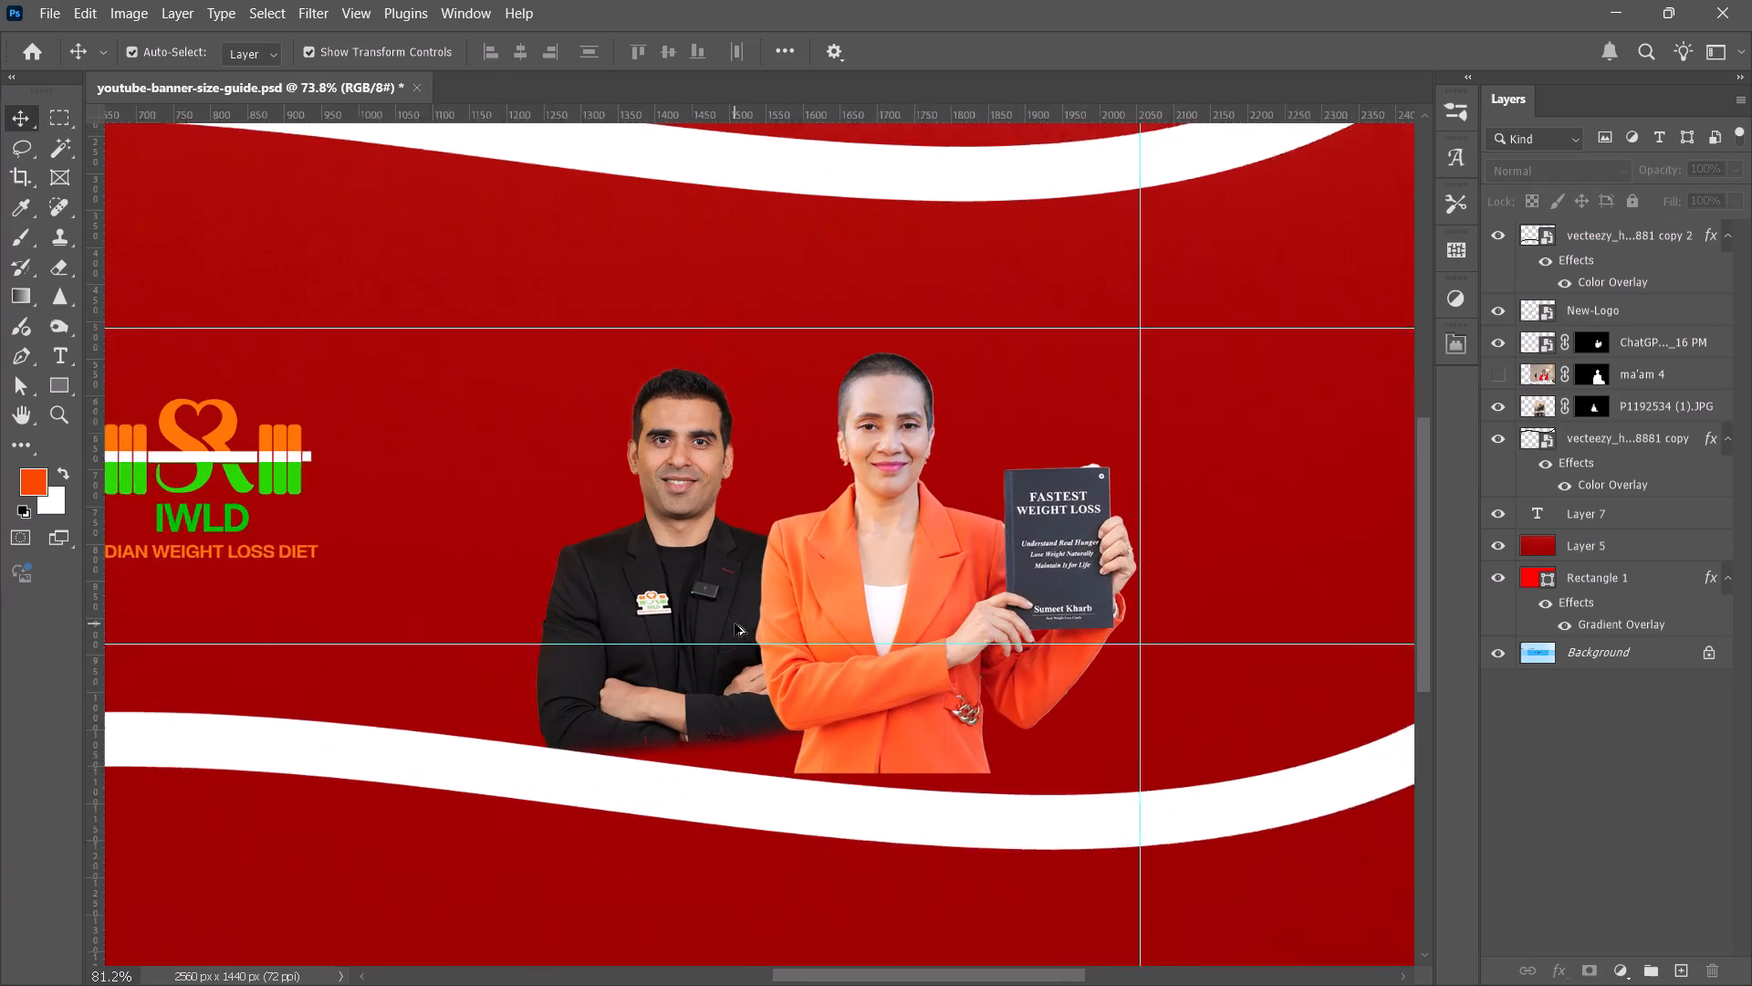
{"action": "left_click_drag", "start_coordinate": [694, 573], "coordinate": [725, 562]}
Move the lower white curve up so it covers the bottom edges of both portraits.
{"action": "left_click", "coordinate": [615, 798]}
{"action": "left_click_drag", "start_coordinate": [687, 833], "coordinate": [690, 807]}
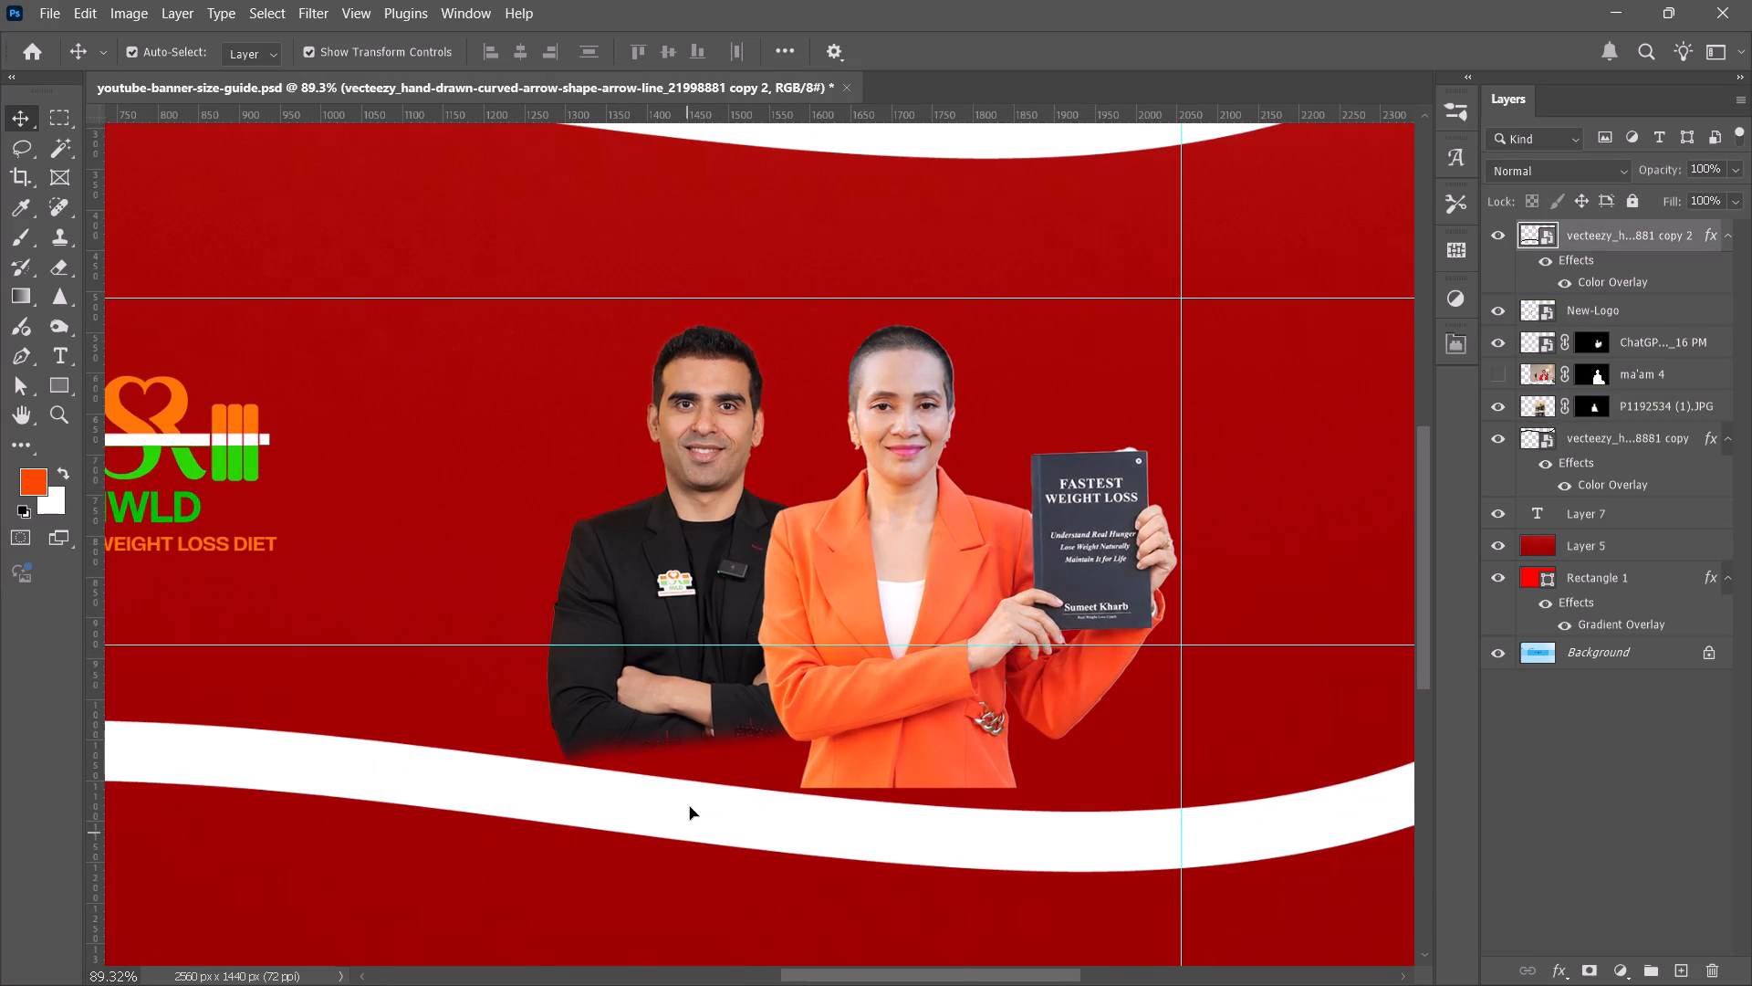
{"action": "left_click_drag", "start_coordinate": [690, 807], "coordinate": [690, 777]}
{"action": "scroll", "coordinate": [763, 756], "scroll_direction": "down", "scroll_amount": 4, "text": "alt"}
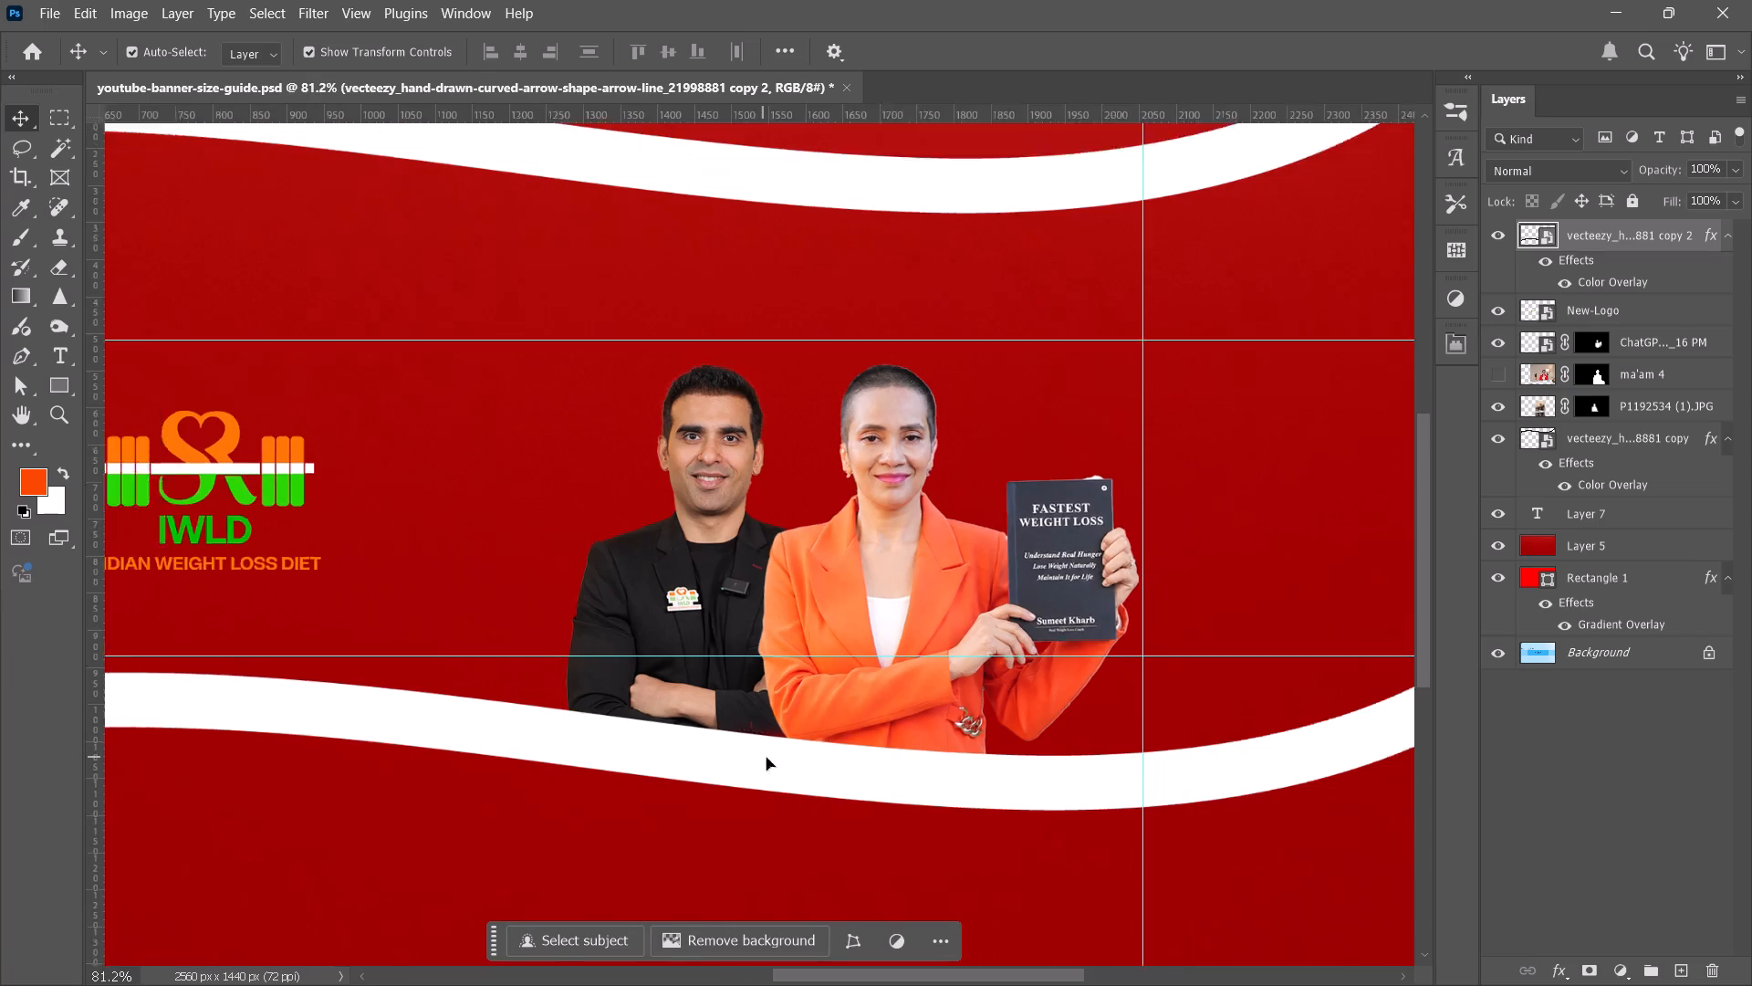
{"action": "left_click", "coordinate": [1356, 783]}
Move the upper white curve down about 150 px, to just above the portraits' heads.
{"action": "left_click_drag", "start_coordinate": [1051, 312], "coordinate": [1072, 400]}
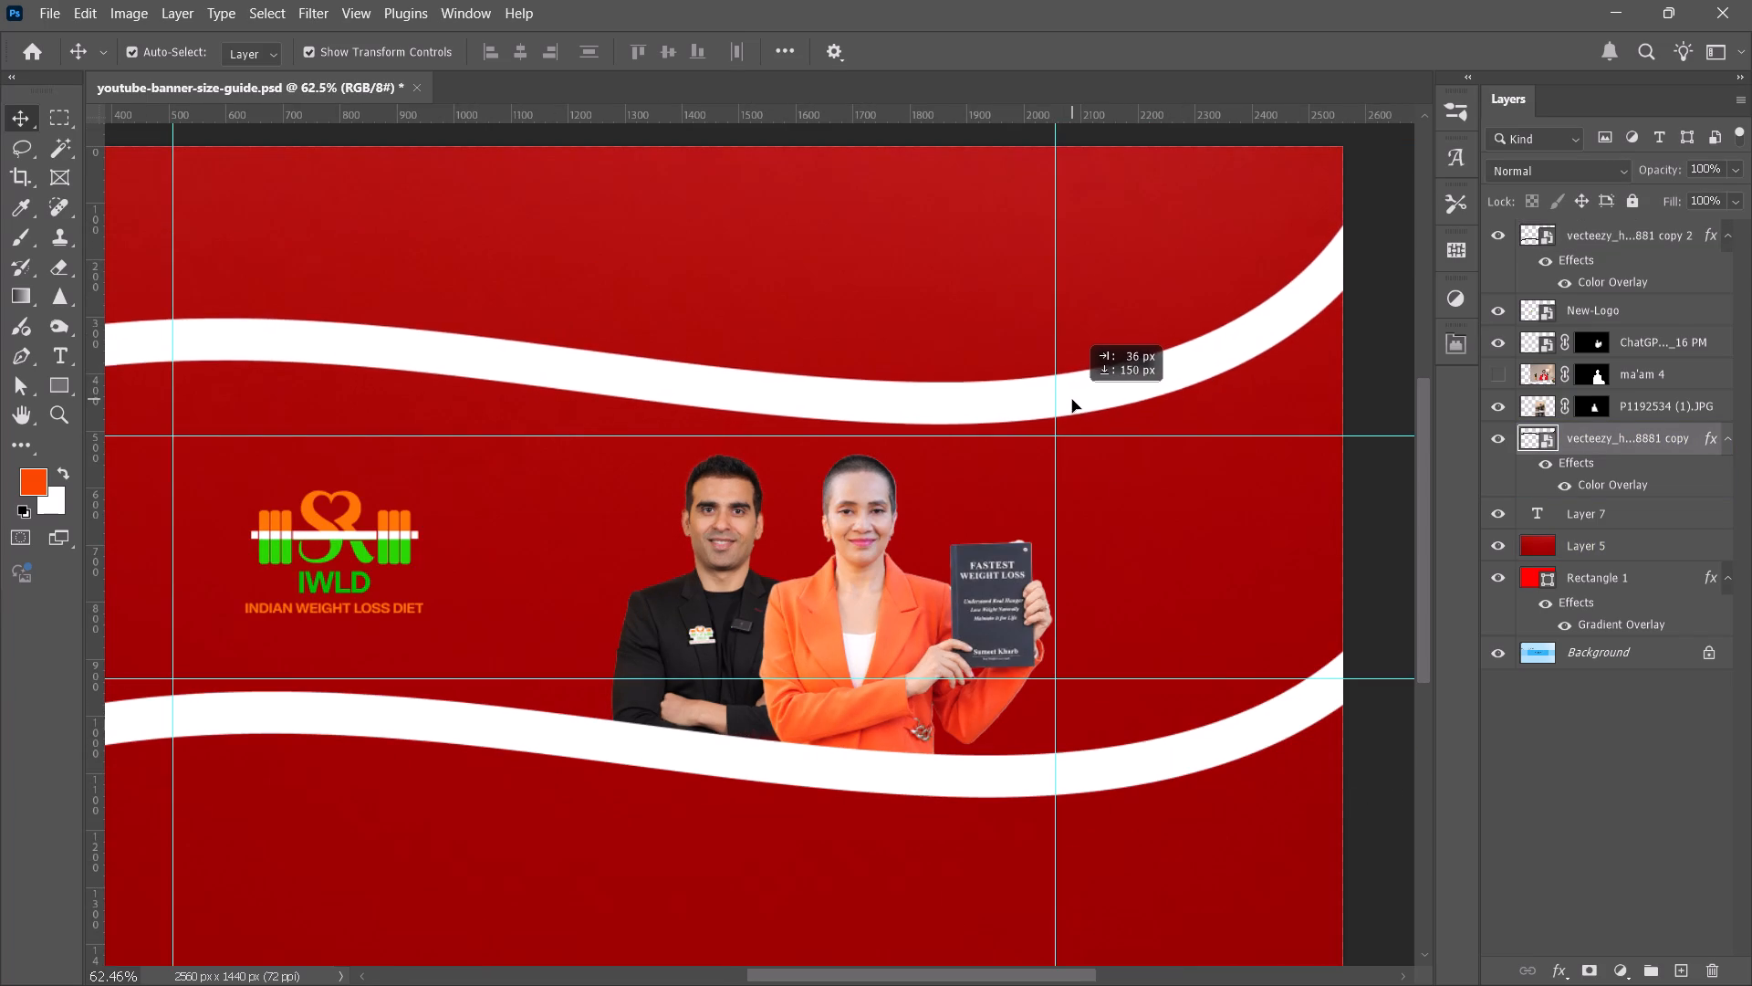
{"action": "left_click_drag", "start_coordinate": [1072, 400], "coordinate": [1081, 401]}
{"action": "left_click", "coordinate": [1358, 760]}
{"action": "scroll", "coordinate": [1344, 776], "scroll_direction": "down", "scroll_amount": 3, "text": "alt"}
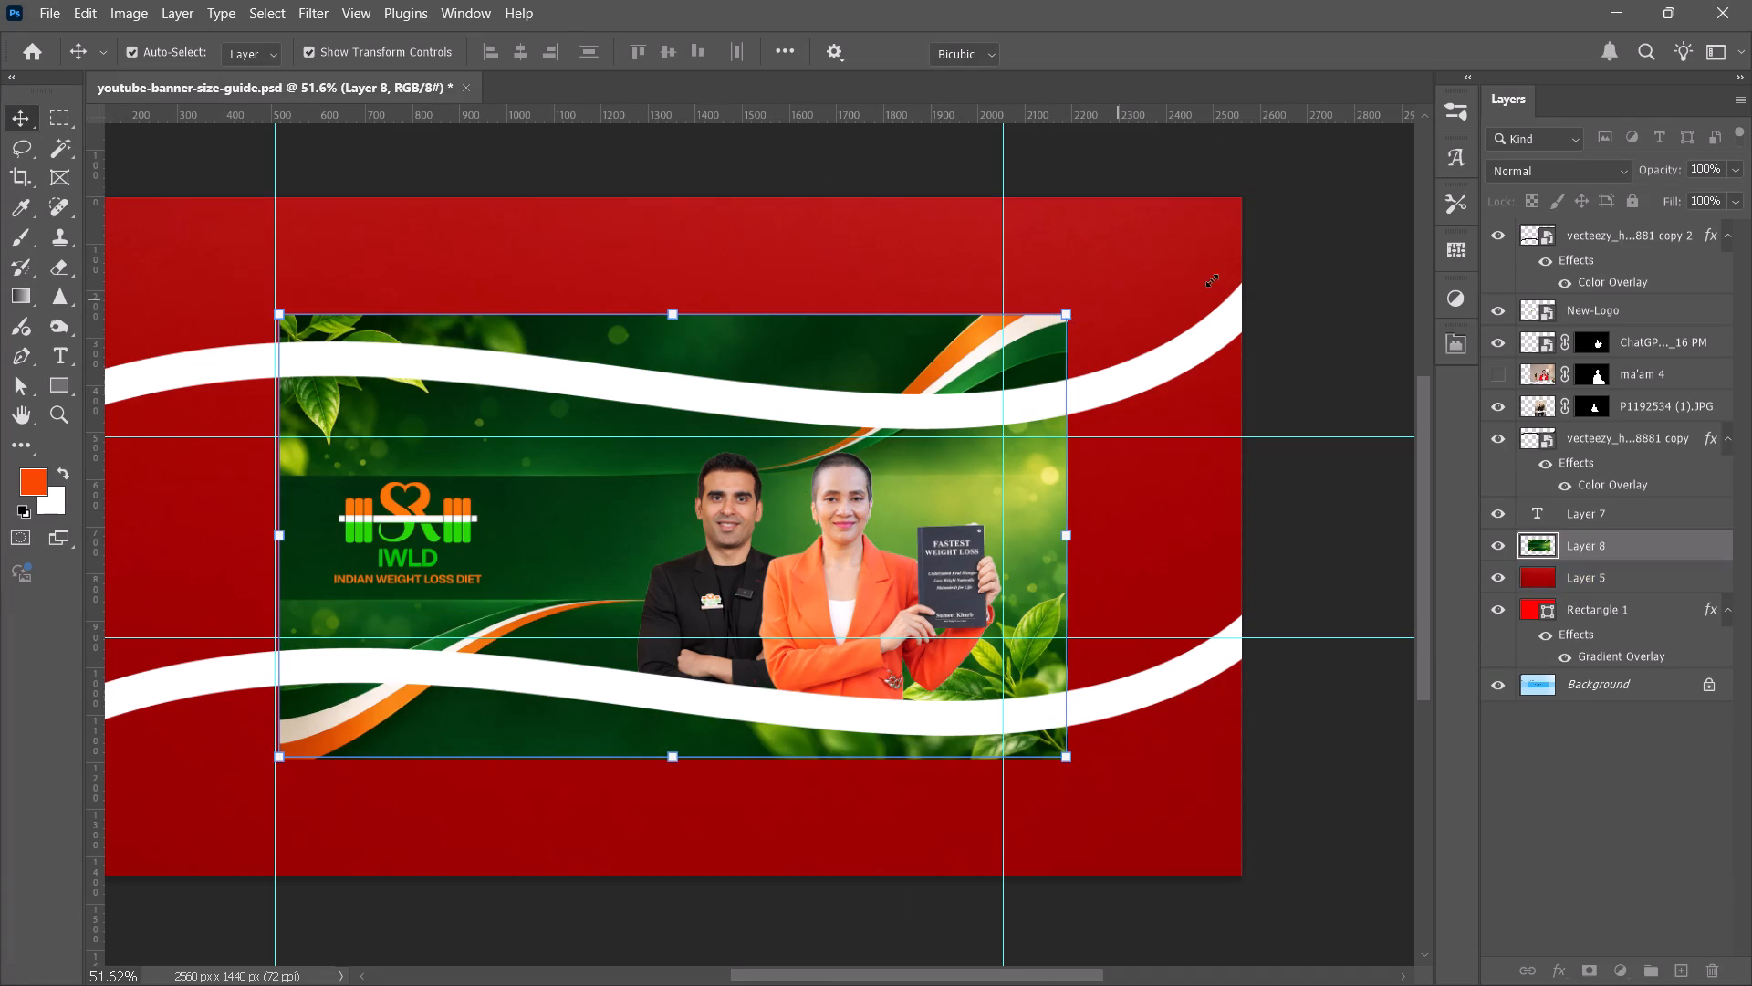
{"action": "left_click_drag", "start_coordinate": [1212, 280], "coordinate": [1275, 260]}
{"action": "scroll", "coordinate": [464, 658], "scroll_direction": "down", "scroll_amount": 2, "text": "alt"}
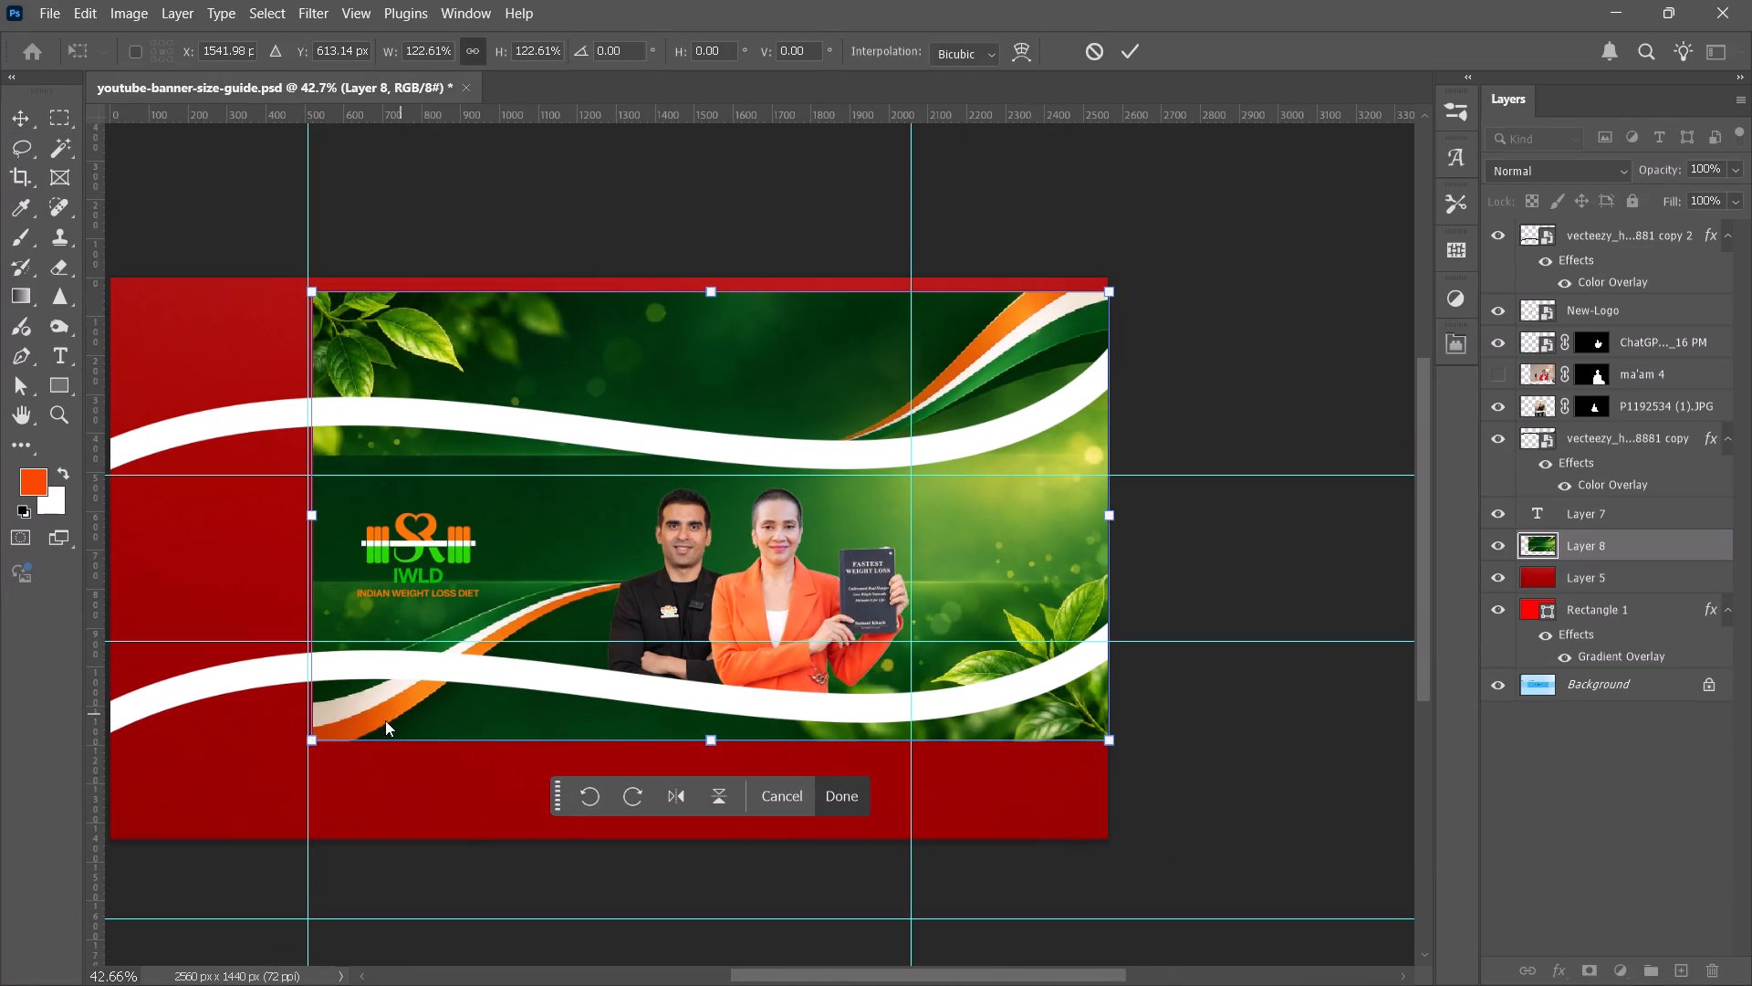
{"action": "key", "text": "space"}
{"action": "key", "text": "space"}
{"action": "key", "text": "space"}
{"action": "key", "text": "space"}
{"action": "key", "text": "space"}
{"action": "key", "text": "space"}
{"action": "key", "text": "space"}
{"action": "key", "text": "space"}
{"action": "key", "text": "space"}
{"action": "key", "text": "space"}
{"action": "key", "text": "space"}
{"action": "left_click_drag", "start_coordinate": [390, 758], "coordinate": [620, 733]}
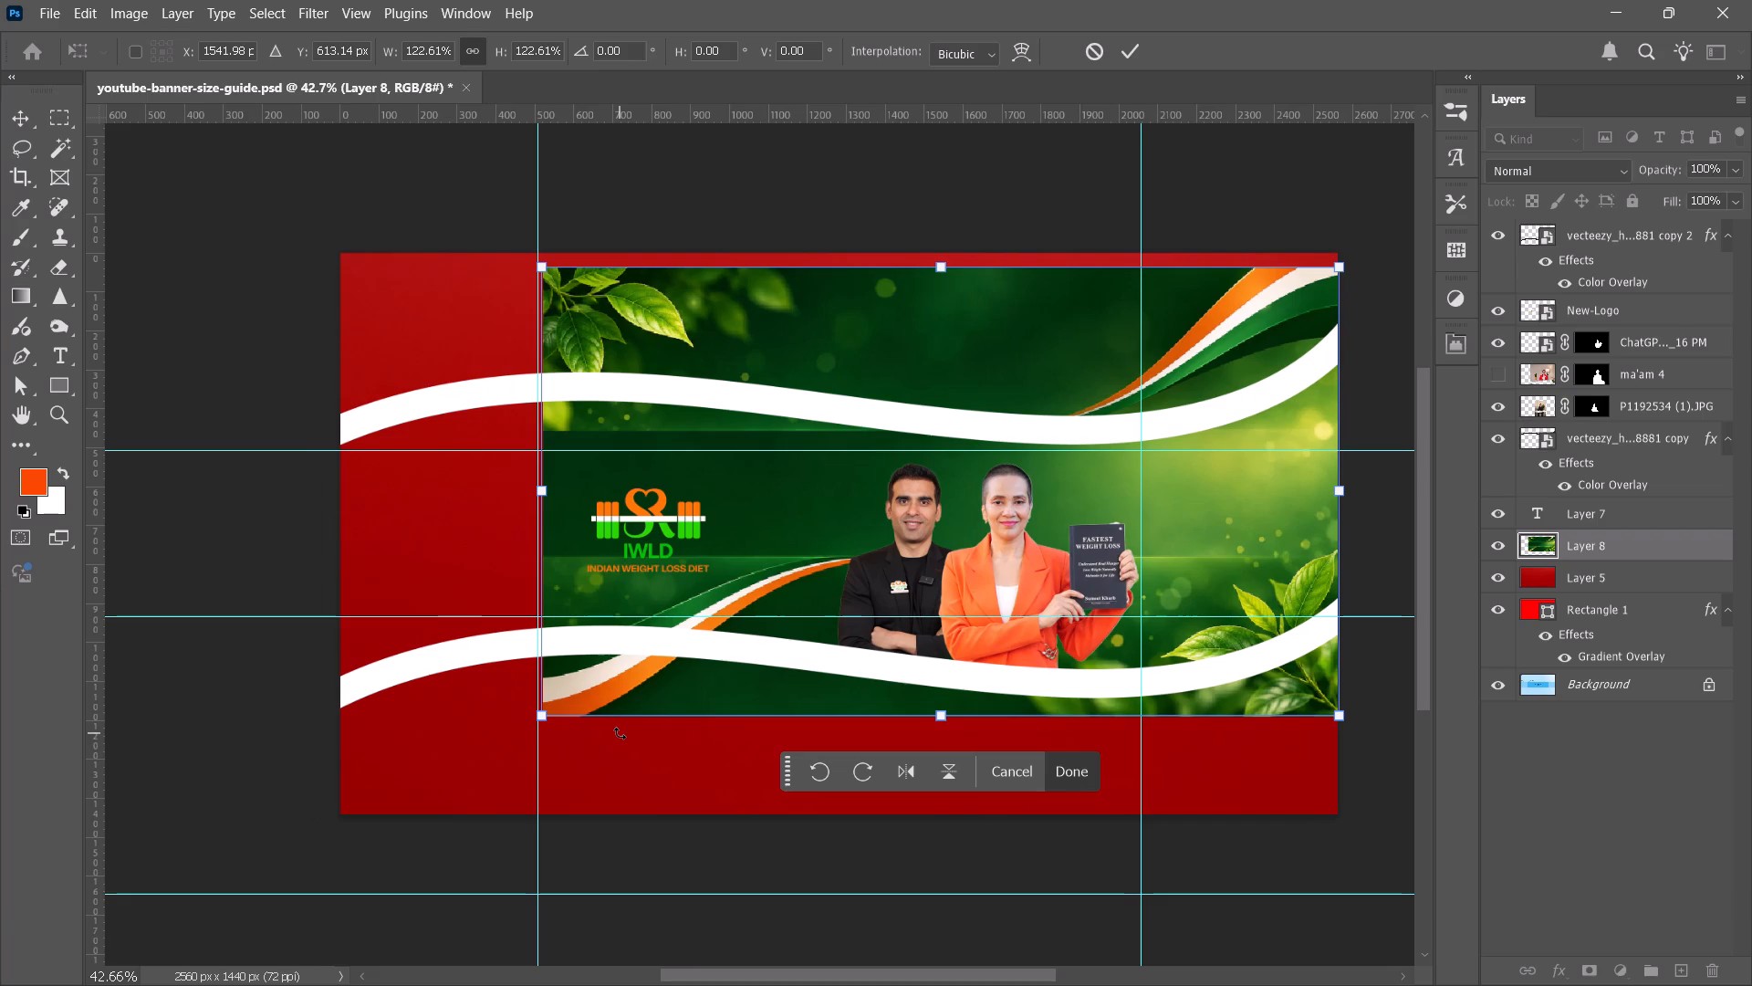
{"action": "left_click_drag", "start_coordinate": [543, 718], "coordinate": [325, 802]}
{"action": "left_click_drag", "start_coordinate": [345, 267], "coordinate": [316, 257]}
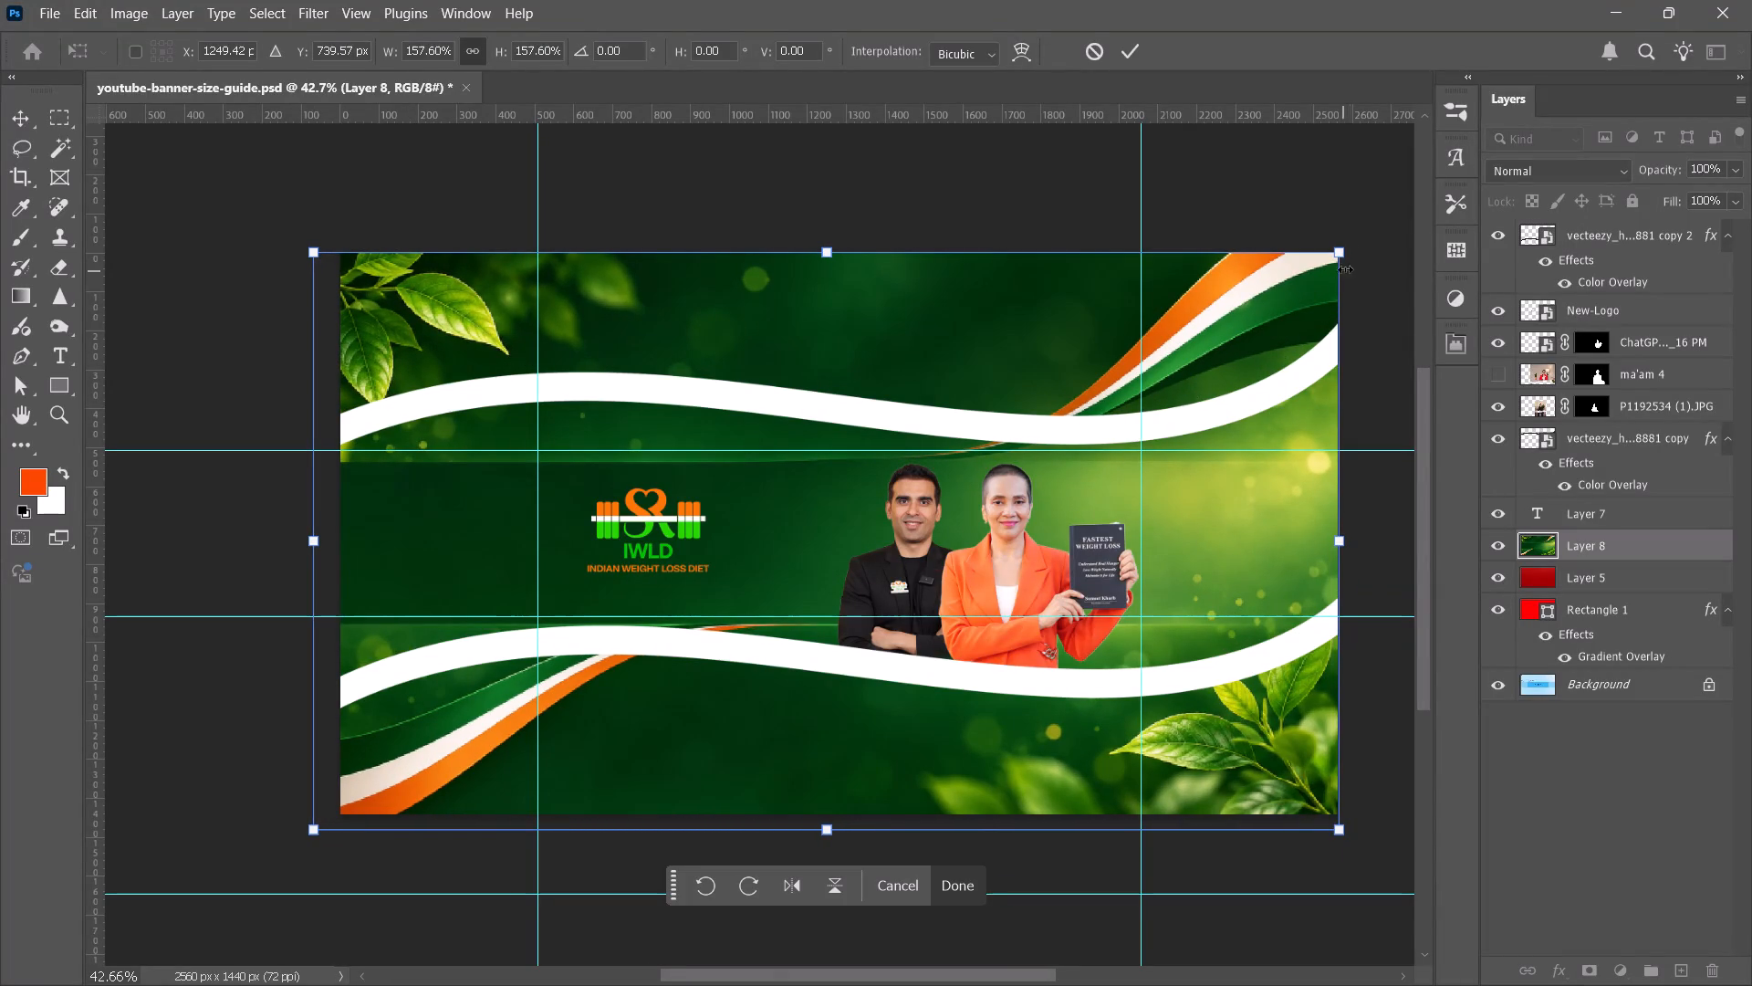
{"action": "left_click_drag", "start_coordinate": [1349, 246], "coordinate": [1382, 225]}
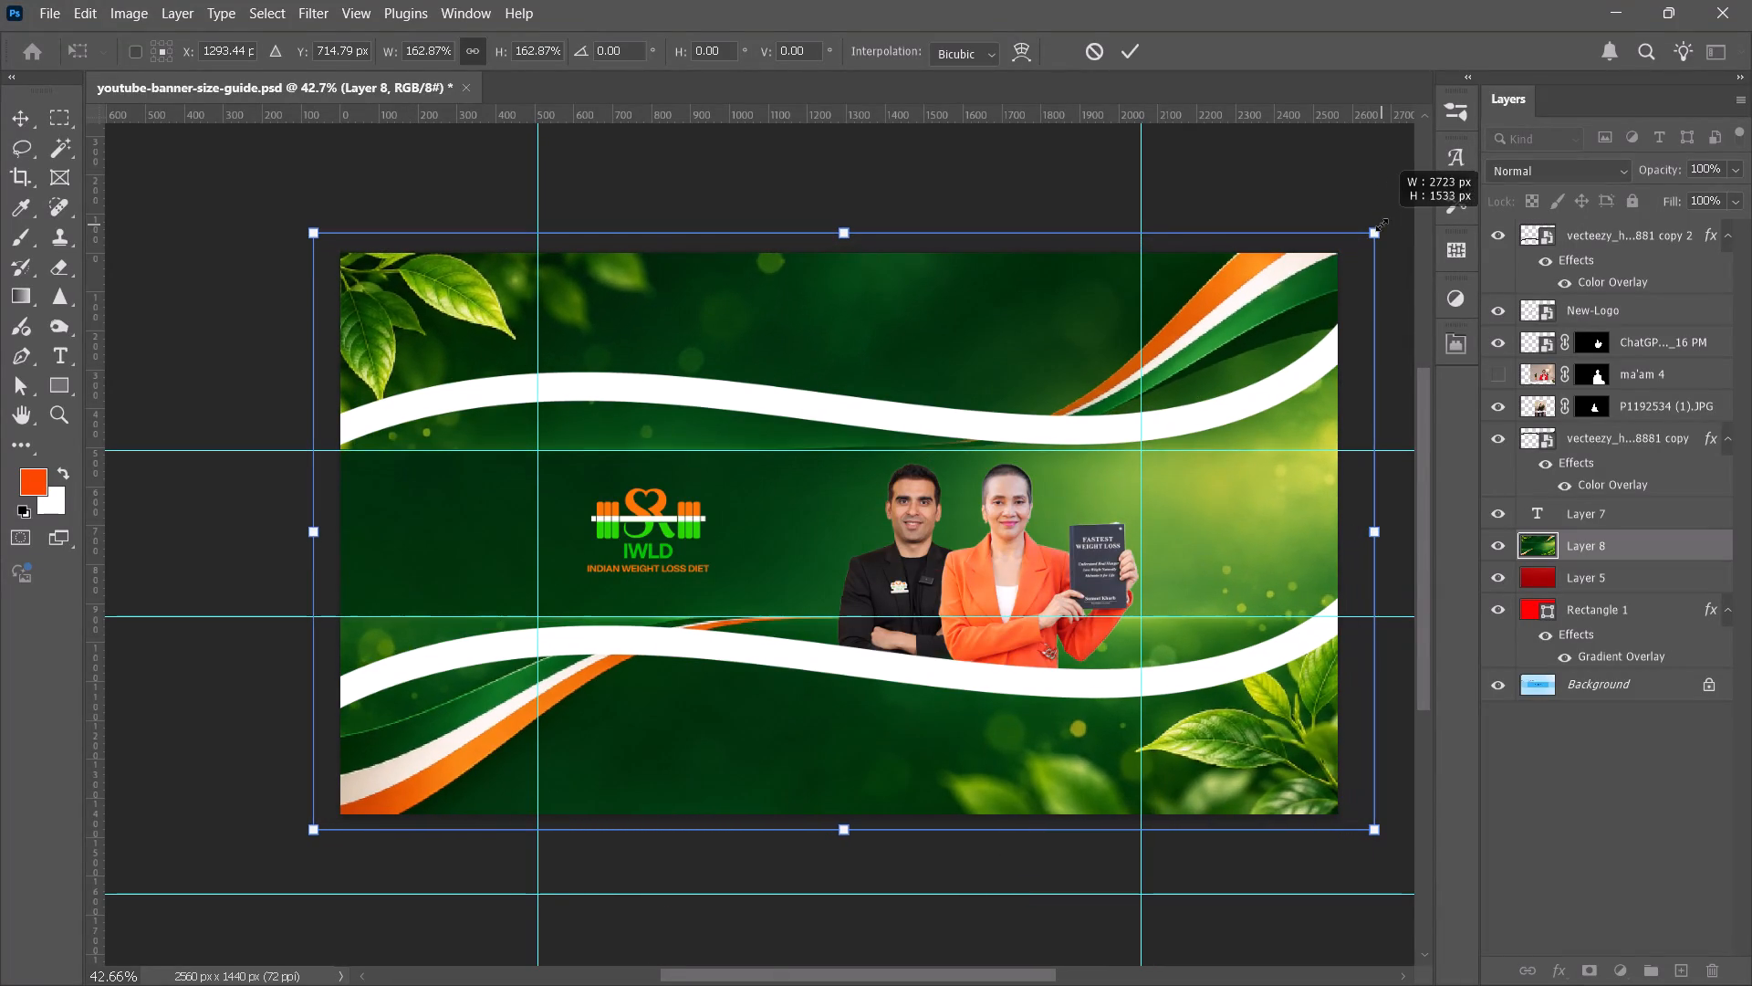
{"action": "left_click_drag", "start_coordinate": [1382, 225], "coordinate": [1382, 225]}
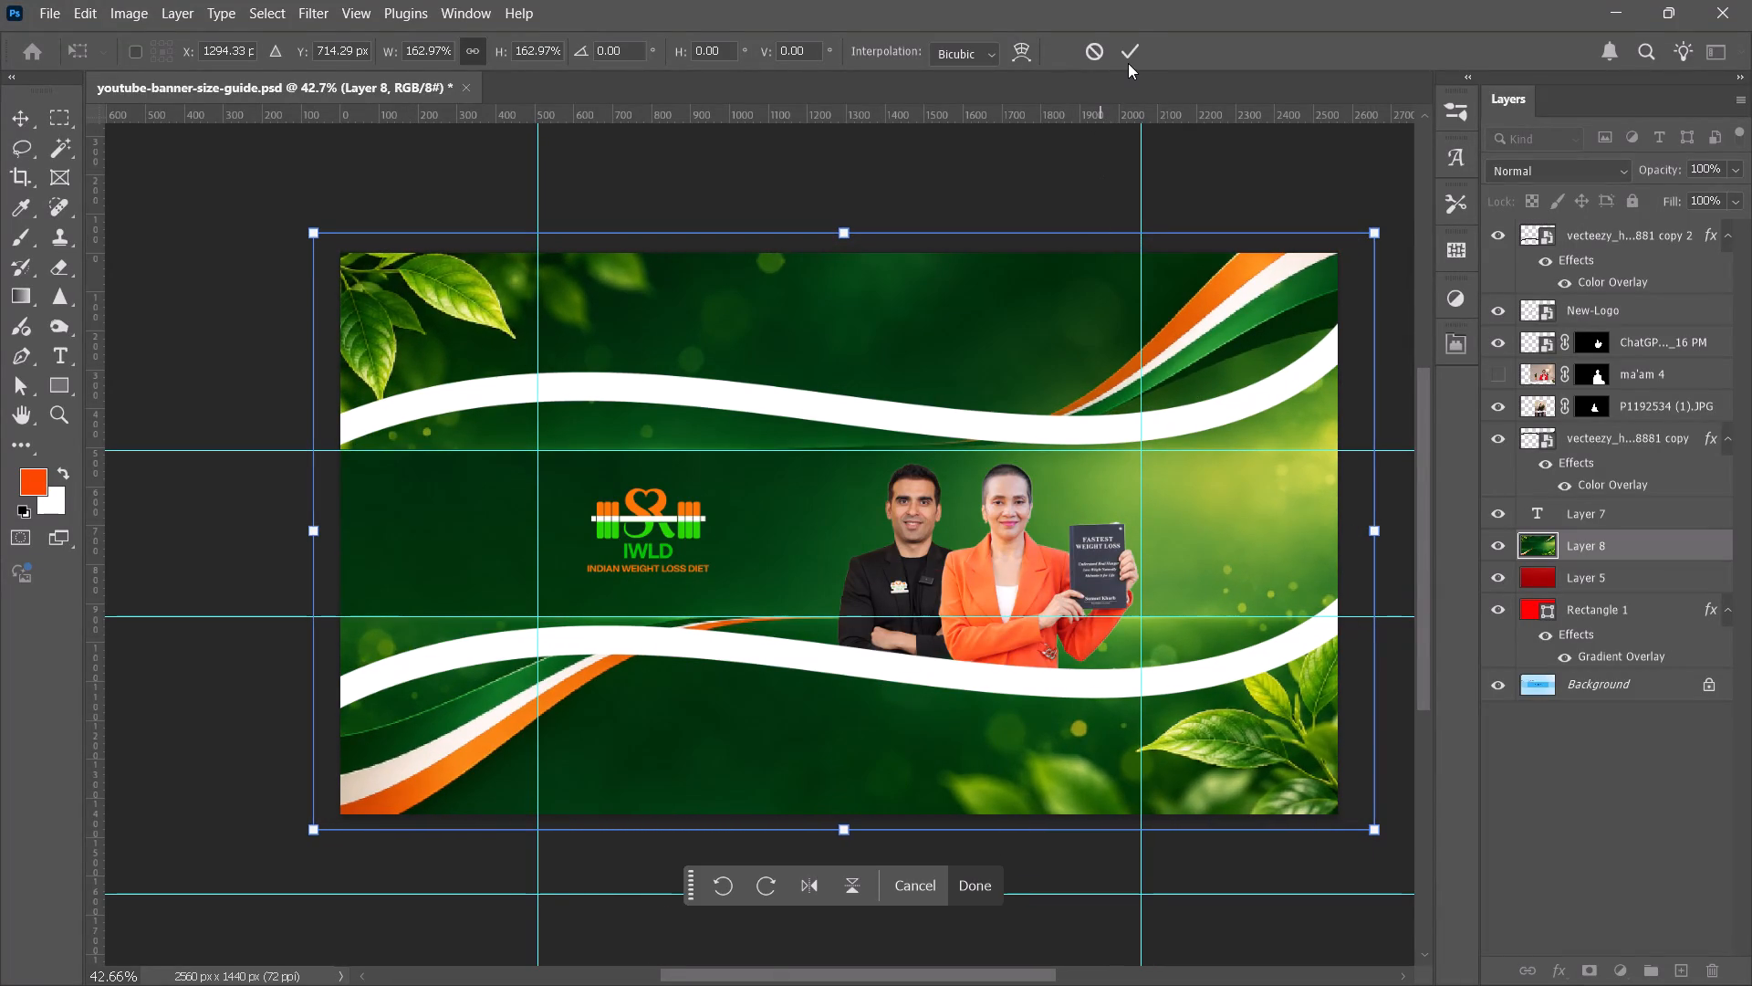
{"action": "left_click", "coordinate": [1131, 55]}
{"action": "left_click", "coordinate": [761, 498]}
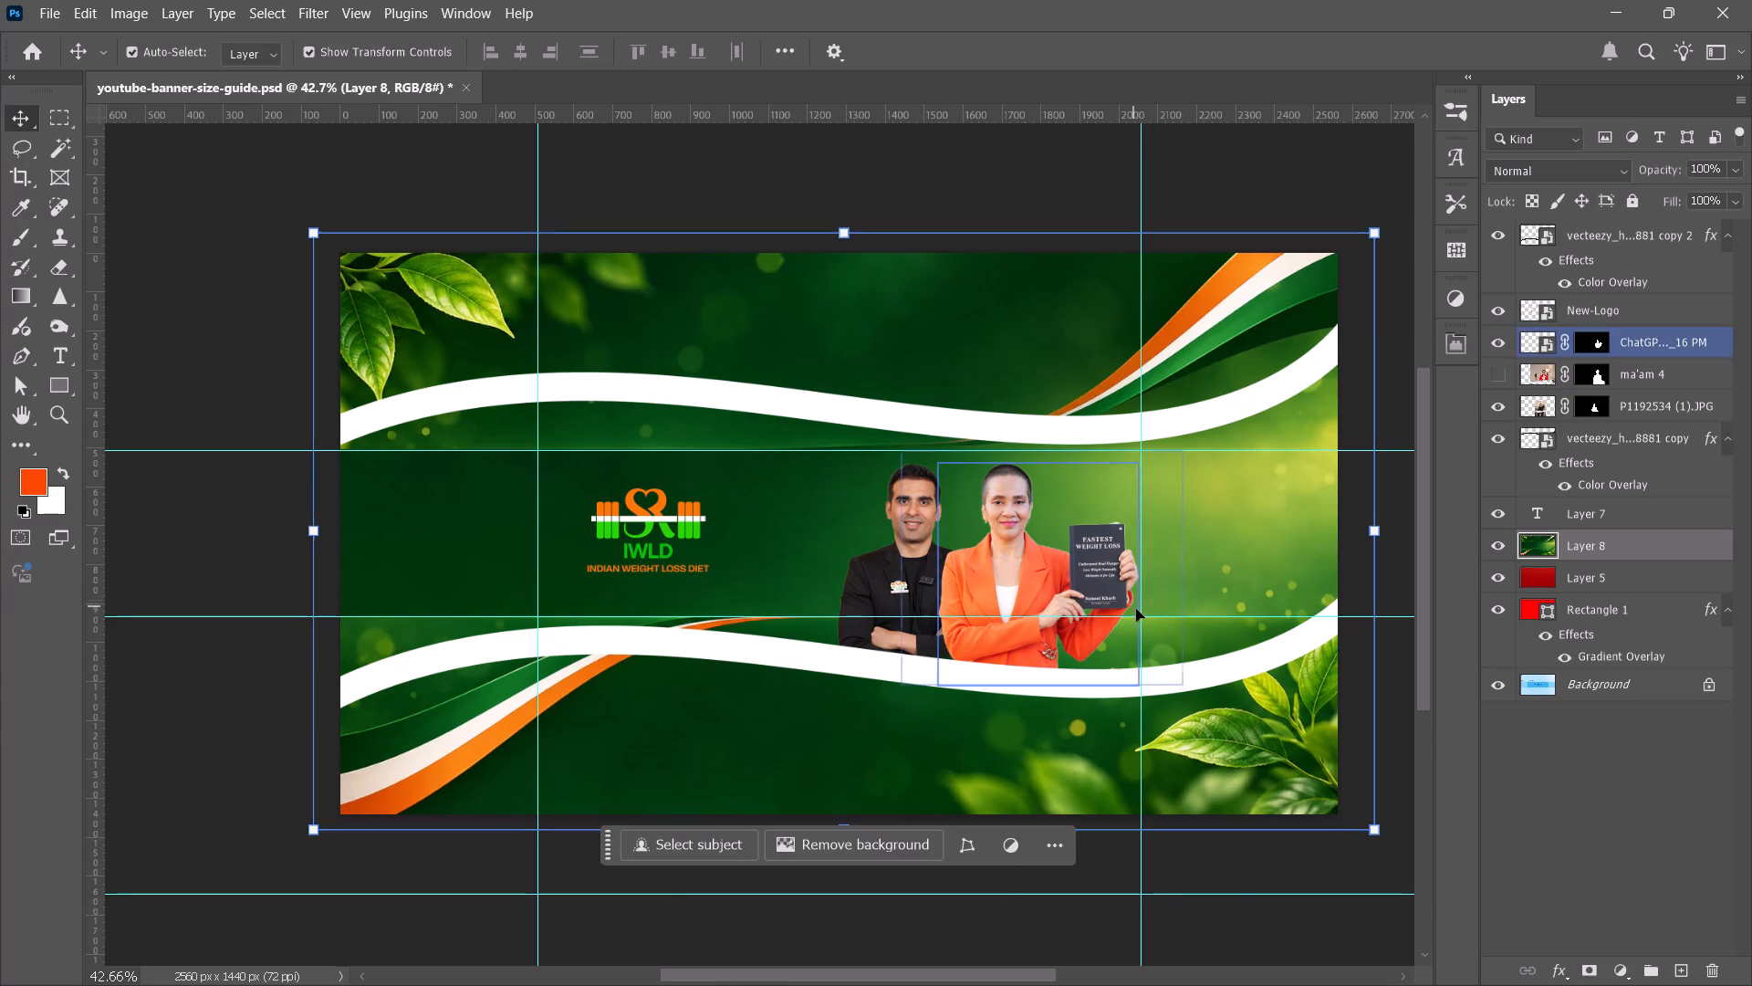
{"action": "left_click", "coordinate": [1240, 909]}
Examine the banner composition on the new green background, from the IWLD logo across to the portraits and curves.
{"action": "scroll", "coordinate": [1022, 617], "scroll_direction": "up", "scroll_amount": 8, "text": "alt"}
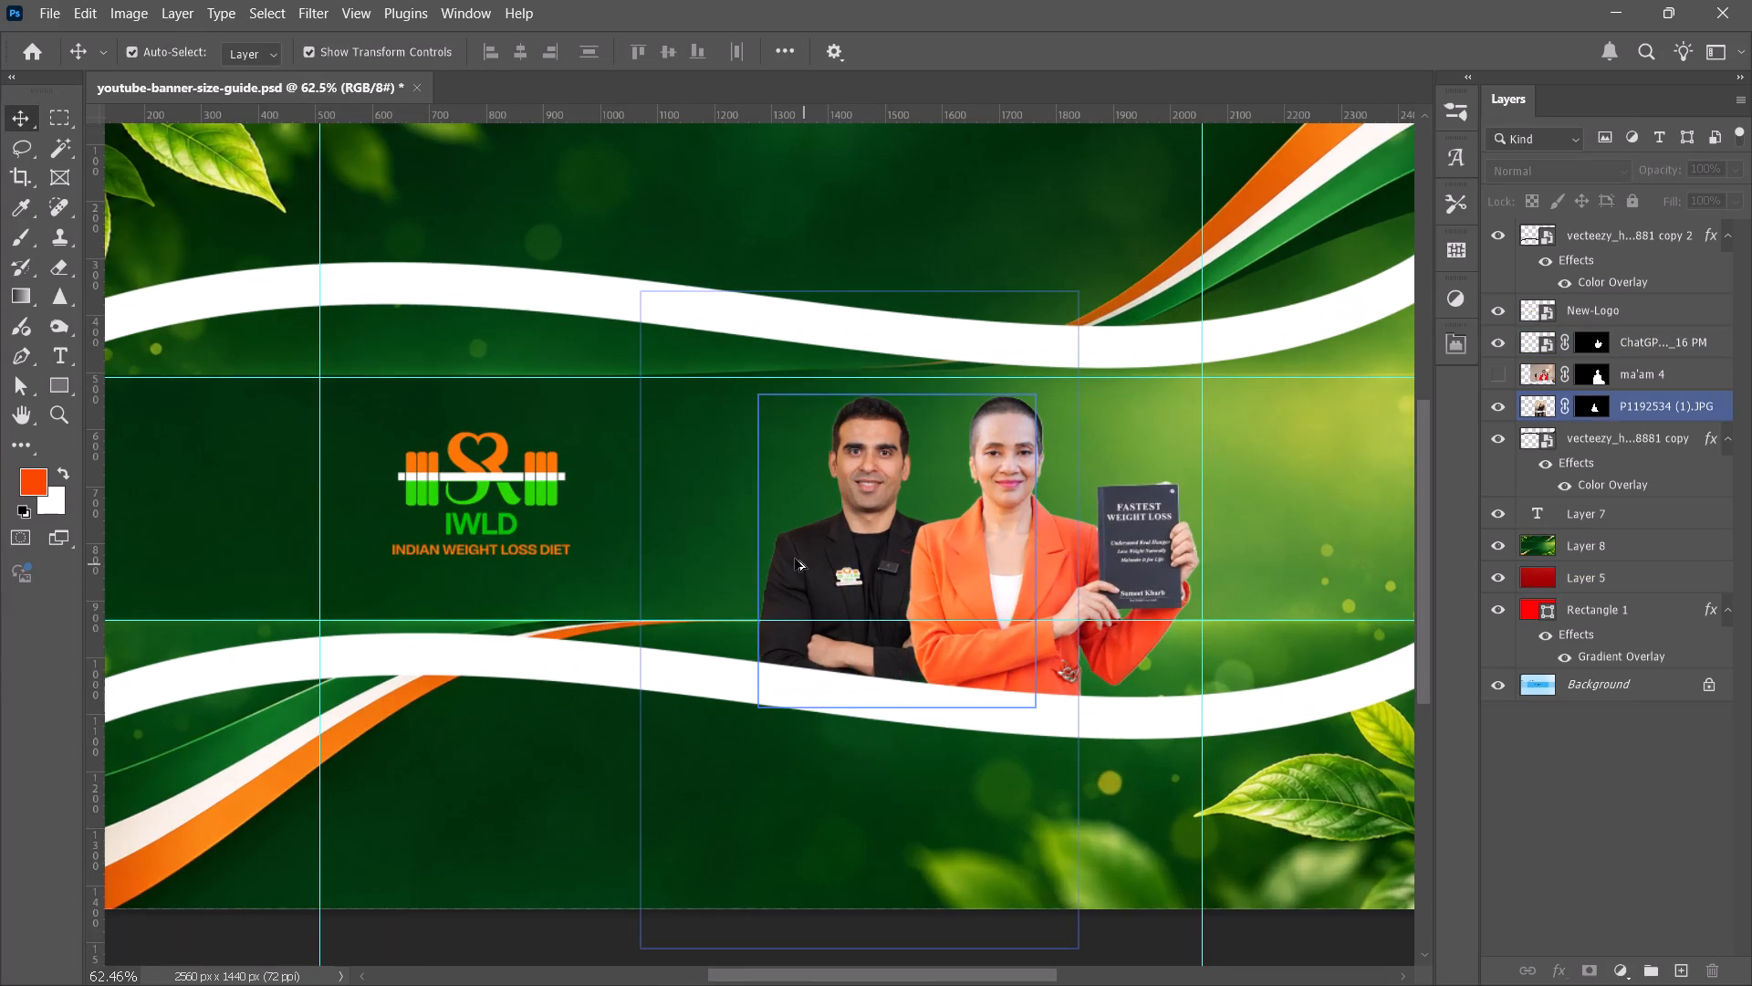
{"action": "scroll", "coordinate": [561, 524], "scroll_direction": "up", "scroll_amount": 3, "text": "alt"}
{"action": "key", "text": "space"}
{"action": "key", "text": "space"}
{"action": "key", "text": "space"}
{"action": "key", "text": "space"}
{"action": "key", "text": "space"}
{"action": "key", "text": "space"}
{"action": "key", "text": "space"}
{"action": "key", "text": "space"}
{"action": "key", "text": "space"}
{"action": "key", "text": "space"}
{"action": "key", "text": "space"}
{"action": "key", "text": "space"}
{"action": "left_click_drag", "start_coordinate": [954, 532], "coordinate": [618, 527]}
{"action": "key", "text": "space"}
{"action": "key", "text": "space"}
{"action": "key", "text": "space"}
{"action": "key", "text": "space"}
{"action": "key", "text": "space"}
{"action": "key", "text": "space"}
{"action": "key", "text": "space"}
{"action": "key", "text": "space"}
{"action": "key", "text": "space"}
{"action": "key", "text": "space"}
{"action": "key", "text": "space"}
{"action": "left_click_drag", "start_coordinate": [439, 602], "coordinate": [883, 602]}
{"action": "scroll", "coordinate": [879, 589], "scroll_direction": "down", "scroll_amount": 3, "text": "alt"}
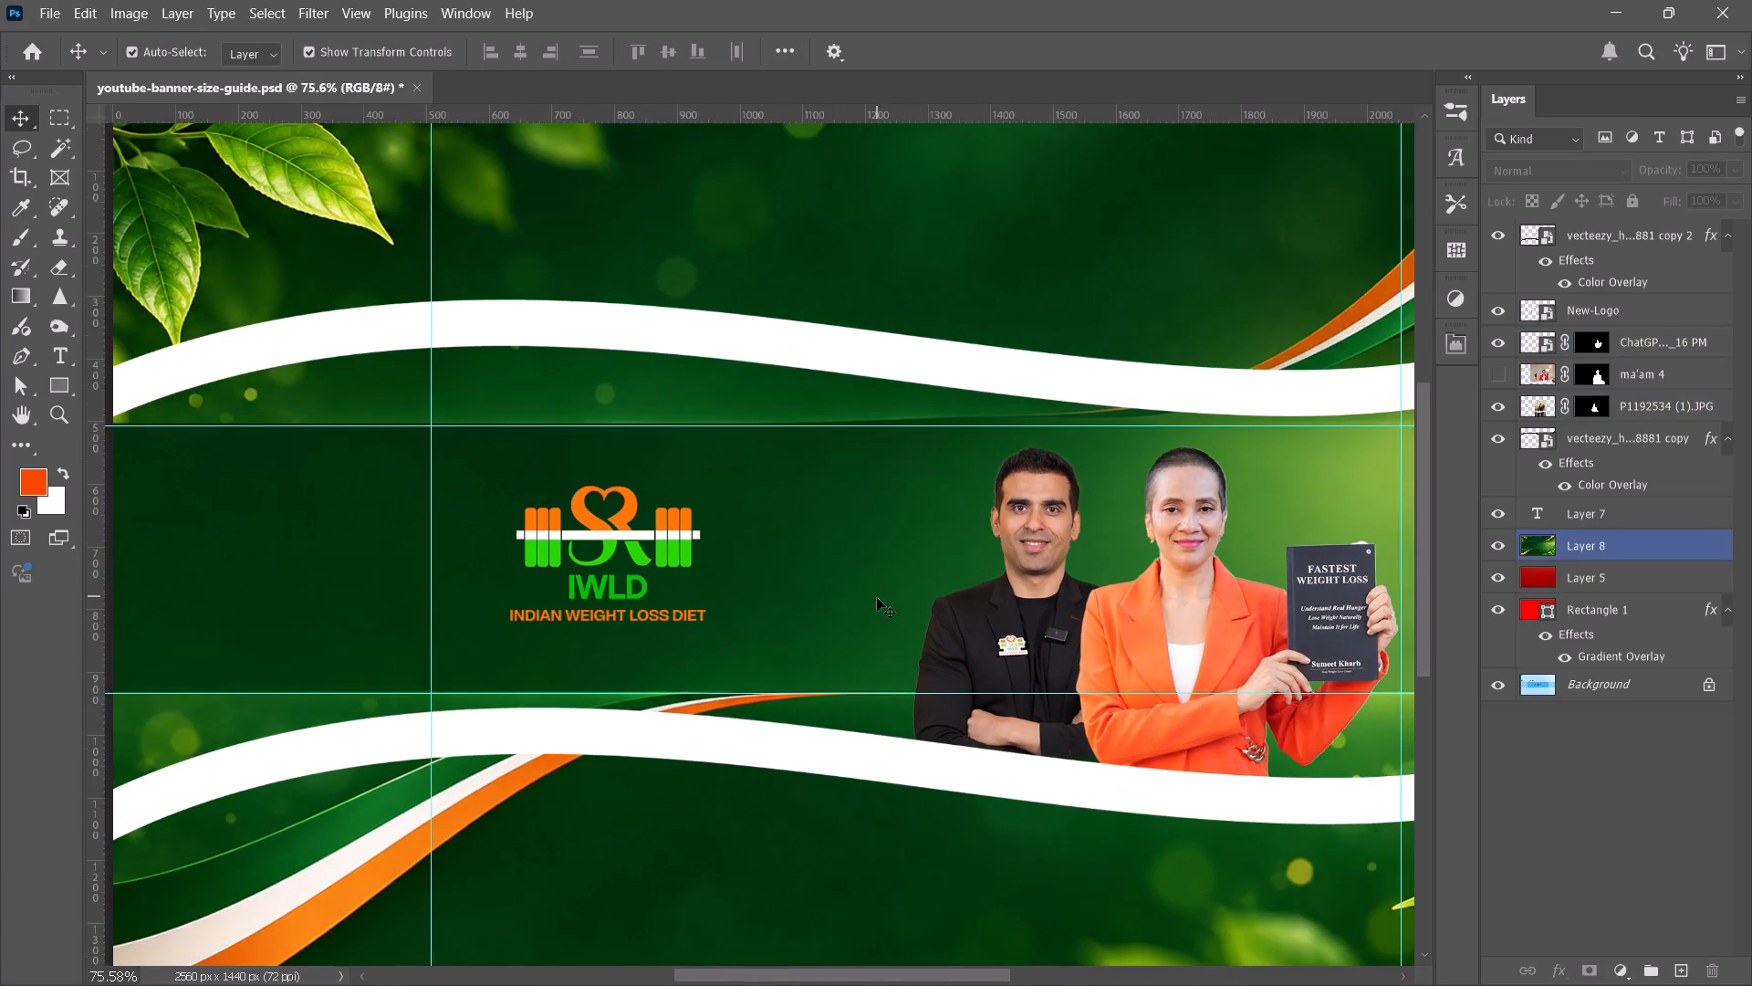
{"action": "key", "text": "space"}
{"action": "key", "text": "space"}
{"action": "key", "text": "space"}
{"action": "key", "text": "space"}
{"action": "key", "text": "space"}
{"action": "key", "text": "space"}
{"action": "key", "text": "space"}
{"action": "key", "text": "space"}
{"action": "key", "text": "space"}
{"action": "key", "text": "space"}
{"action": "key", "text": "space"}
{"action": "key", "text": "space"}
{"action": "left_click_drag", "start_coordinate": [1185, 593], "coordinate": [745, 677]}
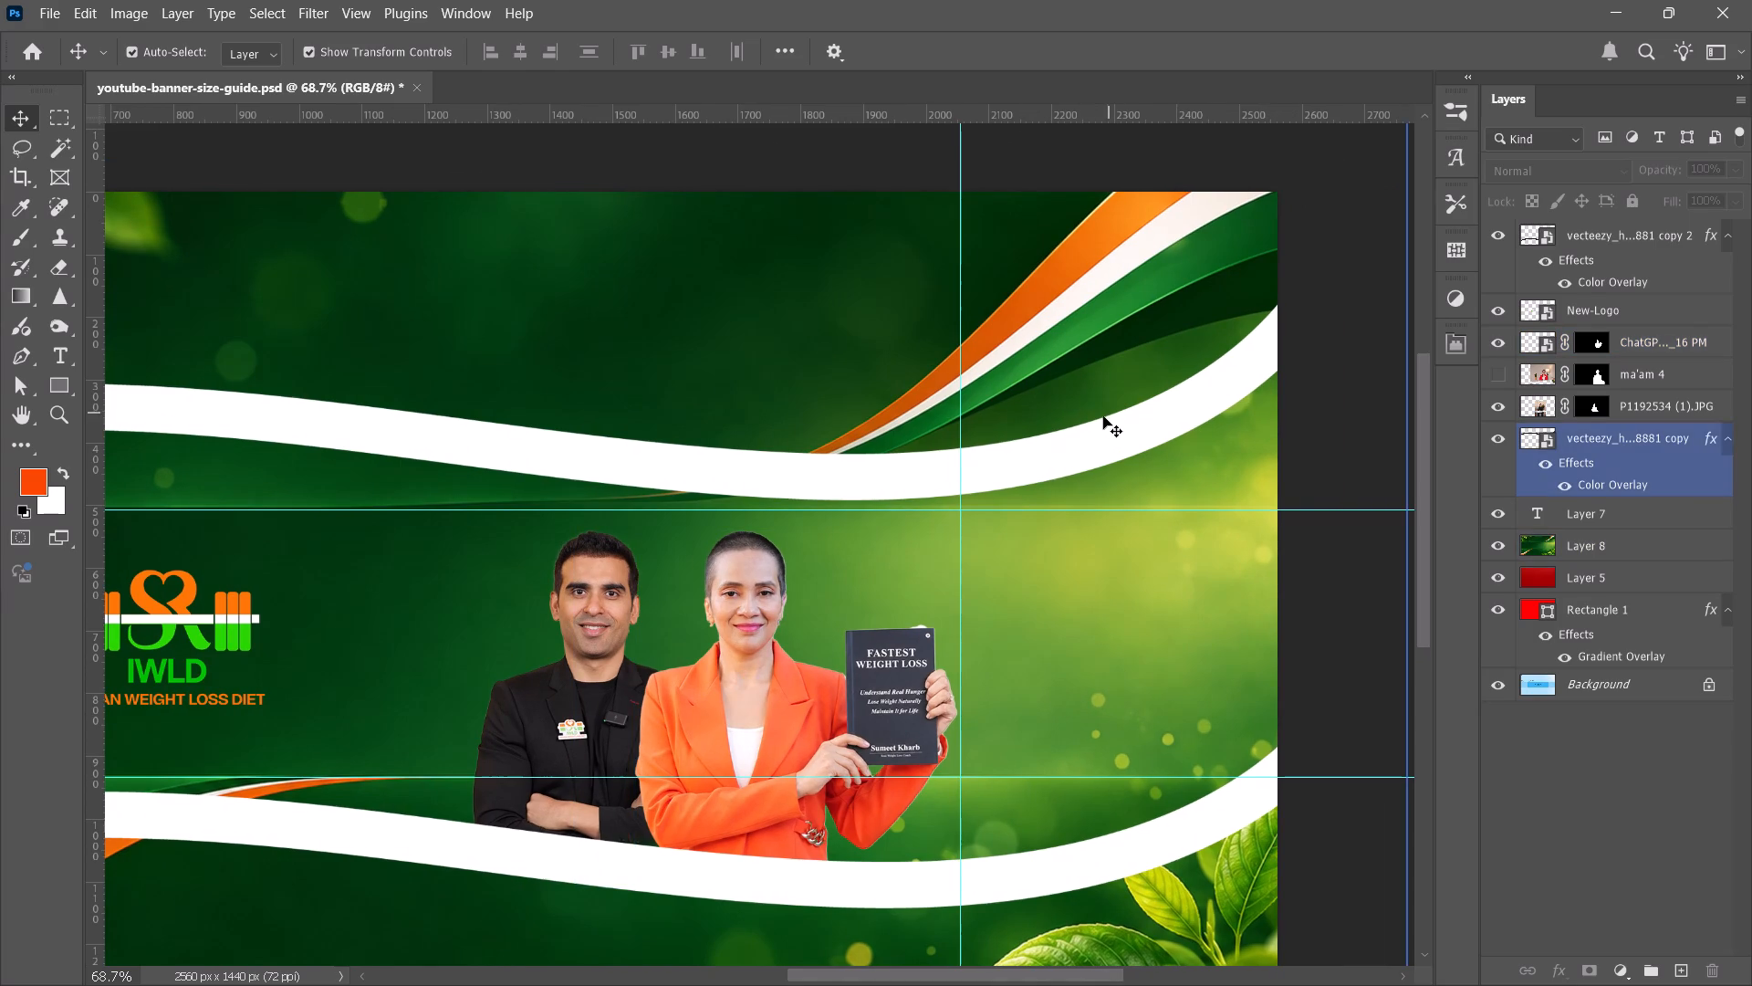
{"action": "key", "text": "space"}
{"action": "key", "text": "space"}
{"action": "key", "text": "space"}
{"action": "key", "text": "space"}
{"action": "key", "text": "space"}
{"action": "key", "text": "space"}
{"action": "key", "text": "space"}
{"action": "key", "text": "space"}
{"action": "key", "text": "space"}
{"action": "key", "text": "space"}
{"action": "key", "text": "space"}
{"action": "left_click_drag", "start_coordinate": [588, 703], "coordinate": [1021, 620]}
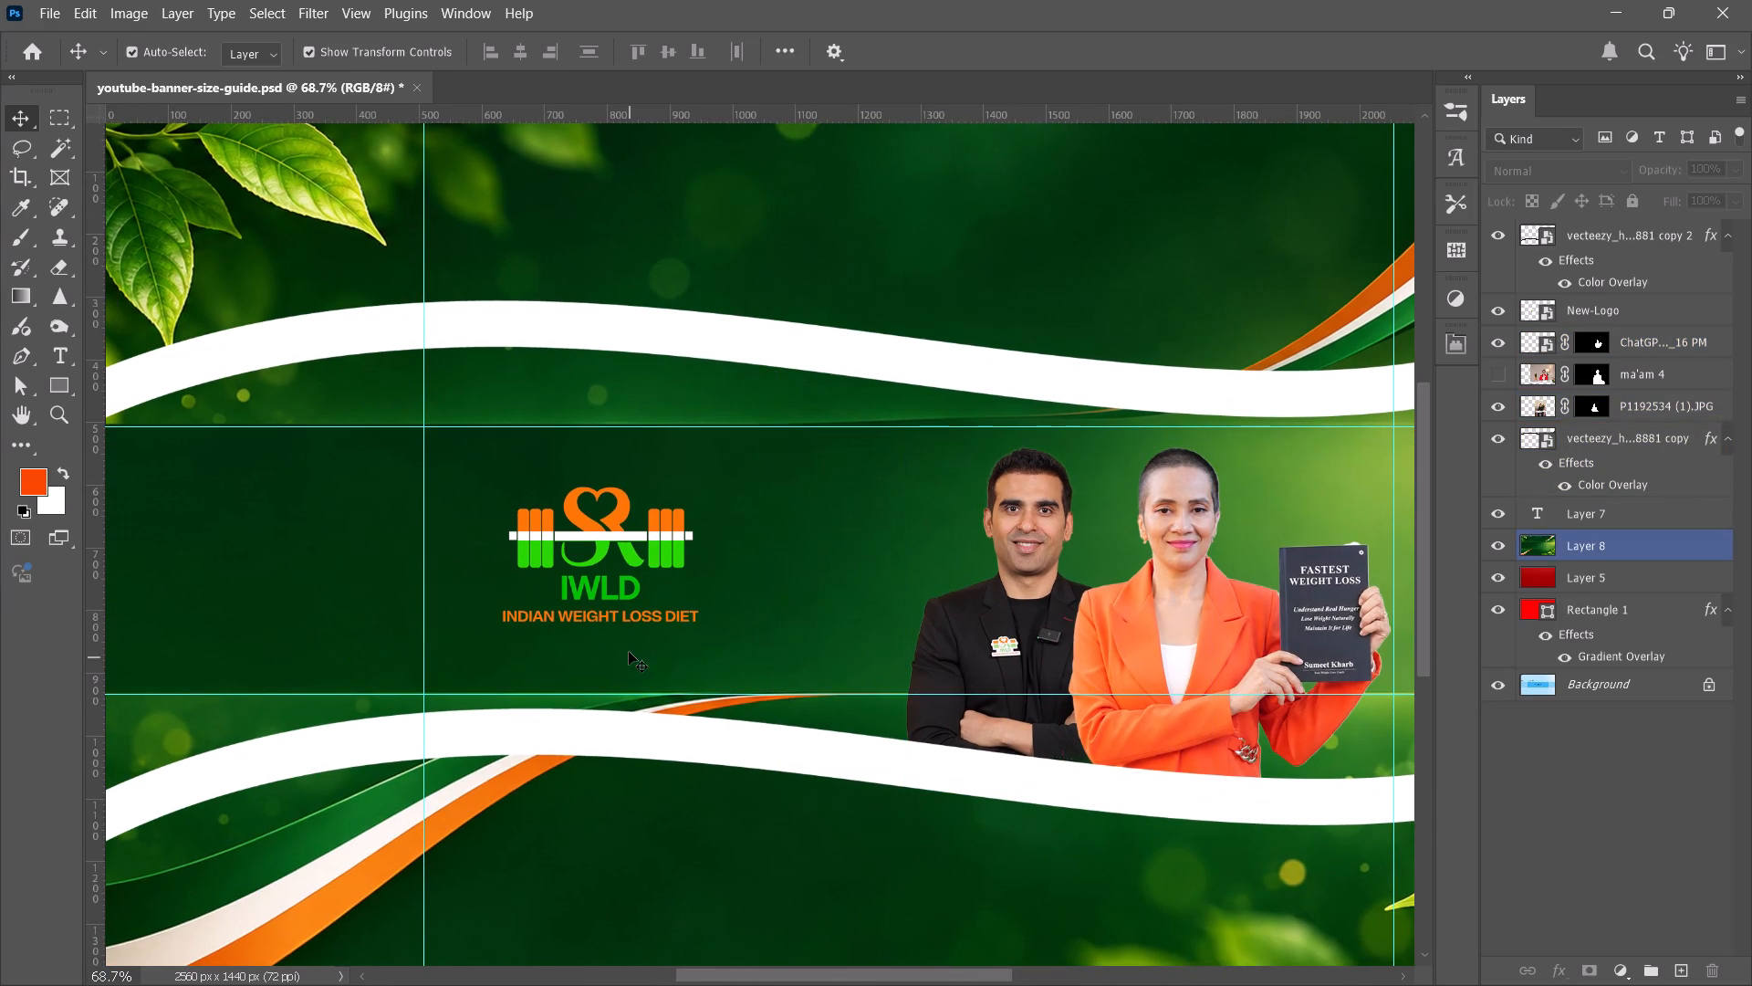
{"action": "left_click", "coordinate": [628, 650]}
{"action": "left_click", "coordinate": [602, 548]}
{"action": "scroll", "coordinate": [580, 500], "scroll_direction": "up", "scroll_amount": 6, "text": "alt"}
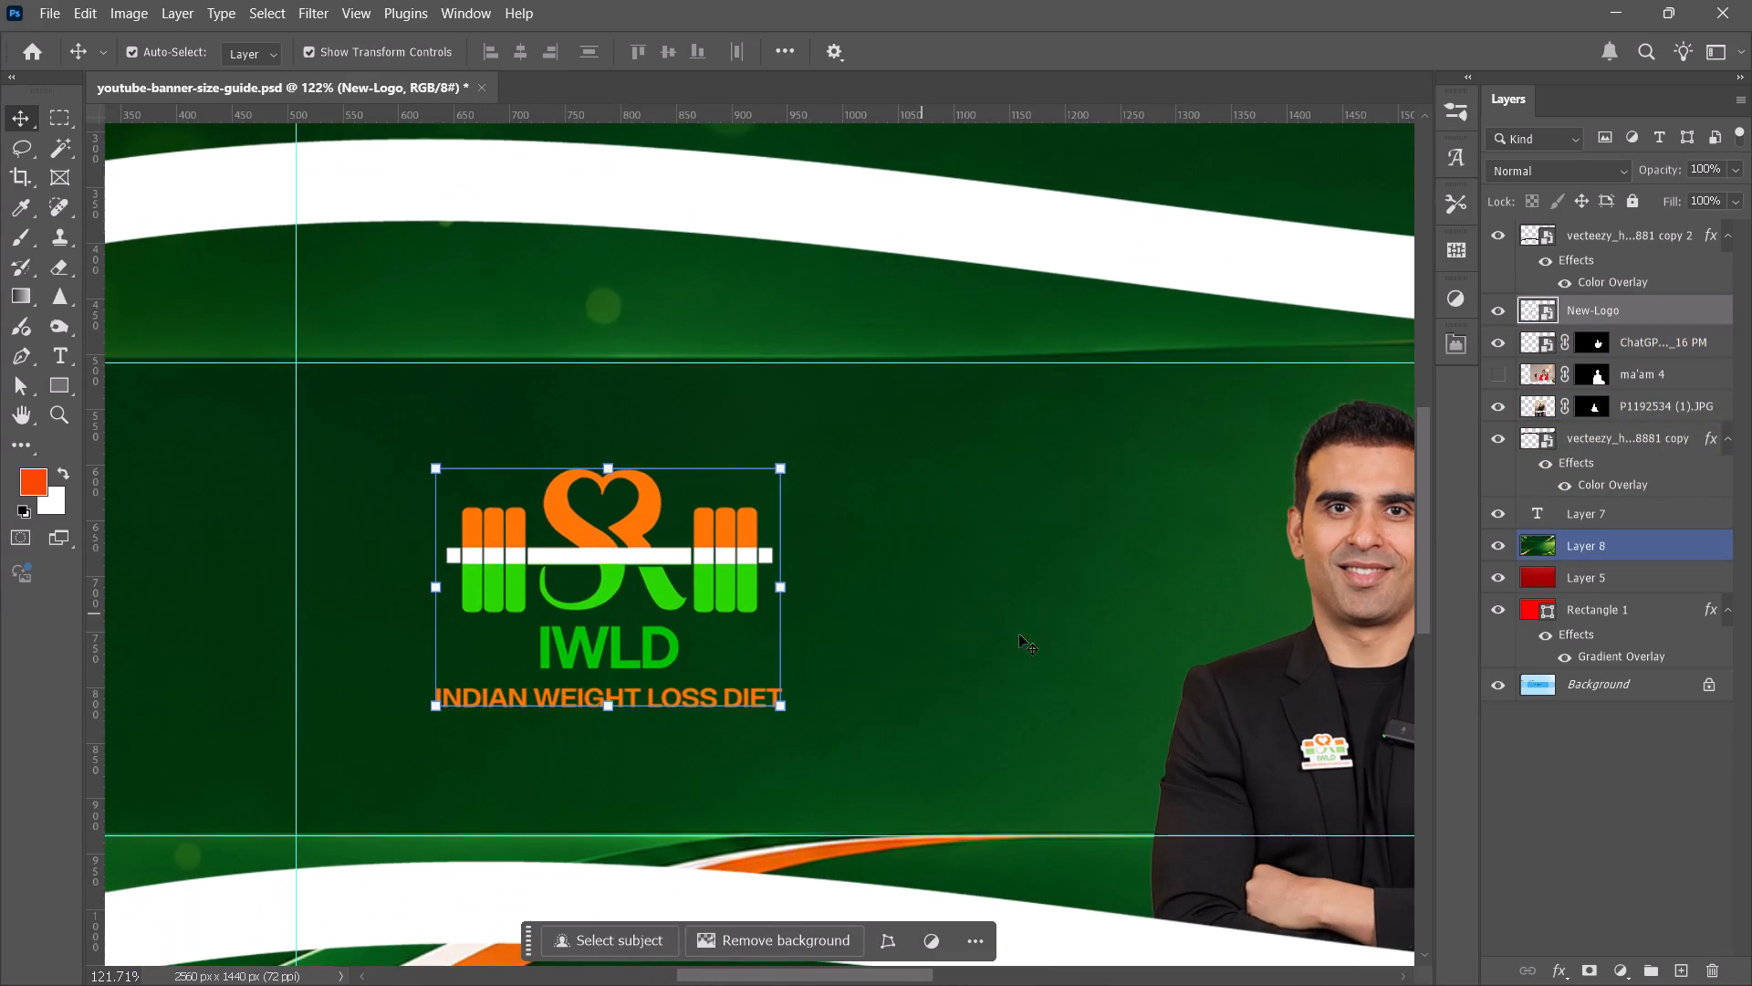
Switch to Chrome and open YouTube in a new tab.
{"action": "left_click", "coordinate": [1131, 959]}
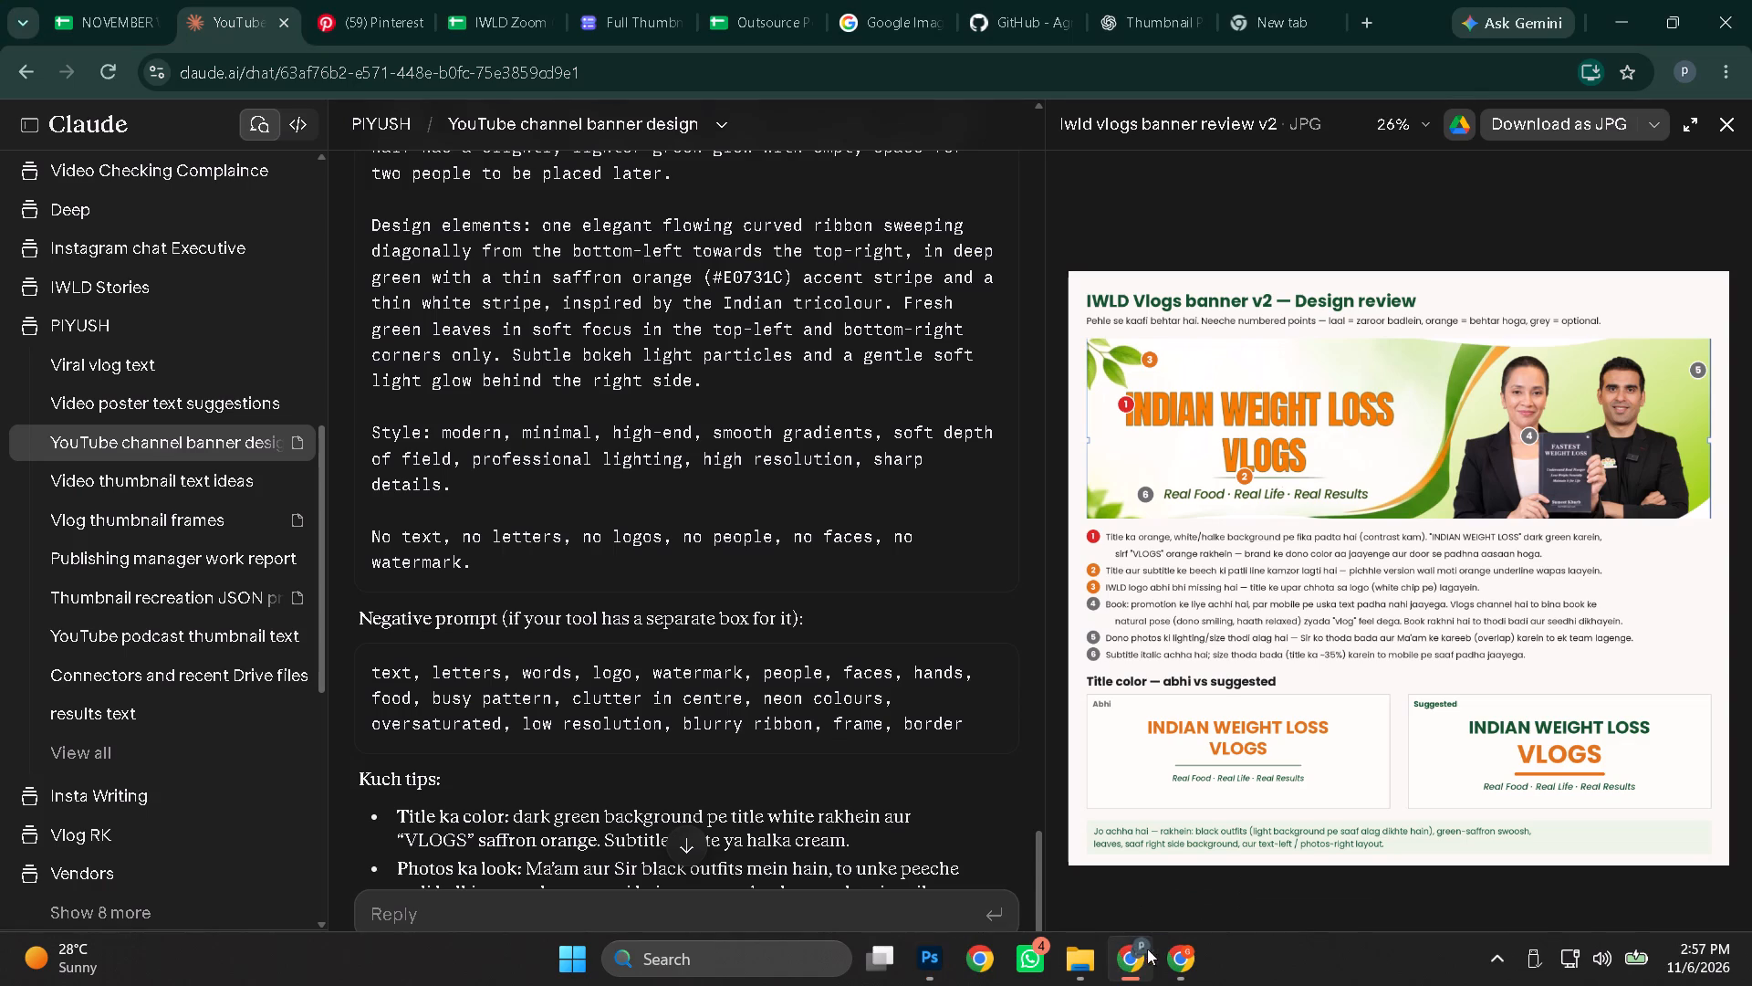
{"action": "left_click", "coordinate": [1361, 22]}
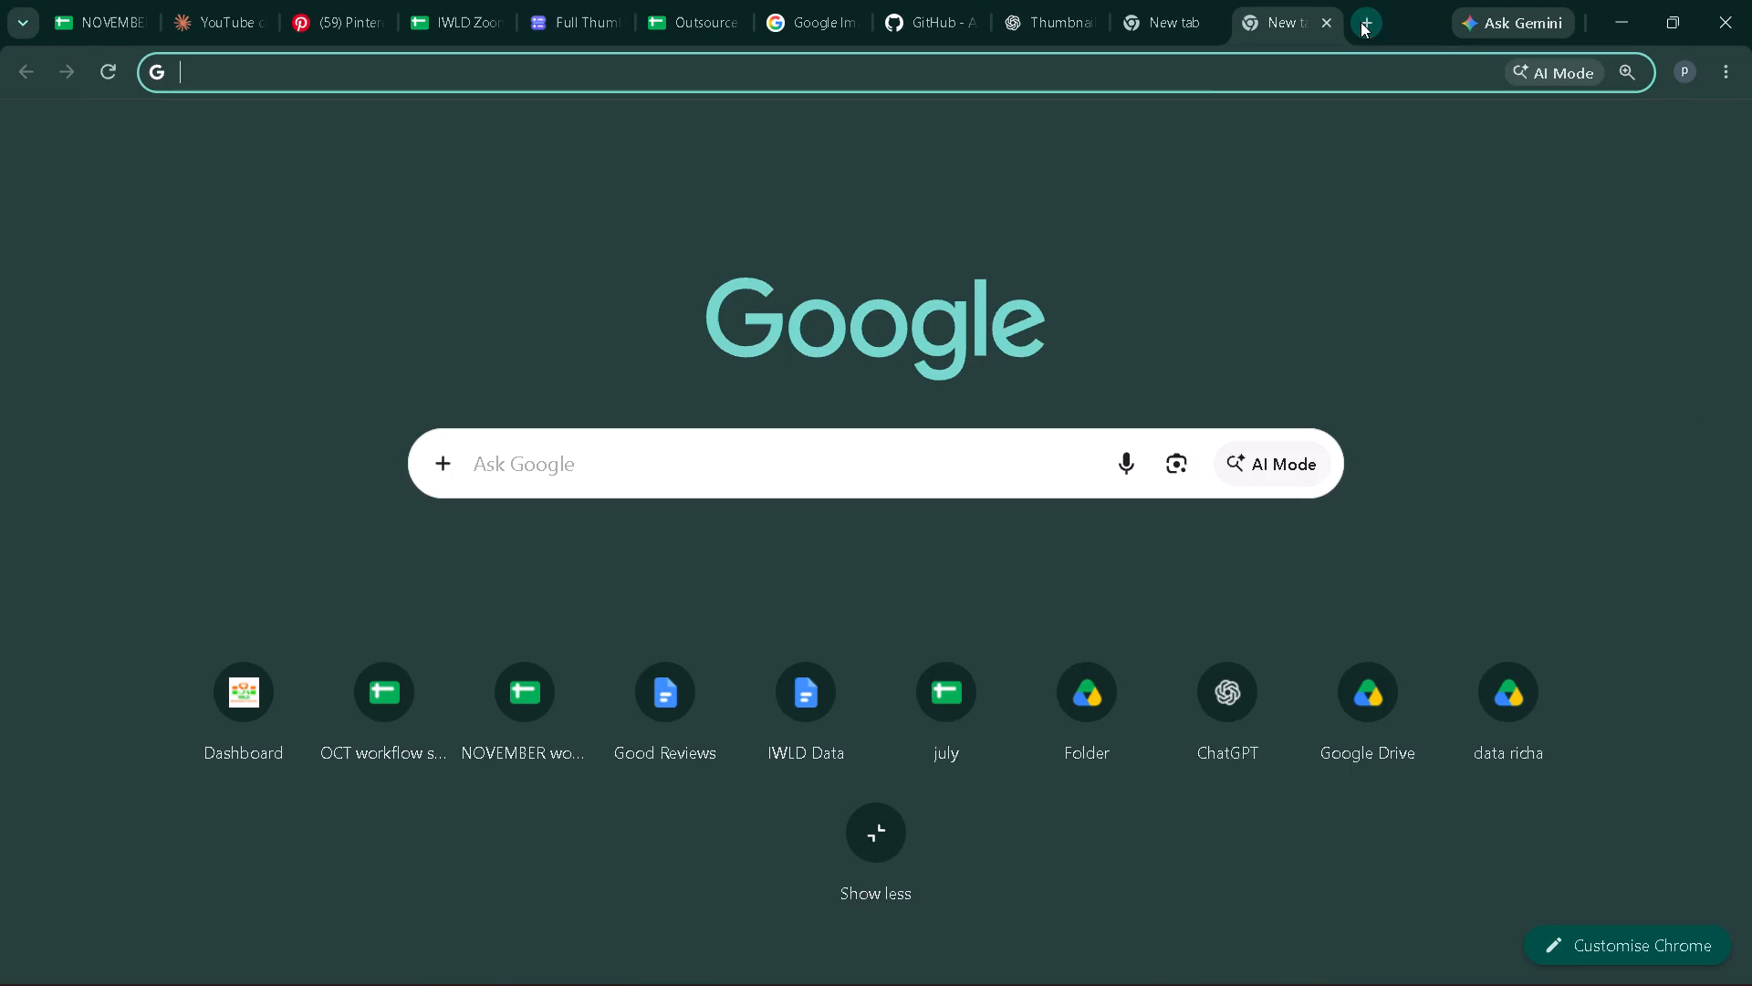
{"action": "type", "text": "you"}
{"action": "key", "text": "Return"}
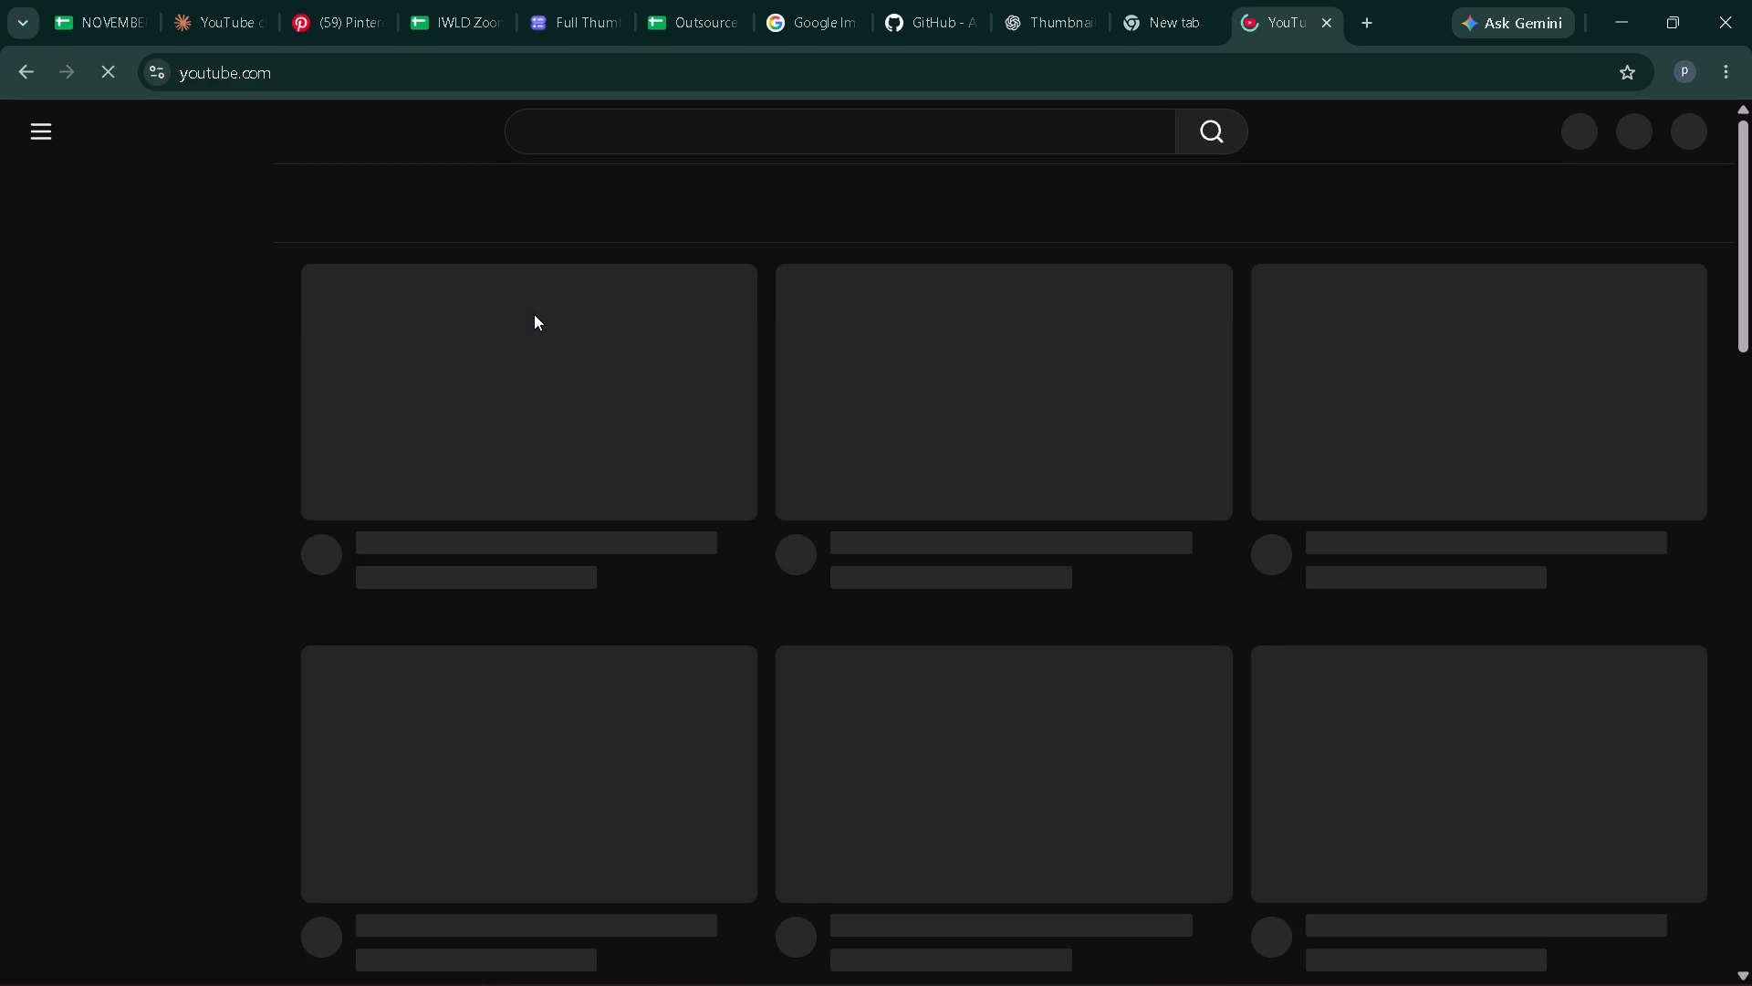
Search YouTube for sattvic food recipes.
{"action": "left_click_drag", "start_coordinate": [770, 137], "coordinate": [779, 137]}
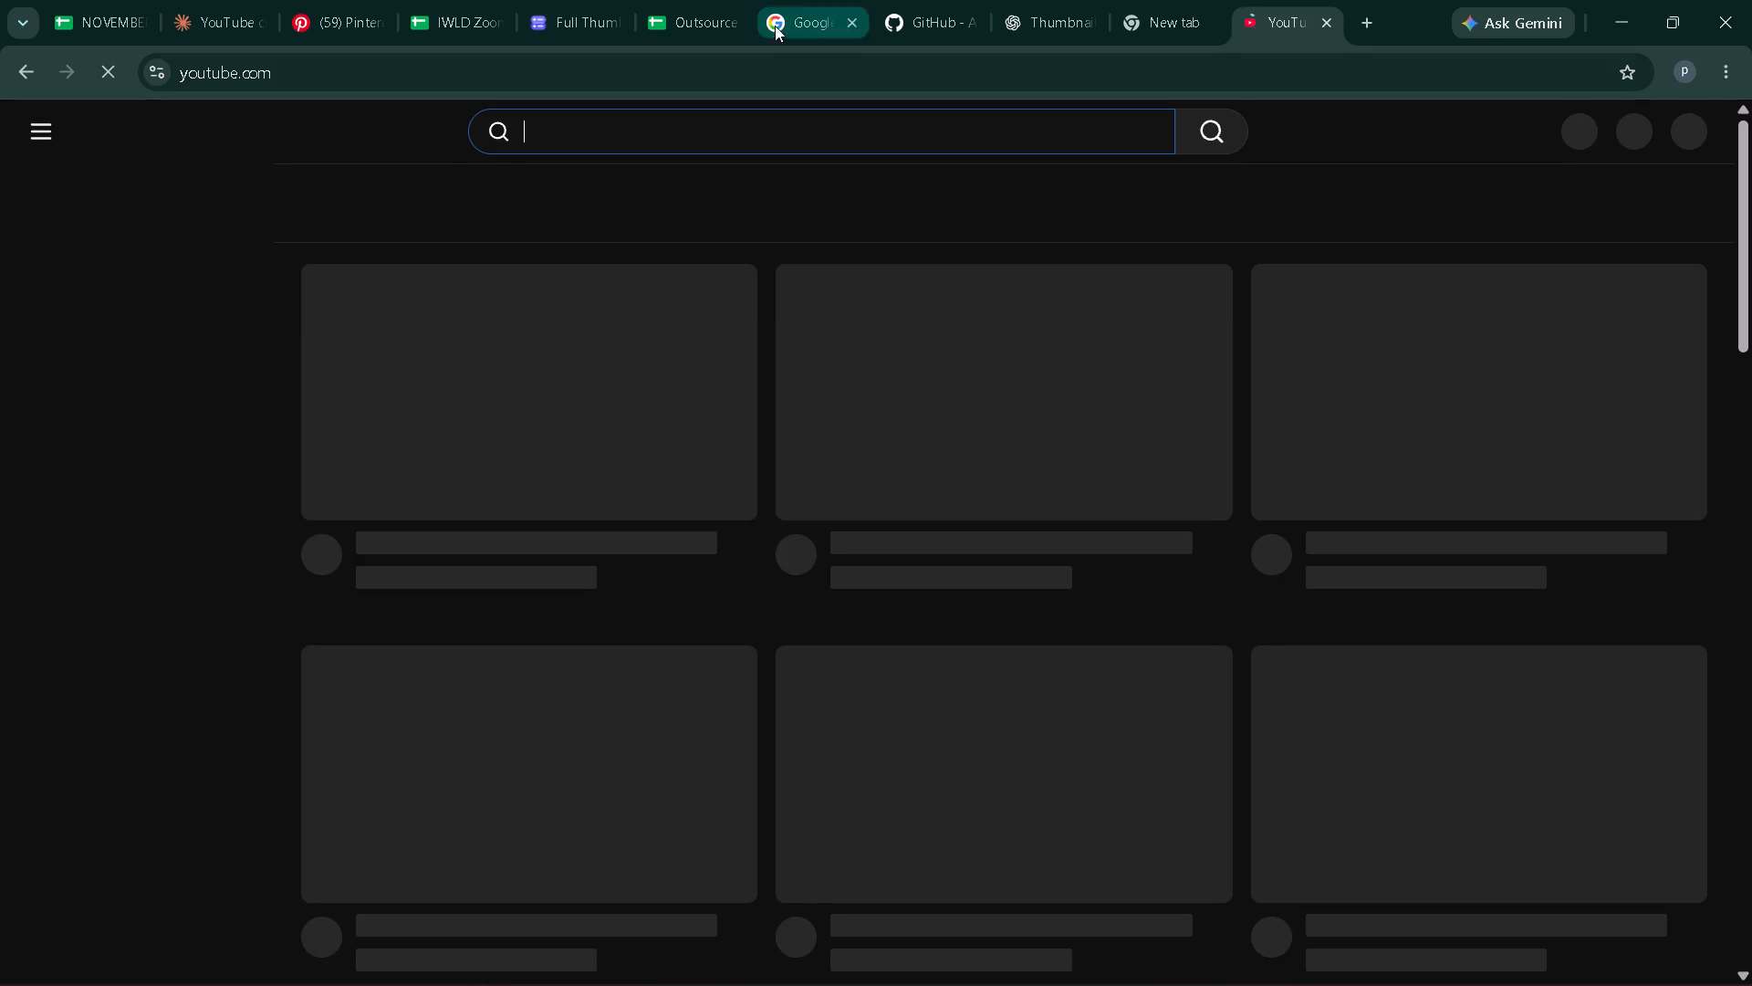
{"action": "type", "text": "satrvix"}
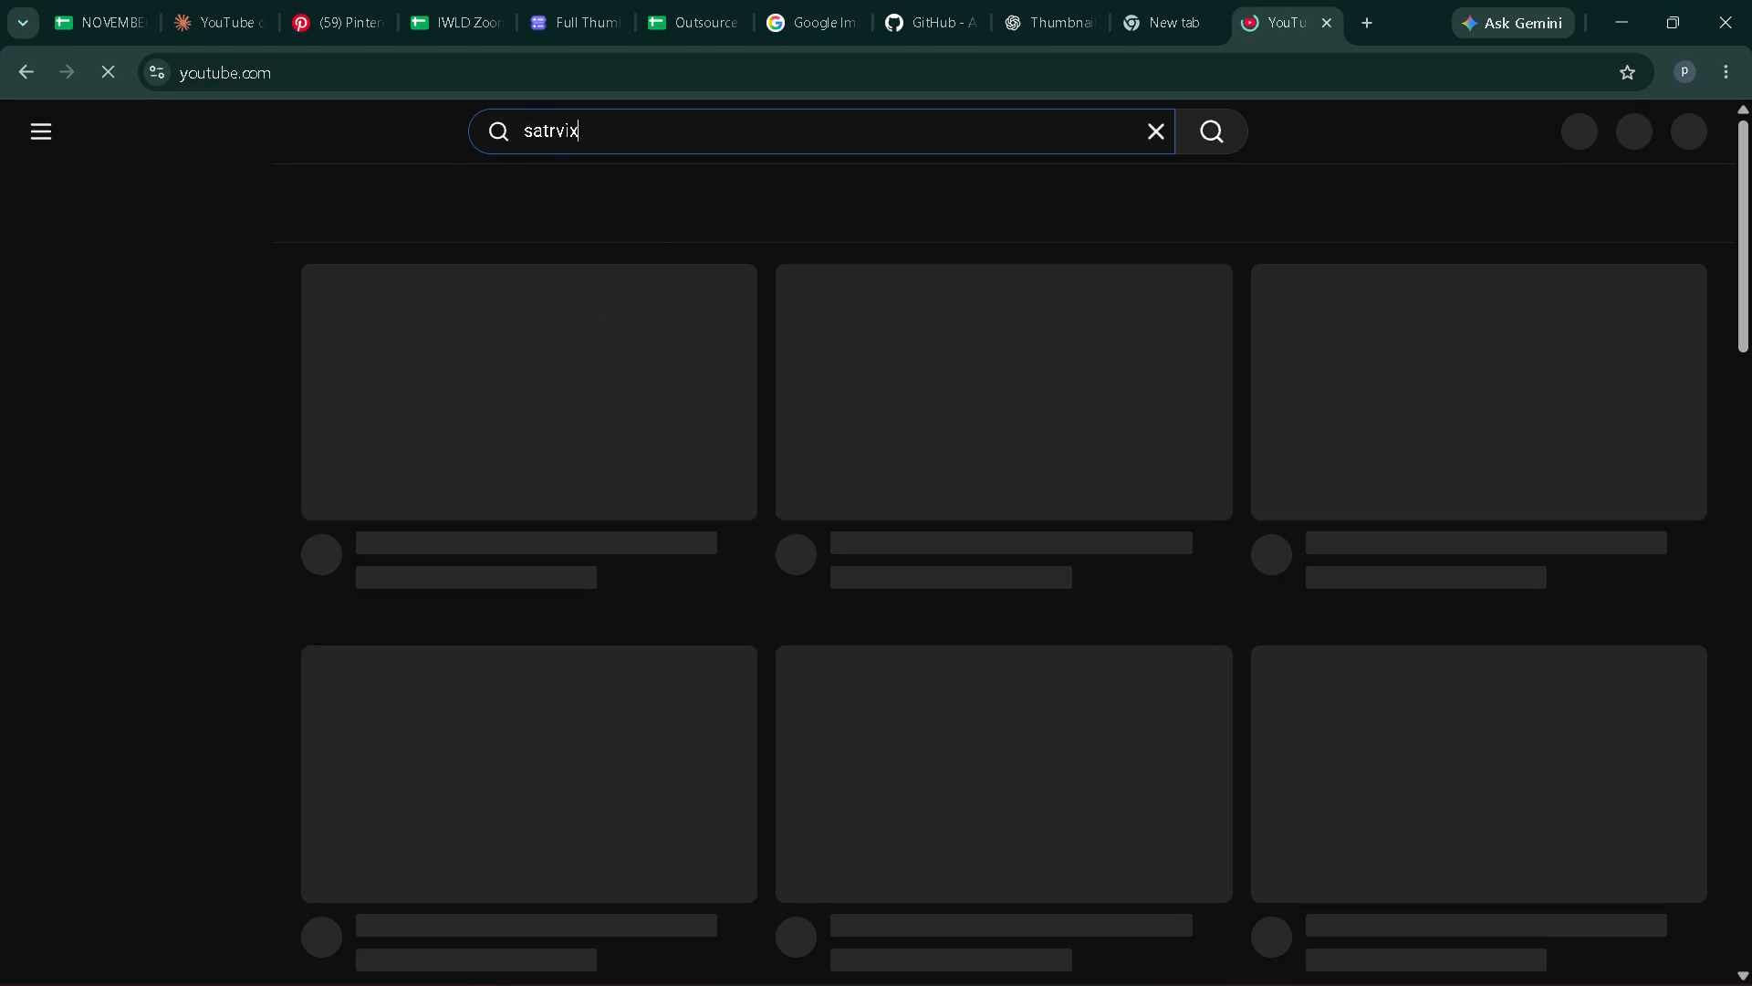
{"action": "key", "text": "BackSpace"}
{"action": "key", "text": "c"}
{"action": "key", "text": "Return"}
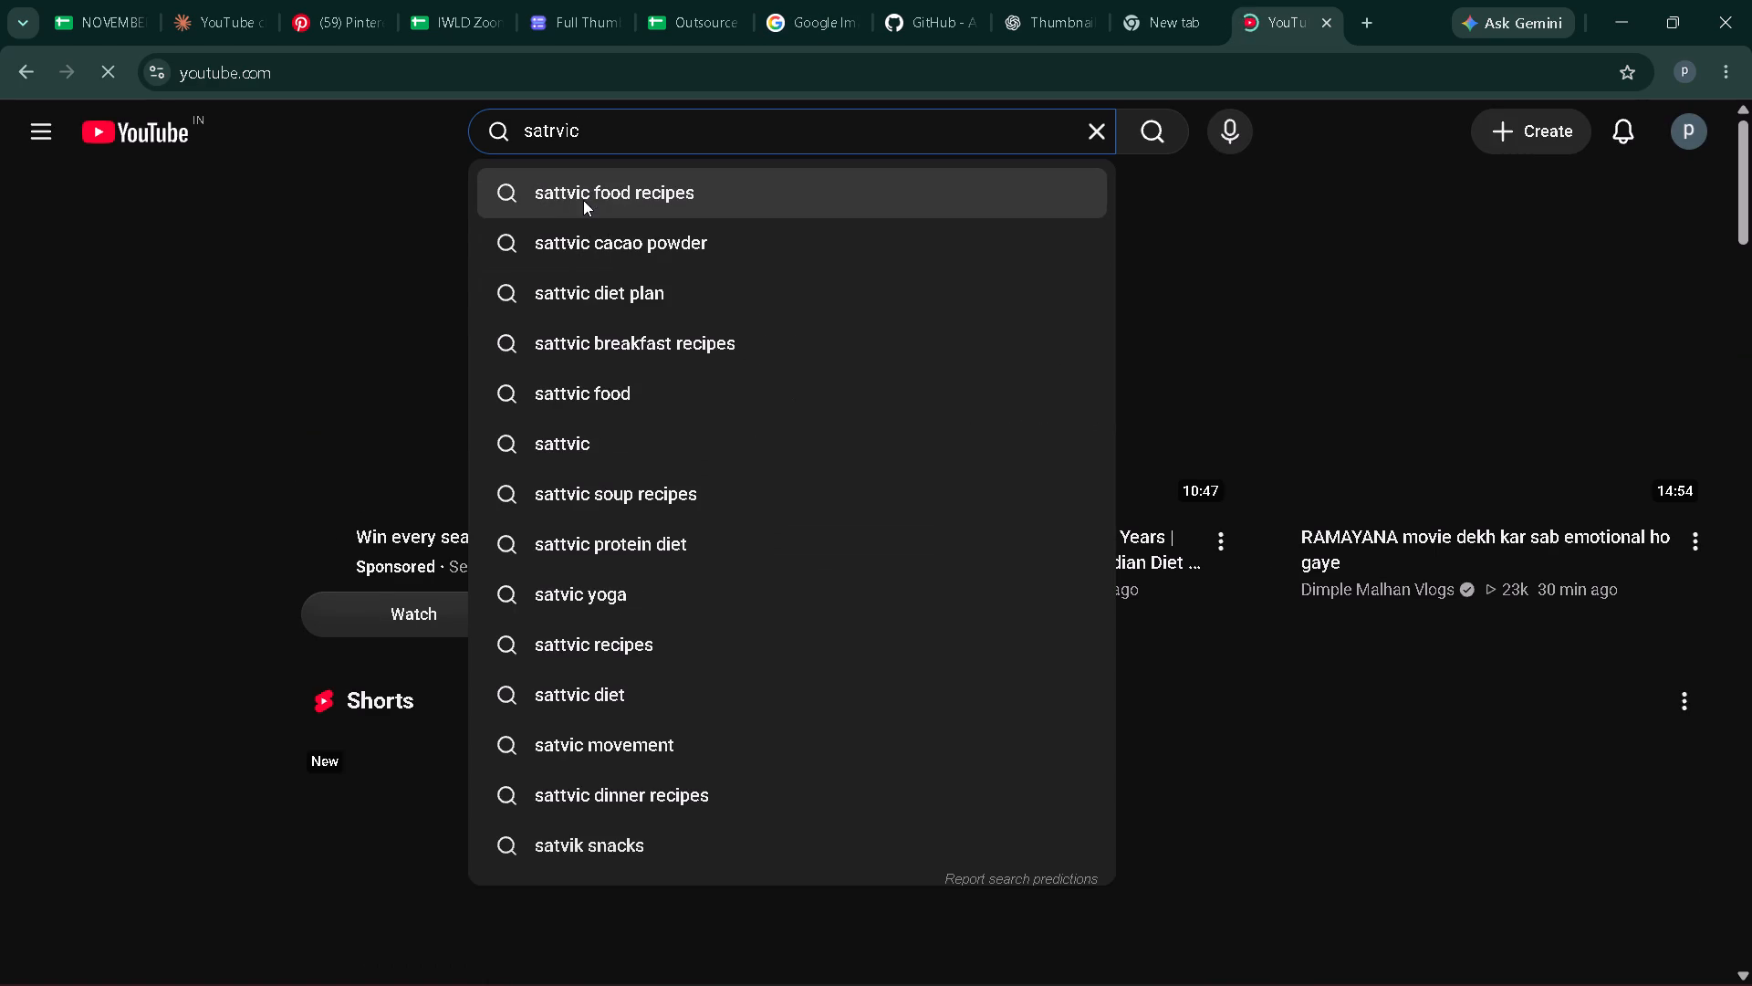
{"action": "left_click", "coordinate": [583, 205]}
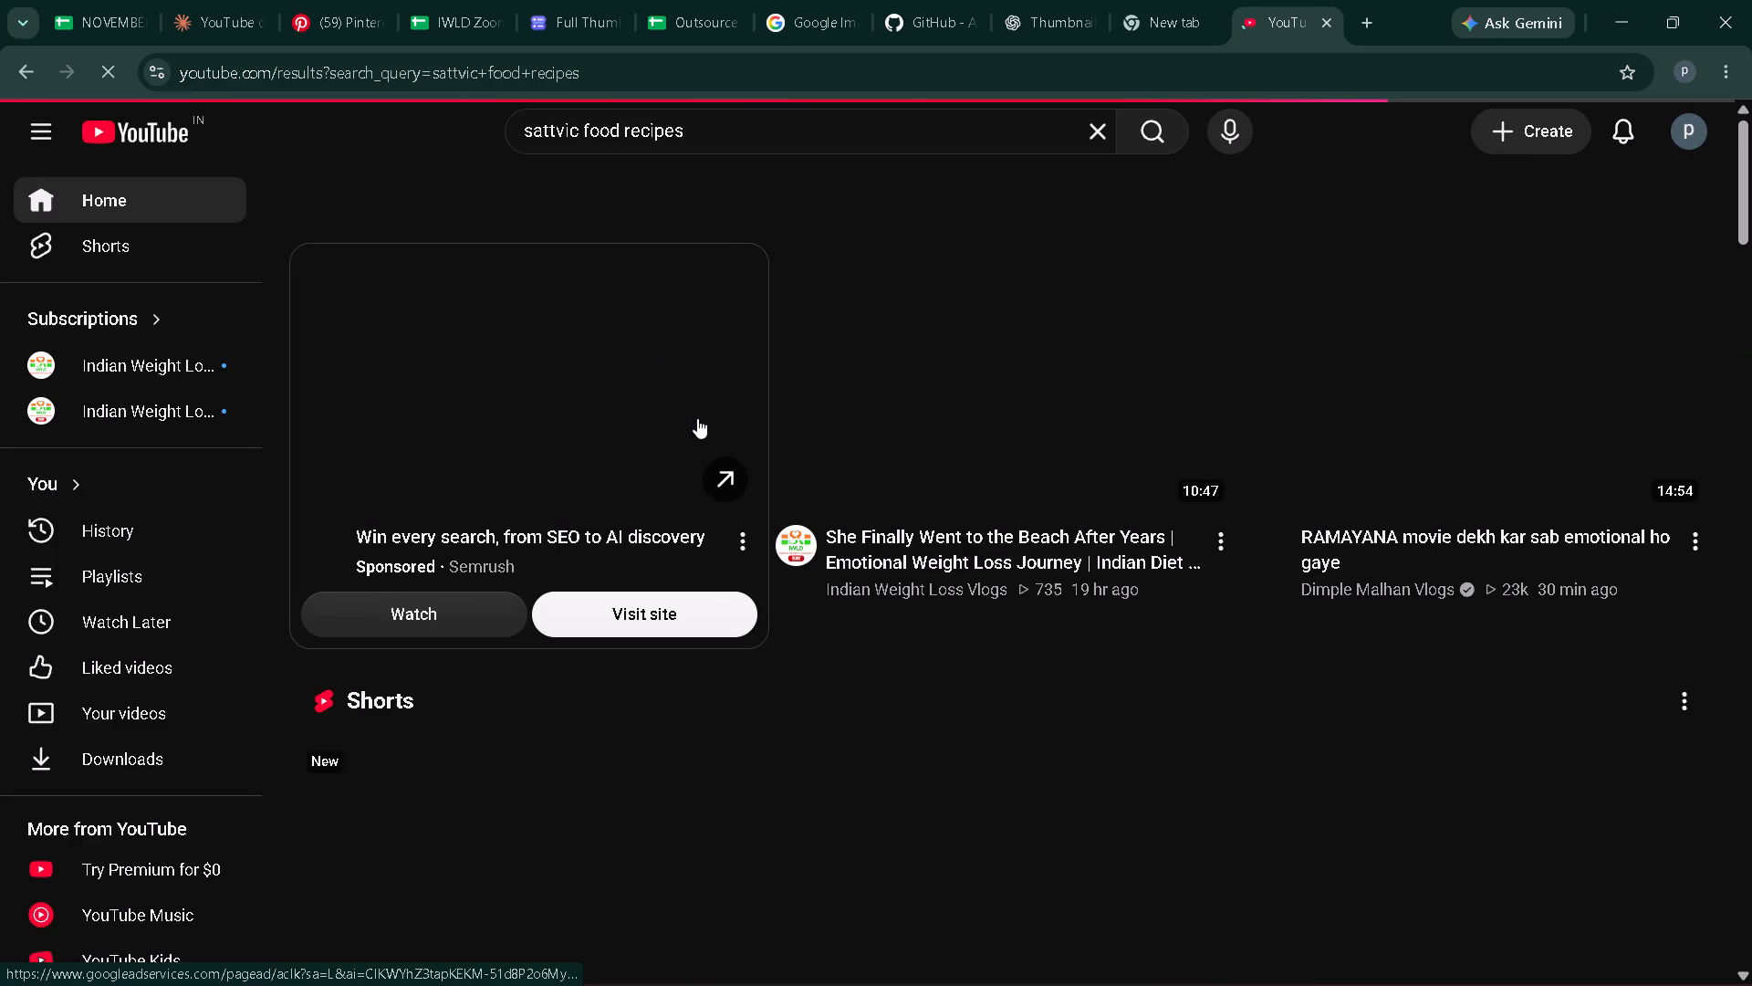
Shorten the YouTube search to sattvic and run it.
{"action": "left_click", "coordinate": [717, 133]}
{"action": "key", "text": "BackSpace"}
{"action": "key", "text": "BackSpace"}
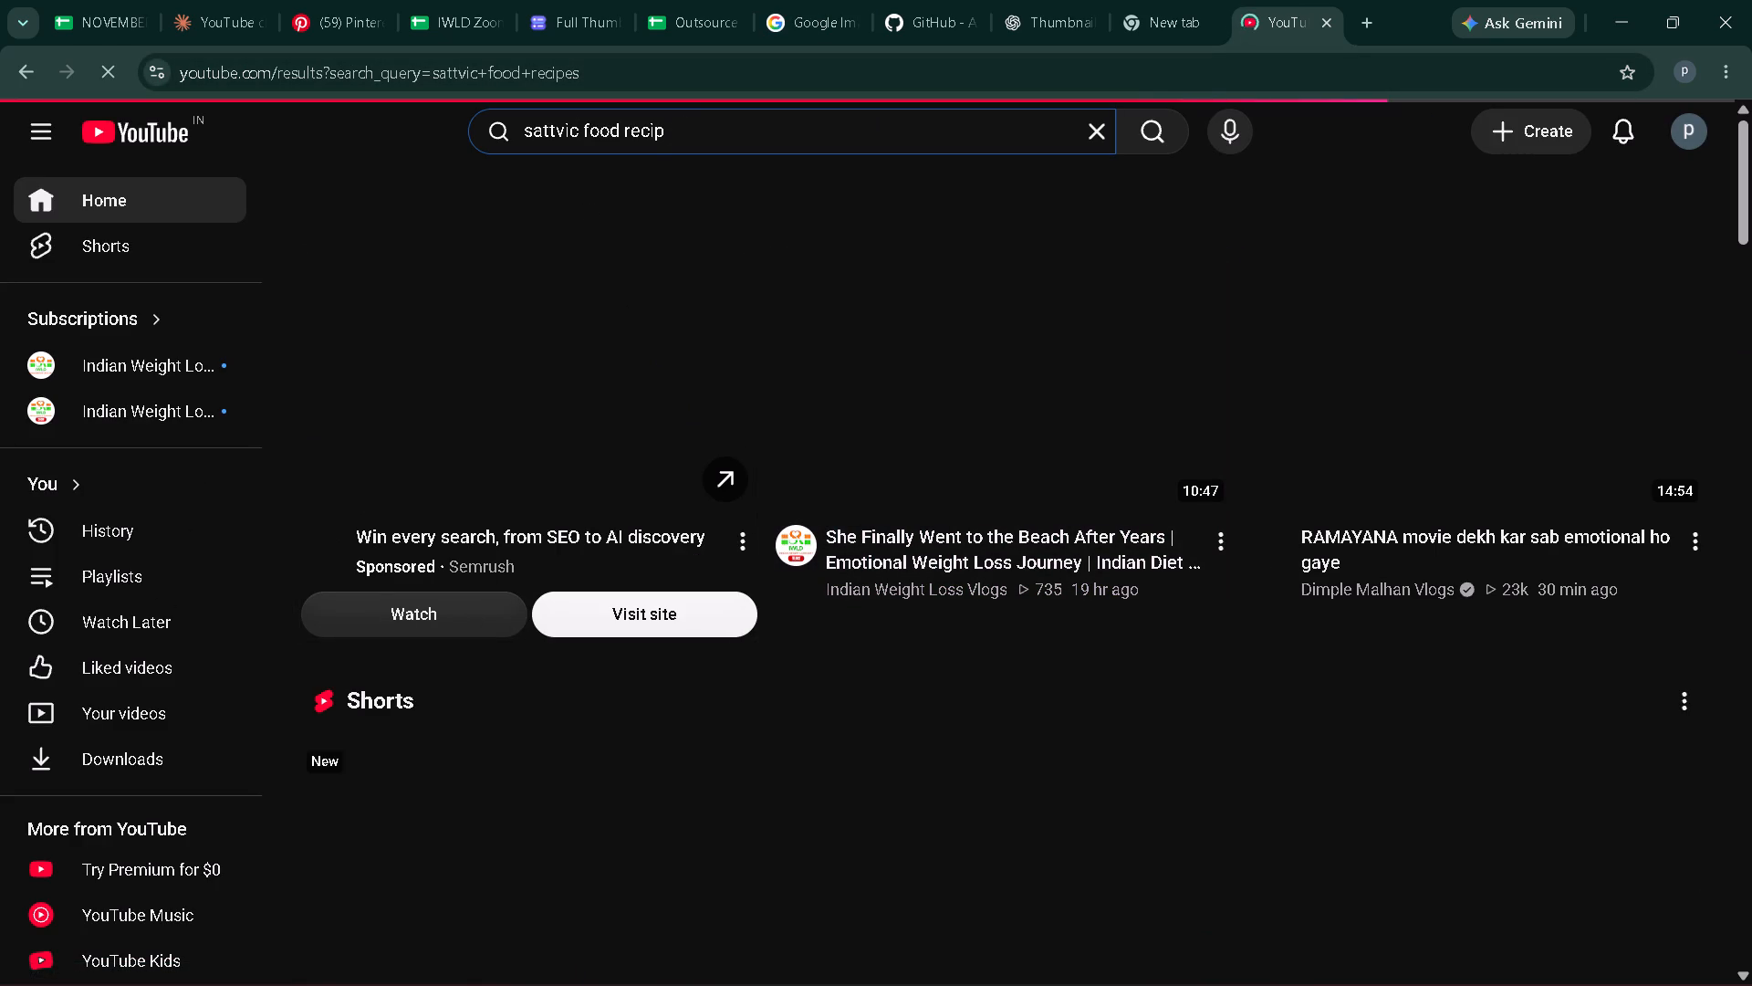
{"action": "key", "text": "BackSpace"}
{"action": "key", "text": "BackSpace"}
{"action": "key", "text": "BackSpace"}
{"action": "key", "text": "BackSpace"}
{"action": "key", "text": "BackSpace"}
{"action": "key", "text": "BackSpace"}
{"action": "key", "text": "BackSpace"}
{"action": "key", "text": "BackSpace"}
{"action": "key", "text": "BackSpace"}
{"action": "key", "text": "BackSpace"}
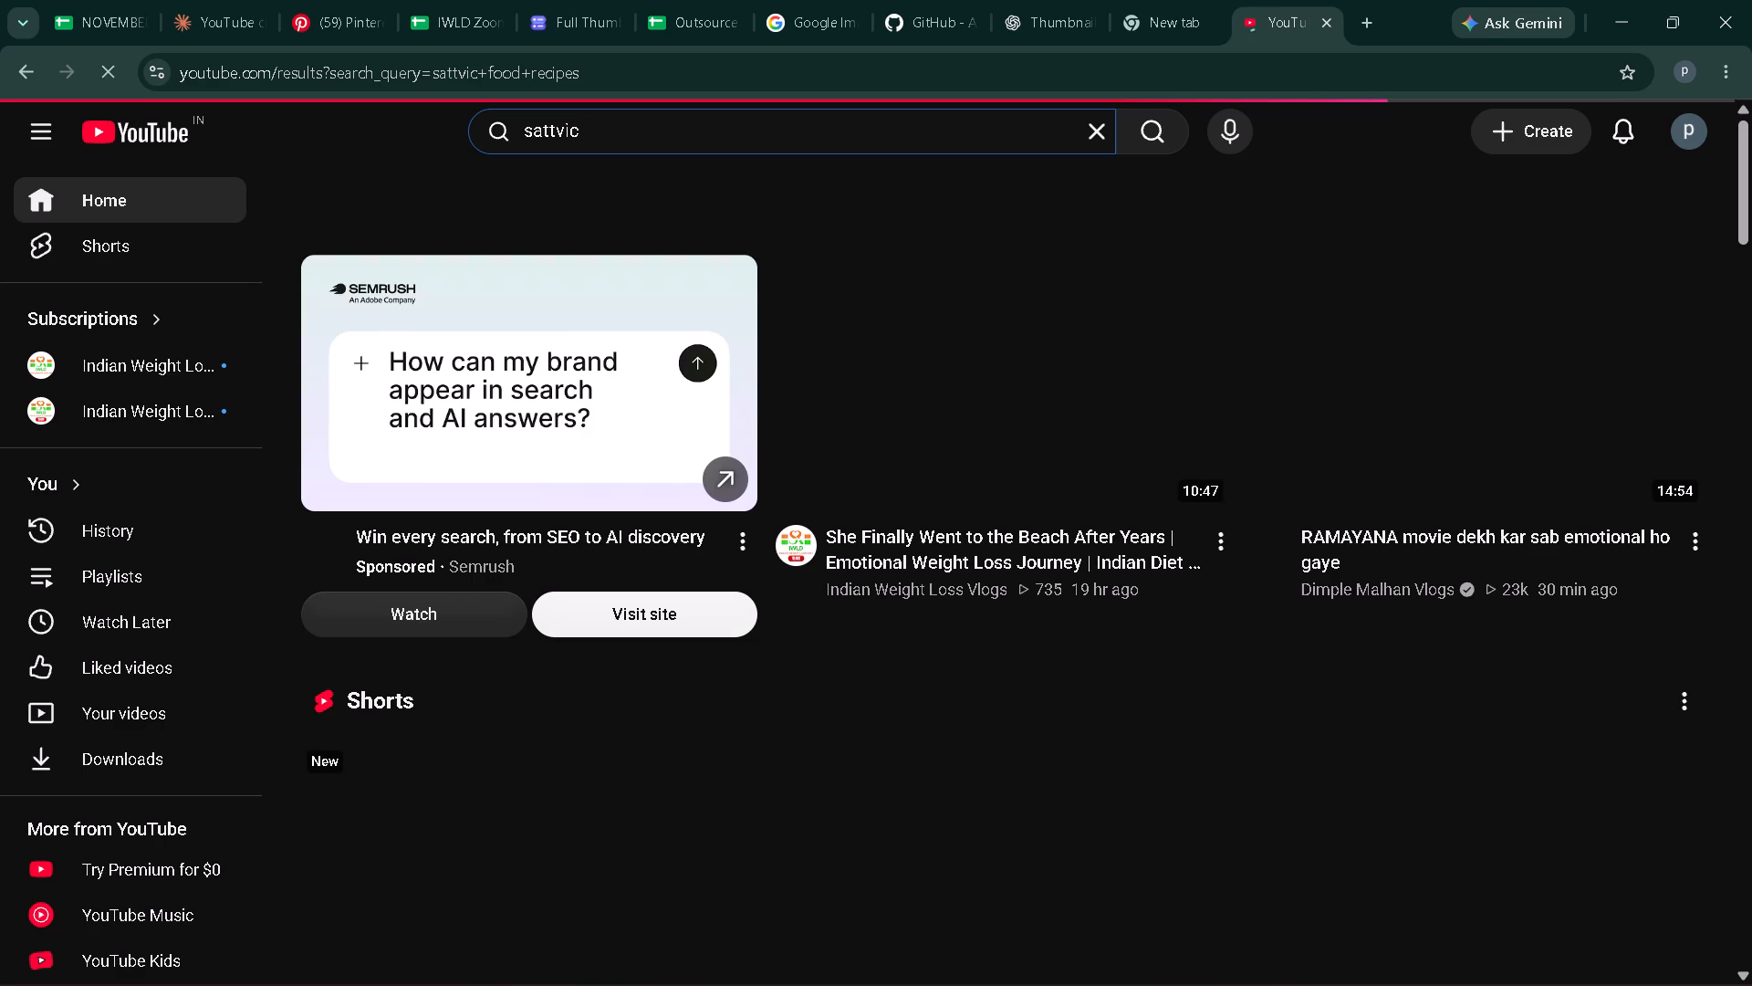
{"action": "key", "text": "Return"}
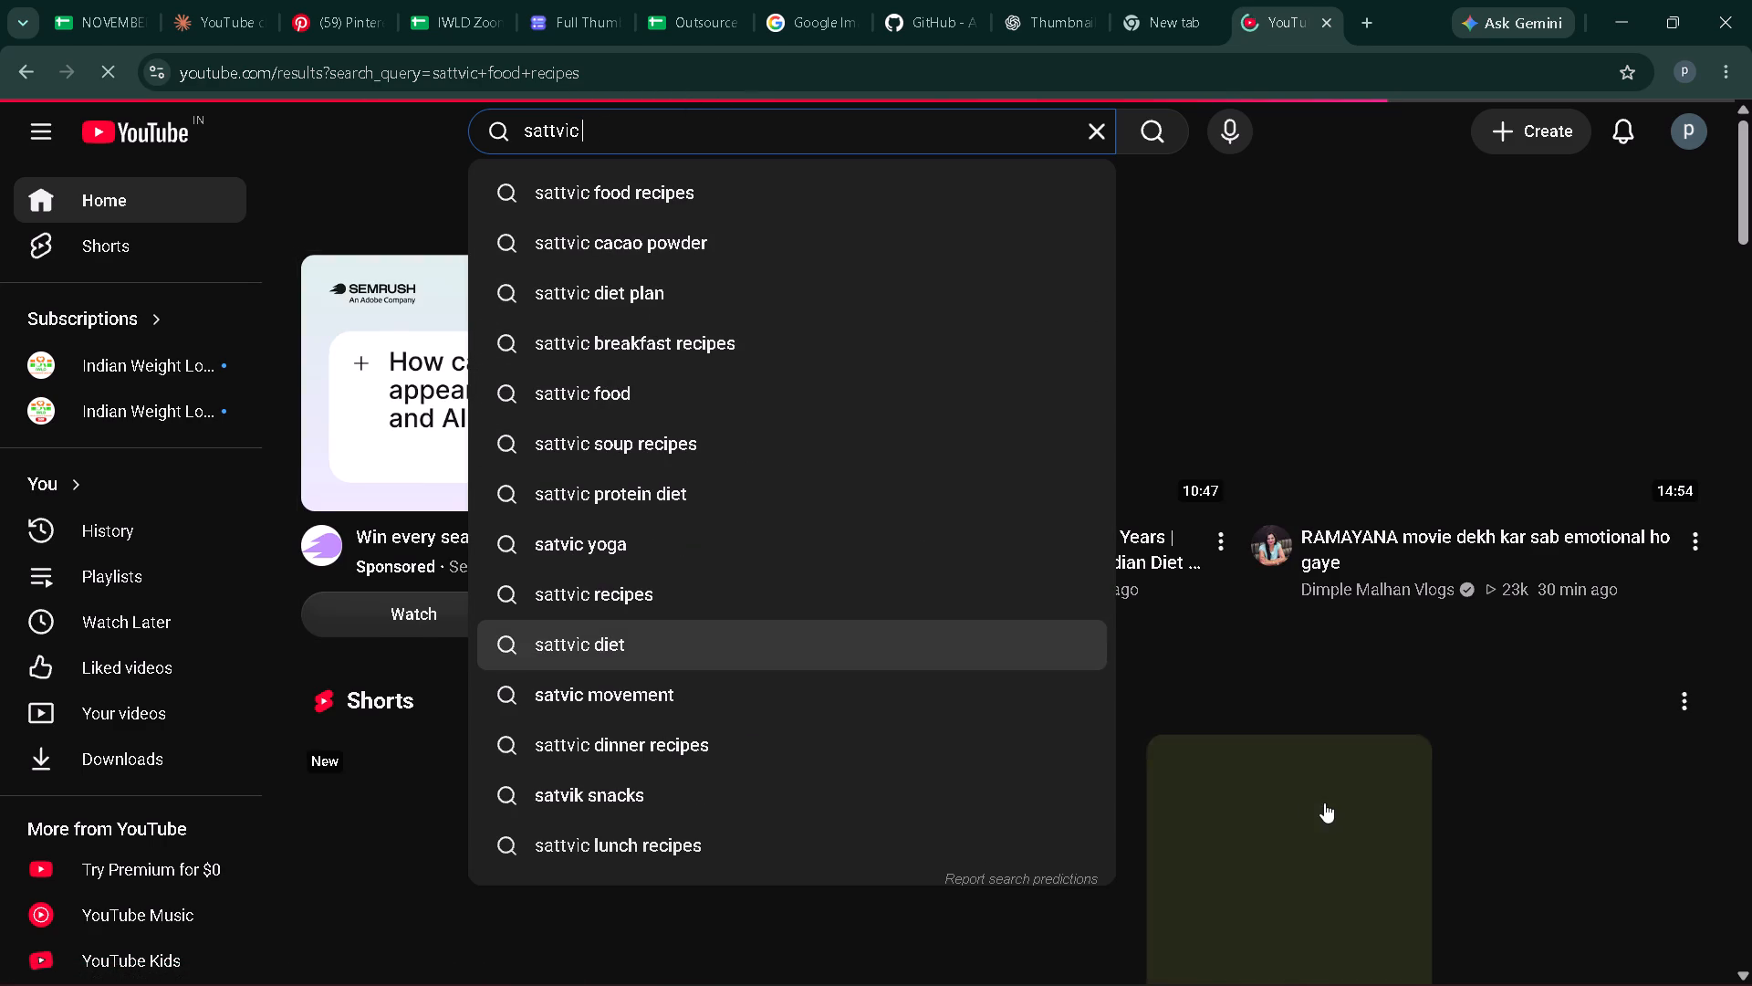
Open the Satvic Movement channel and compare its banner layout with the banner in Photoshop.
{"action": "left_click", "coordinate": [1236, 647]}
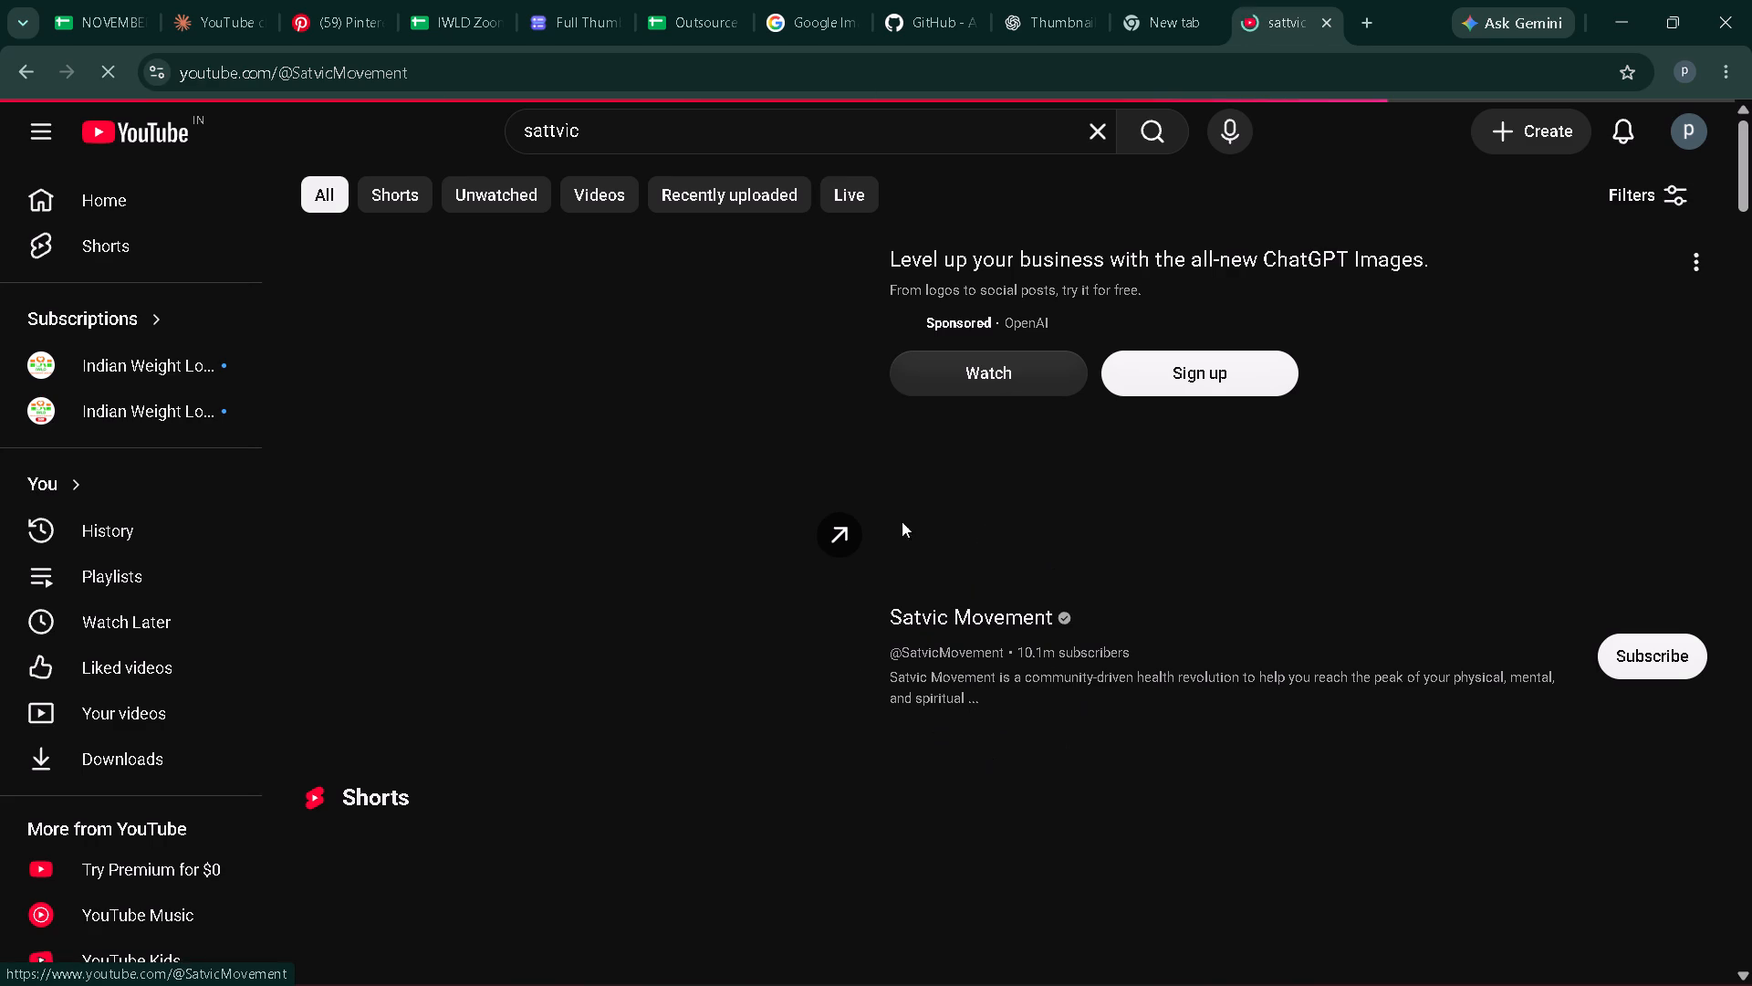
{"action": "left_click", "coordinate": [985, 614]}
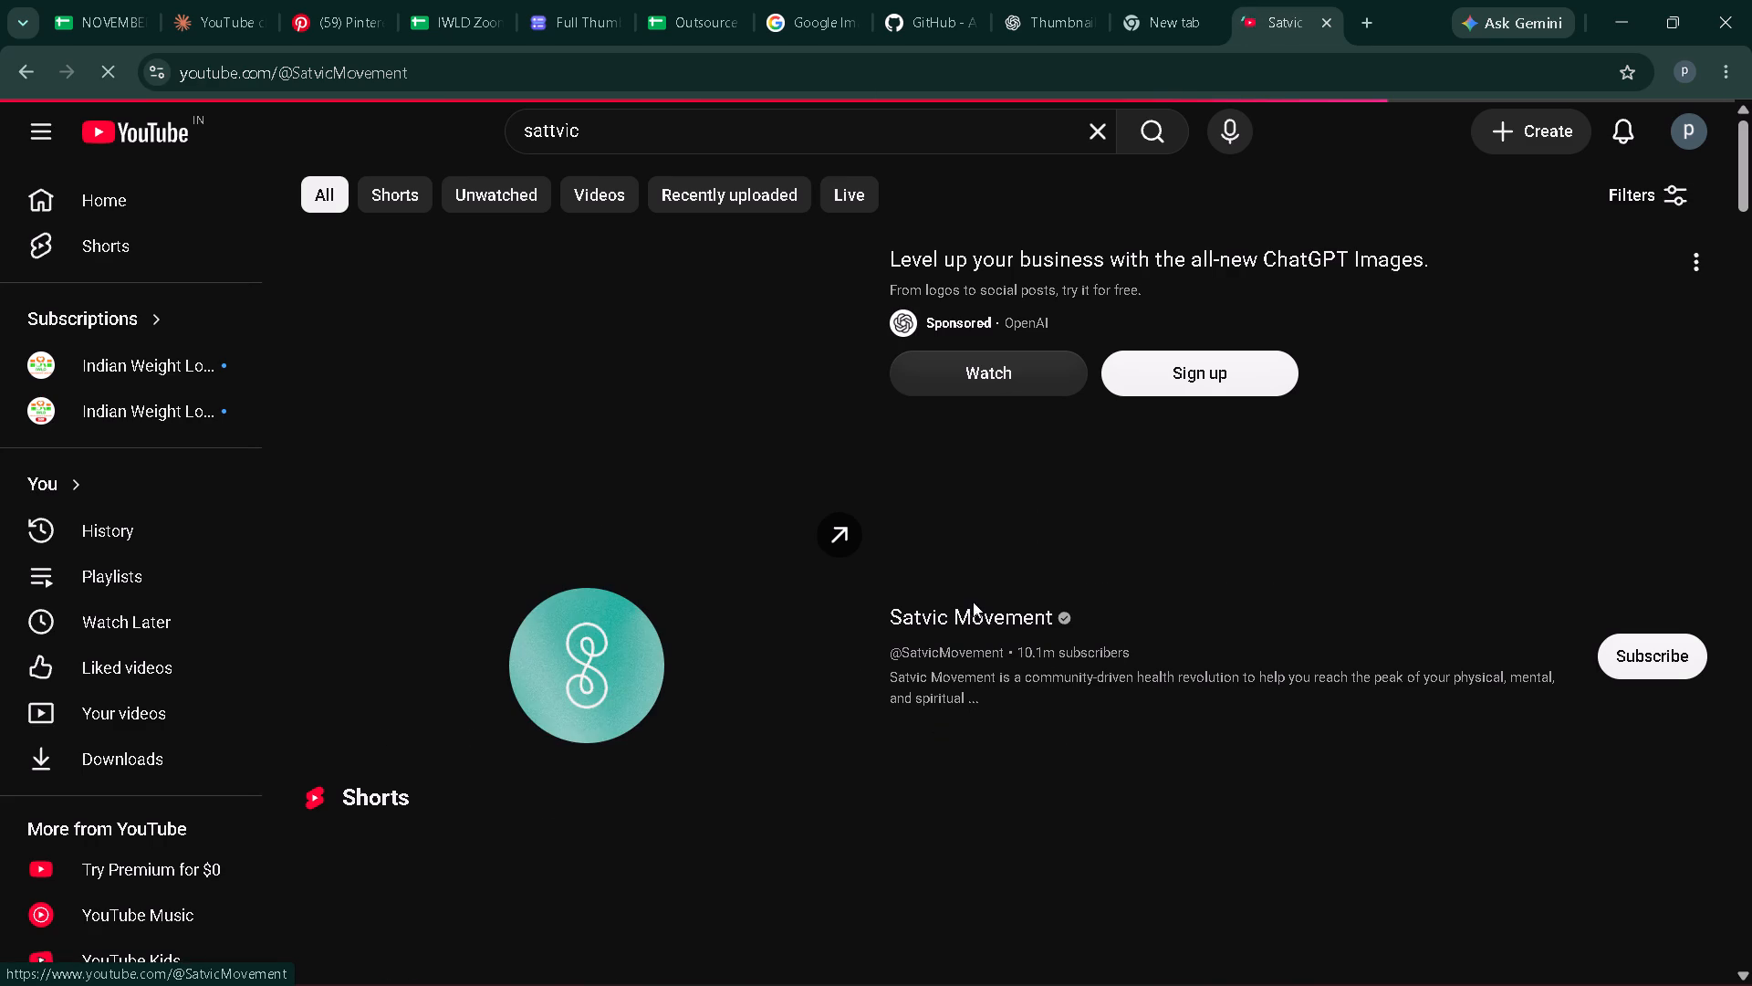
{"action": "scroll", "coordinate": [1030, 414], "scroll_direction": "up", "scroll_amount": 2}
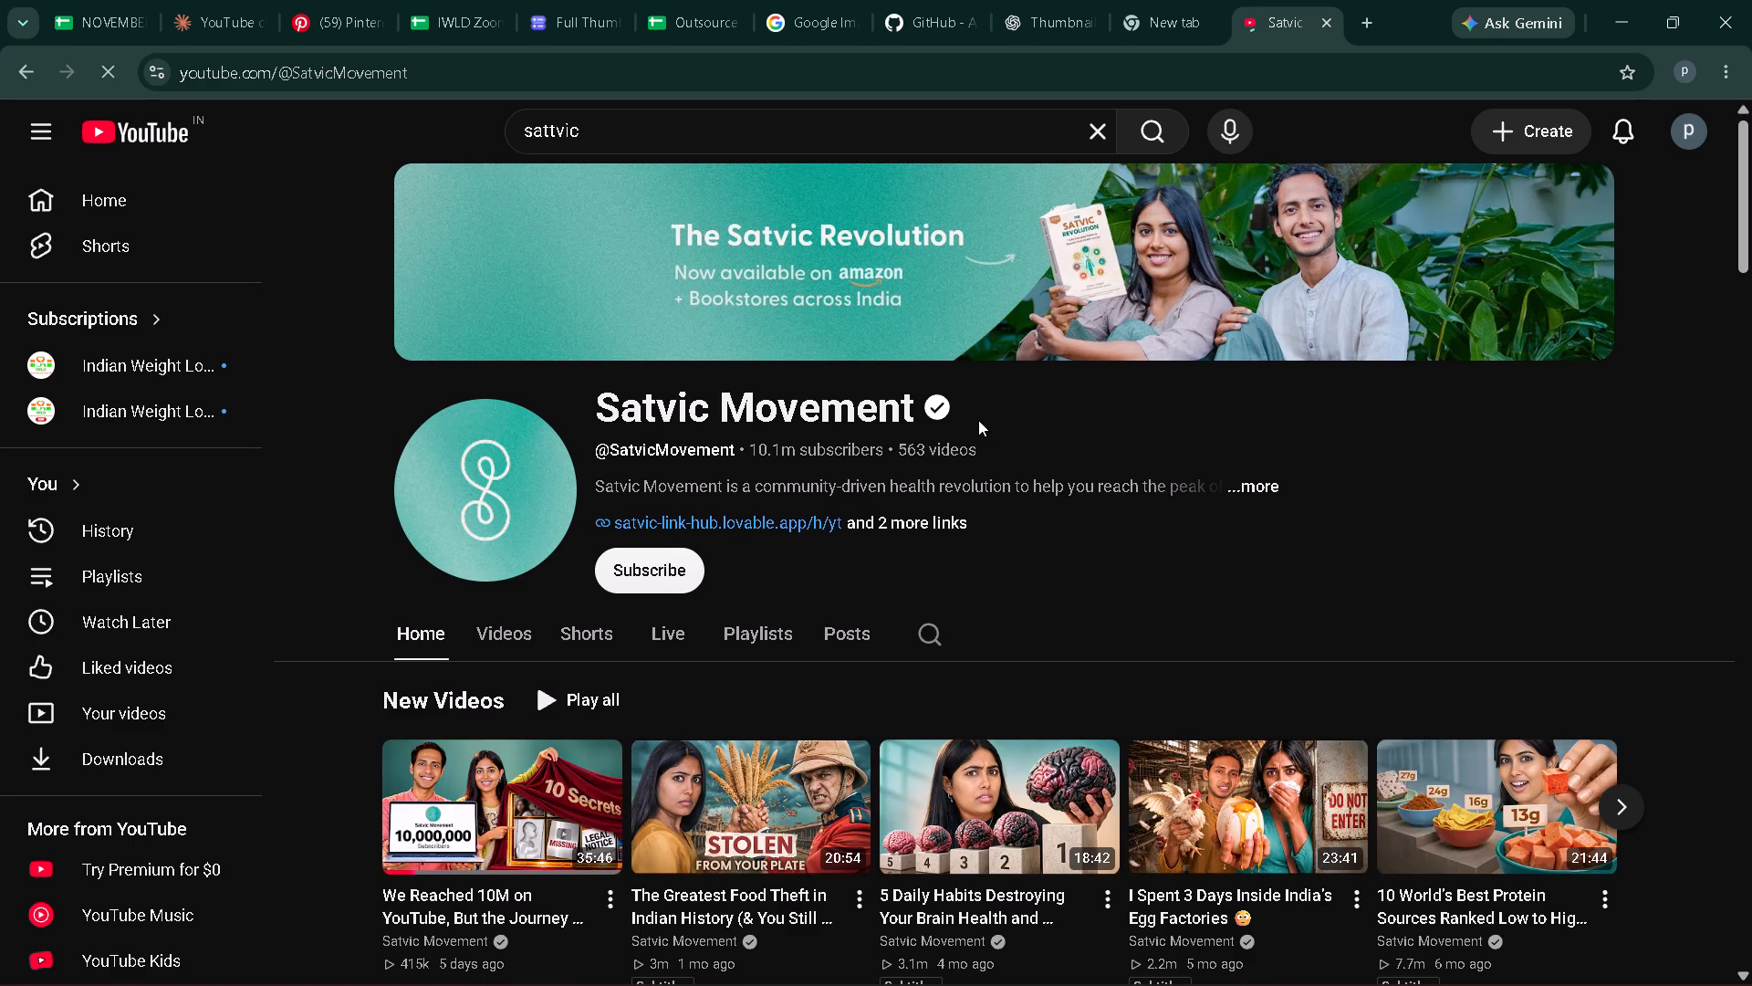
{"action": "key", "text": "alt+Tab"}
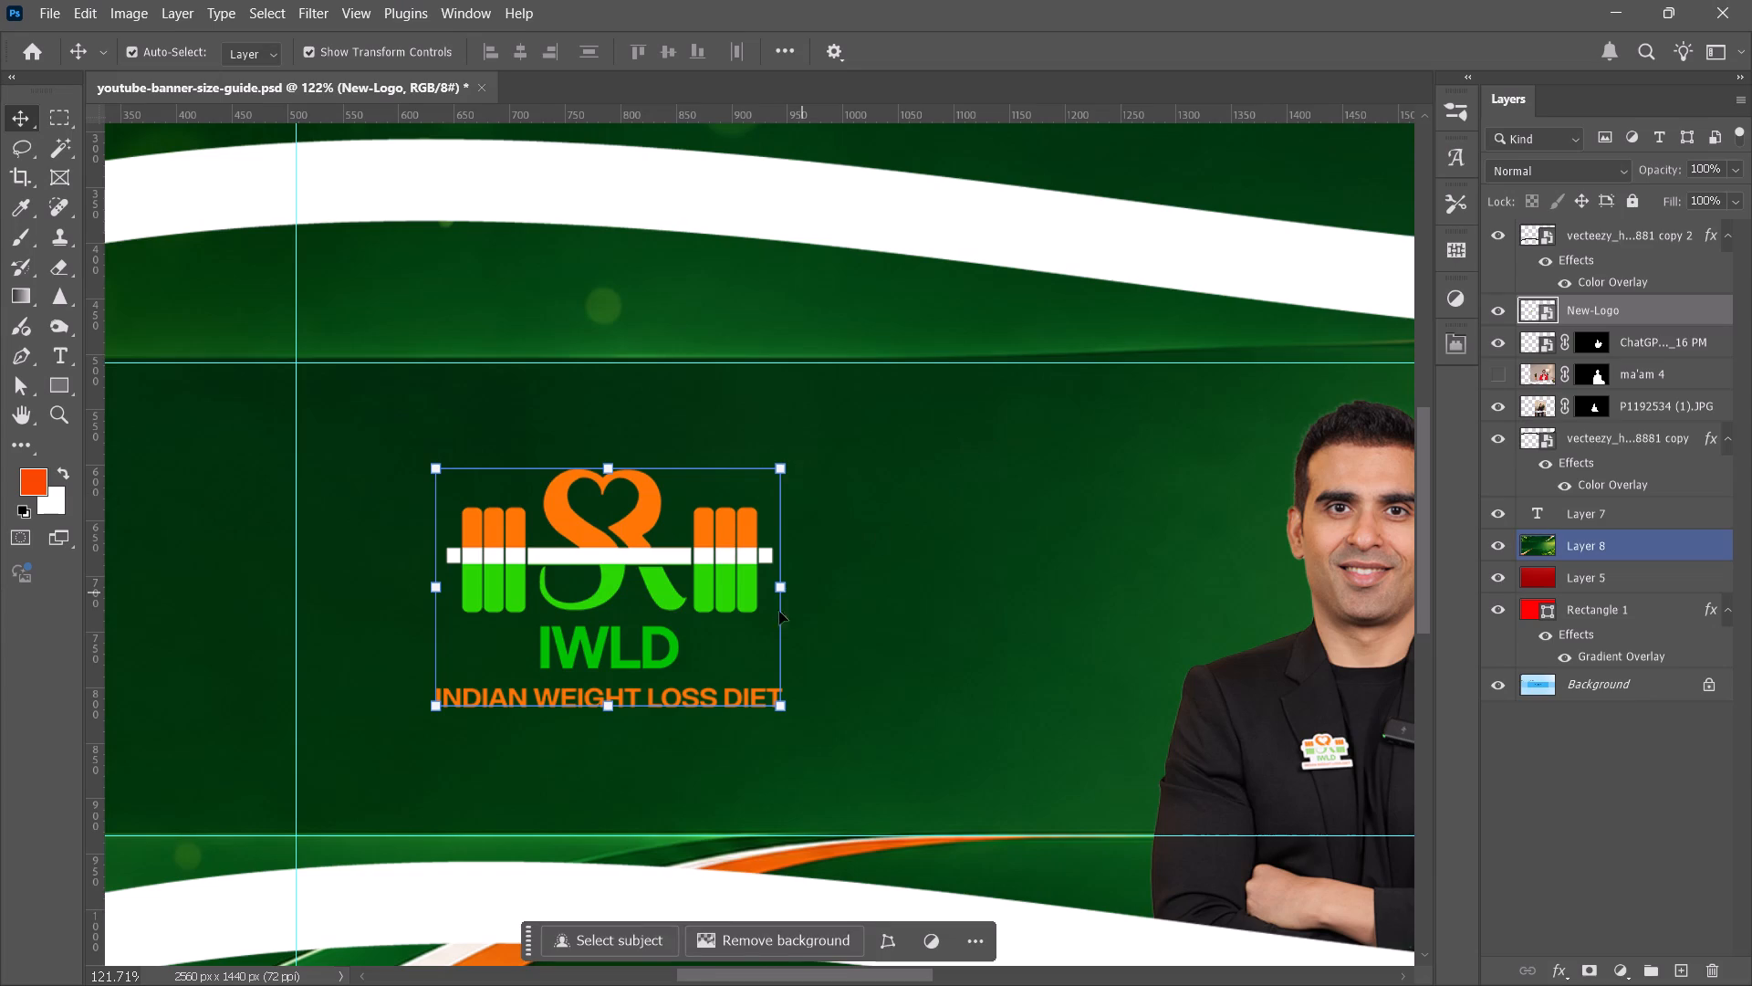
{"action": "scroll", "coordinate": [895, 636], "scroll_direction": "down", "scroll_amount": 4, "text": "alt"}
{"action": "key", "text": "alt+Tab"}
{"action": "key", "text": "alt+Tab"}
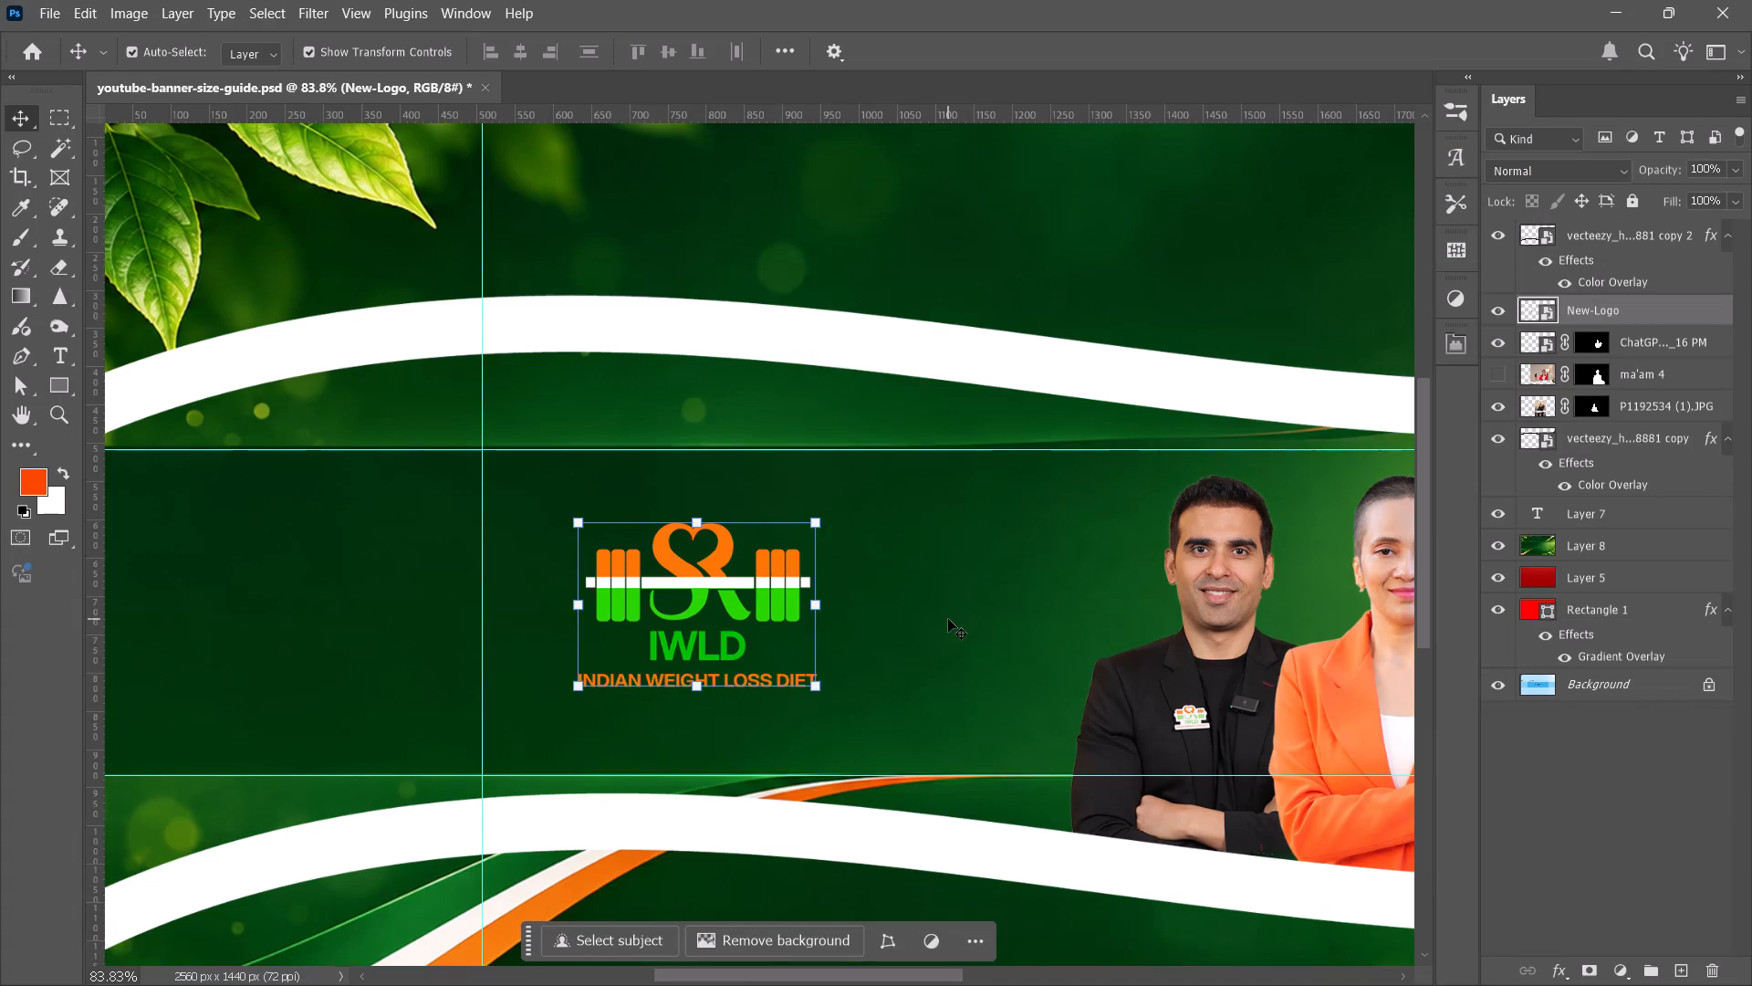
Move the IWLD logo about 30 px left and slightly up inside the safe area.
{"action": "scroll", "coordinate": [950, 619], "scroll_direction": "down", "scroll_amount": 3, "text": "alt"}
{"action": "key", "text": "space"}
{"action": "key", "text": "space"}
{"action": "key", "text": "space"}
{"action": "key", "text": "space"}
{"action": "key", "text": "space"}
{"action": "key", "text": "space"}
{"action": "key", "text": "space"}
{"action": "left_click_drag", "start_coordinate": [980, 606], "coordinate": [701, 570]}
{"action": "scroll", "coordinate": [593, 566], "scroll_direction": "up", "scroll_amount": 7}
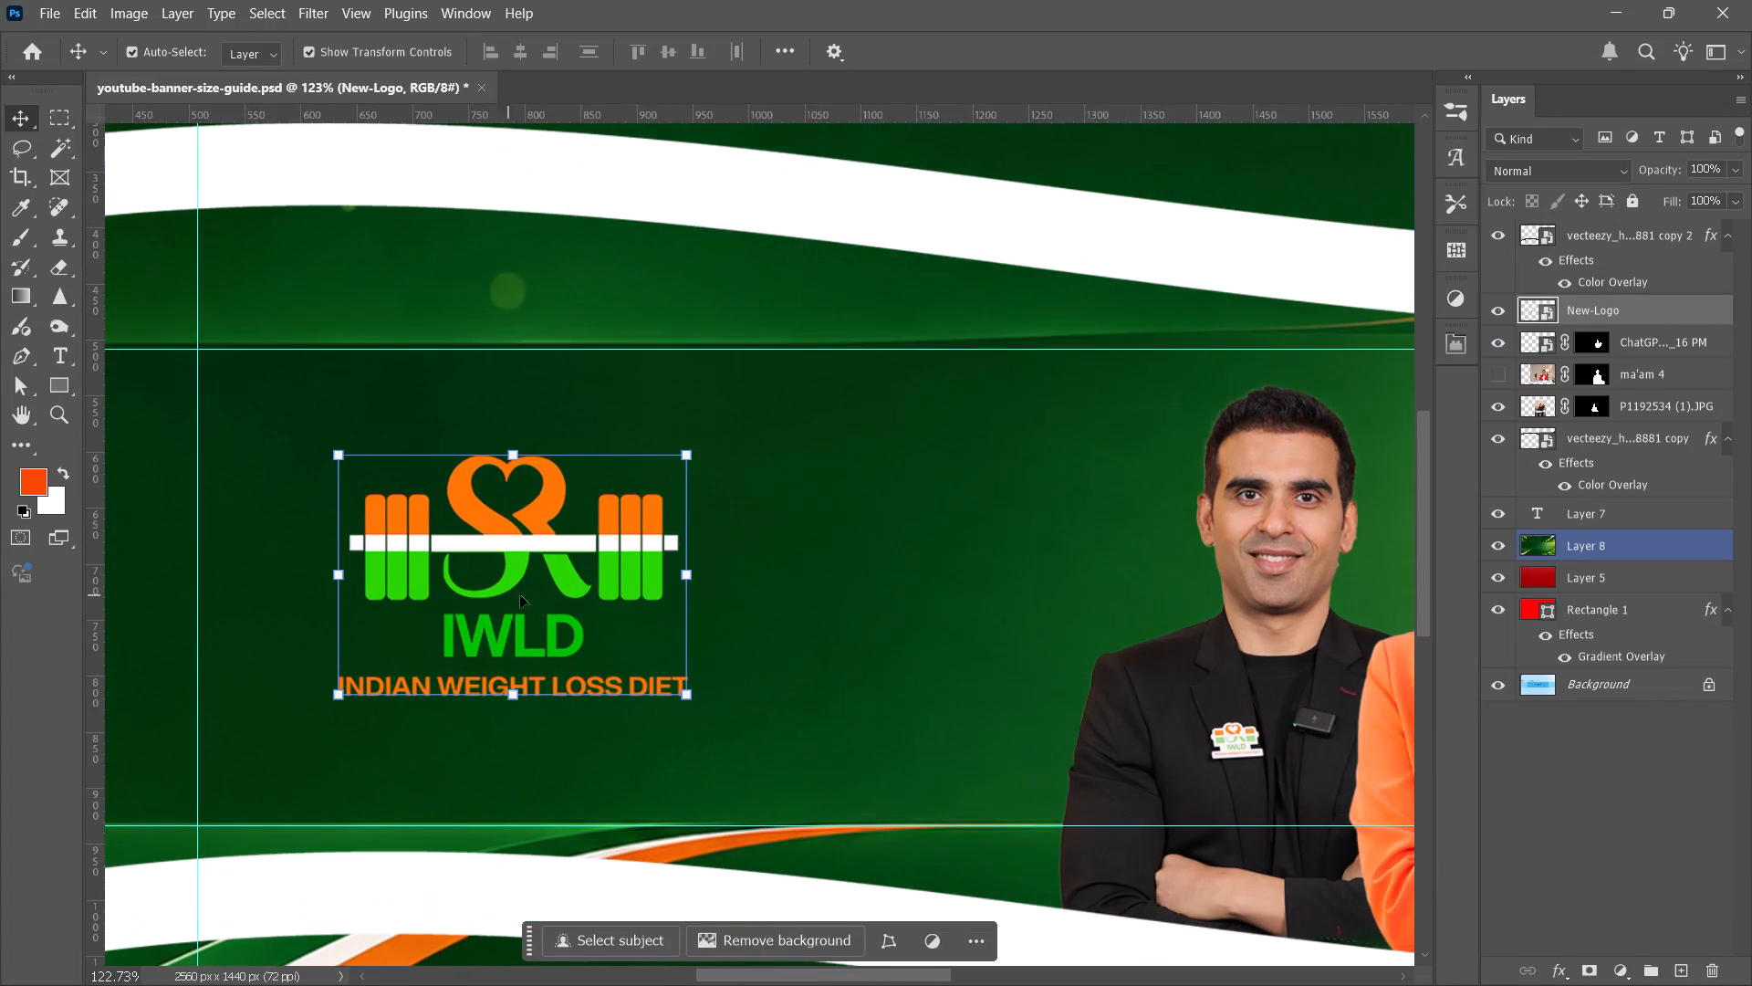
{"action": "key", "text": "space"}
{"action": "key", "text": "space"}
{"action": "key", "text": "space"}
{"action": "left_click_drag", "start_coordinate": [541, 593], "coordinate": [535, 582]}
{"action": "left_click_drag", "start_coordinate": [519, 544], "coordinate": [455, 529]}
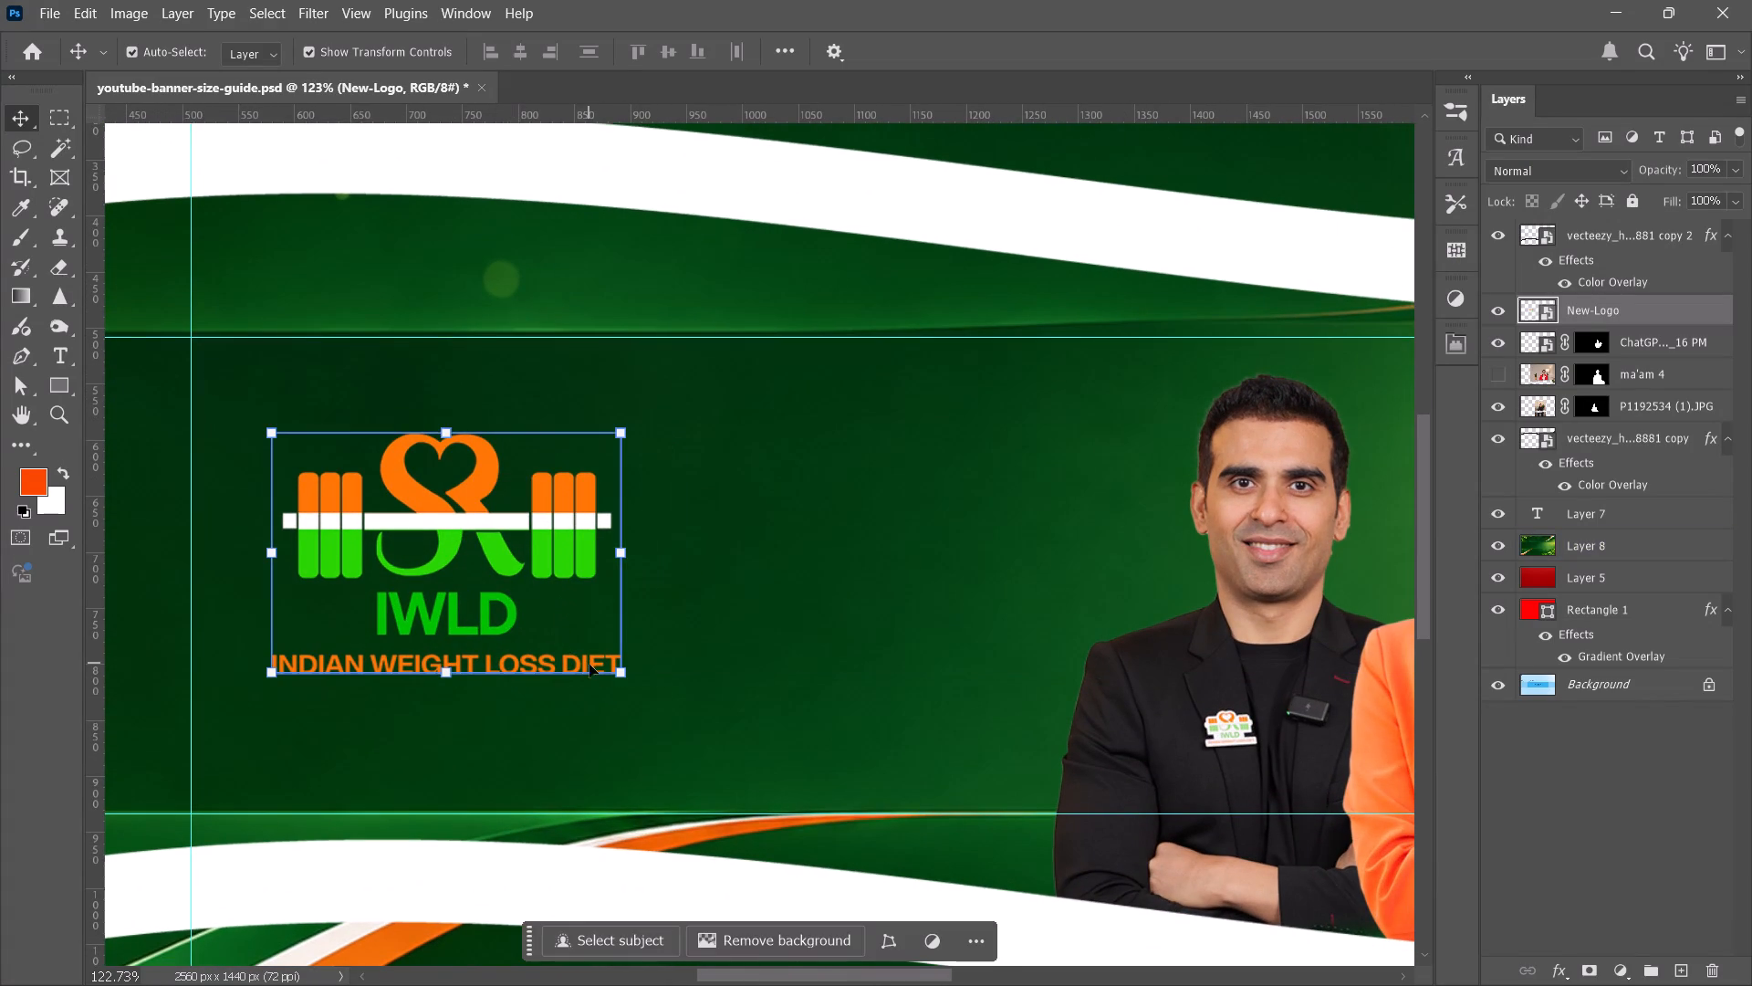
Move the IWLD logo closer to the man's portrait, to about X 1036 px, Y 664 px, keeping the transform open.
{"action": "left_click_drag", "start_coordinate": [620, 676], "coordinate": [415, 563]}
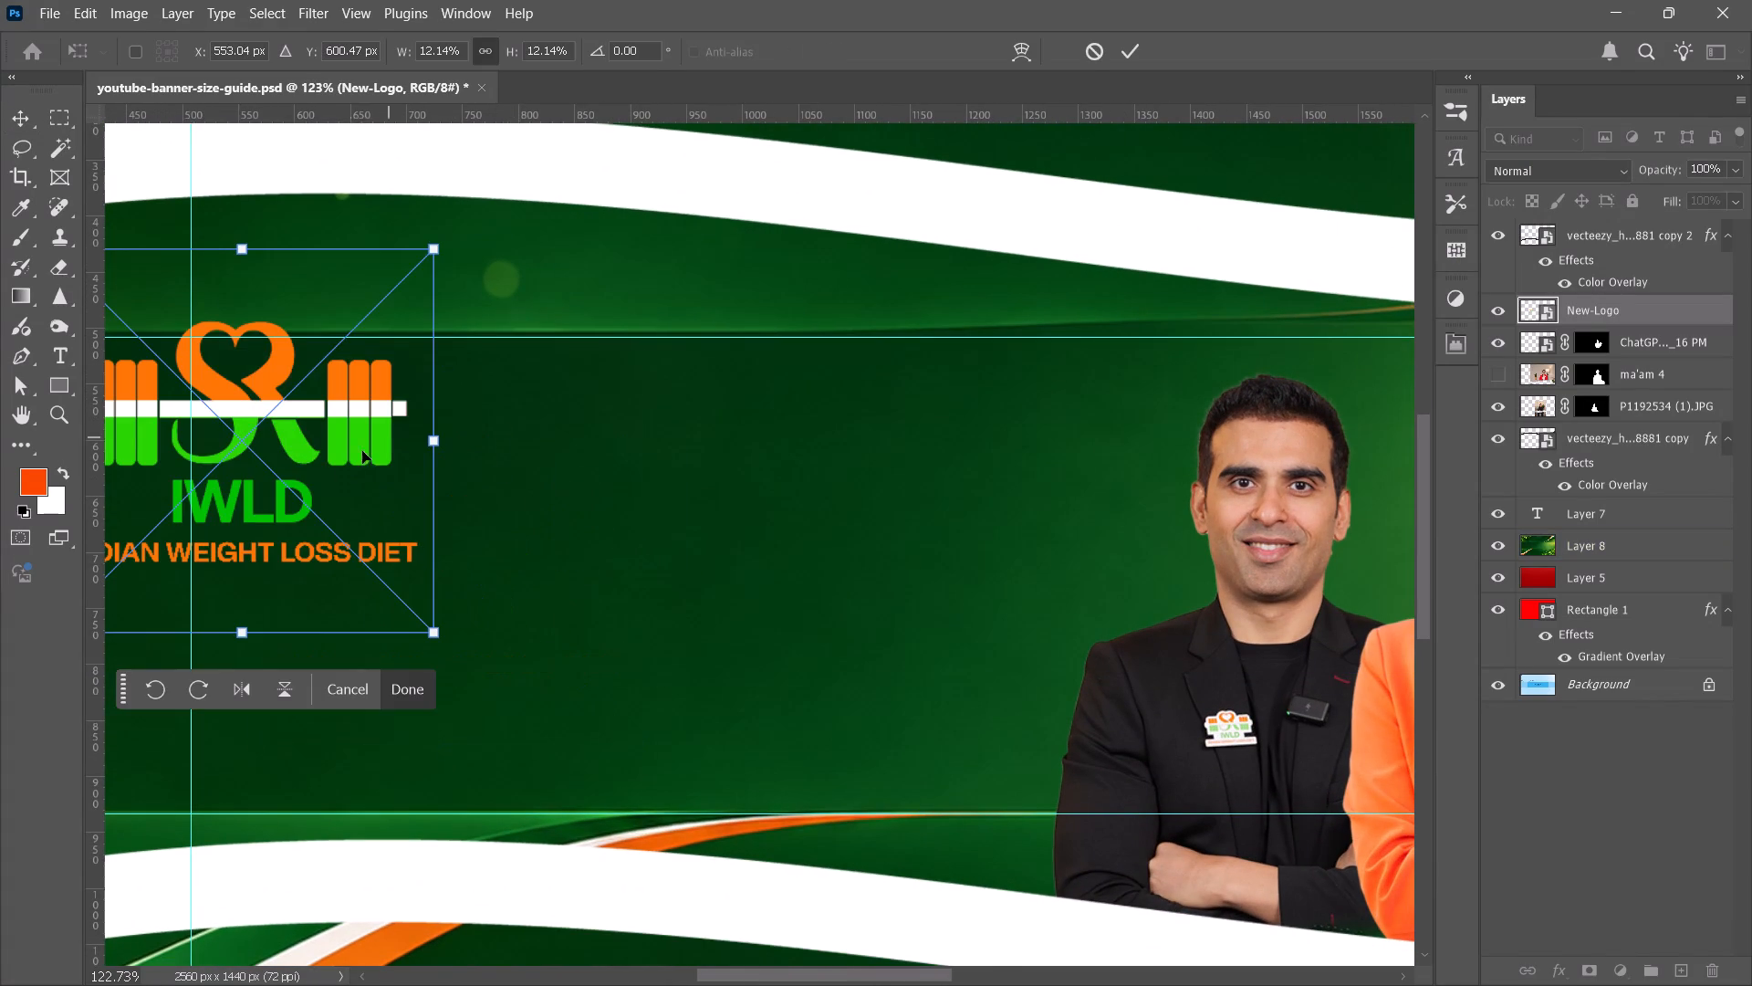
{"action": "key", "text": "space"}
{"action": "key", "text": "space"}
{"action": "key", "text": "space"}
{"action": "key", "text": "space"}
{"action": "key", "text": "space"}
{"action": "key", "text": "space"}
{"action": "key", "text": "space"}
{"action": "key", "text": "space"}
{"action": "key", "text": "space"}
{"action": "key", "text": "space"}
{"action": "key", "text": "space"}
{"action": "key", "text": "space"}
{"action": "key", "text": "space"}
{"action": "key", "text": "space"}
{"action": "key", "text": "space"}
{"action": "key", "text": "space"}
{"action": "key", "text": "space"}
{"action": "key", "text": "space"}
{"action": "key", "text": "space"}
{"action": "key", "text": "space"}
{"action": "left_click_drag", "start_coordinate": [327, 501], "coordinate": [502, 638]}
{"action": "left_click_drag", "start_coordinate": [464, 620], "coordinate": [1005, 691]}
Scale the IWLD logo down to 4.33%, place it at about X 957 px, Y 625 px, and apply the transform.
{"action": "key", "text": "space"}
{"action": "key", "text": "space"}
{"action": "key", "text": "space"}
{"action": "left_click_drag", "start_coordinate": [1017, 677], "coordinate": [808, 583]}
{"action": "scroll", "coordinate": [749, 529], "scroll_direction": "up", "scroll_amount": 3}
{"action": "left_click", "coordinate": [991, 358]}
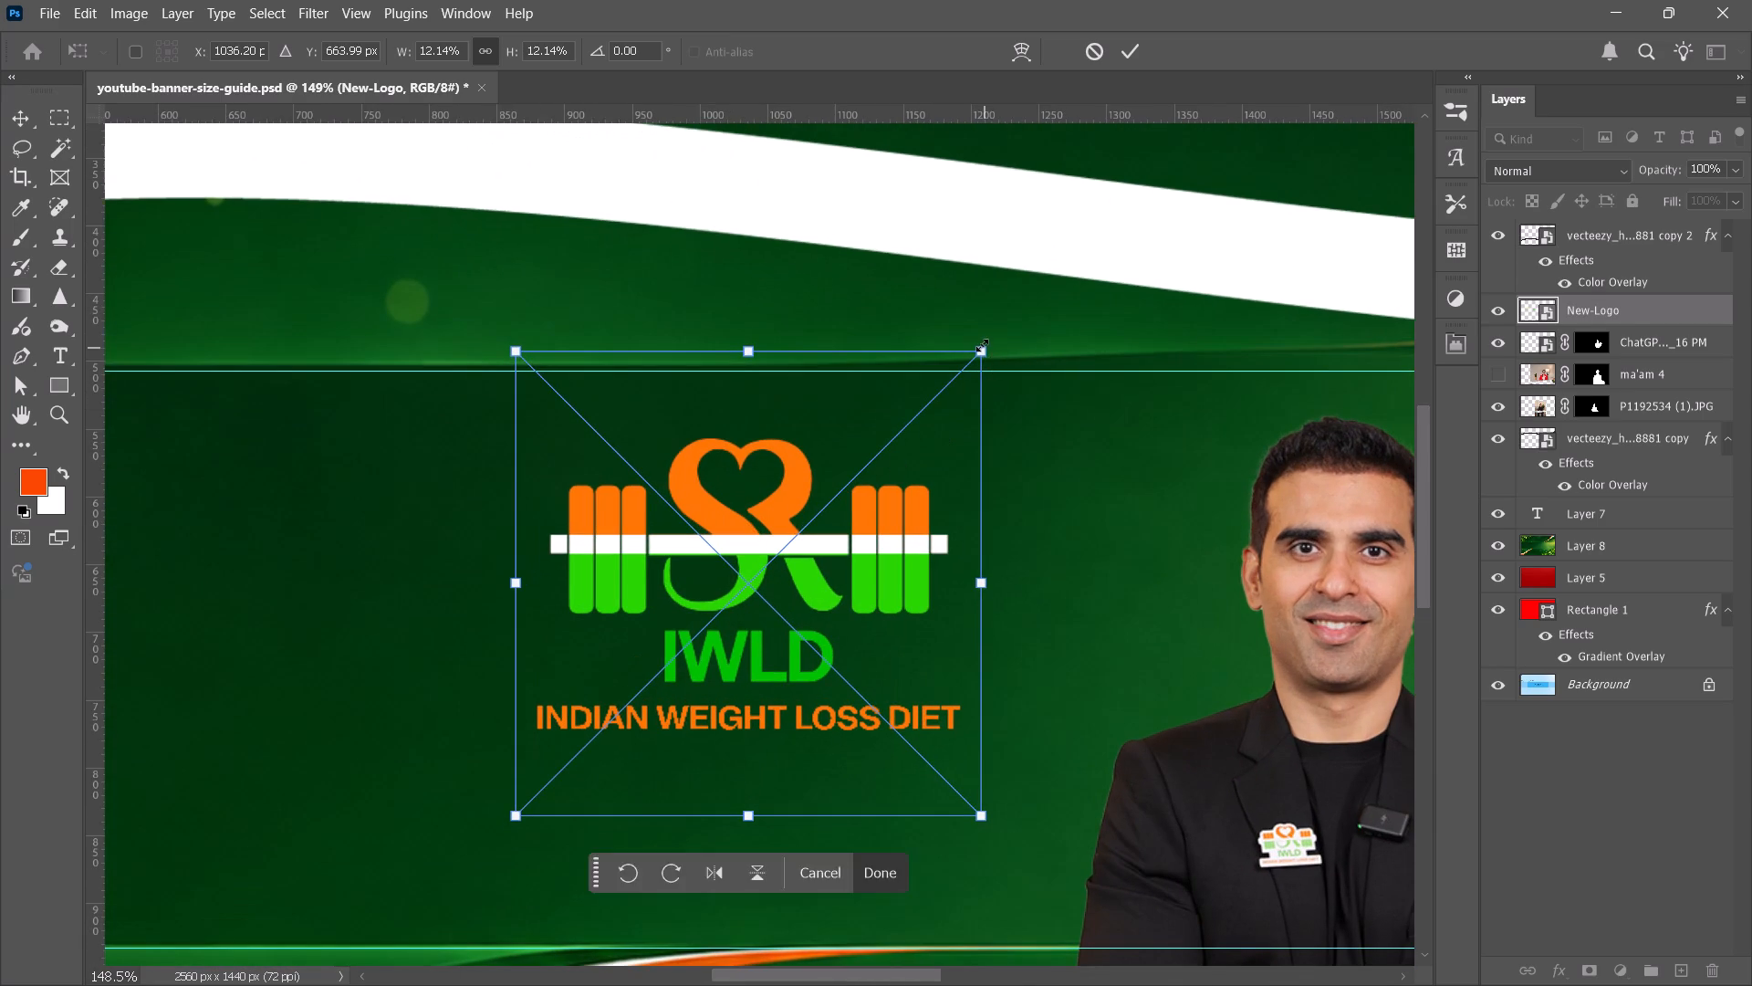
{"action": "left_click_drag", "start_coordinate": [982, 345], "coordinate": [623, 585]}
{"action": "left_click_drag", "start_coordinate": [577, 727], "coordinate": [641, 572]}
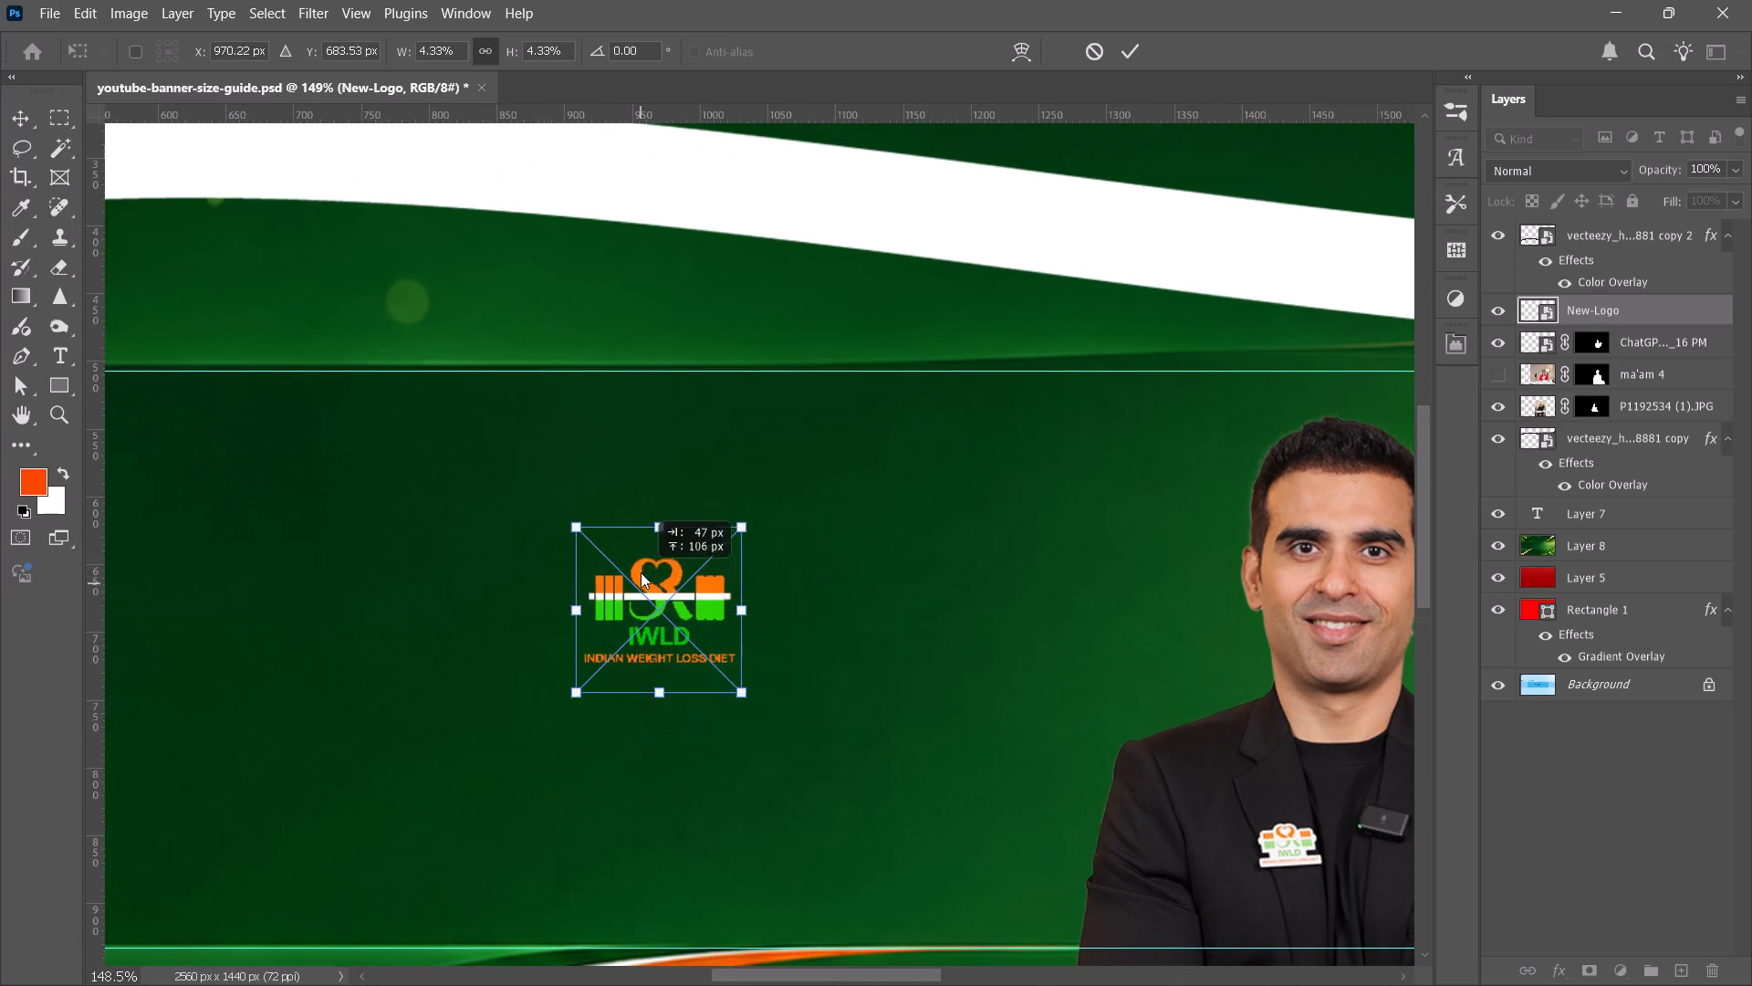
{"action": "left_click_drag", "start_coordinate": [641, 572], "coordinate": [620, 524]}
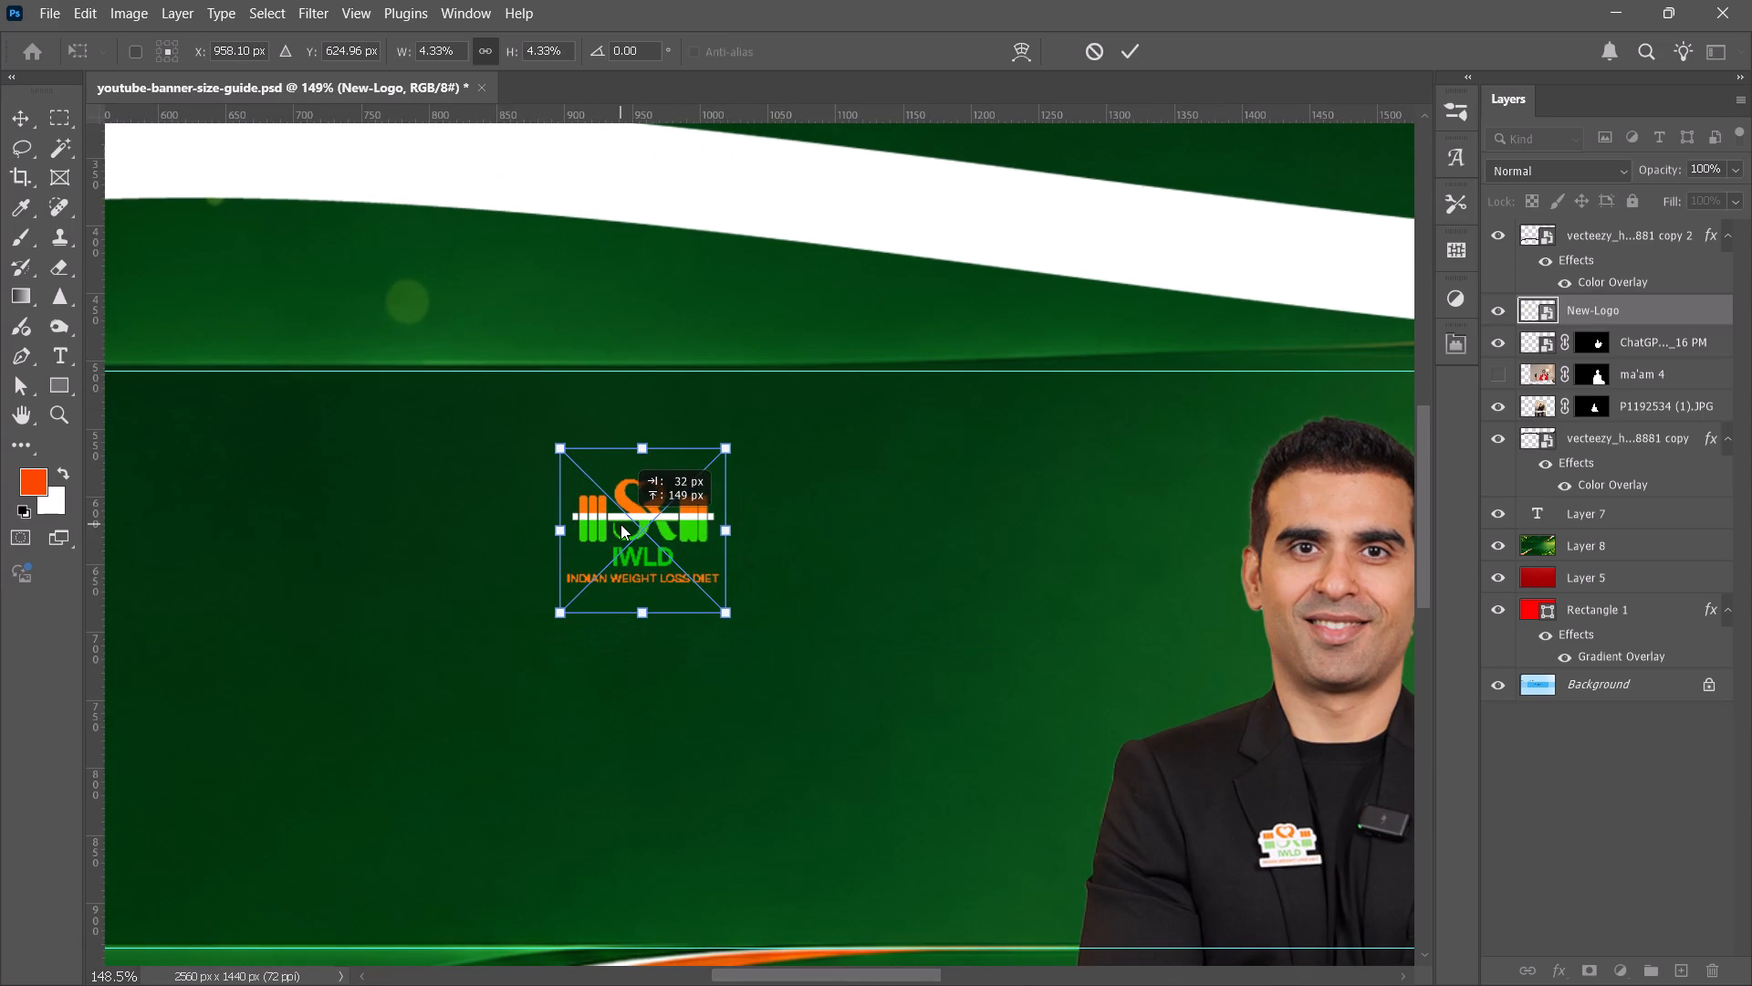
{"action": "left_click_drag", "start_coordinate": [620, 524], "coordinate": [620, 524]}
{"action": "left_click", "coordinate": [1133, 62]}
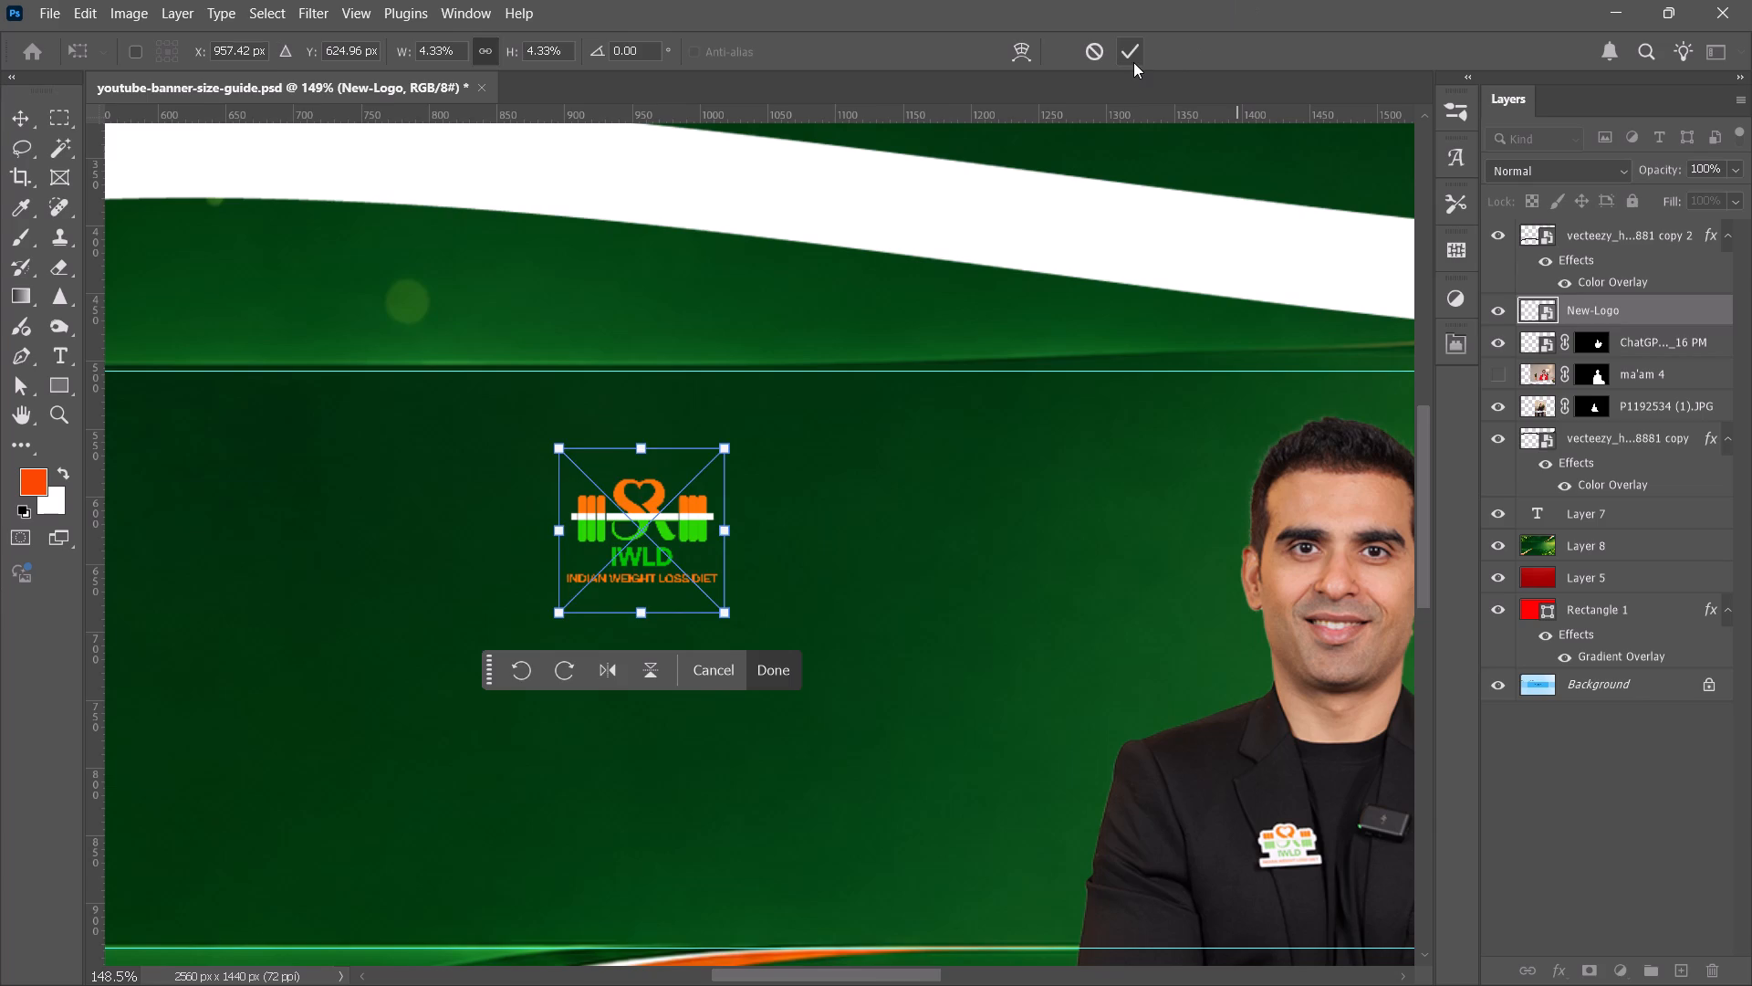
{"action": "left_click", "coordinate": [993, 547]}
{"action": "scroll", "coordinate": [970, 554], "scroll_direction": "down", "scroll_amount": 3, "text": "alt"}
{"action": "key", "text": "space"}
{"action": "key", "text": "space"}
{"action": "key", "text": "space"}
{"action": "key", "text": "space"}
{"action": "key", "text": "space"}
{"action": "key", "text": "space"}
{"action": "key", "text": "space"}
{"action": "key", "text": "space"}
{"action": "key", "text": "space"}
{"action": "key", "text": "space"}
{"action": "left_click_drag", "start_coordinate": [939, 514], "coordinate": [677, 377]}
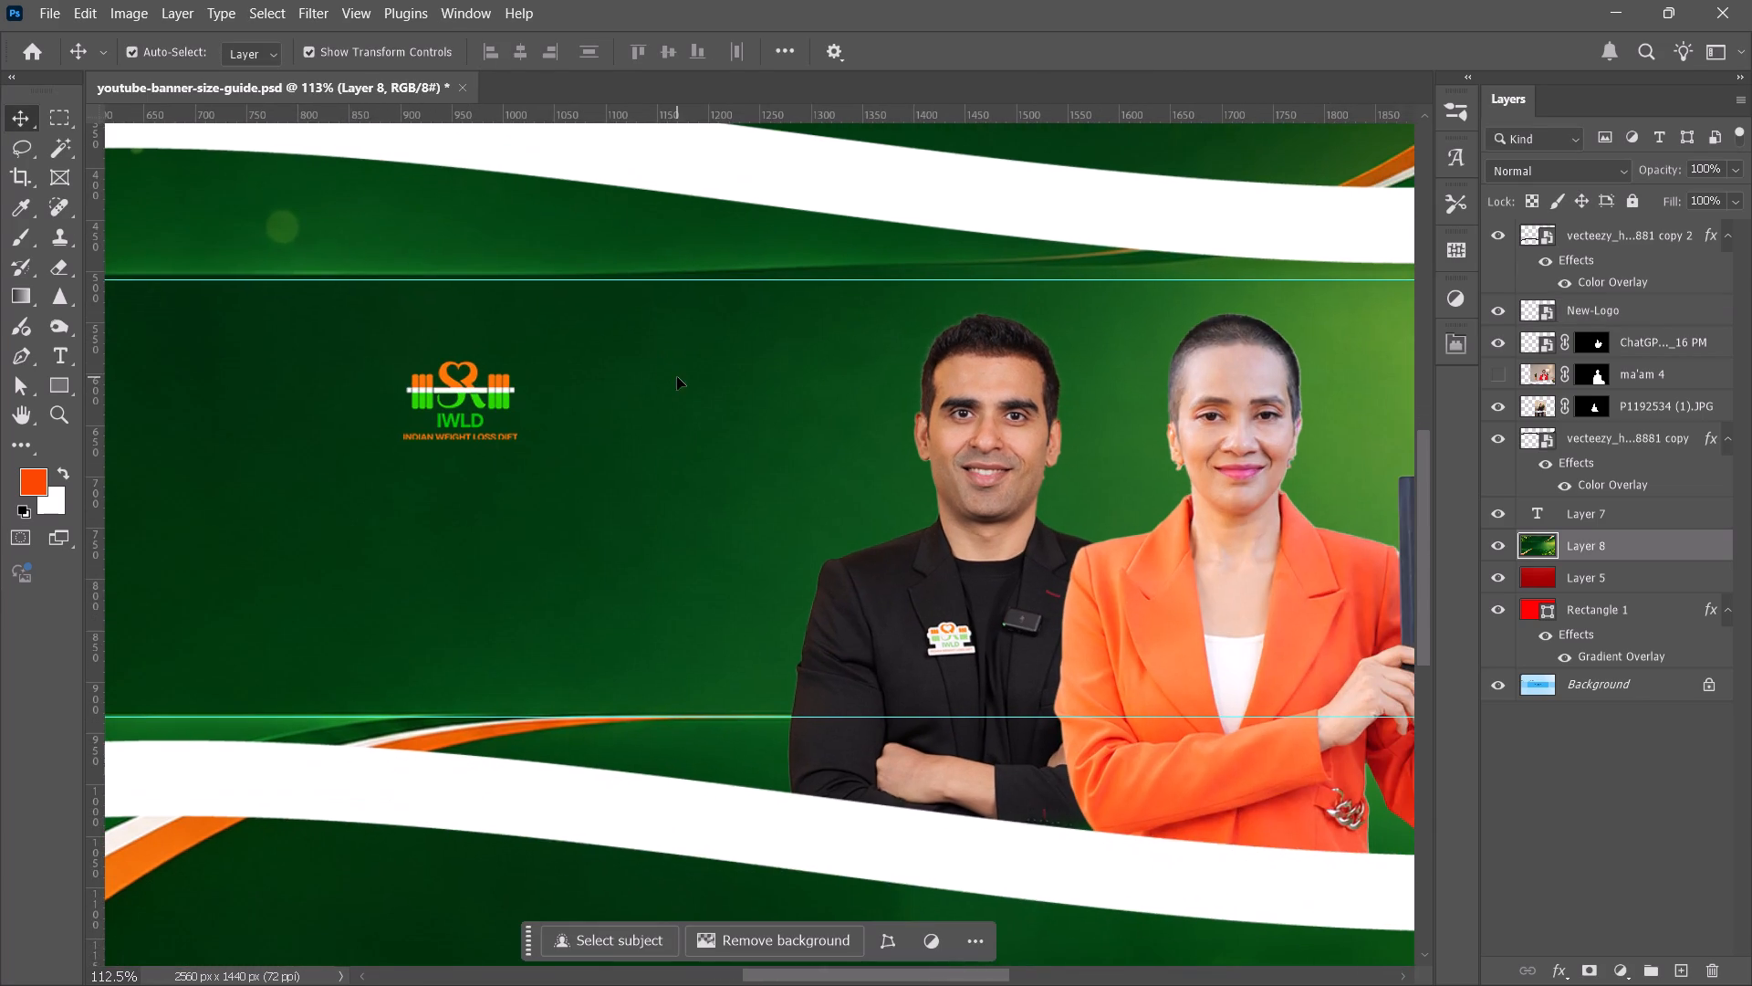
{"action": "scroll", "coordinate": [677, 376], "scroll_direction": "down", "scroll_amount": 4}
{"action": "scroll", "coordinate": [701, 416], "scroll_direction": "down", "scroll_amount": 6, "text": "alt"}
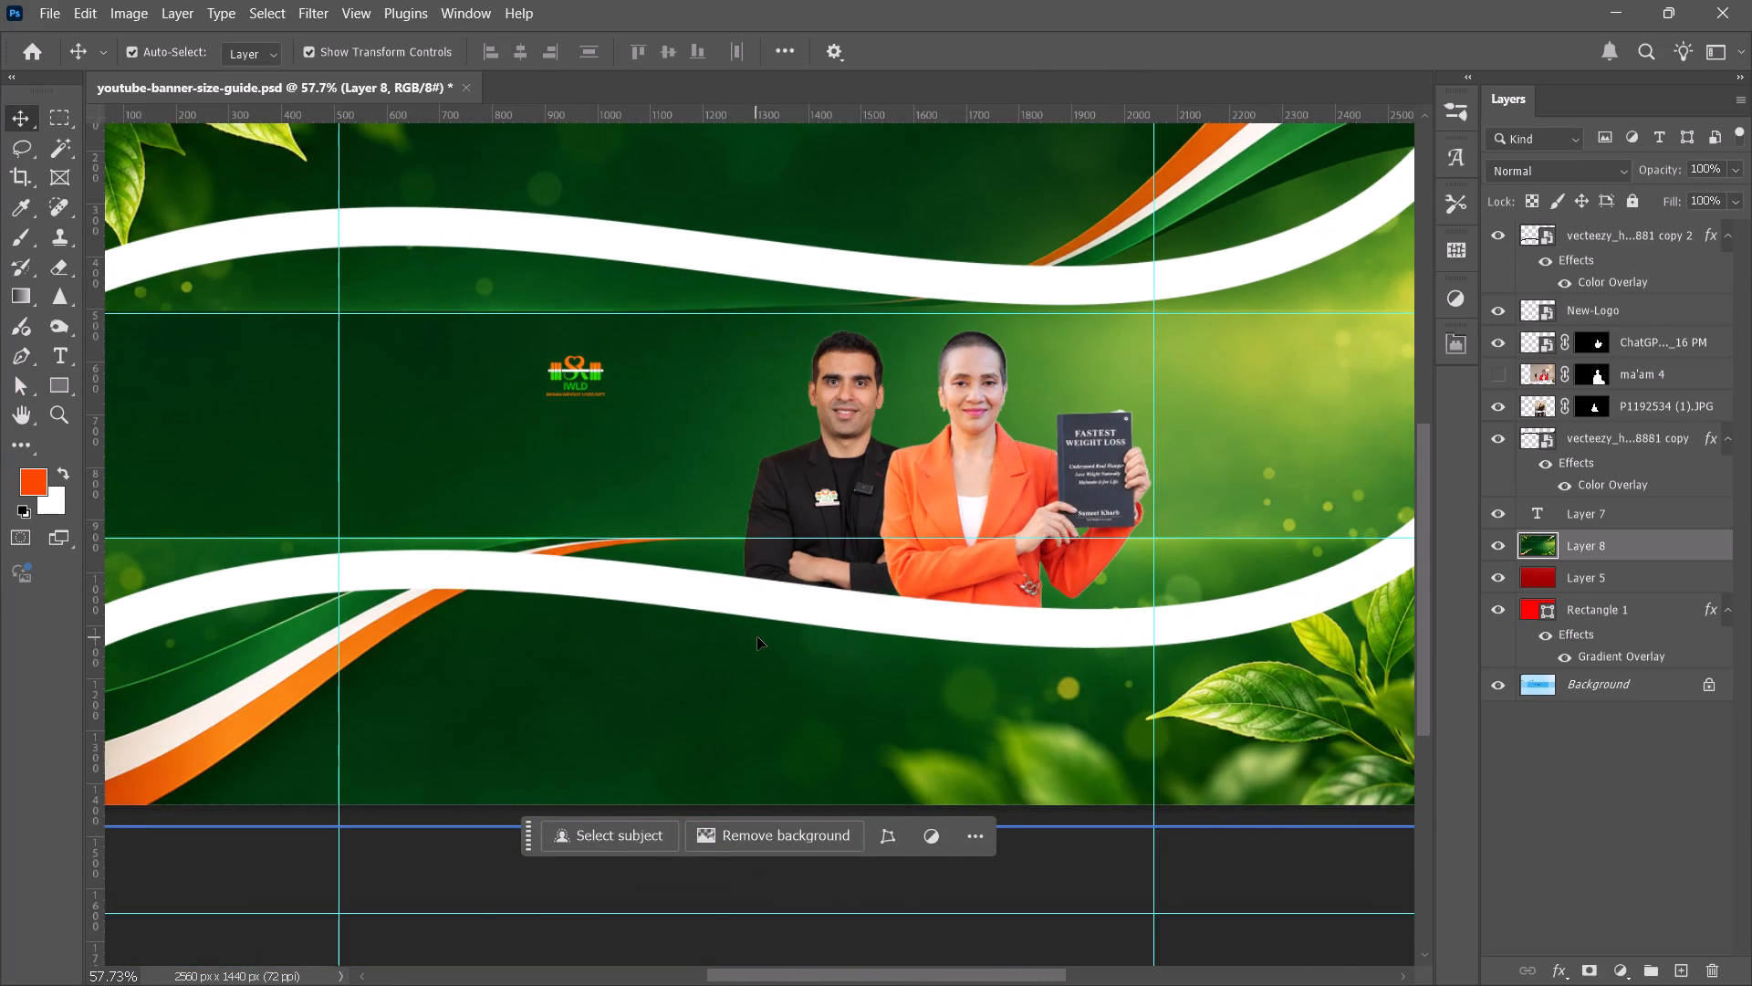
{"action": "key", "text": "alt+Tab"}
{"action": "left_click", "coordinate": [1116, 552]}
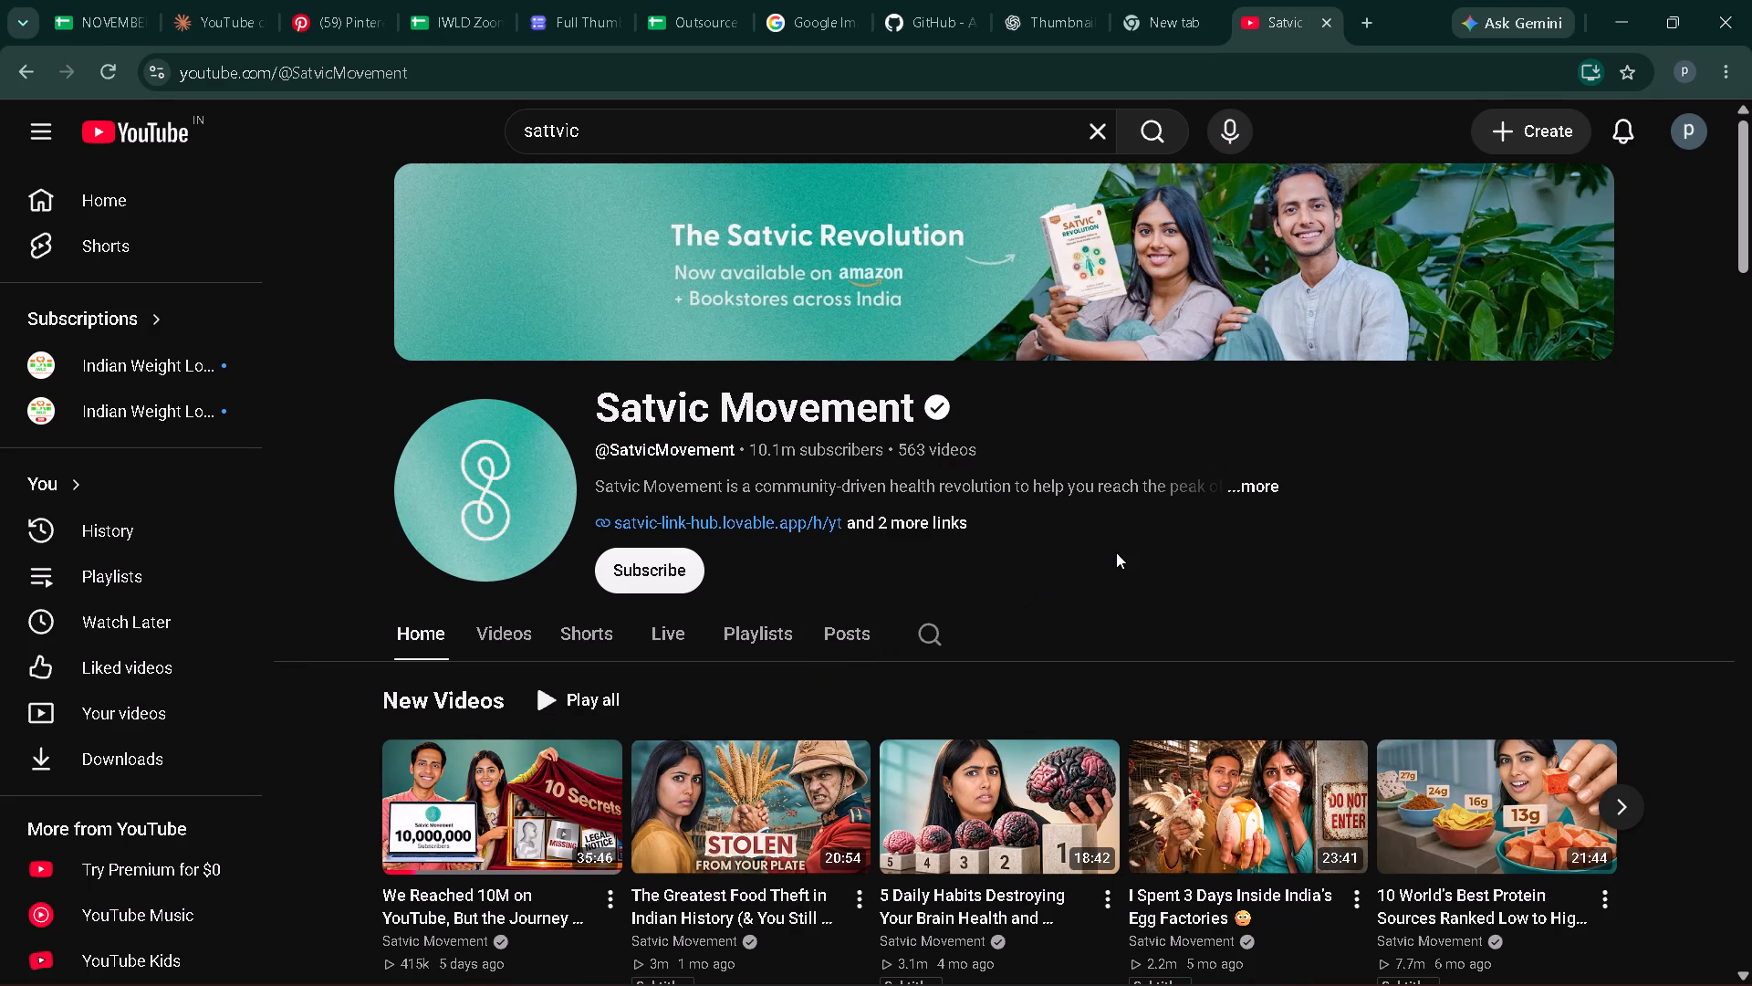
{"action": "scroll", "coordinate": [1097, 576], "scroll_direction": "down", "scroll_amount": 2}
{"action": "scroll", "coordinate": [1102, 582], "scroll_direction": "up", "scroll_amount": 2}
{"action": "key", "text": "alt+Tab"}
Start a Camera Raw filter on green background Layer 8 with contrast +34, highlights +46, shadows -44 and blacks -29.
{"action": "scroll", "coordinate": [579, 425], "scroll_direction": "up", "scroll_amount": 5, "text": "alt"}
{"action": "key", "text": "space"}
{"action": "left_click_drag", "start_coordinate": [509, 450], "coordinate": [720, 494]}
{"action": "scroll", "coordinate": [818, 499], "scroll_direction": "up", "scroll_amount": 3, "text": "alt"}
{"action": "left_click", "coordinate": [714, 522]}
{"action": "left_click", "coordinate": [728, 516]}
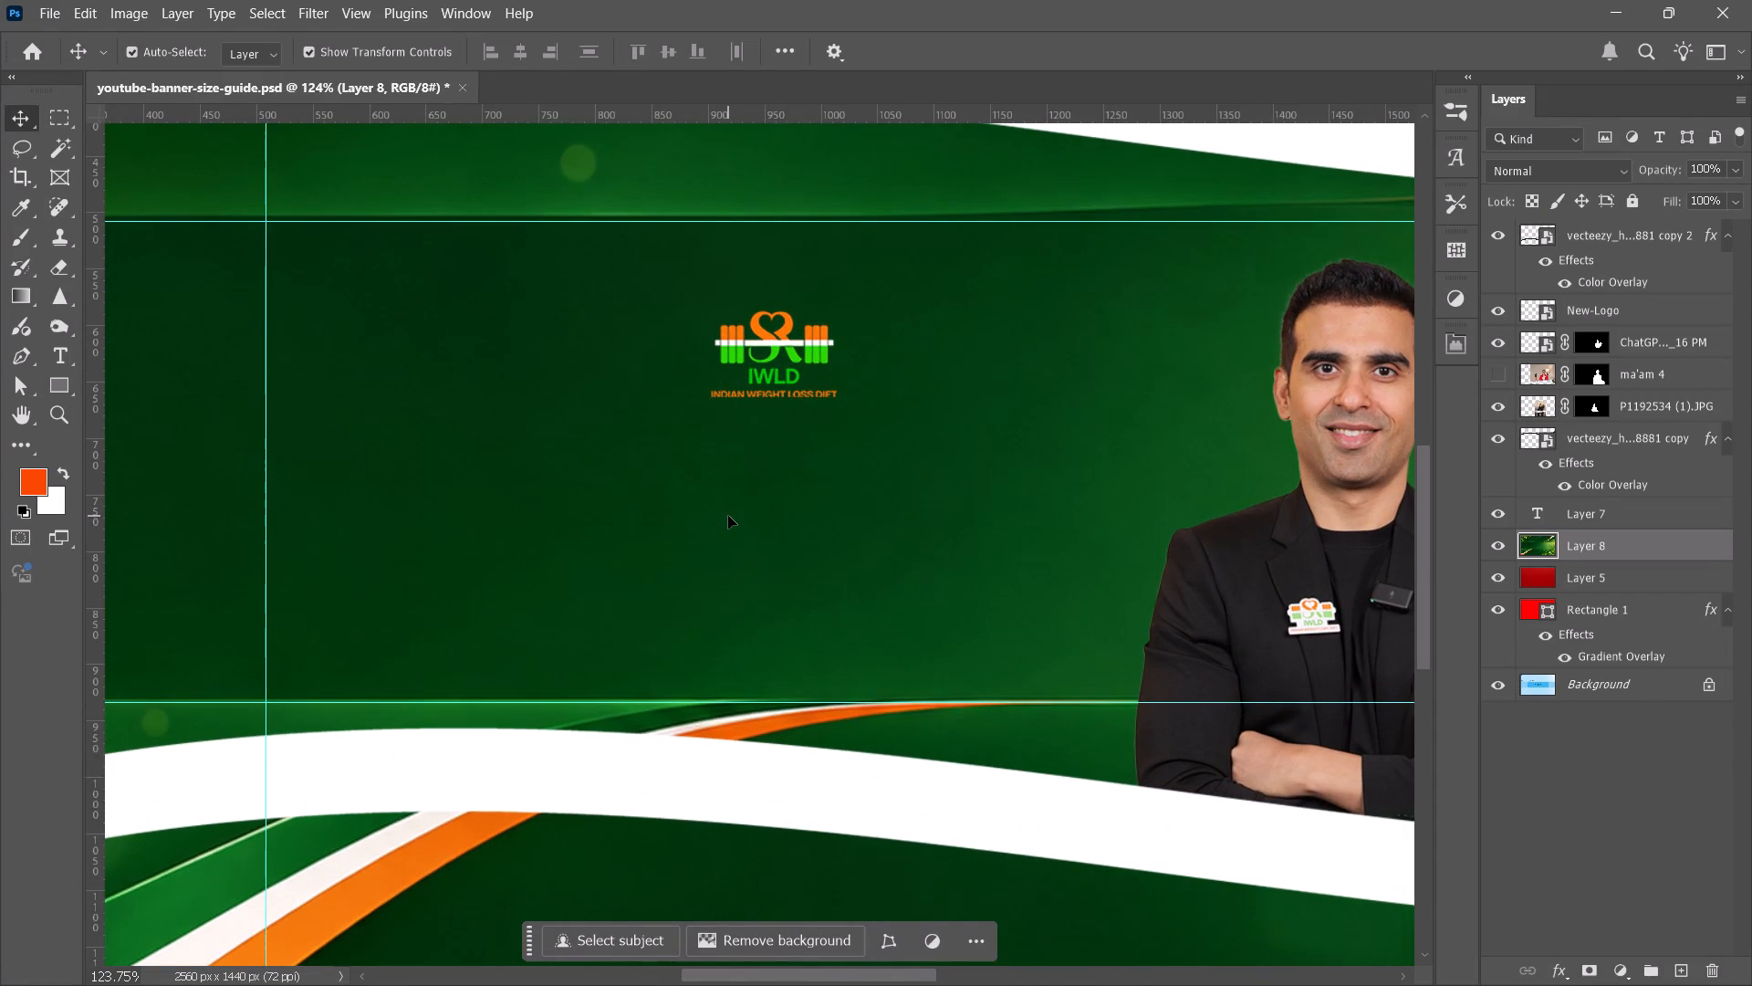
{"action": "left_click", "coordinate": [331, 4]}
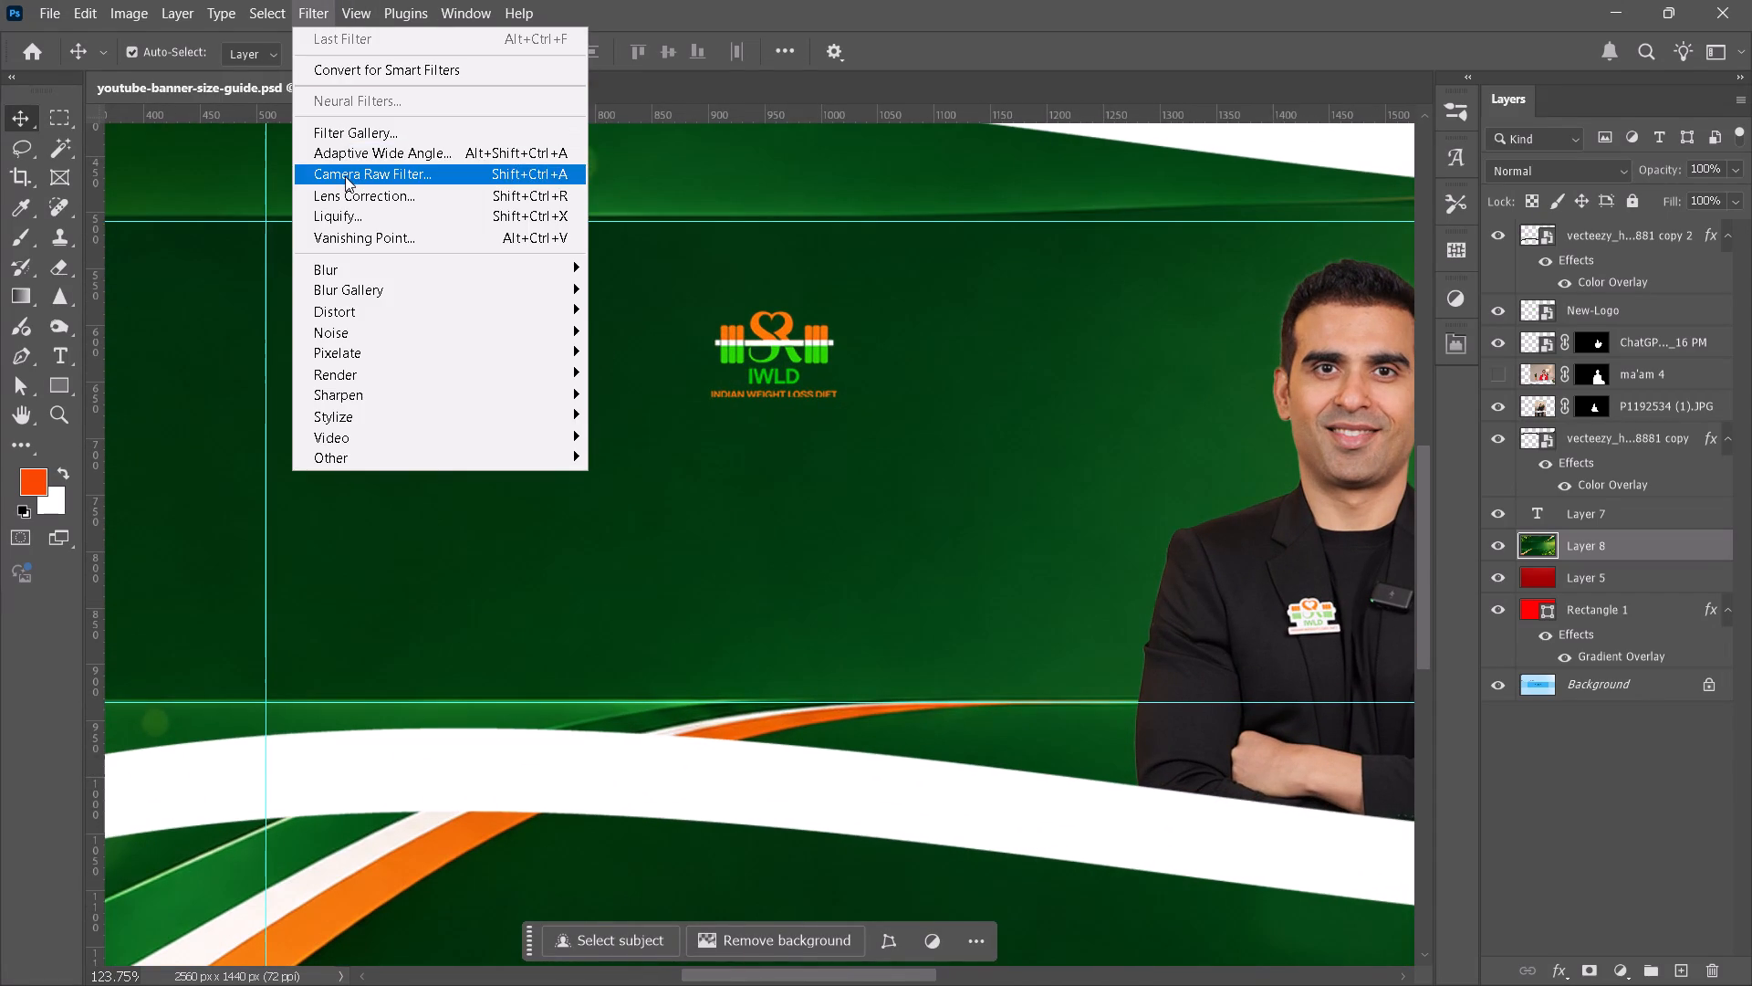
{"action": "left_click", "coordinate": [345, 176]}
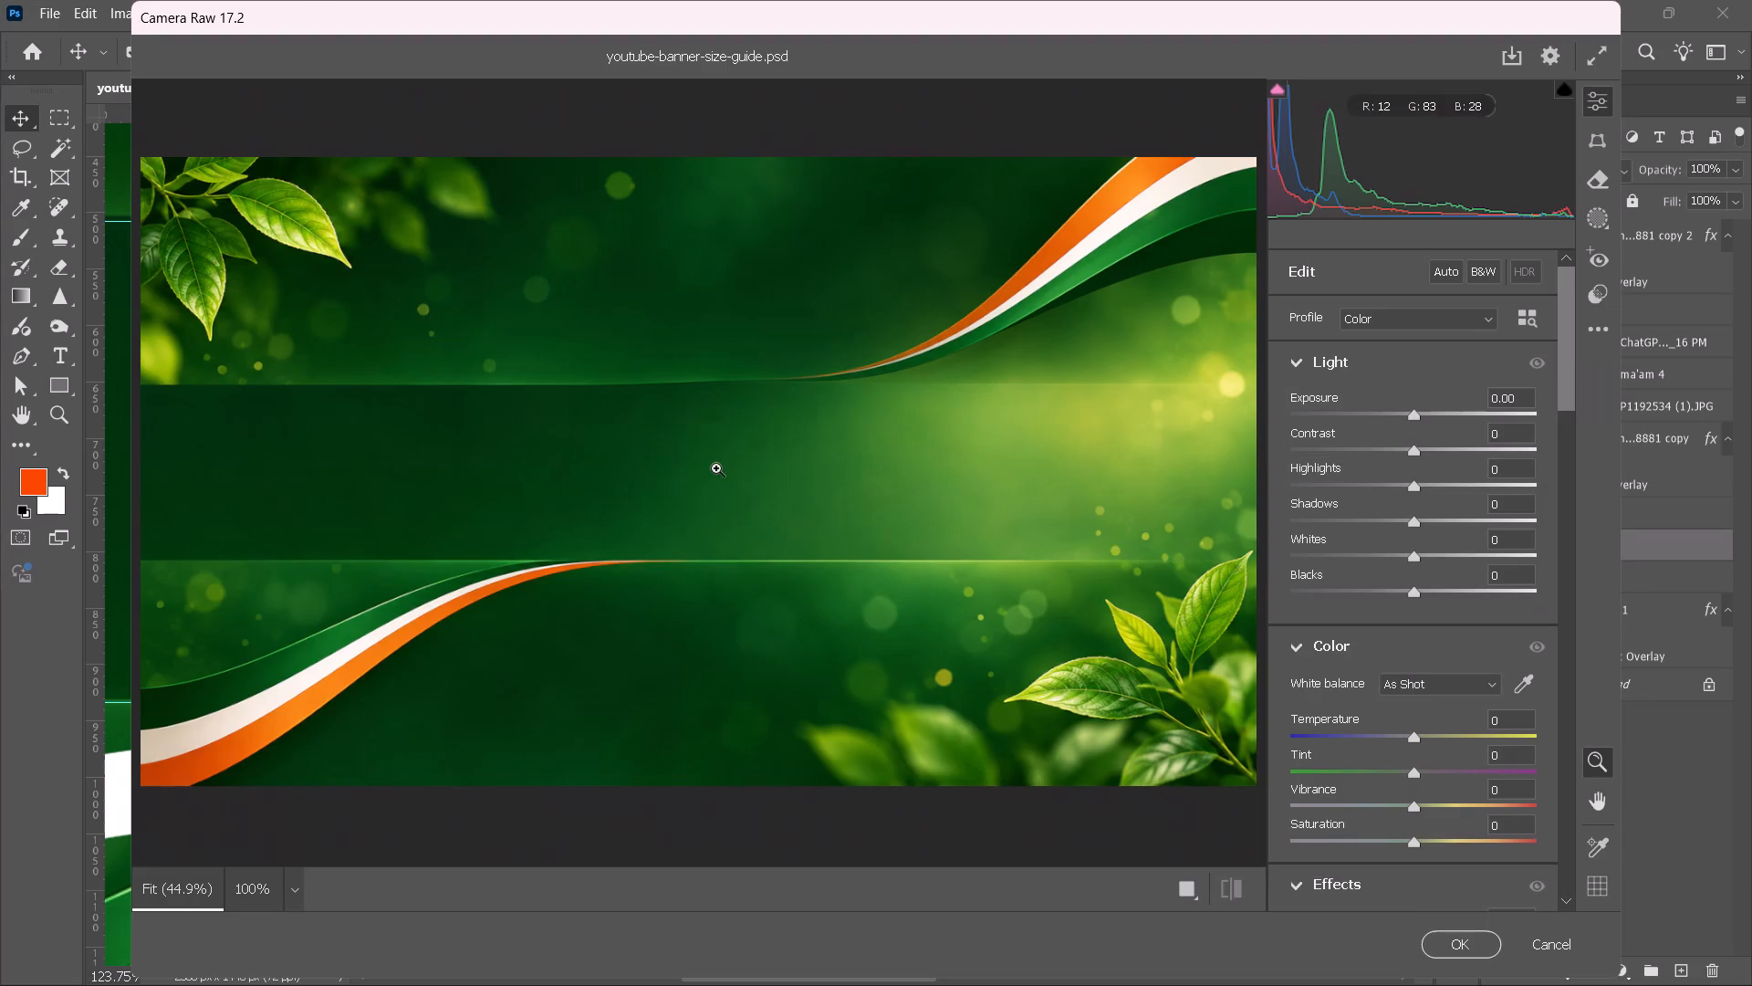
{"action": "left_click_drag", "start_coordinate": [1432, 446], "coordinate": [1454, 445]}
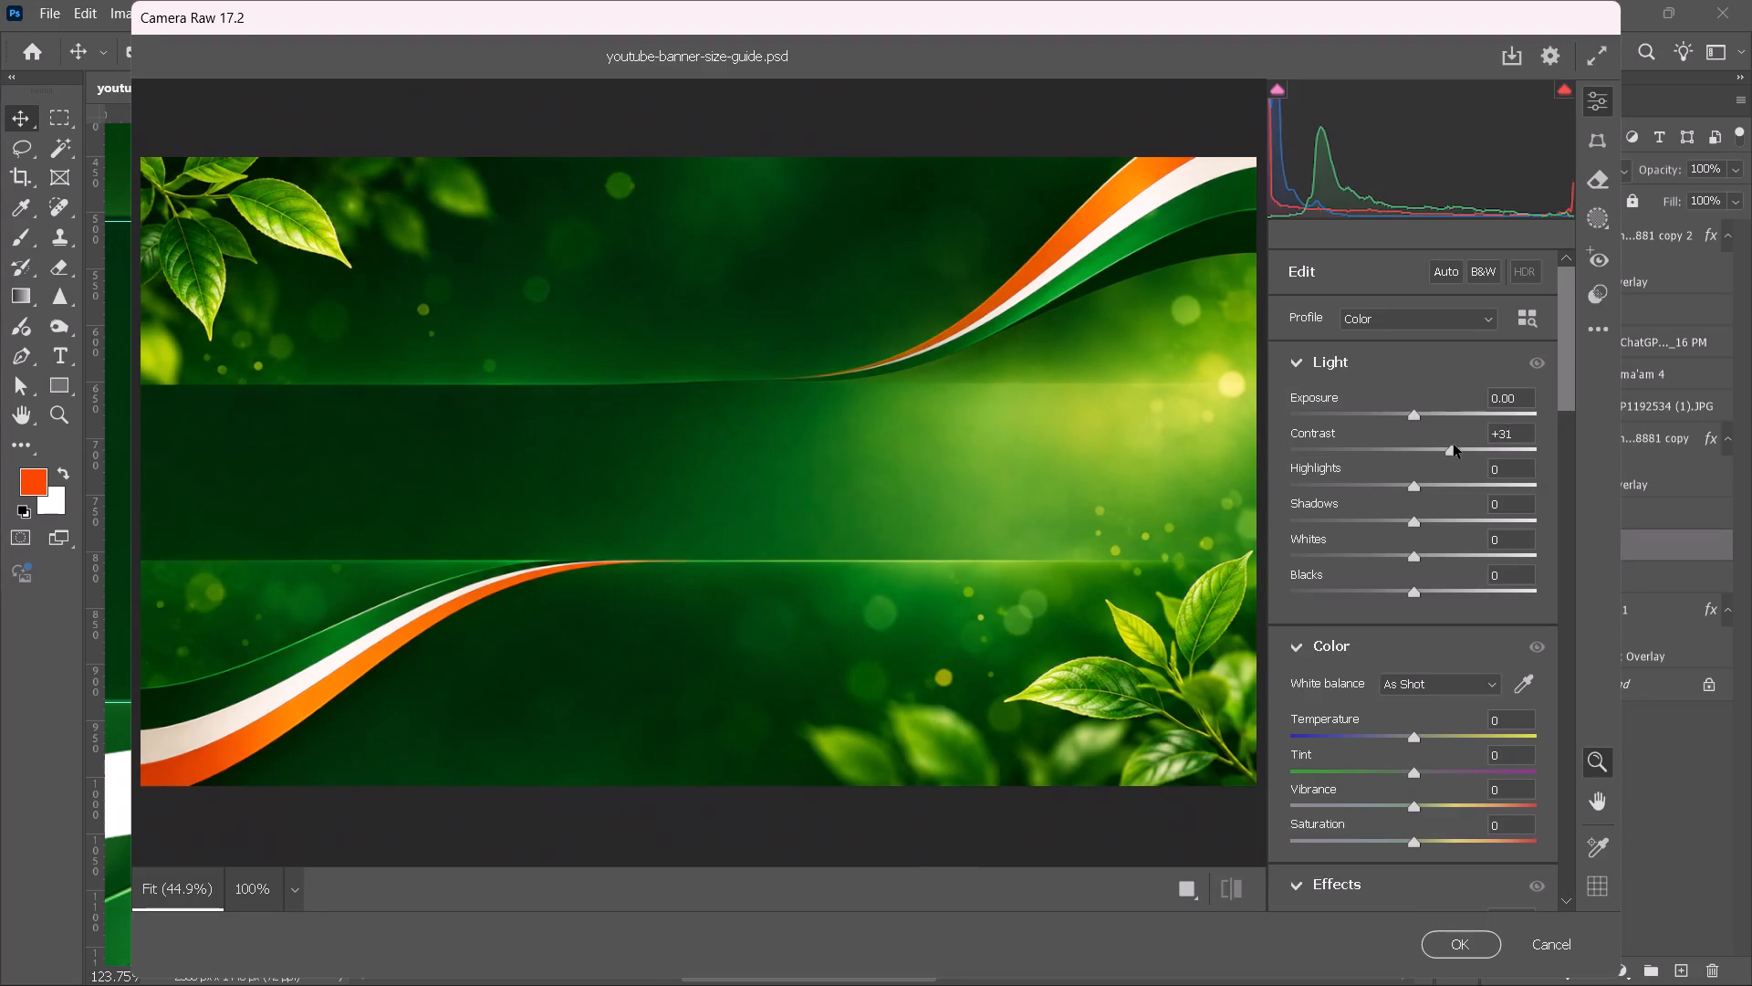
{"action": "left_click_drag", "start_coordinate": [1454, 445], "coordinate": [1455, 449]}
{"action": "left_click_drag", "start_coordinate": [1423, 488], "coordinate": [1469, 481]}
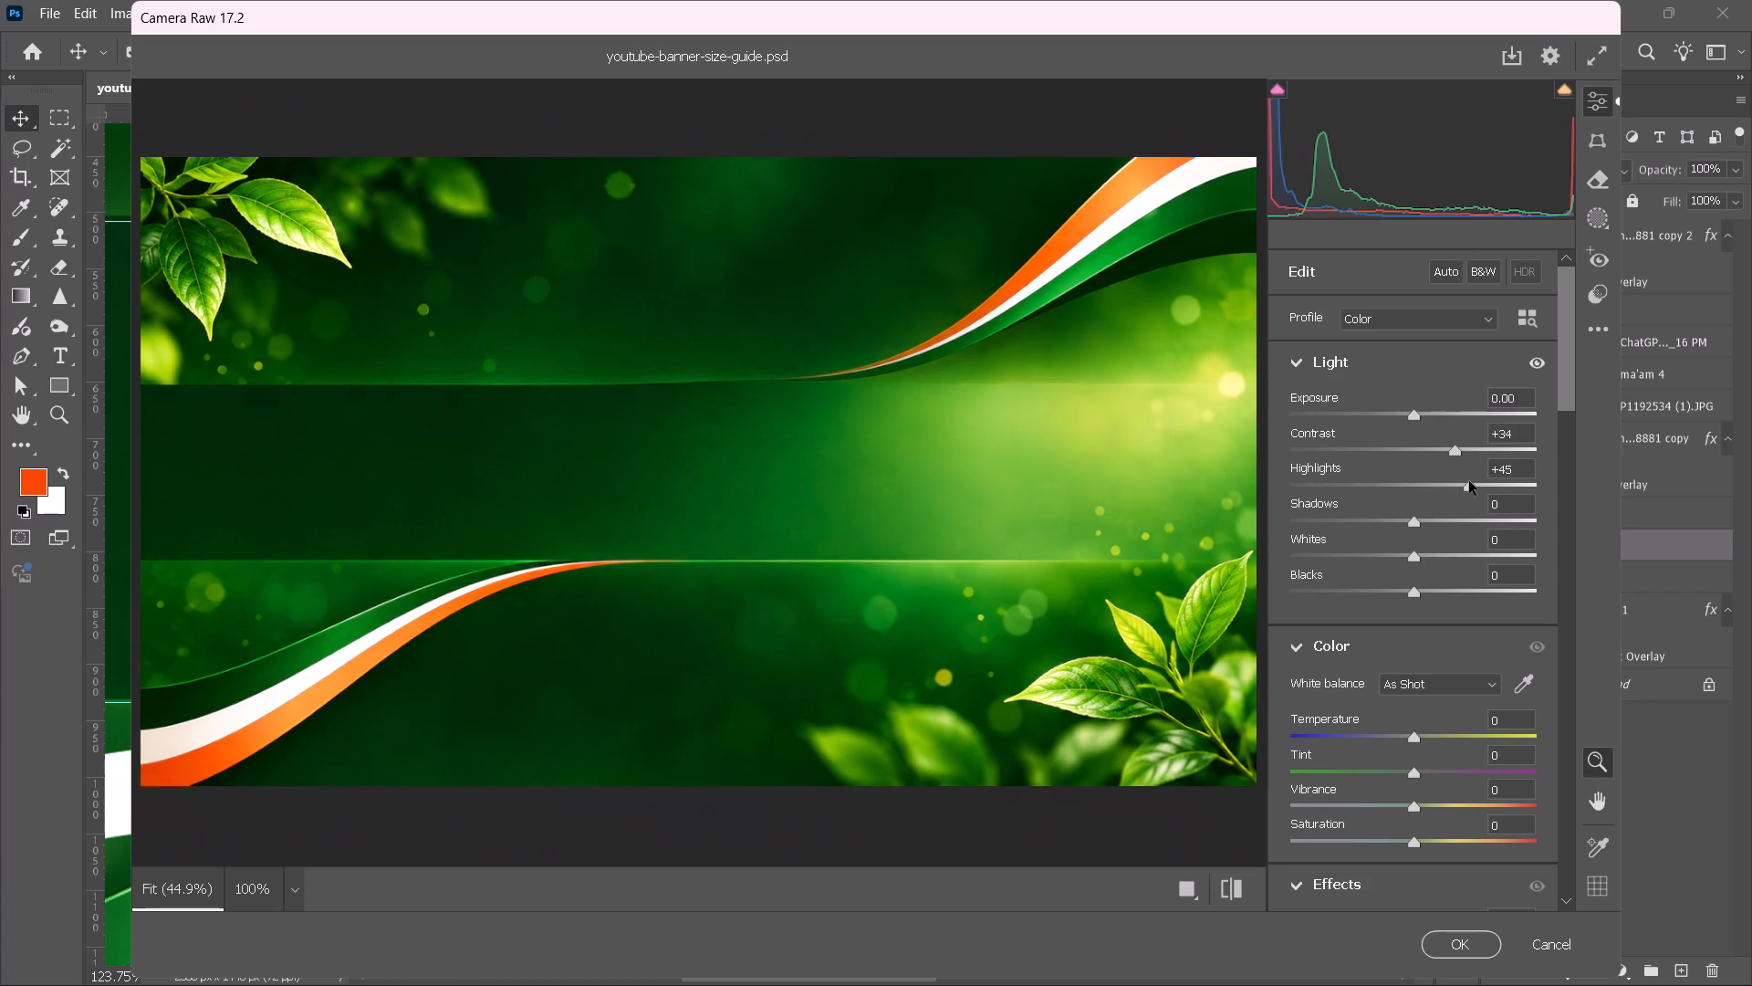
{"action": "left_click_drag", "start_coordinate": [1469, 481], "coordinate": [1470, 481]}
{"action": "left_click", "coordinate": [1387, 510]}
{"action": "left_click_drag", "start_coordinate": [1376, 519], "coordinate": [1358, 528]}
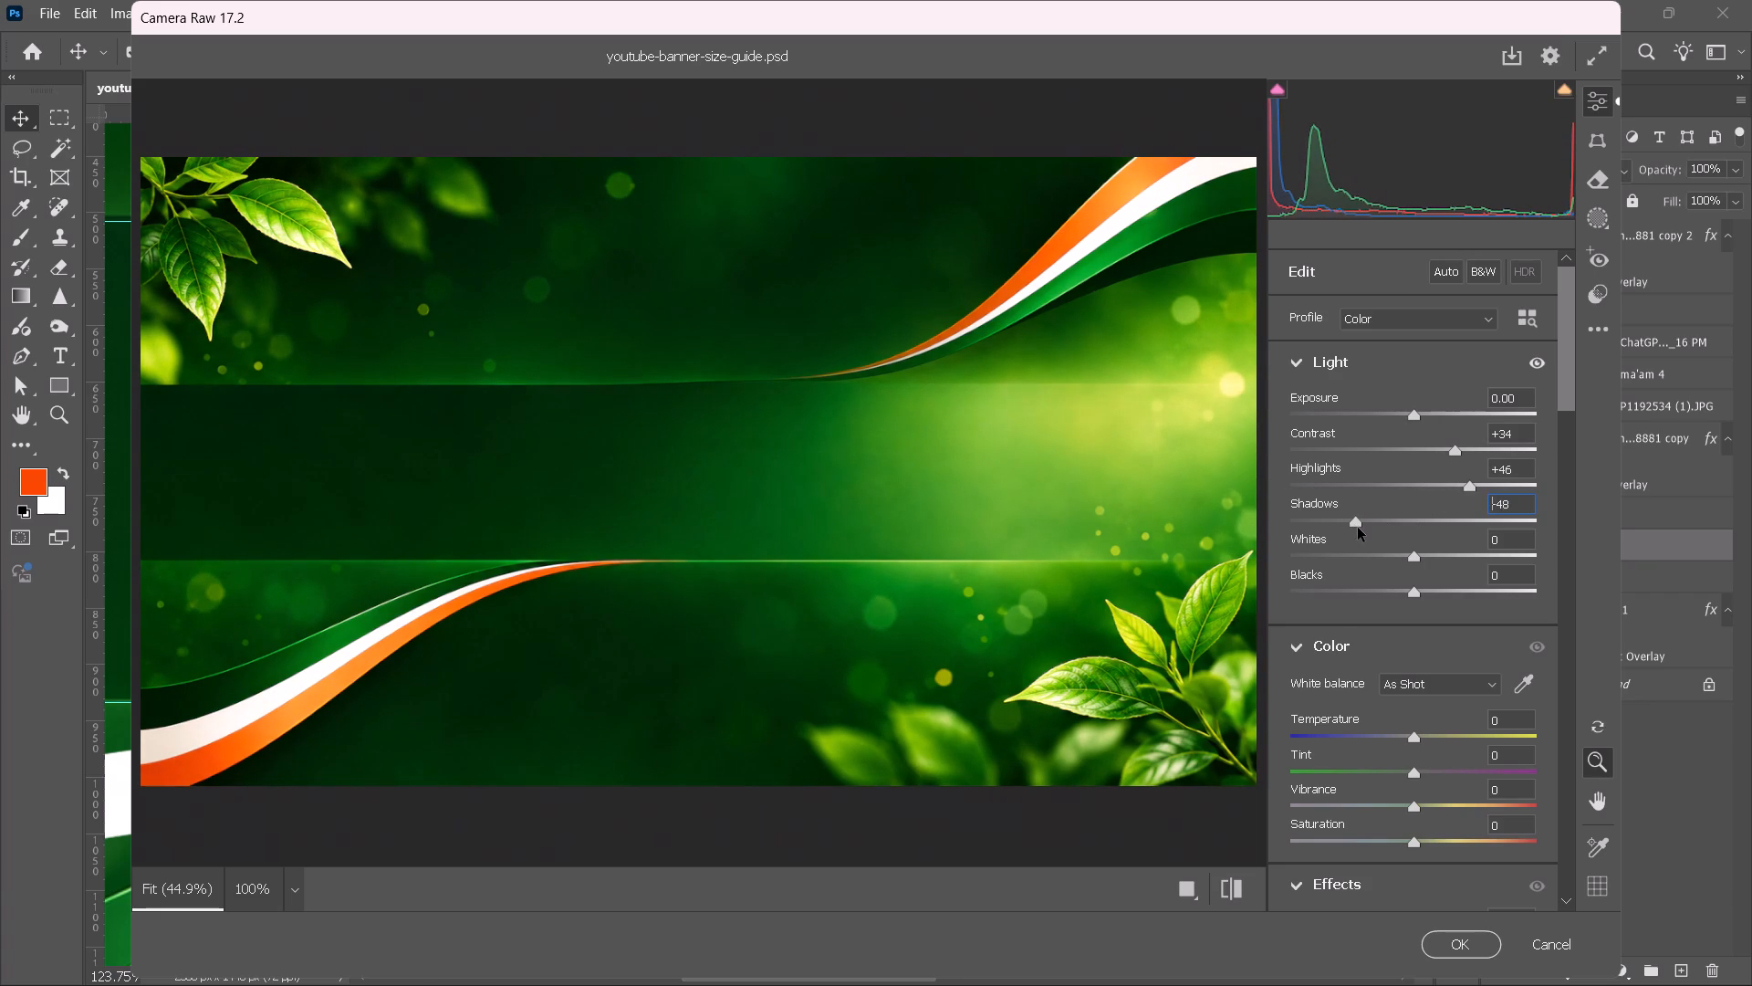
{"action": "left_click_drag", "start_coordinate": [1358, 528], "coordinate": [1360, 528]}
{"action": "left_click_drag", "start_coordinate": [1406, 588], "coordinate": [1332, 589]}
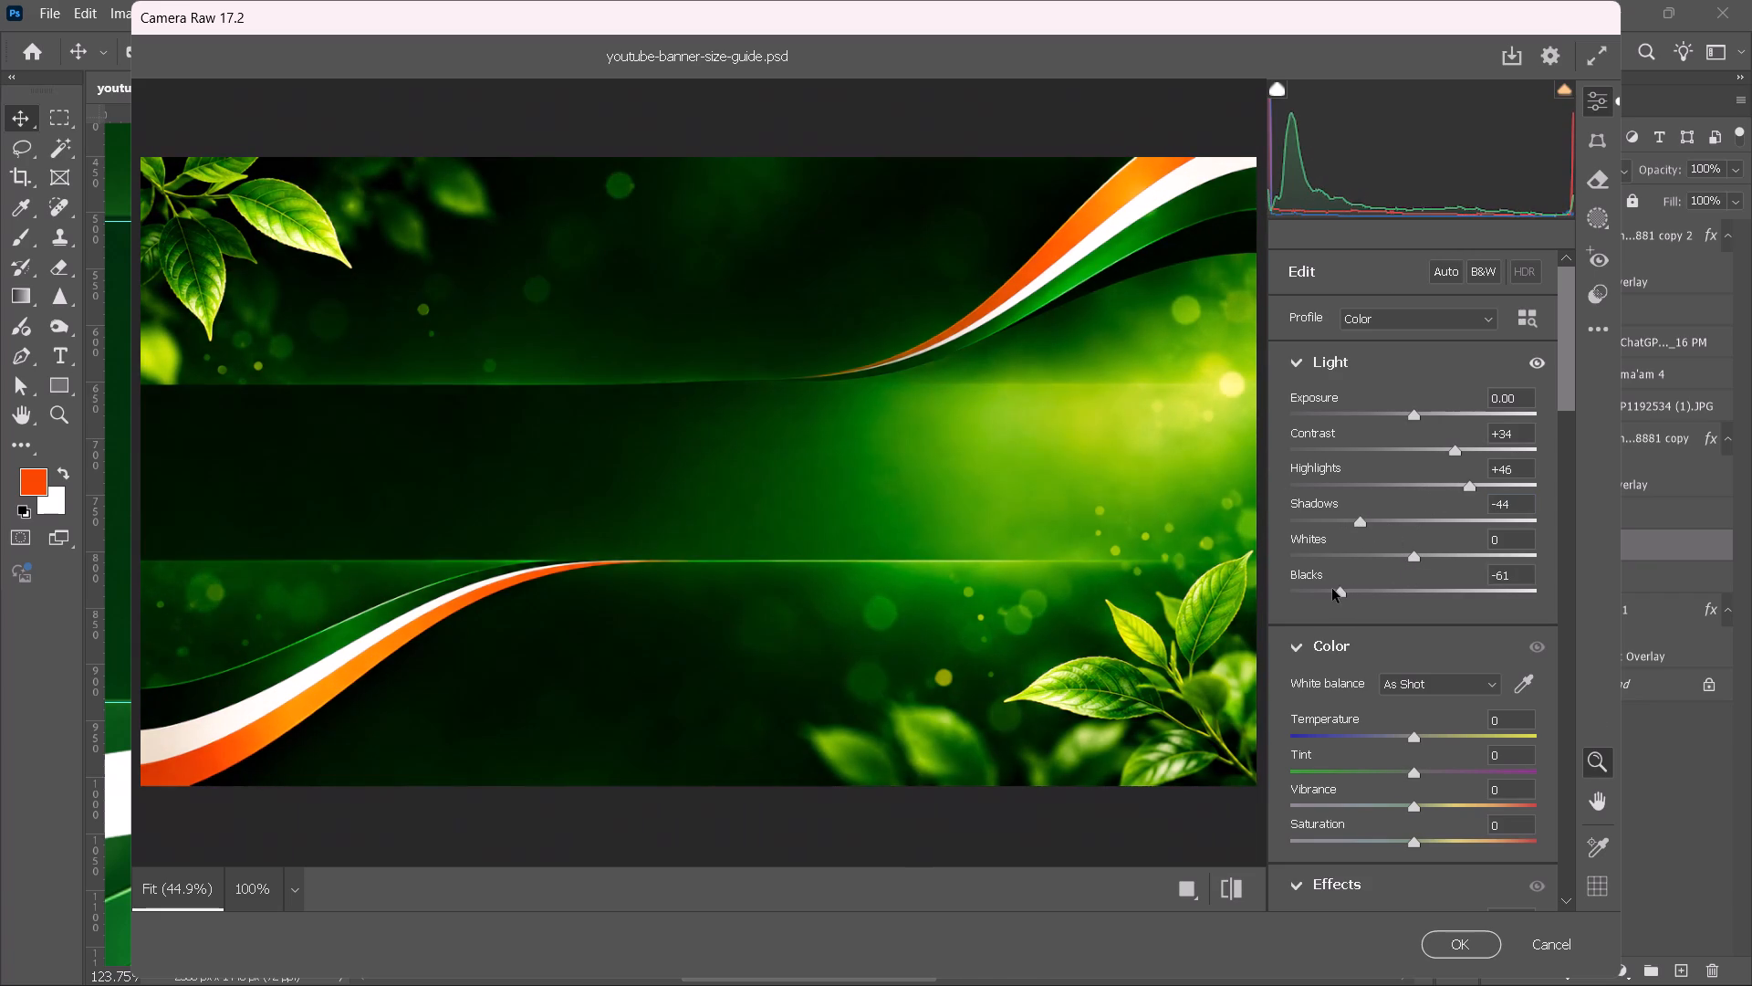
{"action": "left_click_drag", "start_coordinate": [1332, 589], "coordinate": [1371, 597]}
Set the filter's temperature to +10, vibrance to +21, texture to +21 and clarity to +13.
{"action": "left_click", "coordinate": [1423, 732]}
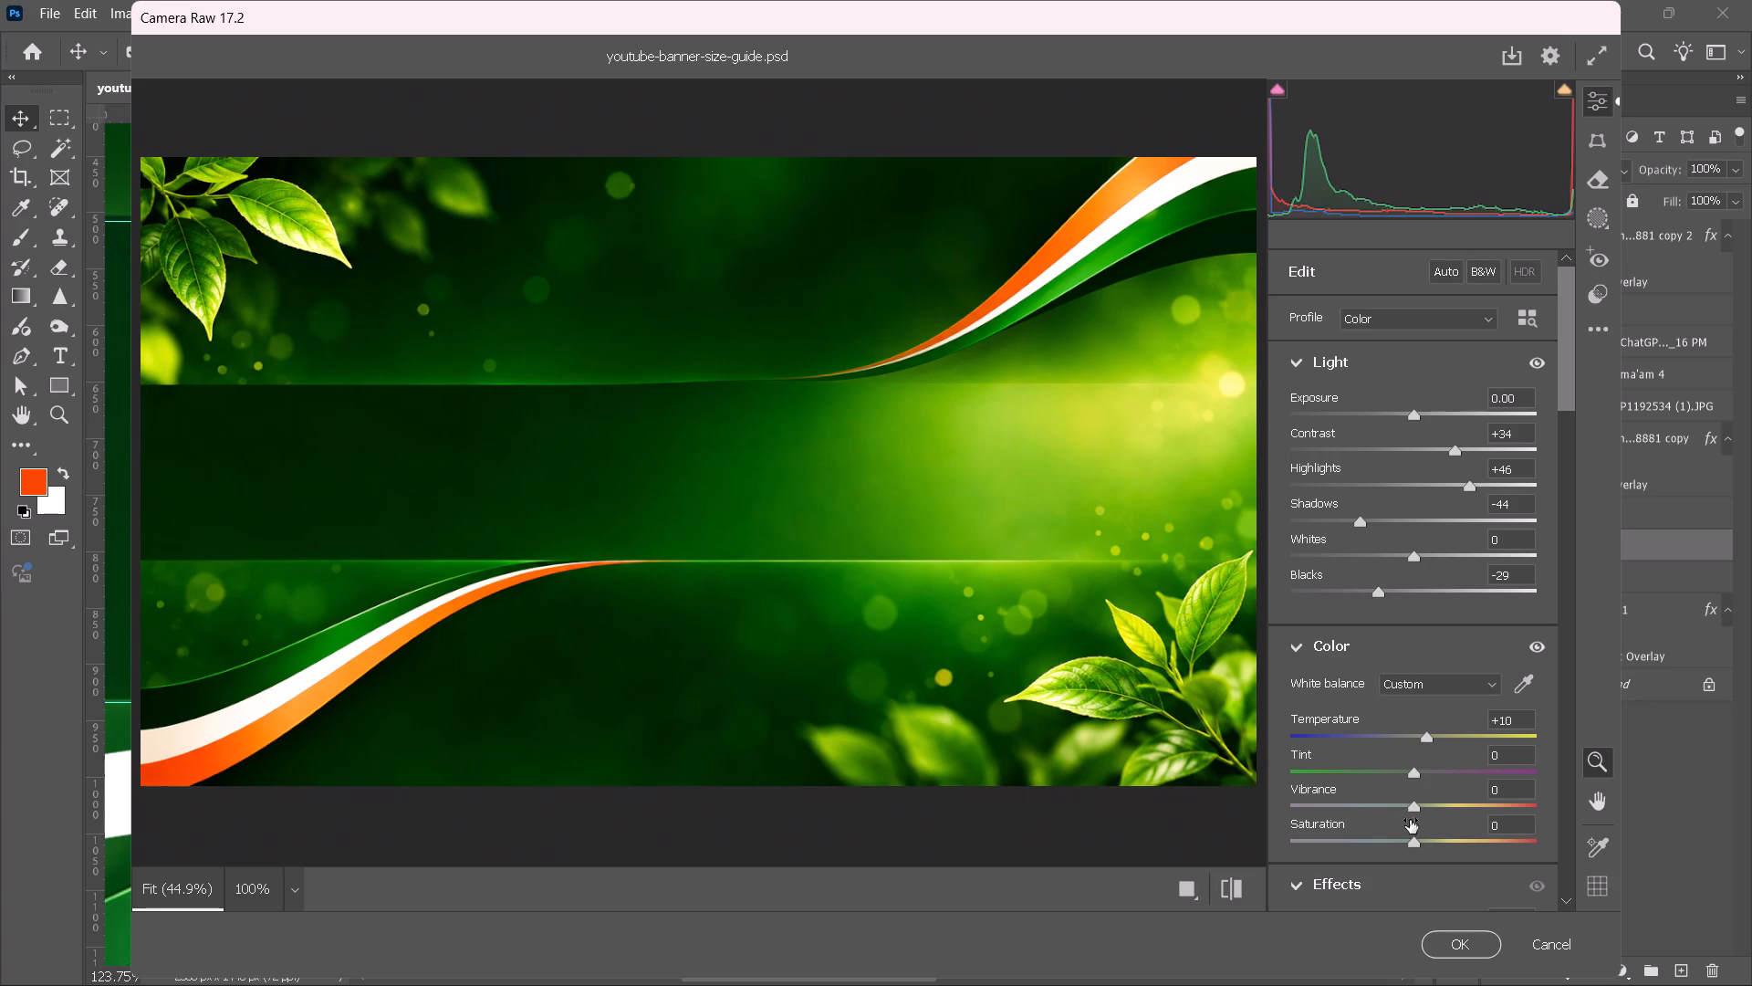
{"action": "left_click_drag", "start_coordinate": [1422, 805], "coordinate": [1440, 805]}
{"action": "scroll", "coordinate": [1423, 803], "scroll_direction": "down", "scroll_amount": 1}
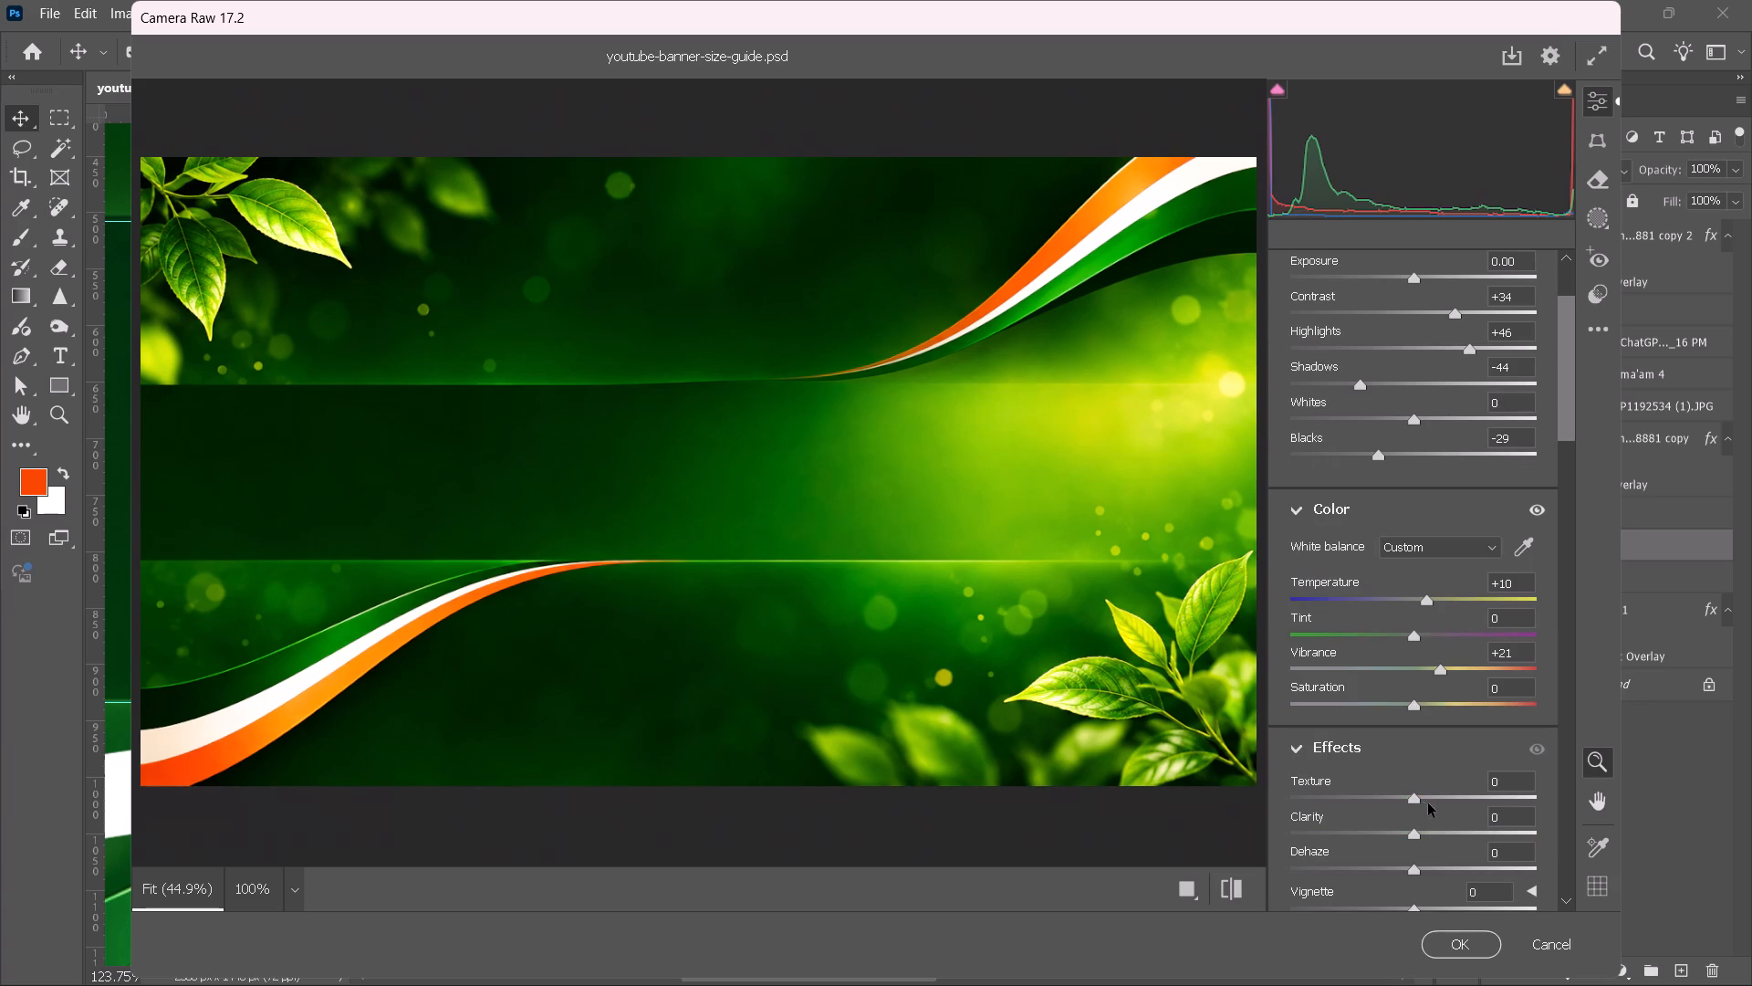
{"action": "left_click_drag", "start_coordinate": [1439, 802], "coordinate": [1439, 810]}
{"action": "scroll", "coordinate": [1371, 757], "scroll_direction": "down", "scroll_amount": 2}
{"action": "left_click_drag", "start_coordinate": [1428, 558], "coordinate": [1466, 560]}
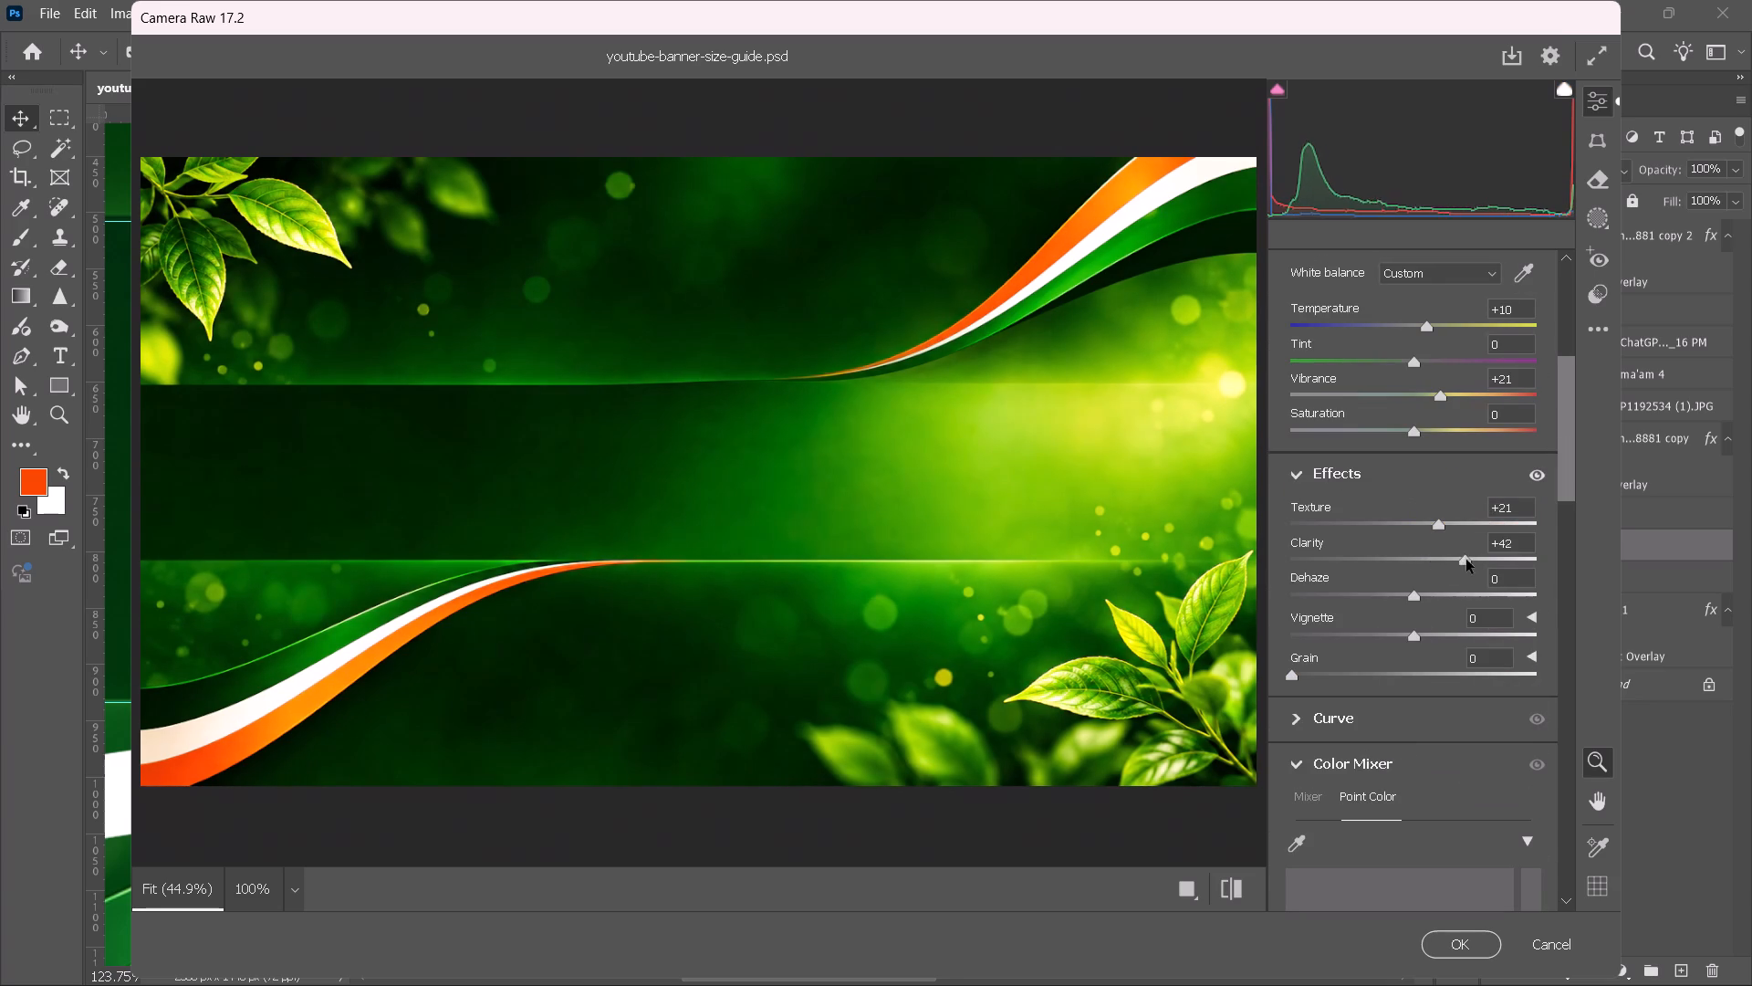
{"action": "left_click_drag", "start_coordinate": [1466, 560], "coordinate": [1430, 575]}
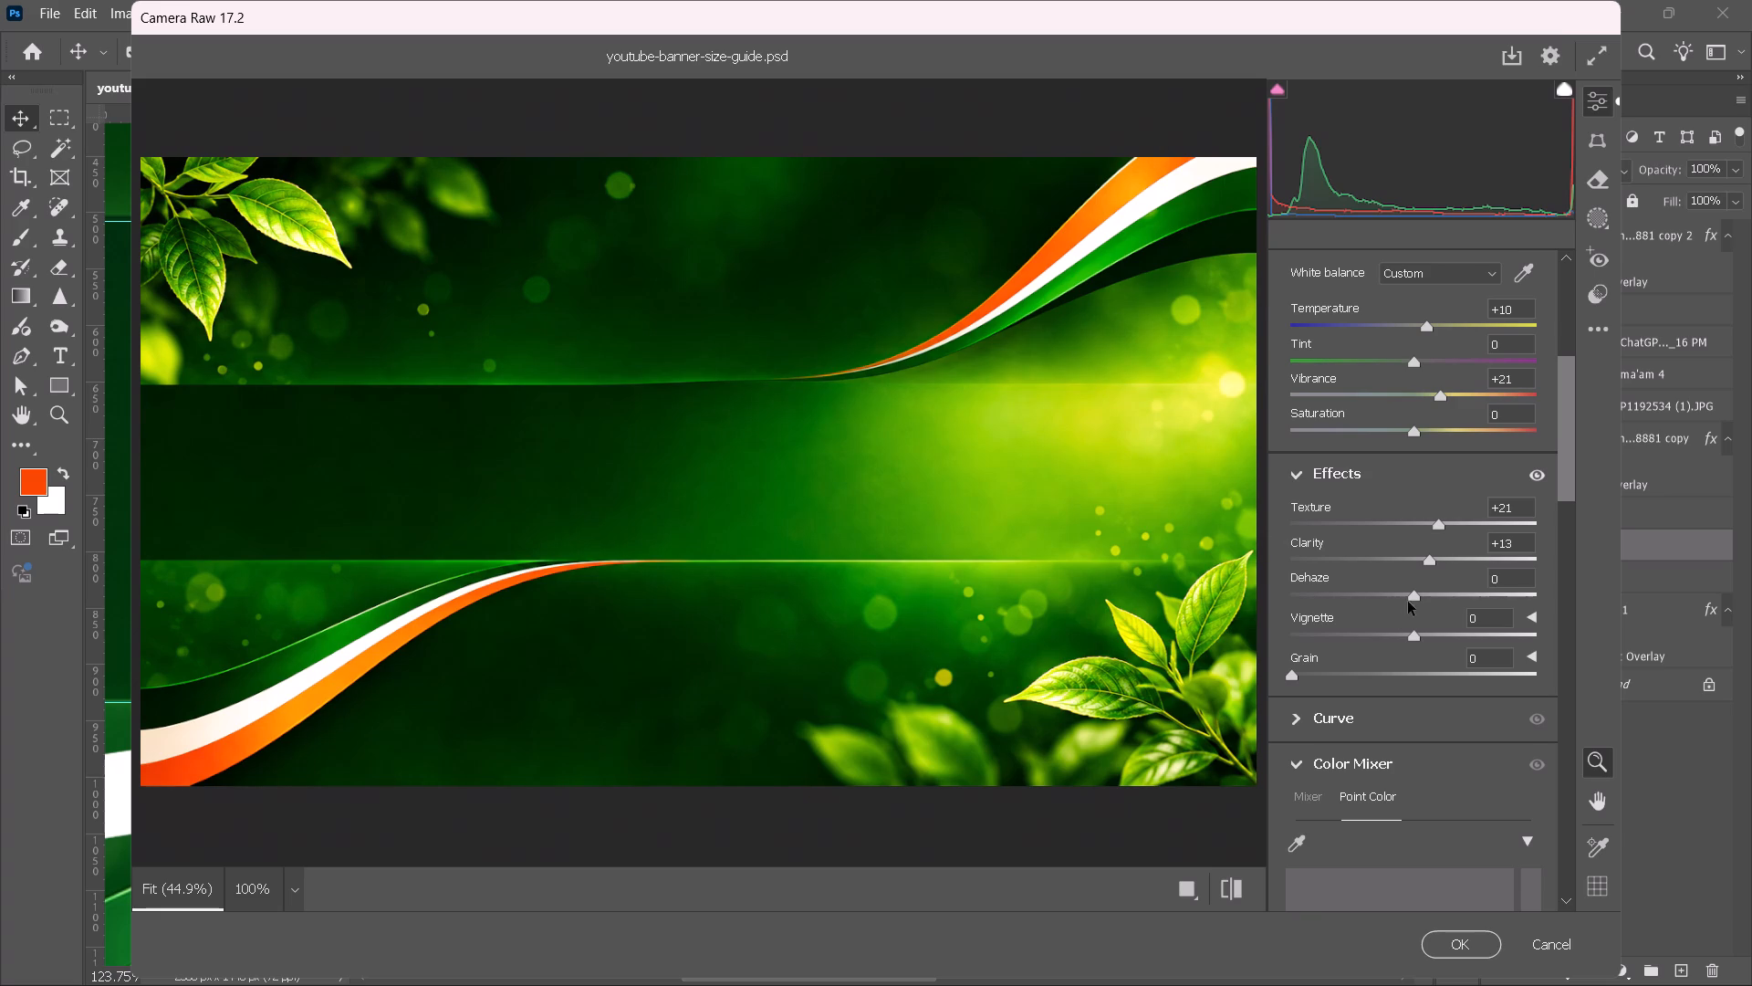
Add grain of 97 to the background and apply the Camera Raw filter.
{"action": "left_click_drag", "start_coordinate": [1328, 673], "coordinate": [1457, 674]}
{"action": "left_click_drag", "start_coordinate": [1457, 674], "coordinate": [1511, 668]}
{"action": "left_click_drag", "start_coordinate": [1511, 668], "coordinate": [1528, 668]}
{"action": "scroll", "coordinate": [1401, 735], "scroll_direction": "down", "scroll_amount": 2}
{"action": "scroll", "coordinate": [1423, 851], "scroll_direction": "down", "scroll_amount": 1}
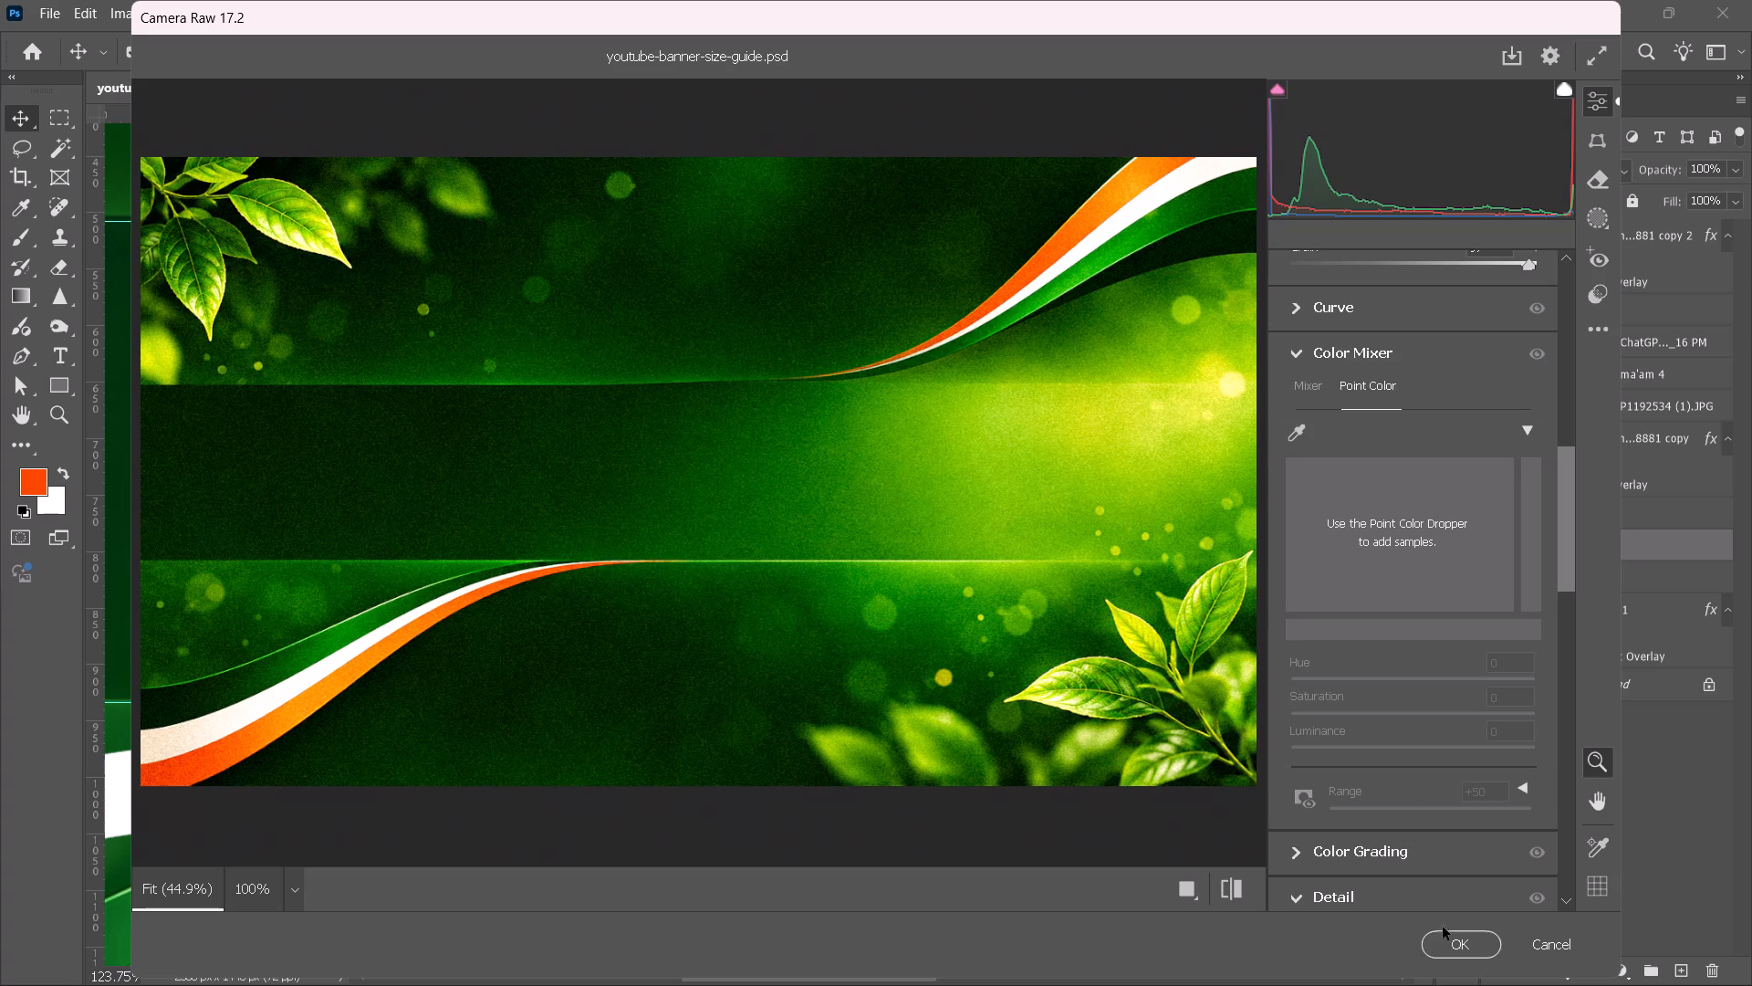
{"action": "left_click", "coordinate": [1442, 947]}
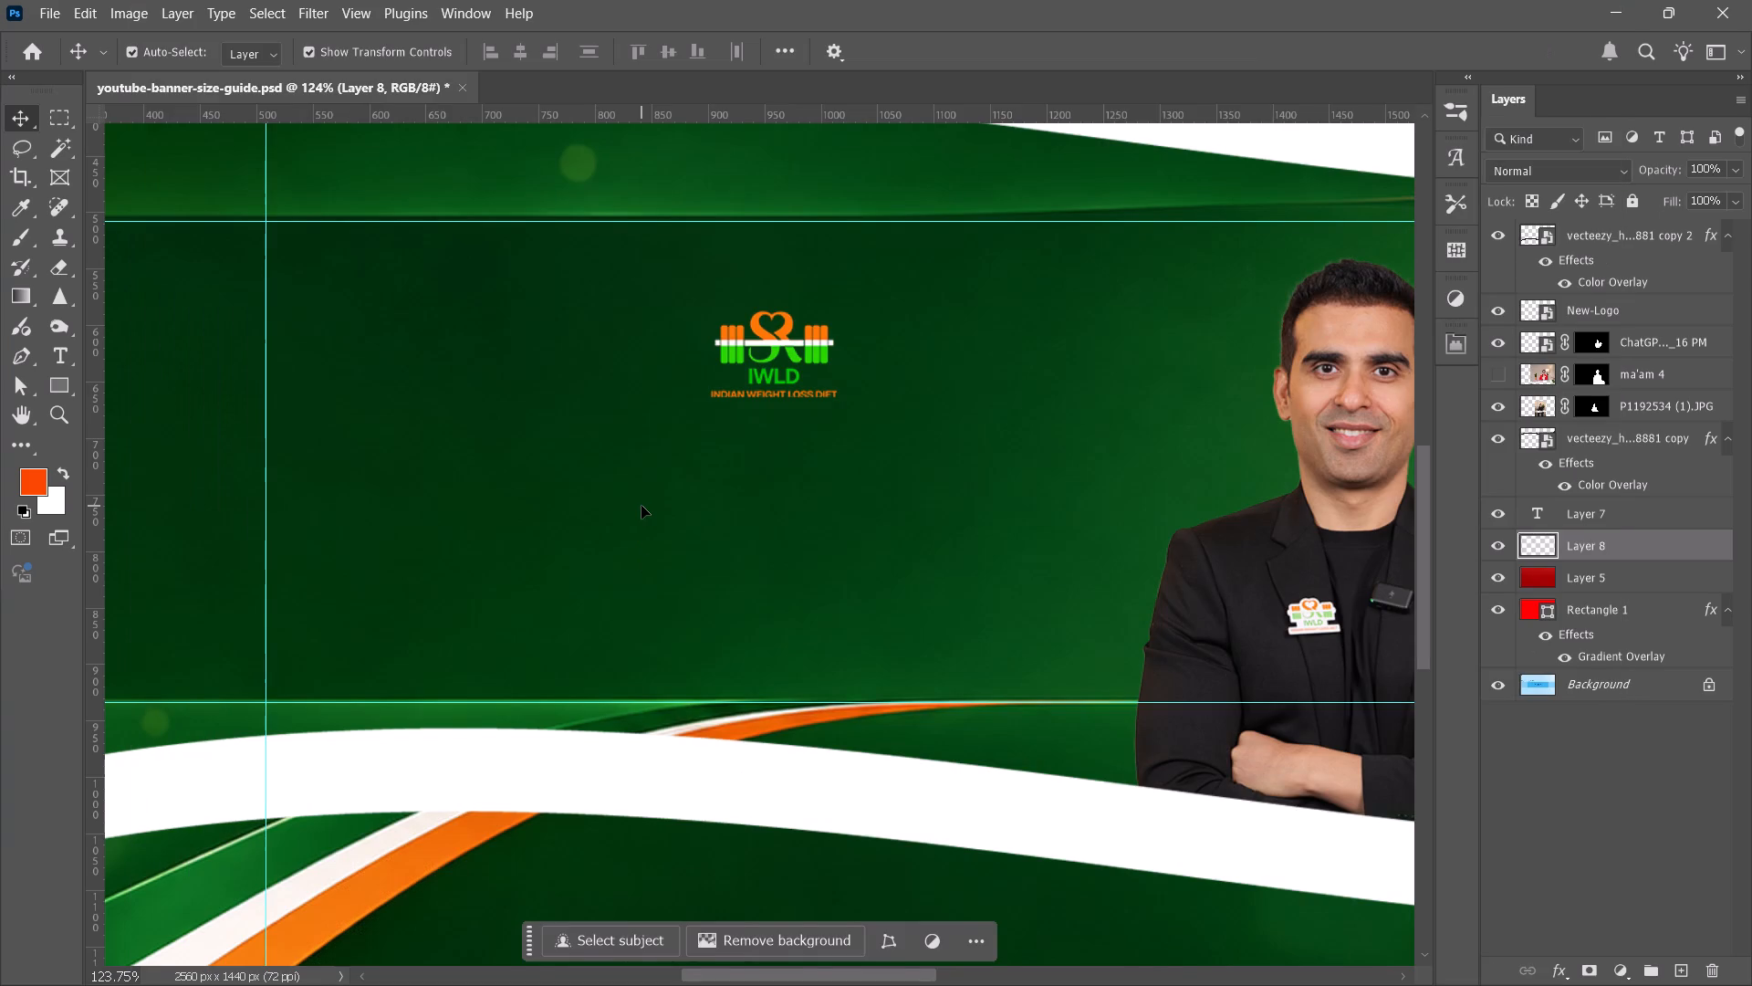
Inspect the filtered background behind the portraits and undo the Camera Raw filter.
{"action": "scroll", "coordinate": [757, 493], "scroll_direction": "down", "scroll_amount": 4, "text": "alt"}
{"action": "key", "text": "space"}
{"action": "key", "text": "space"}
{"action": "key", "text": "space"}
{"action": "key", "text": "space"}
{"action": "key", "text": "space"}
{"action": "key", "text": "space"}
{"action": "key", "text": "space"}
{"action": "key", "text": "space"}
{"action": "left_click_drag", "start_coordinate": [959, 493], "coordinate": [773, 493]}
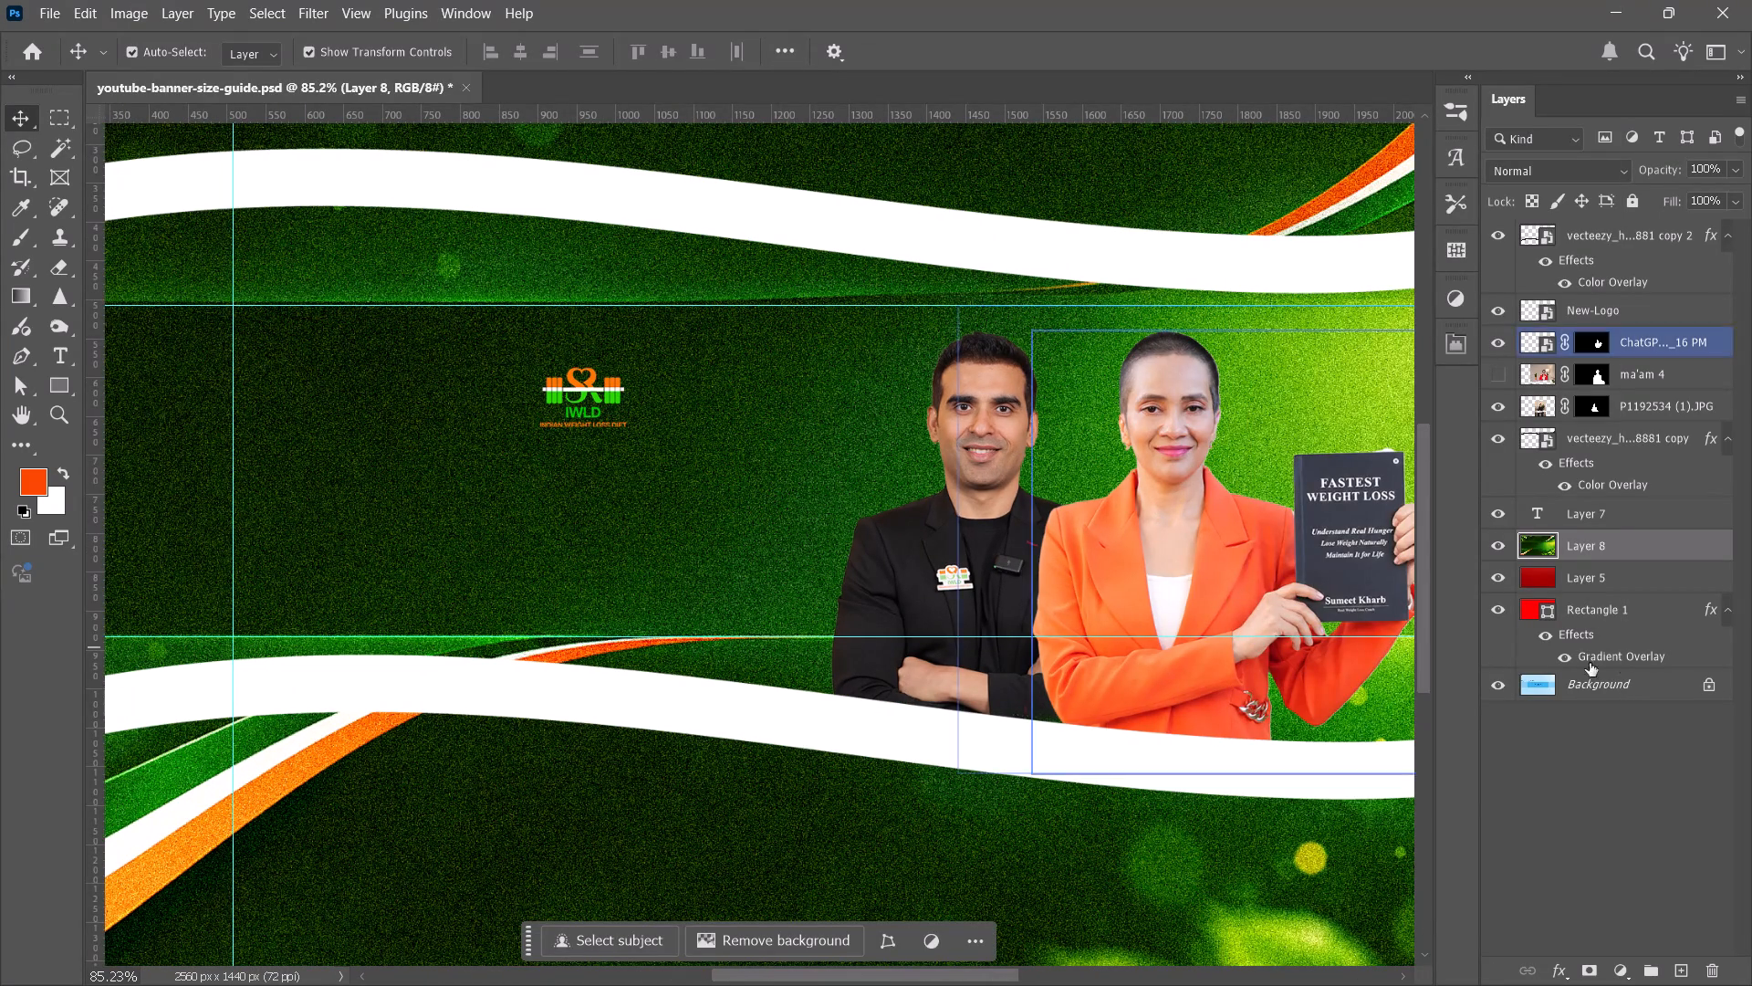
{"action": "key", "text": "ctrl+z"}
Convert the green background Layer 8 to a smart object.
{"action": "right_click", "coordinate": [1592, 556]}
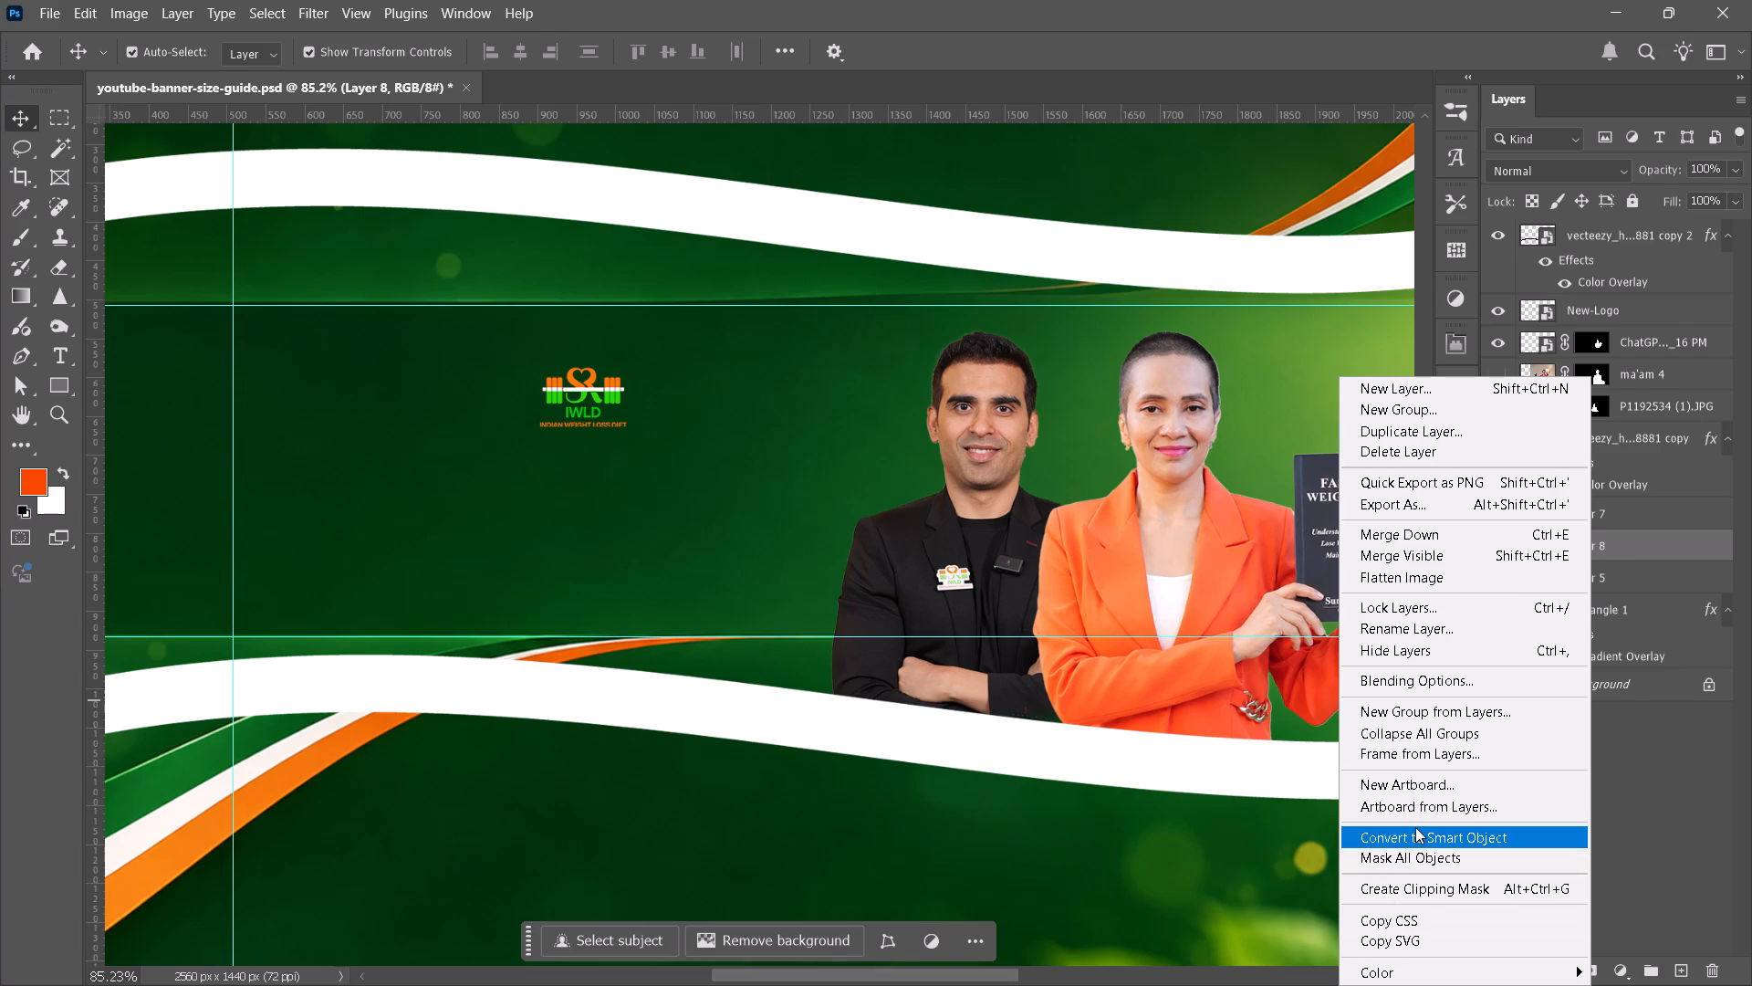
{"action": "left_click", "coordinate": [1415, 827]}
Open Camera Raw on Layer 8 and set exposure +0.10, contrast +38, highlights +11, shadows -37, whites +11 and blacks -10.
{"action": "left_click", "coordinate": [321, 17]}
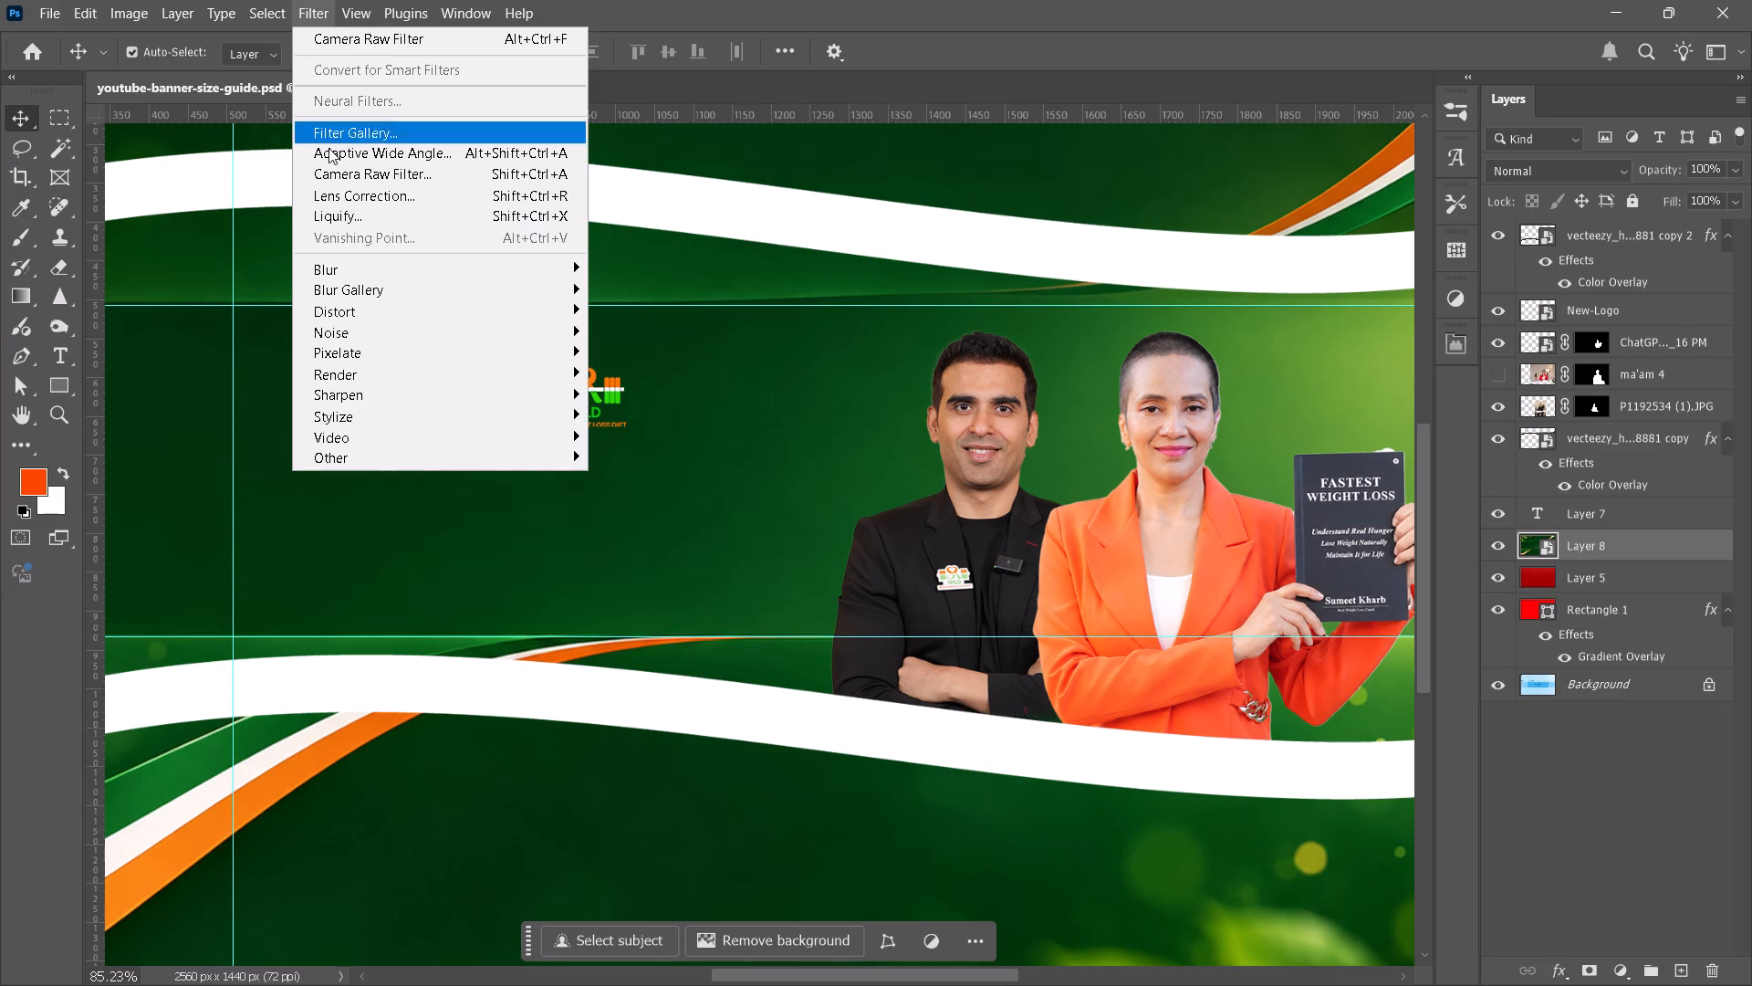
{"action": "left_click", "coordinate": [349, 183]}
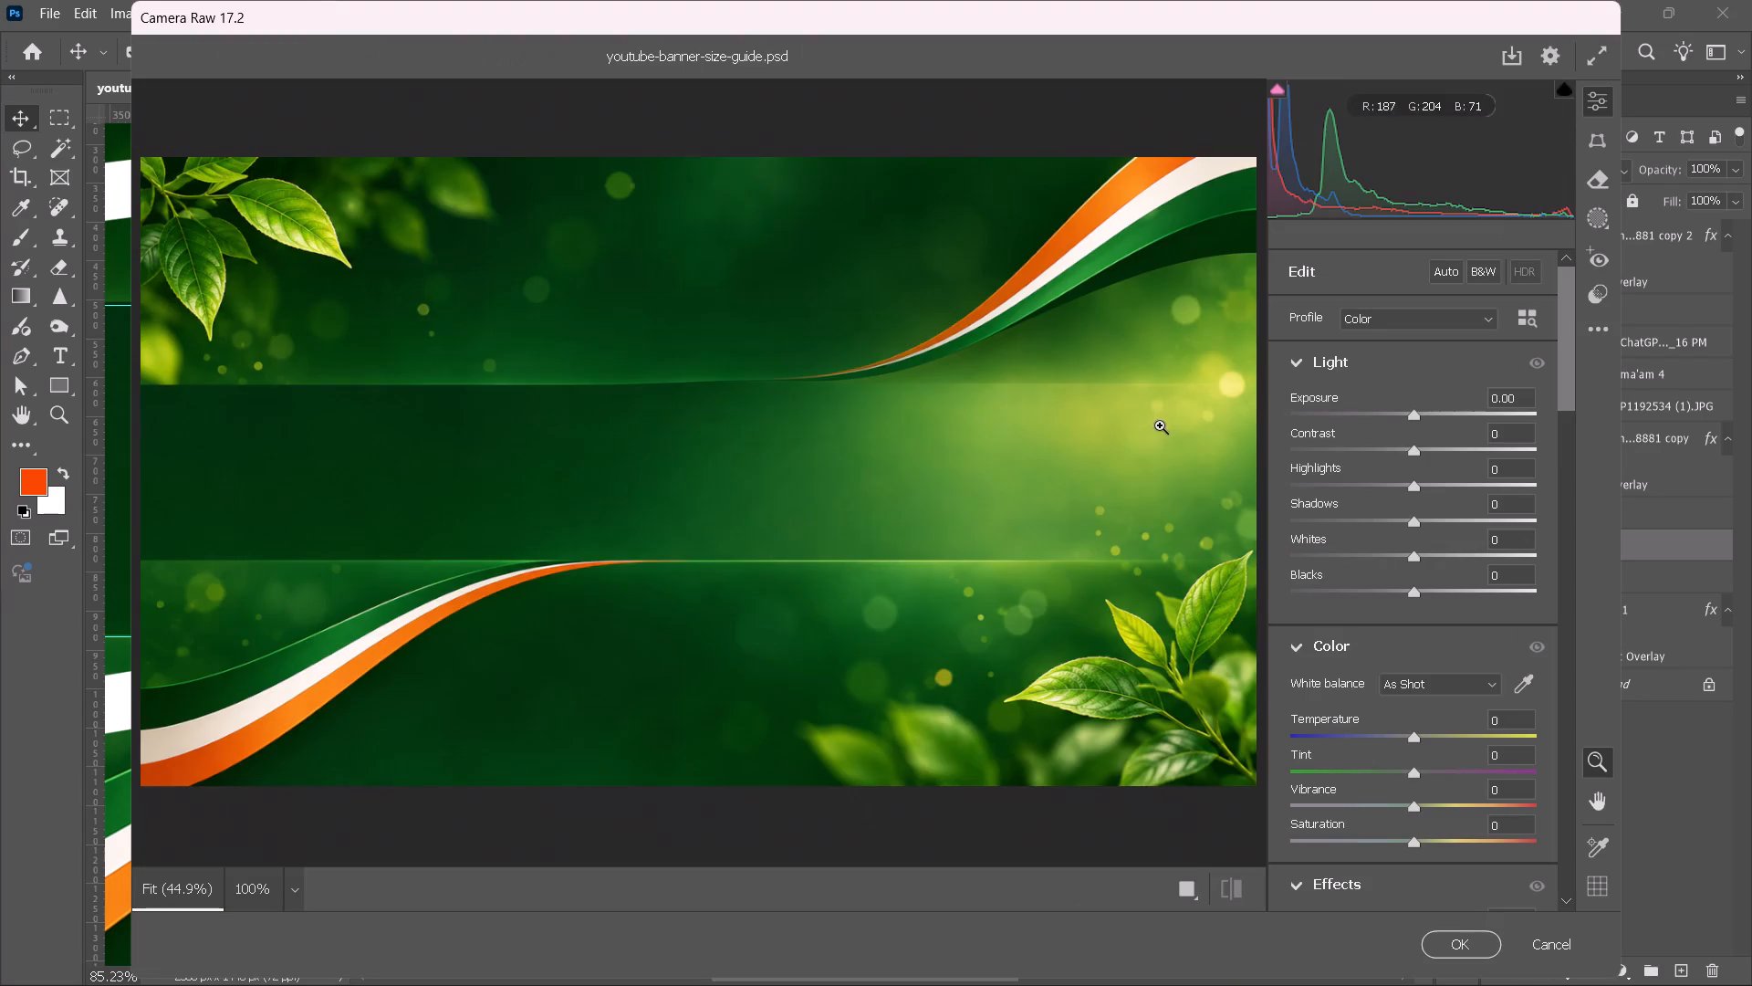
{"action": "left_click_drag", "start_coordinate": [1435, 445], "coordinate": [1460, 448]}
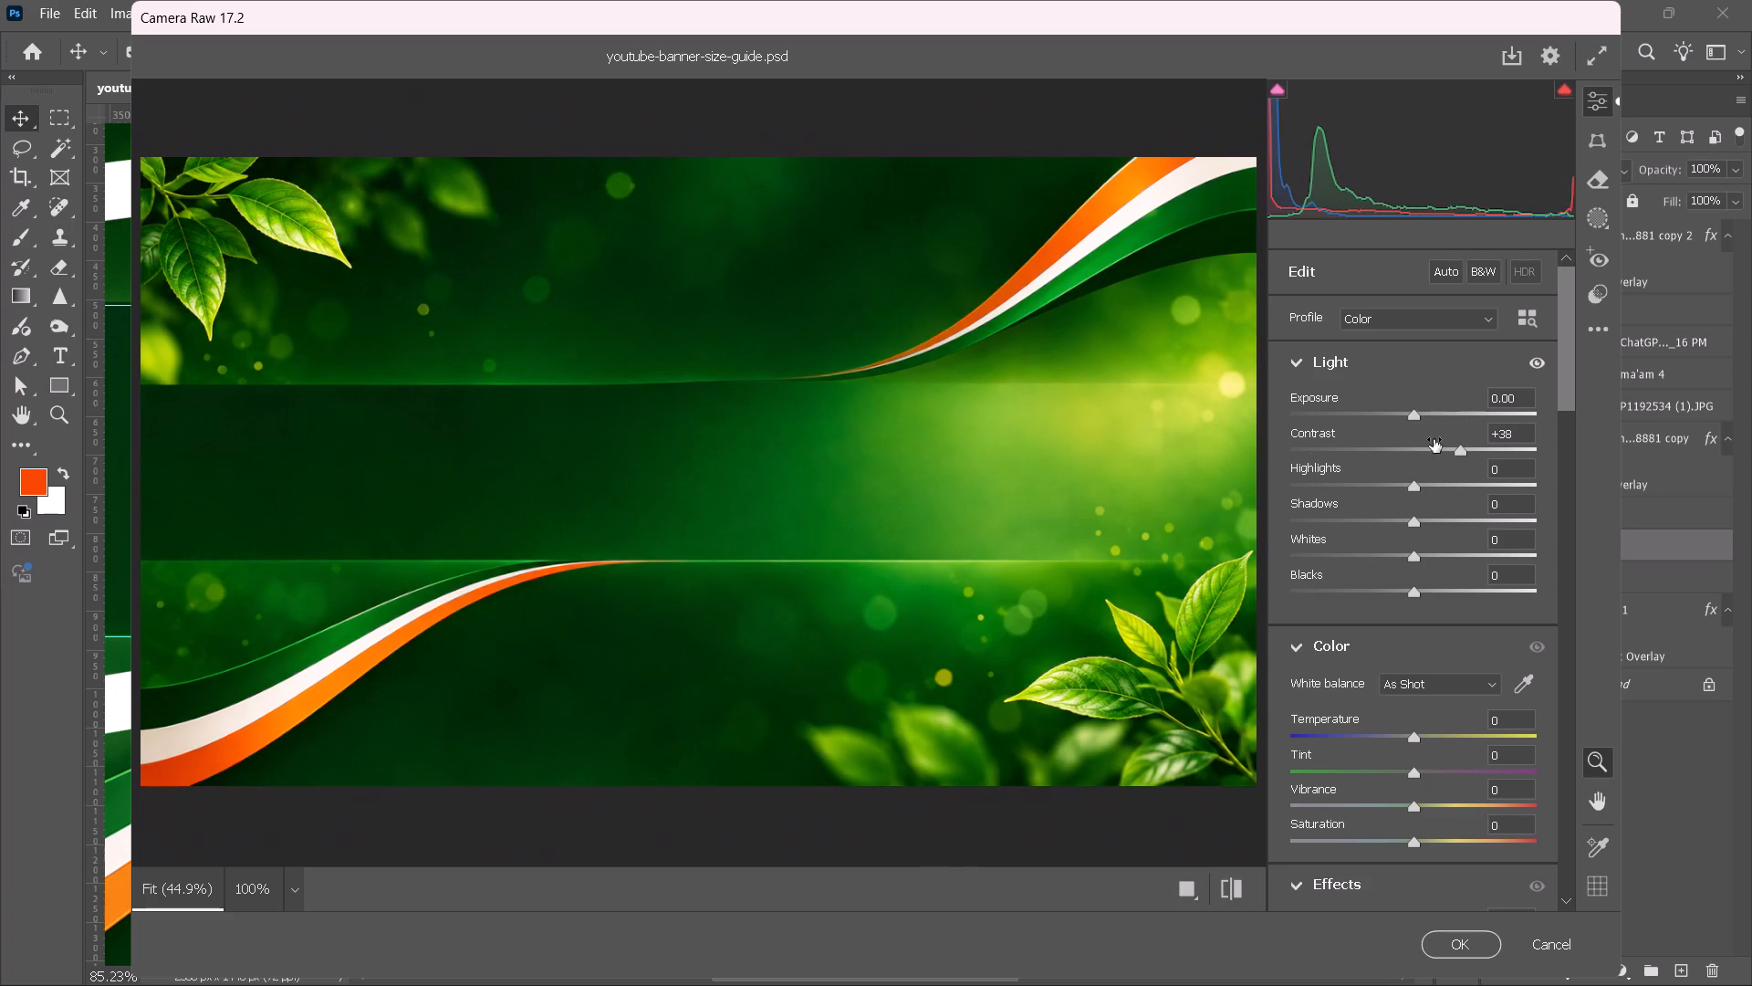
{"action": "left_click", "coordinate": [1417, 414]}
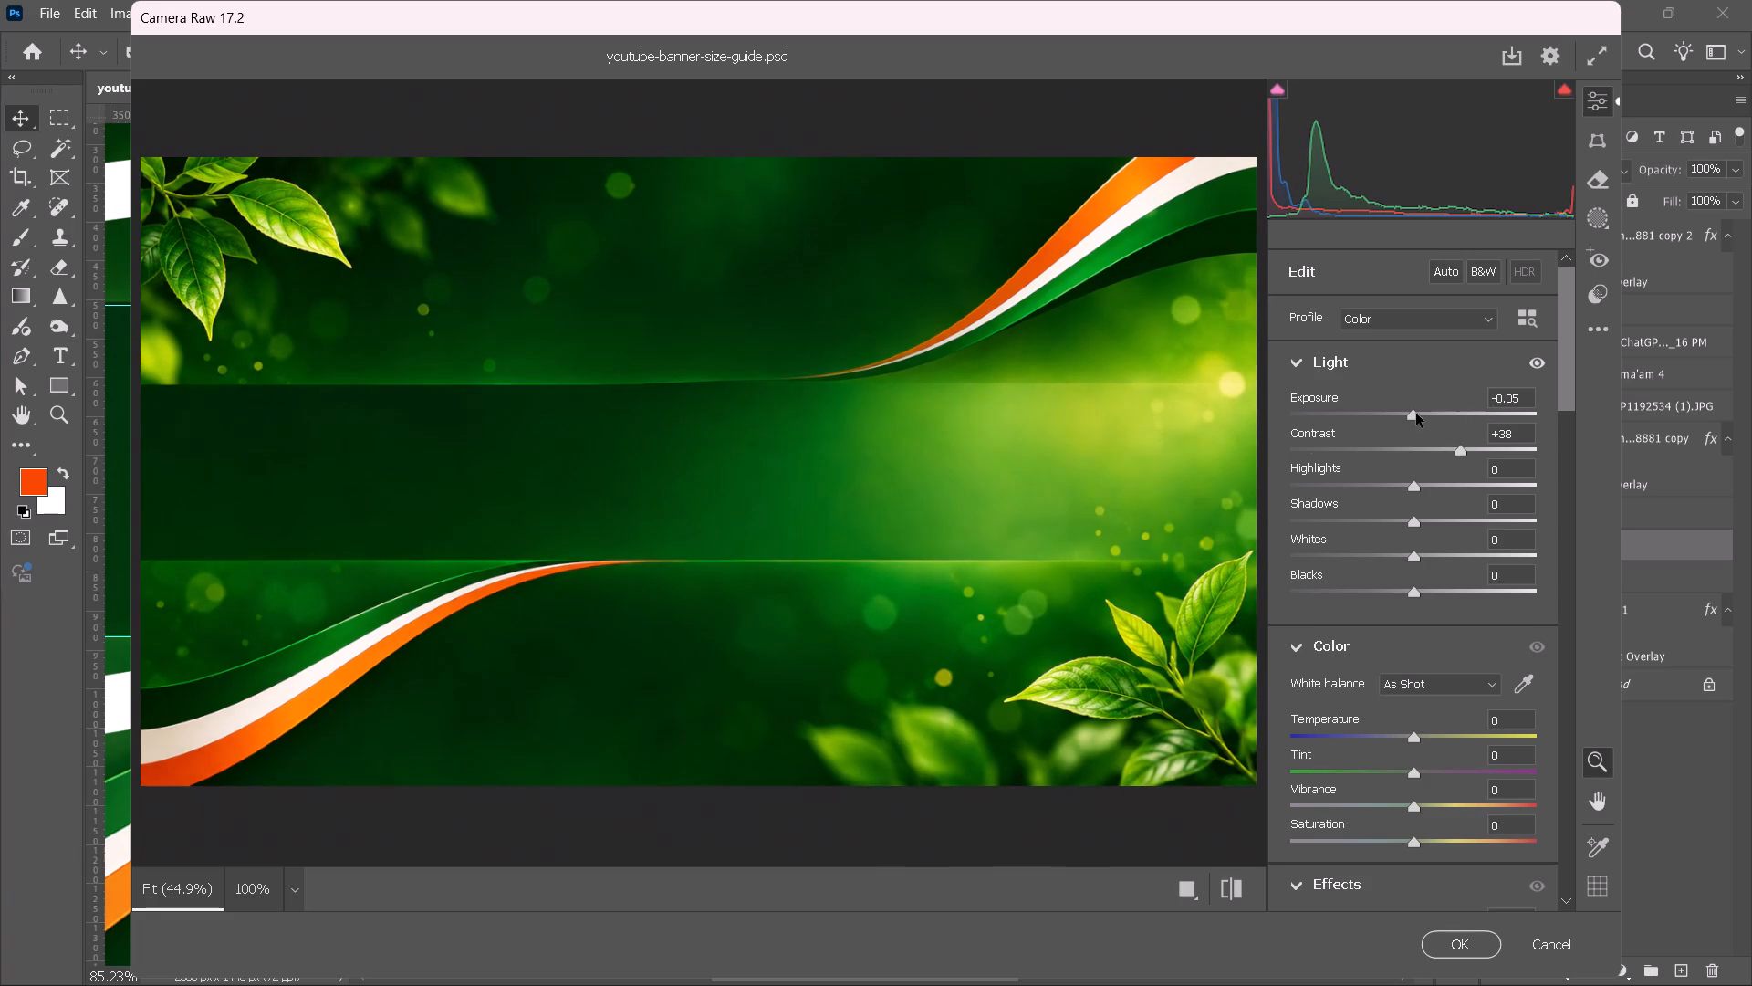
{"action": "left_click", "coordinate": [1422, 484]}
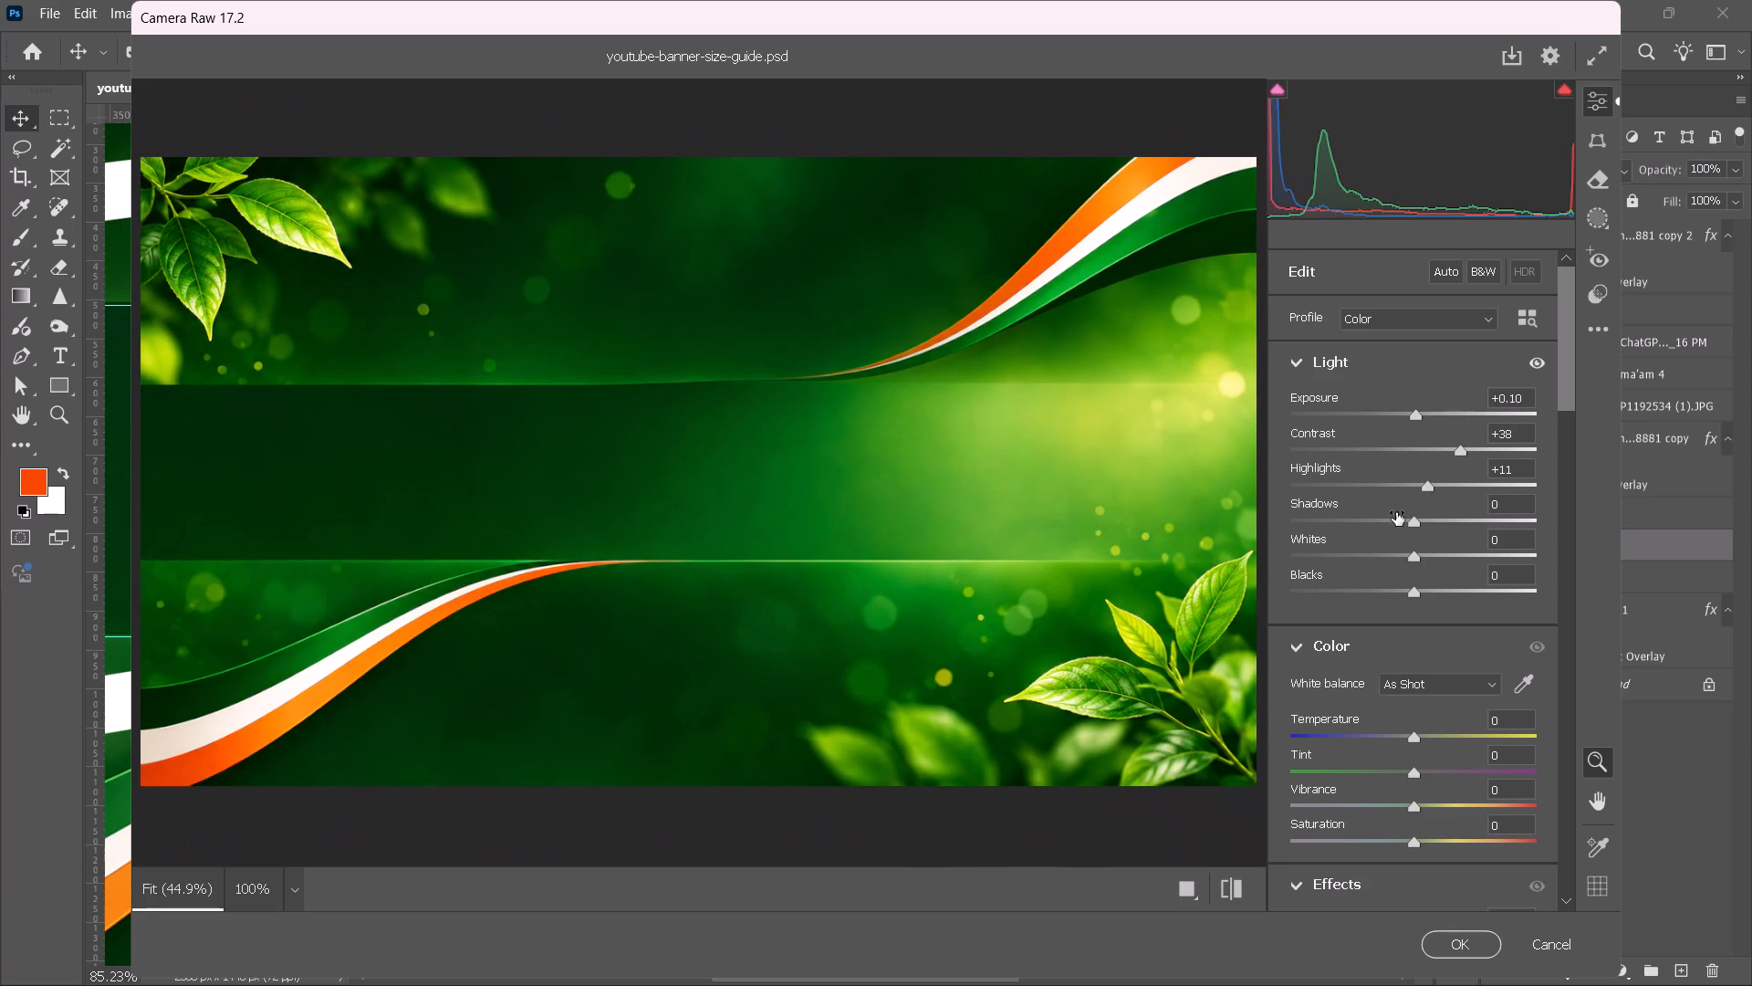
{"action": "left_click_drag", "start_coordinate": [1386, 516], "coordinate": [1368, 524]}
{"action": "left_click", "coordinate": [1366, 599]}
{"action": "left_click", "coordinate": [1386, 583]}
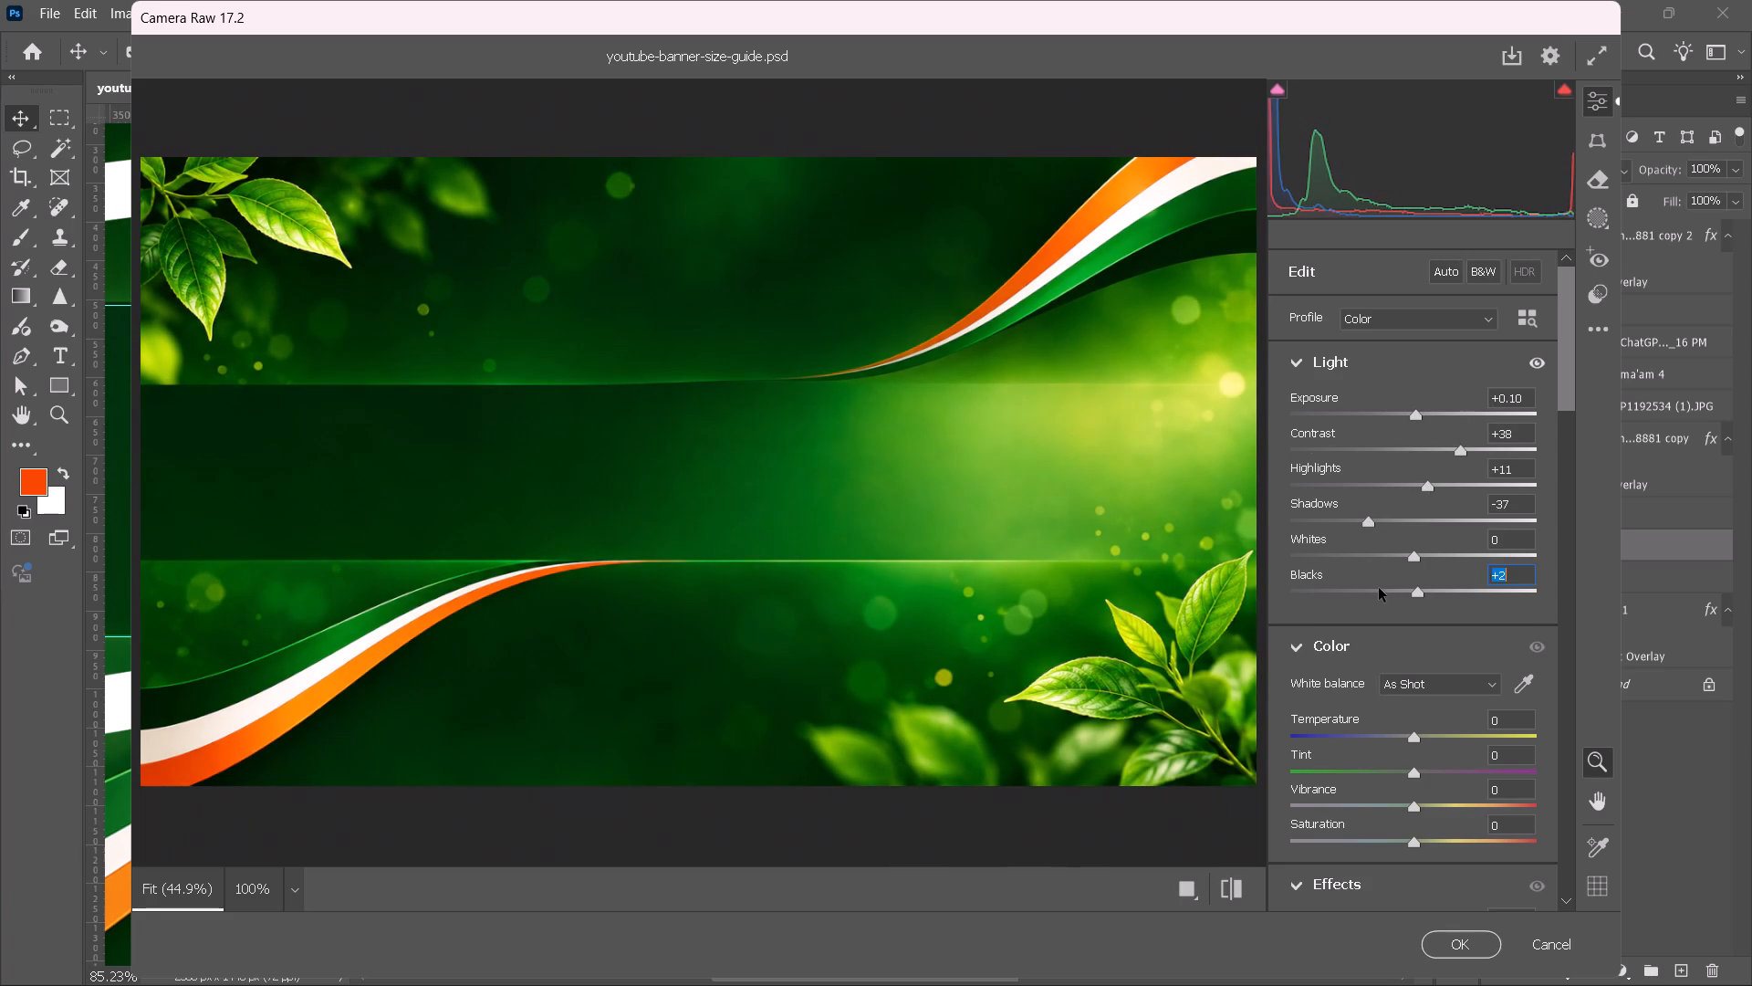
{"action": "left_click", "coordinate": [1377, 589]}
{"action": "left_click", "coordinate": [1427, 559]}
{"action": "left_click", "coordinate": [1401, 588]}
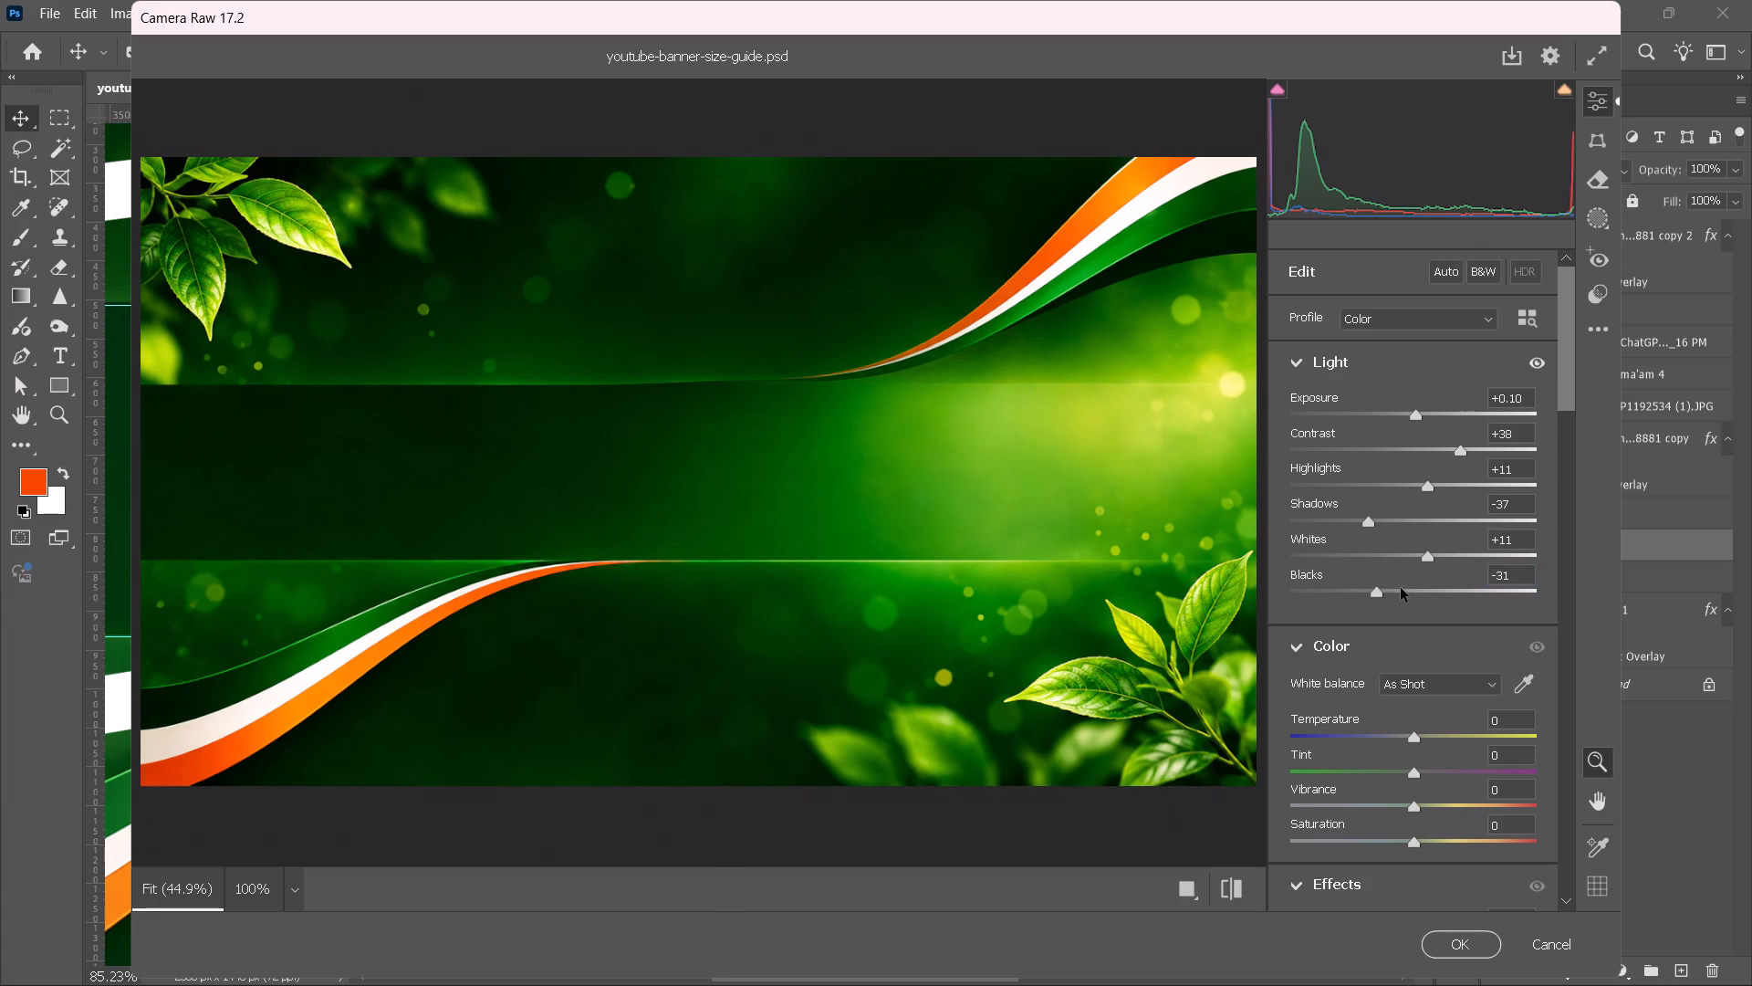
Set Layer 8's Camera Raw color to temperature +13, tint -7, vibrance -9 and saturation +21.
{"action": "left_click", "coordinate": [1432, 729]}
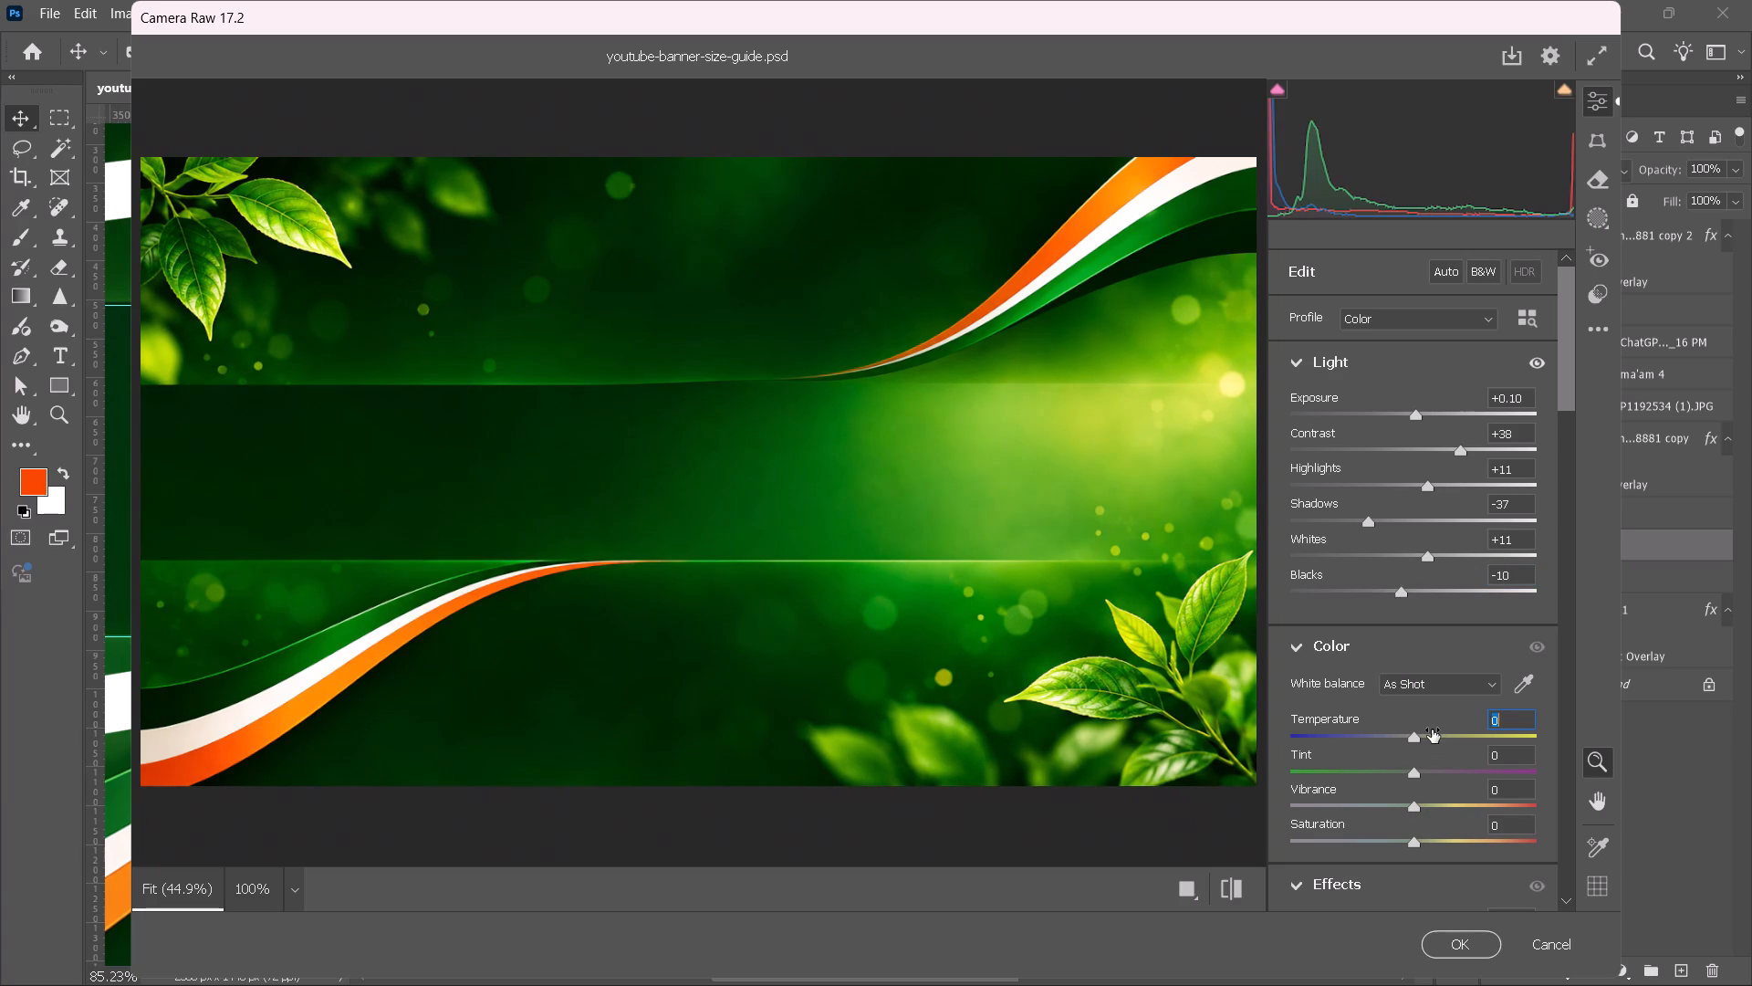
{"action": "left_click", "coordinate": [1431, 731]}
{"action": "left_click", "coordinate": [1417, 771]}
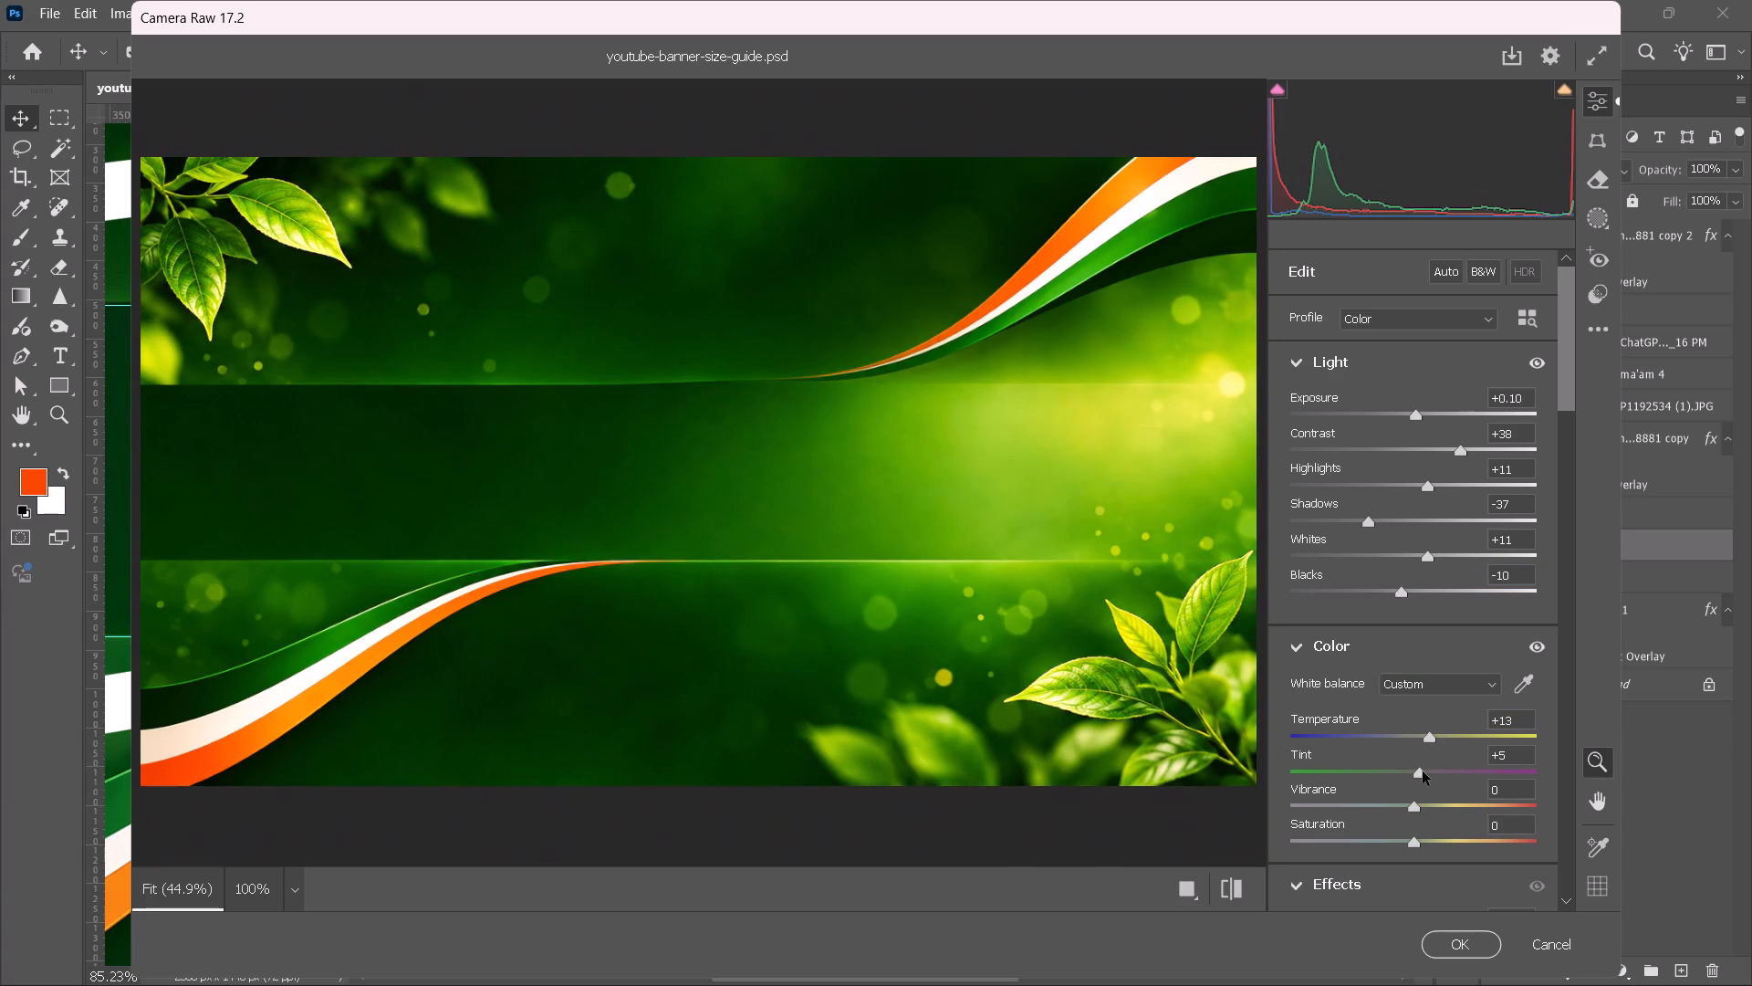
{"action": "left_click", "coordinate": [1402, 772]}
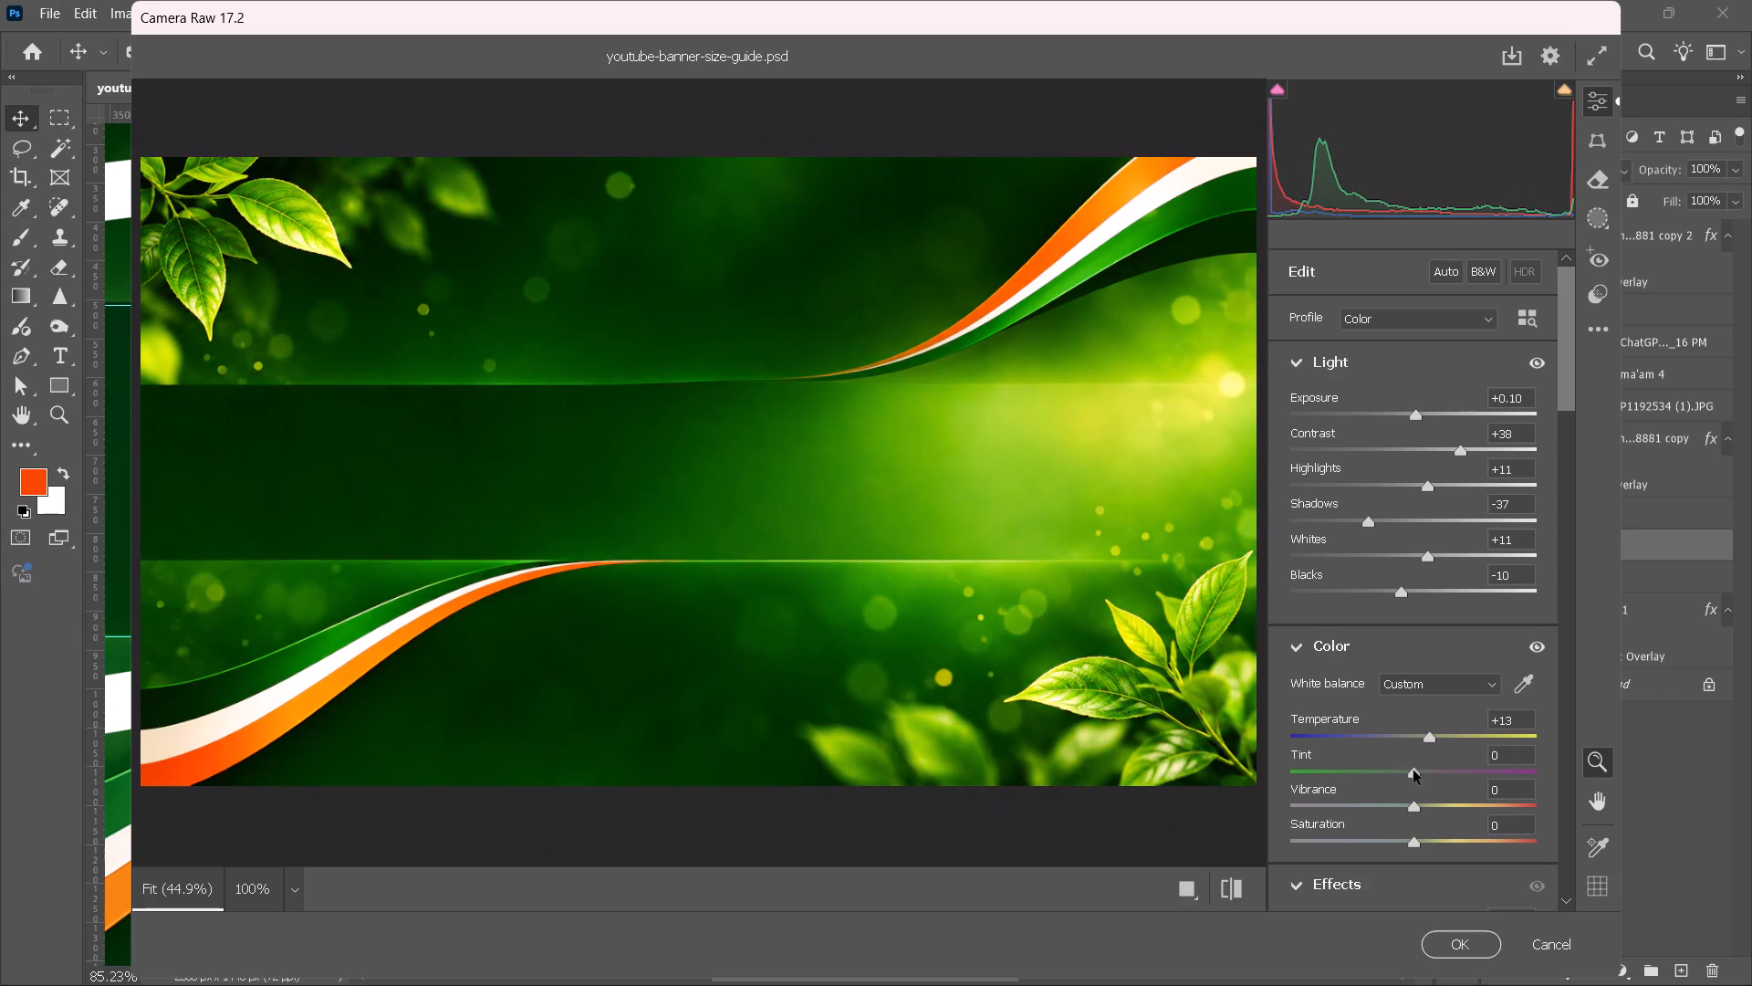
{"action": "left_click_drag", "start_coordinate": [1411, 795], "coordinate": [1383, 797]}
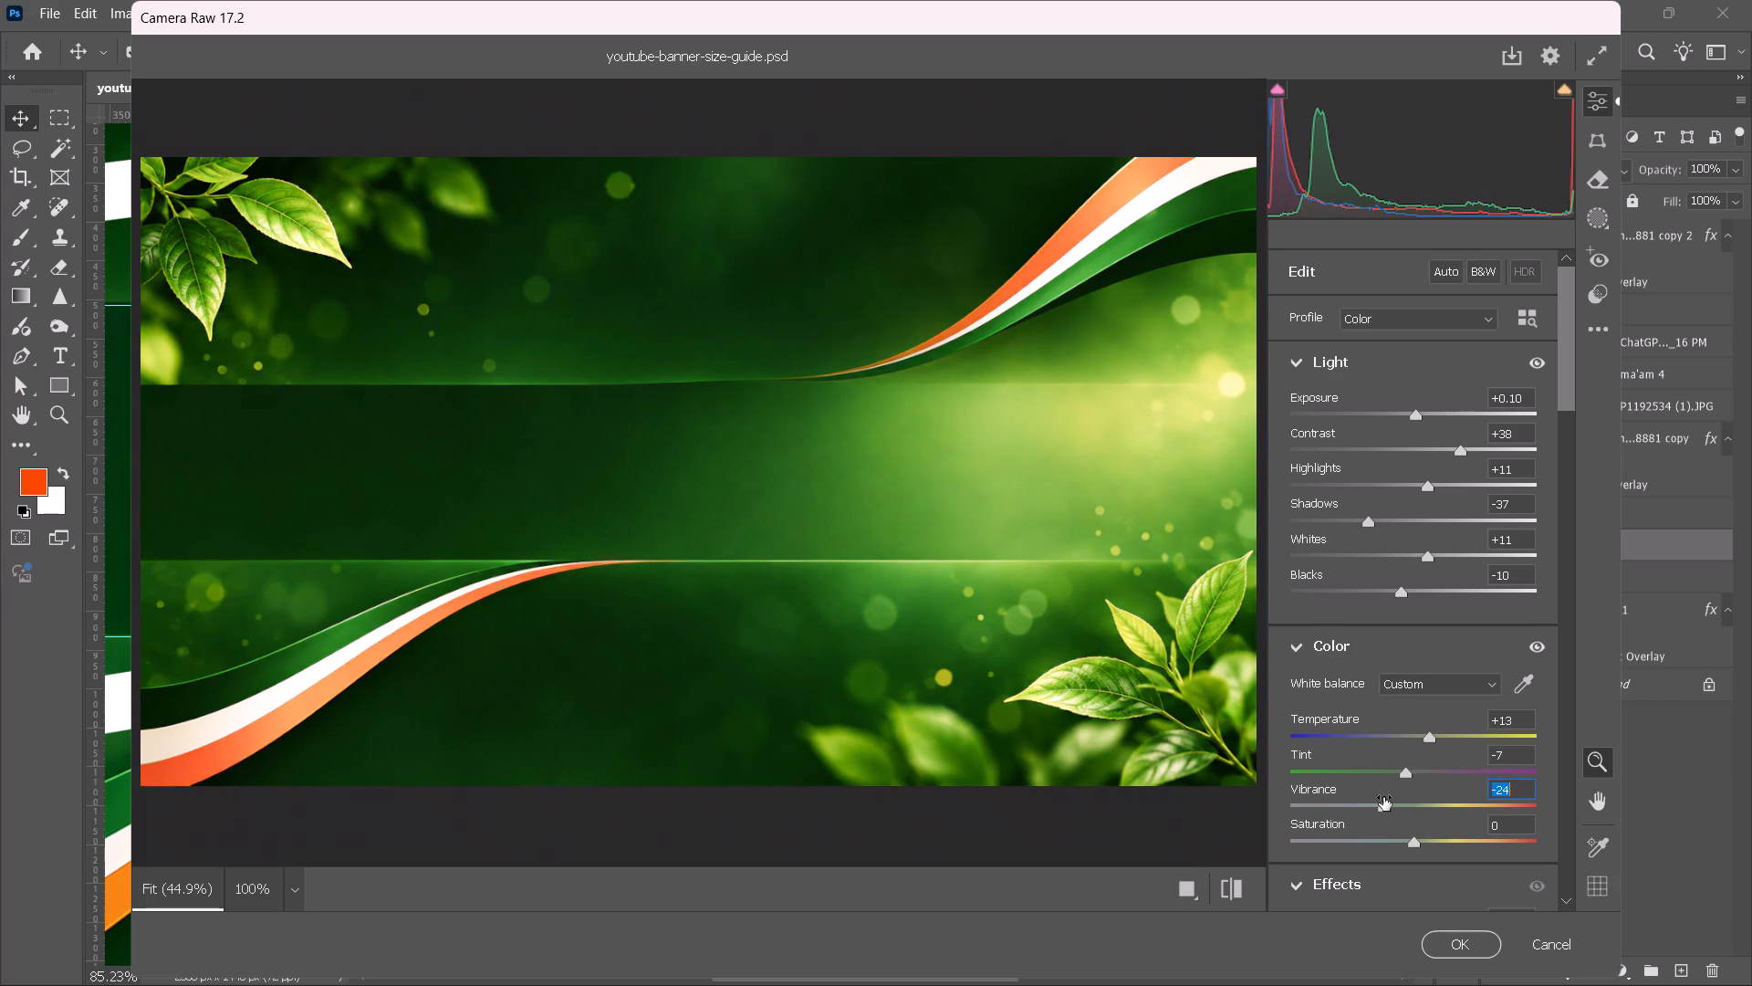
{"action": "left_click_drag", "start_coordinate": [1383, 797], "coordinate": [1402, 797]}
{"action": "scroll", "coordinate": [1419, 783], "scroll_direction": "down", "scroll_amount": 1}
{"action": "left_click_drag", "start_coordinate": [1423, 703], "coordinate": [1439, 702]}
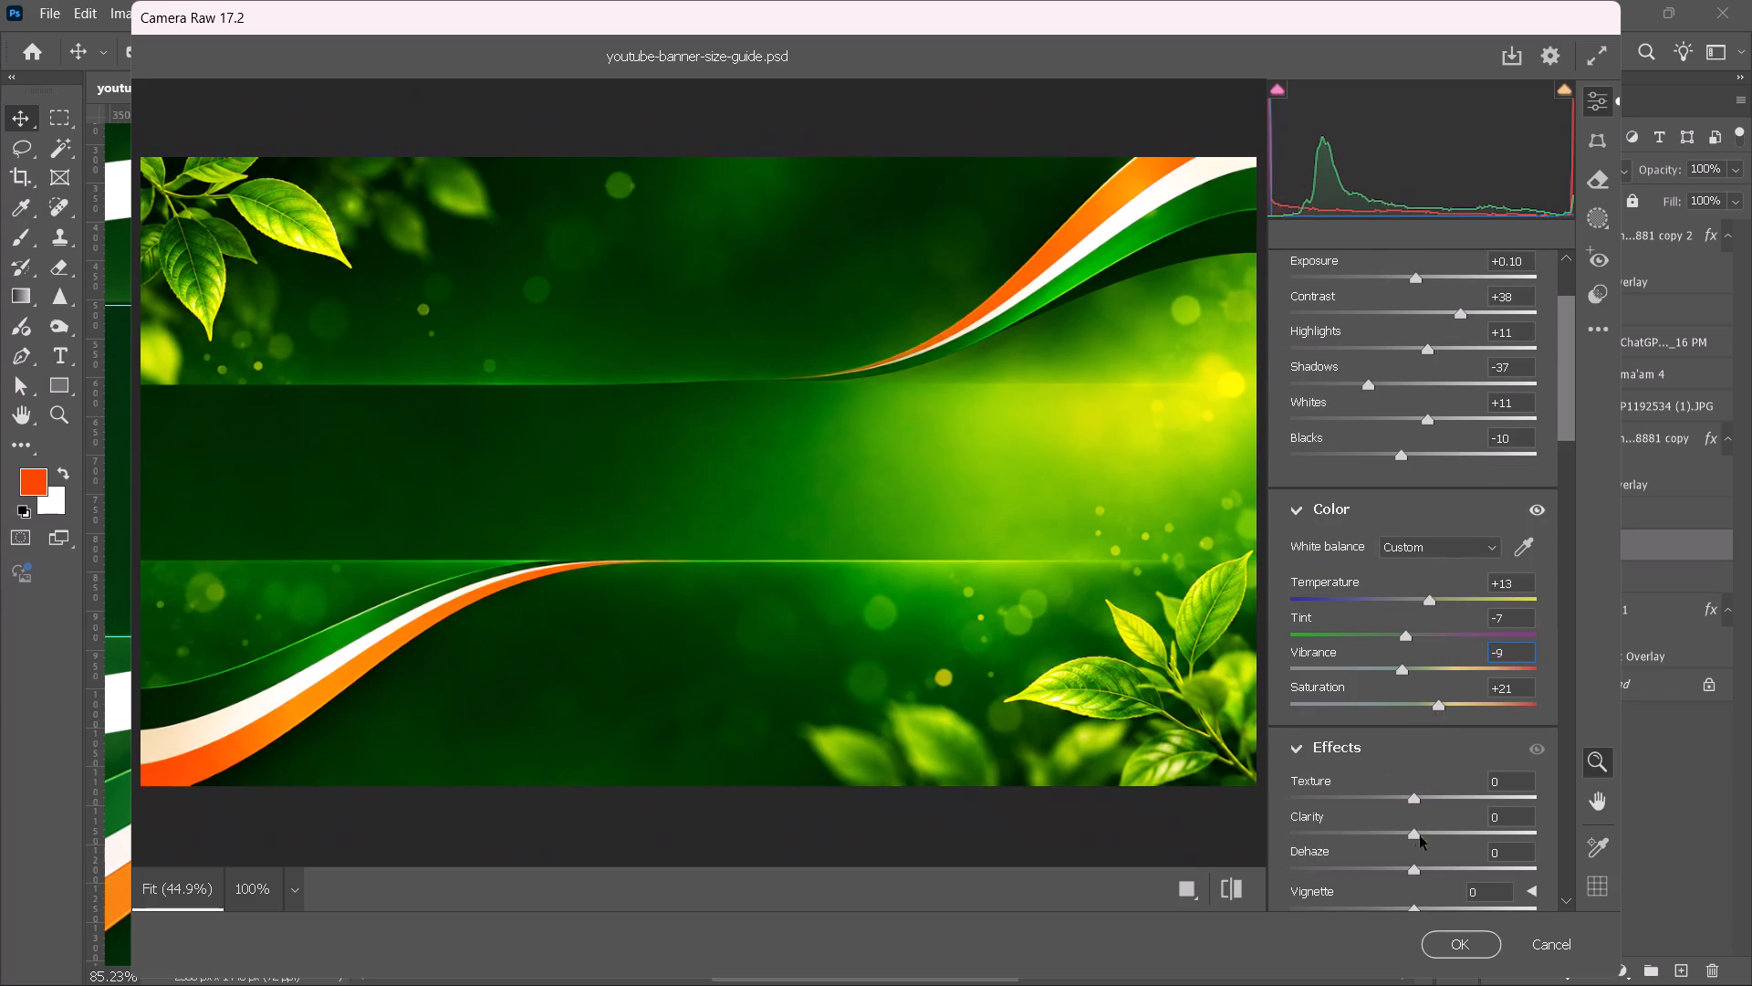
Add grain of about 39 to Layer 8 and apply the Camera Raw filter.
{"action": "scroll", "coordinate": [1412, 870], "scroll_direction": "down", "scroll_amount": 1}
{"action": "left_click", "coordinate": [1381, 808]}
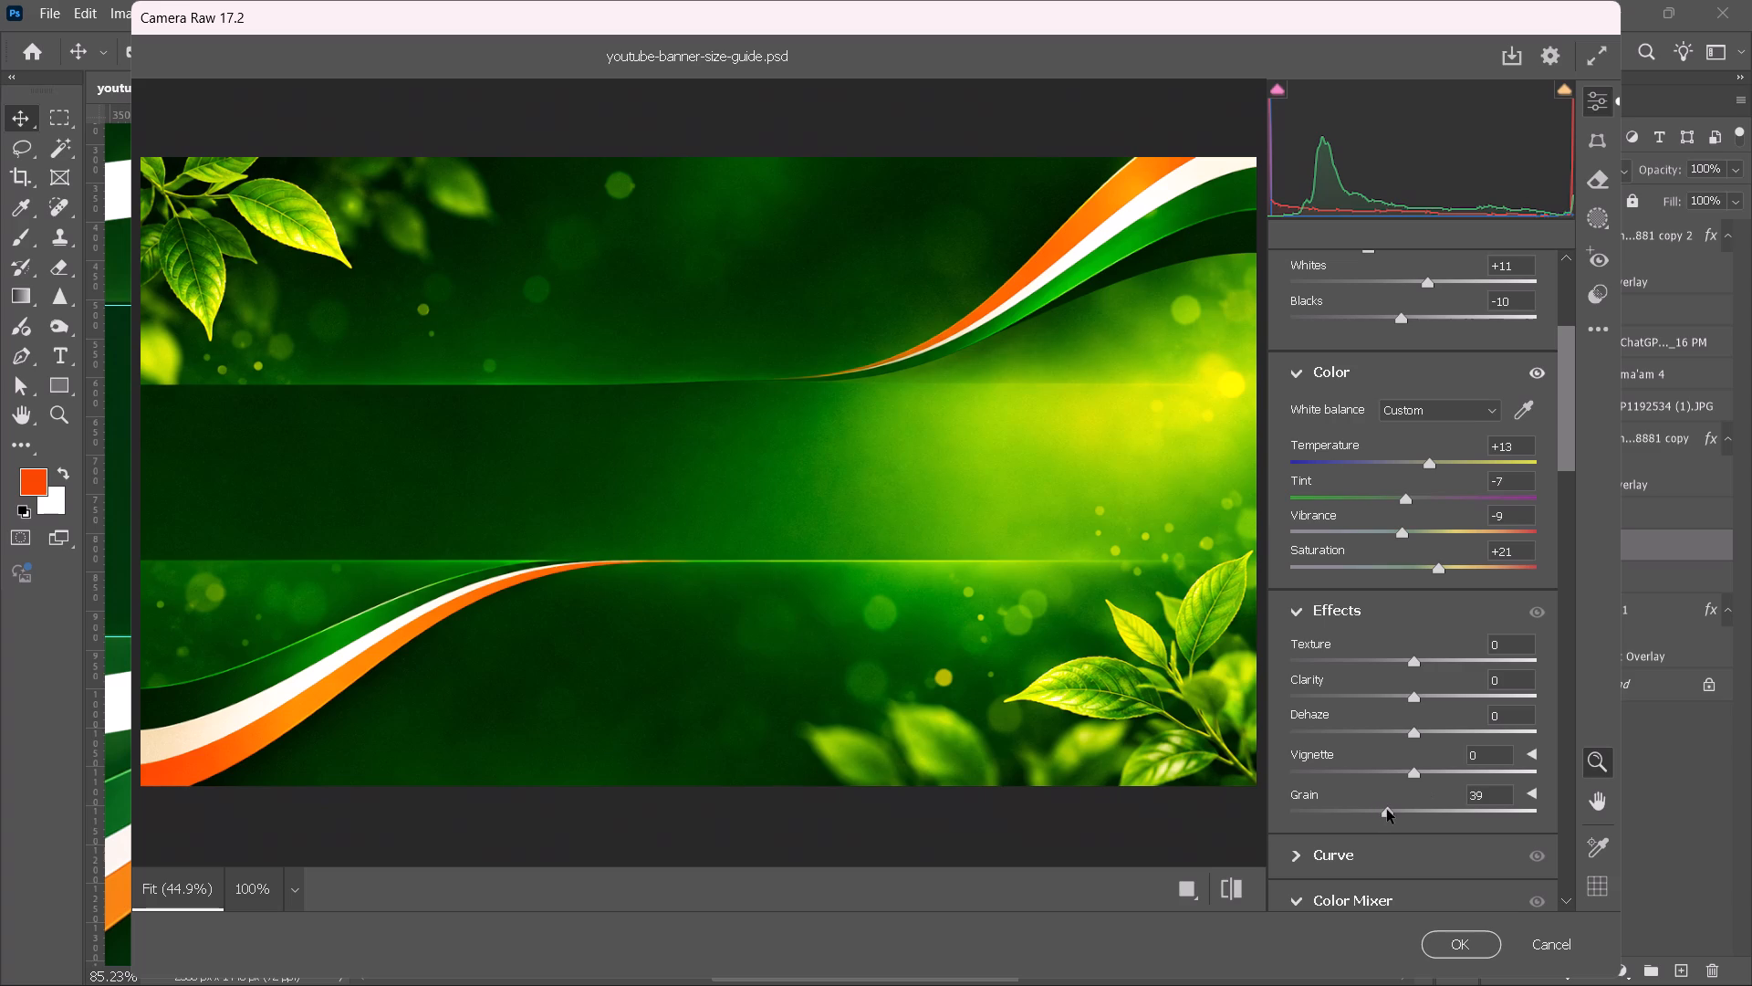
{"action": "left_click", "coordinate": [1452, 940]}
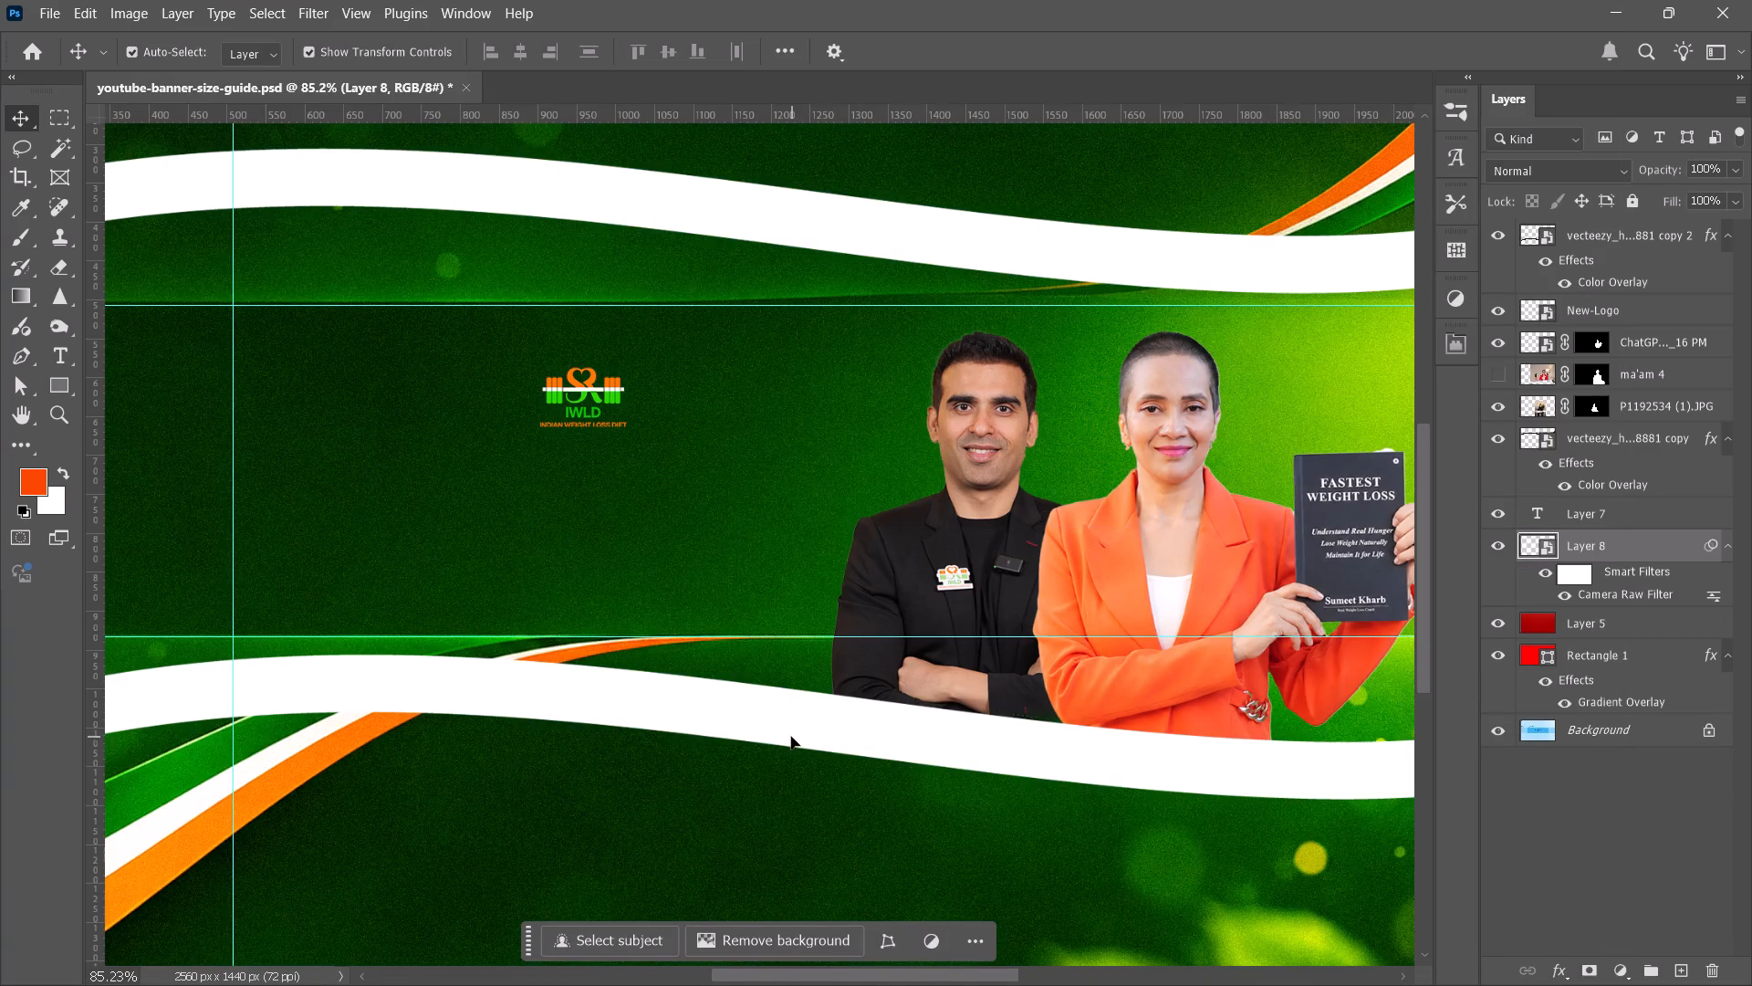
Inspect the graded green background around the IWLD logo and the portraits.
{"action": "scroll", "coordinate": [728, 525], "scroll_direction": "down", "scroll_amount": 2, "text": "alt"}
{"action": "scroll", "coordinate": [618, 516], "scroll_direction": "up", "scroll_amount": 3, "text": "alt"}
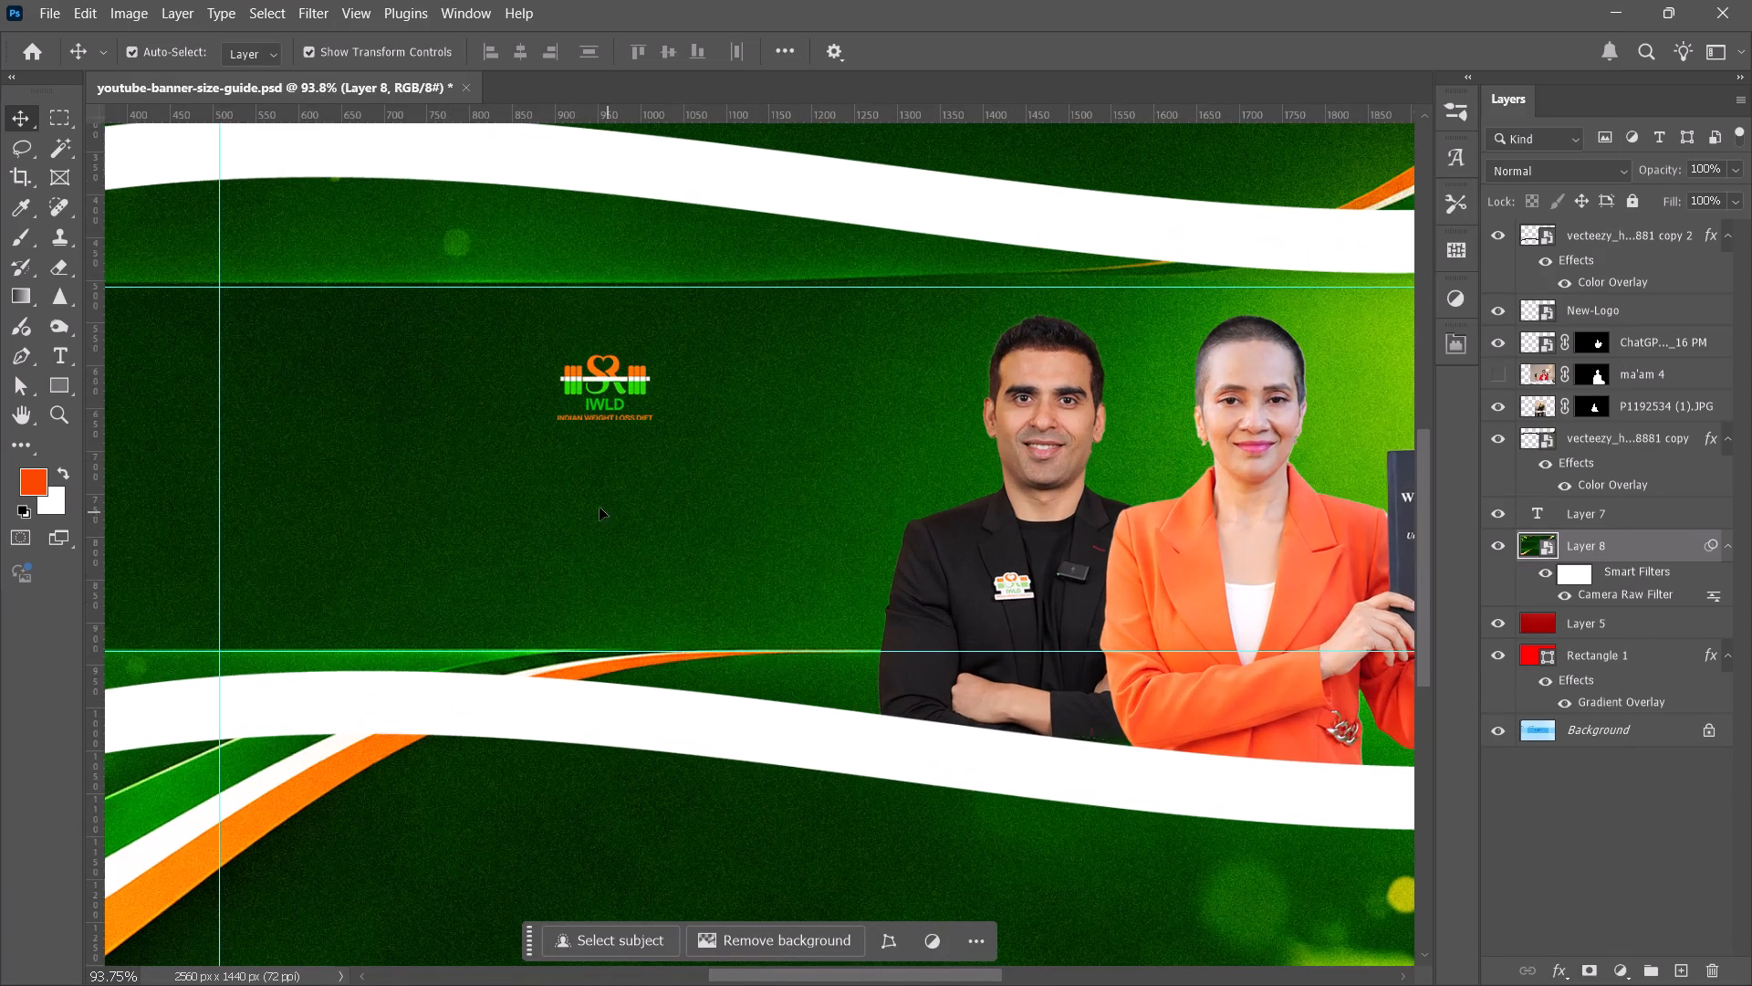
{"action": "left_click", "coordinate": [613, 390]}
{"action": "left_click", "coordinate": [625, 385]}
{"action": "left_click", "coordinate": [562, 384]}
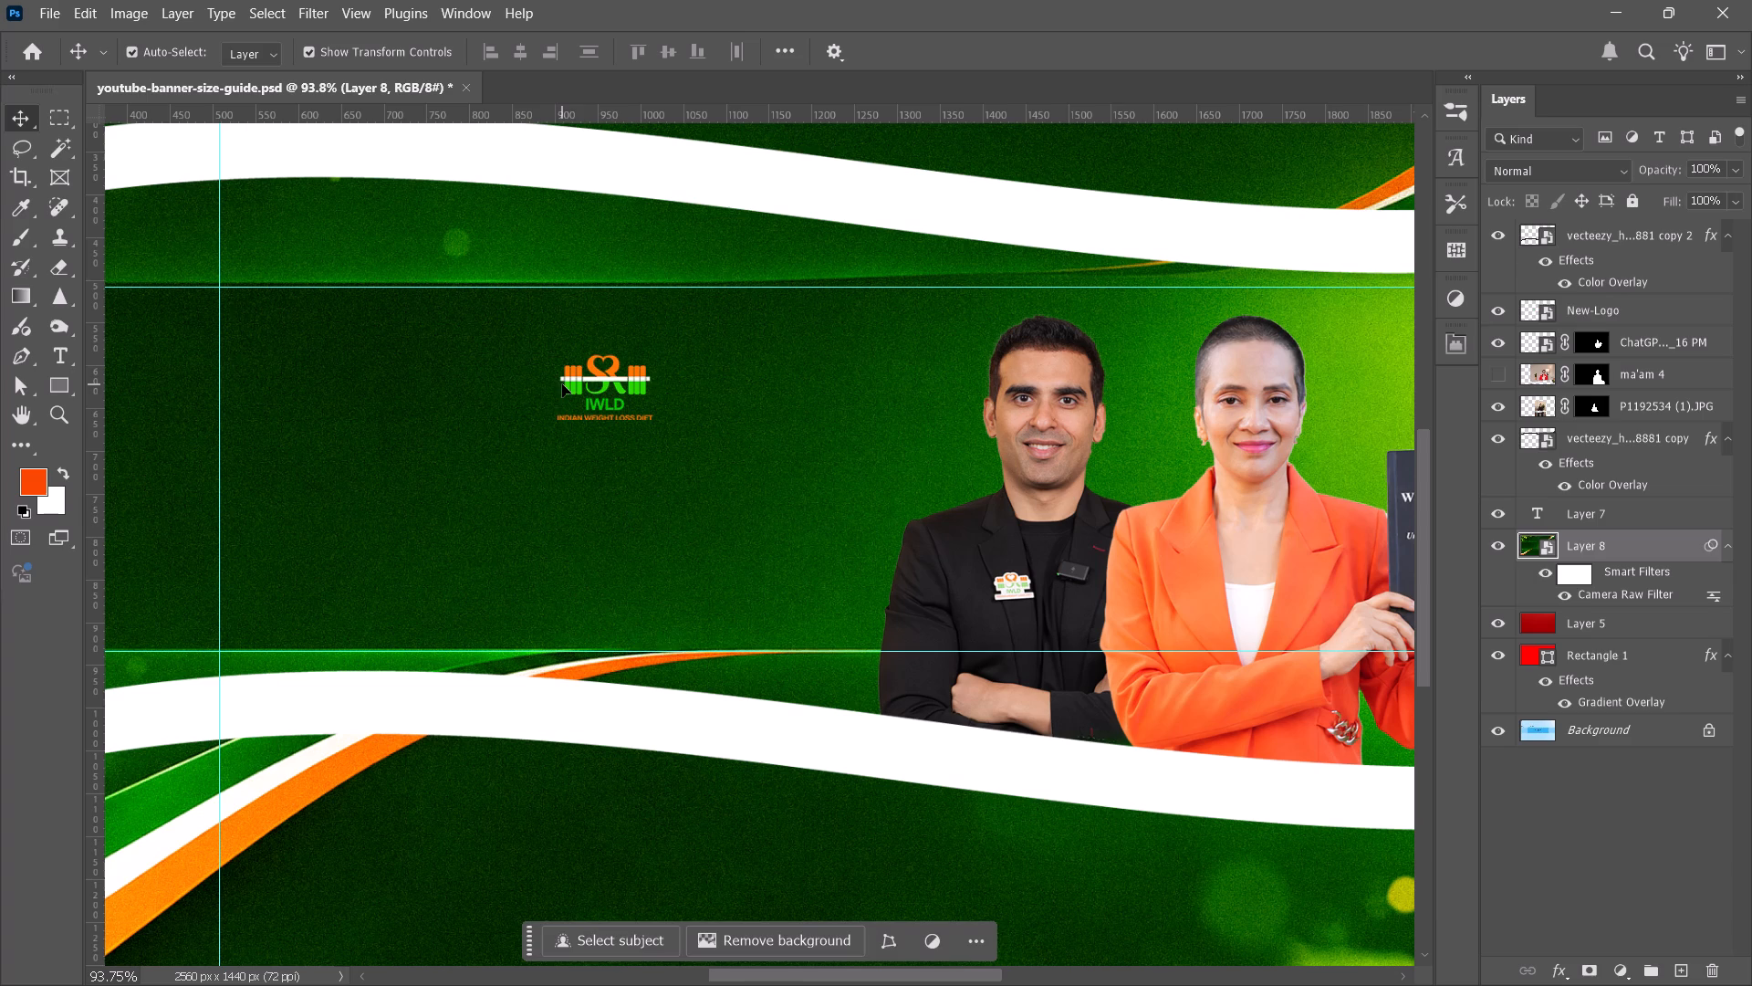
{"action": "left_click", "coordinate": [574, 382]}
{"action": "left_click", "coordinate": [641, 550]}
{"action": "scroll", "coordinate": [688, 544], "scroll_direction": "down", "scroll_amount": 3, "text": "alt"}
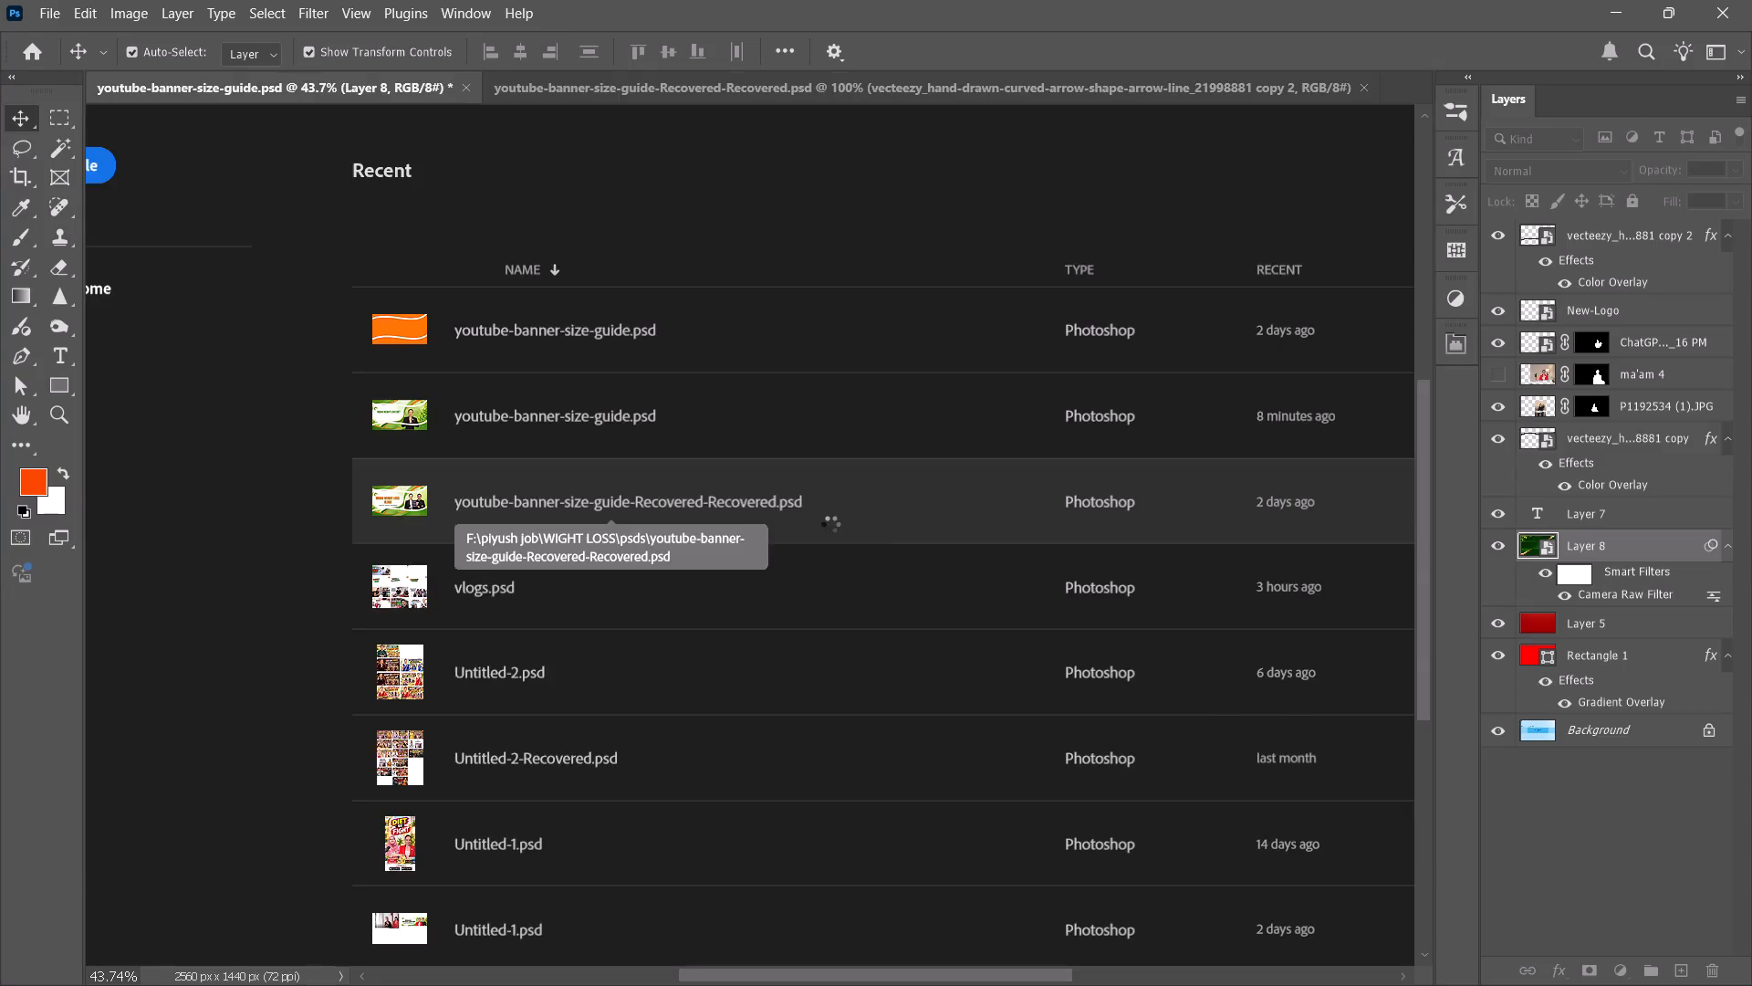
{"action": "left_click", "coordinate": [669, 576]}
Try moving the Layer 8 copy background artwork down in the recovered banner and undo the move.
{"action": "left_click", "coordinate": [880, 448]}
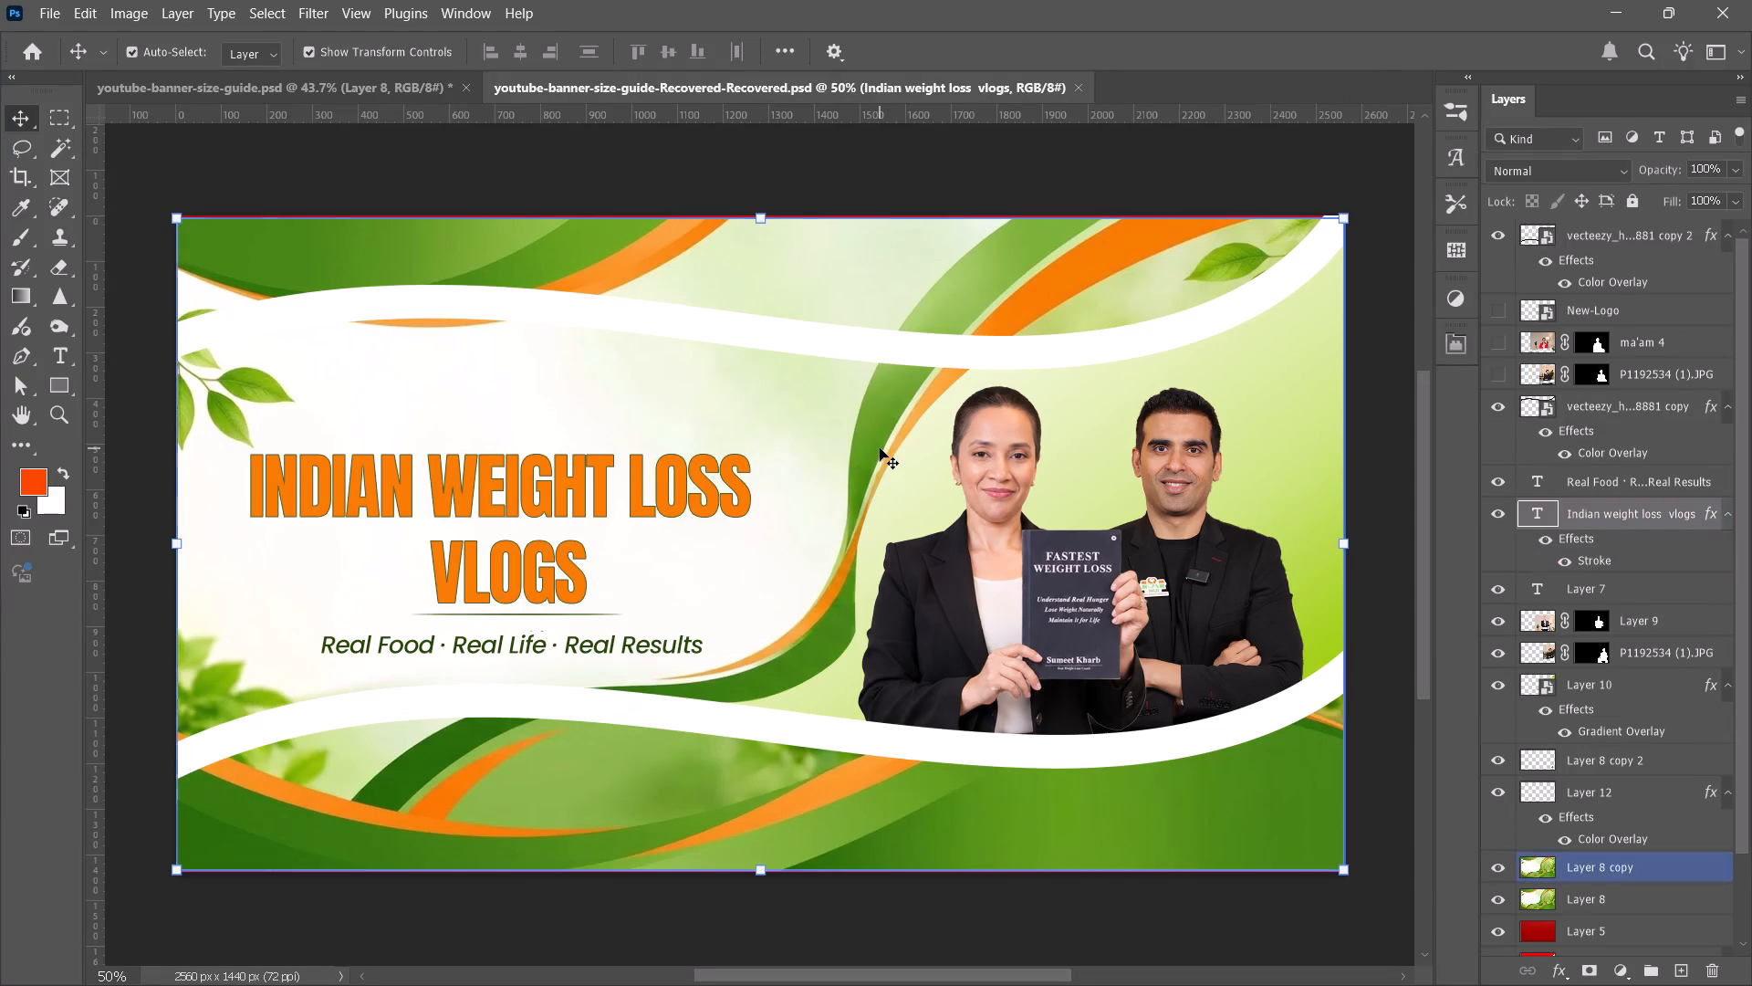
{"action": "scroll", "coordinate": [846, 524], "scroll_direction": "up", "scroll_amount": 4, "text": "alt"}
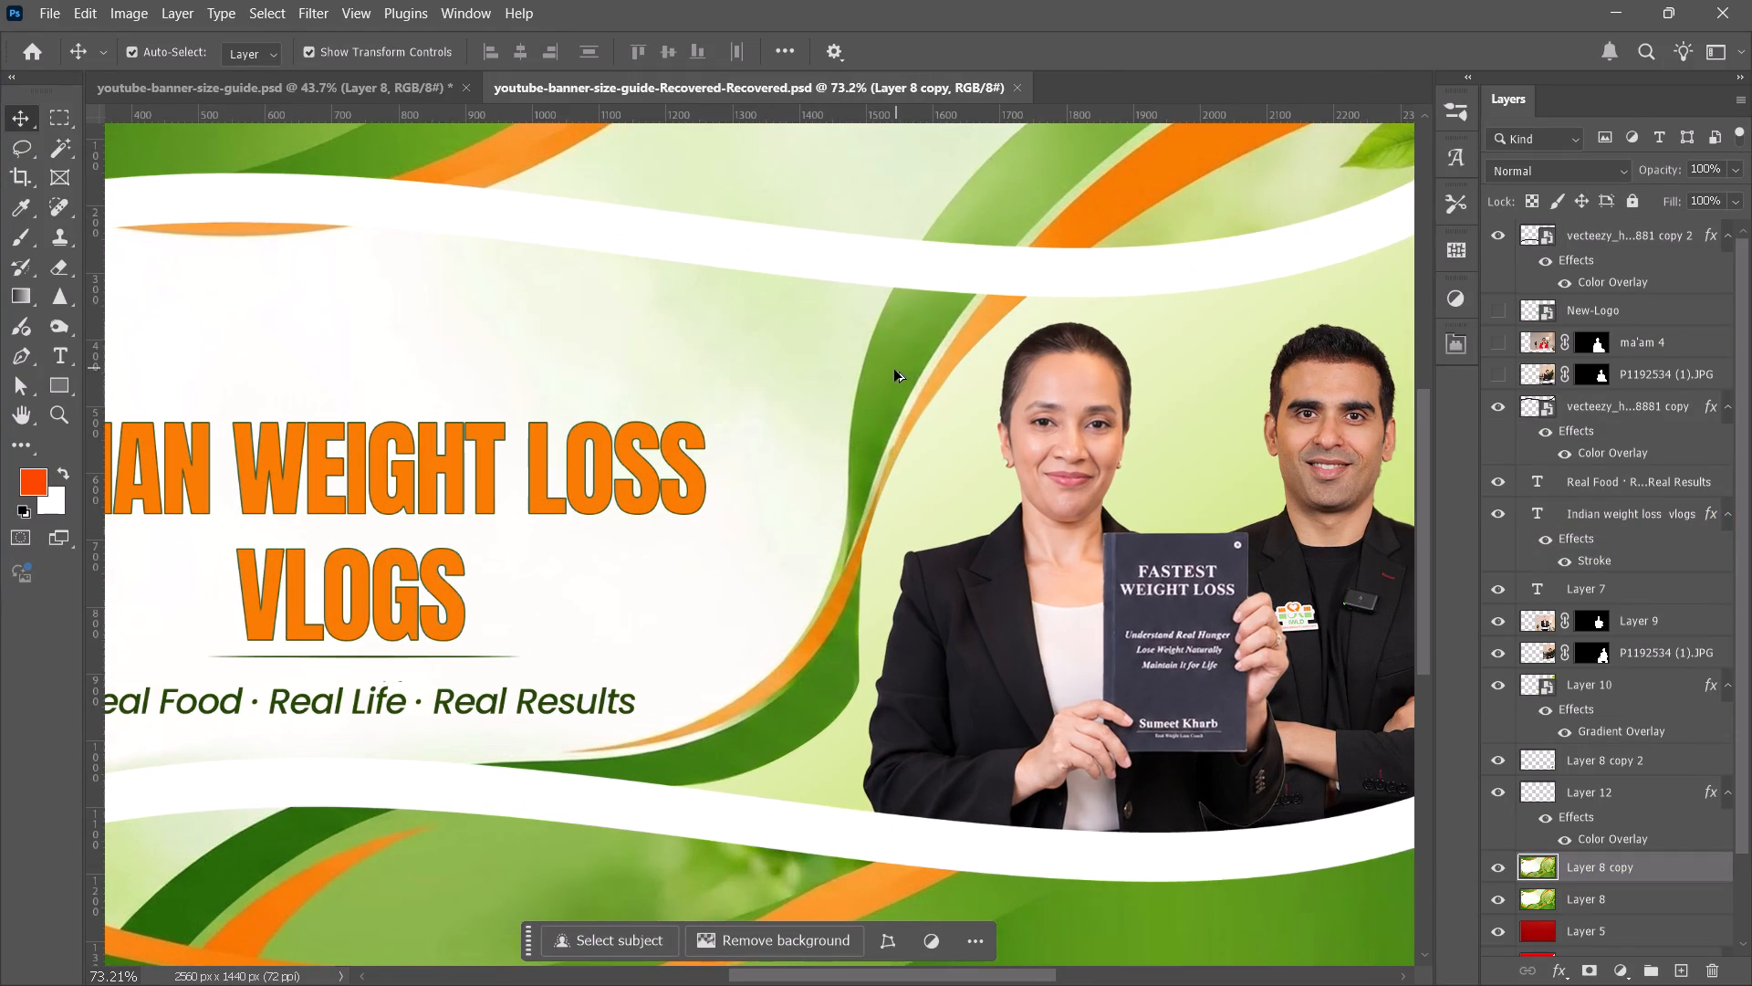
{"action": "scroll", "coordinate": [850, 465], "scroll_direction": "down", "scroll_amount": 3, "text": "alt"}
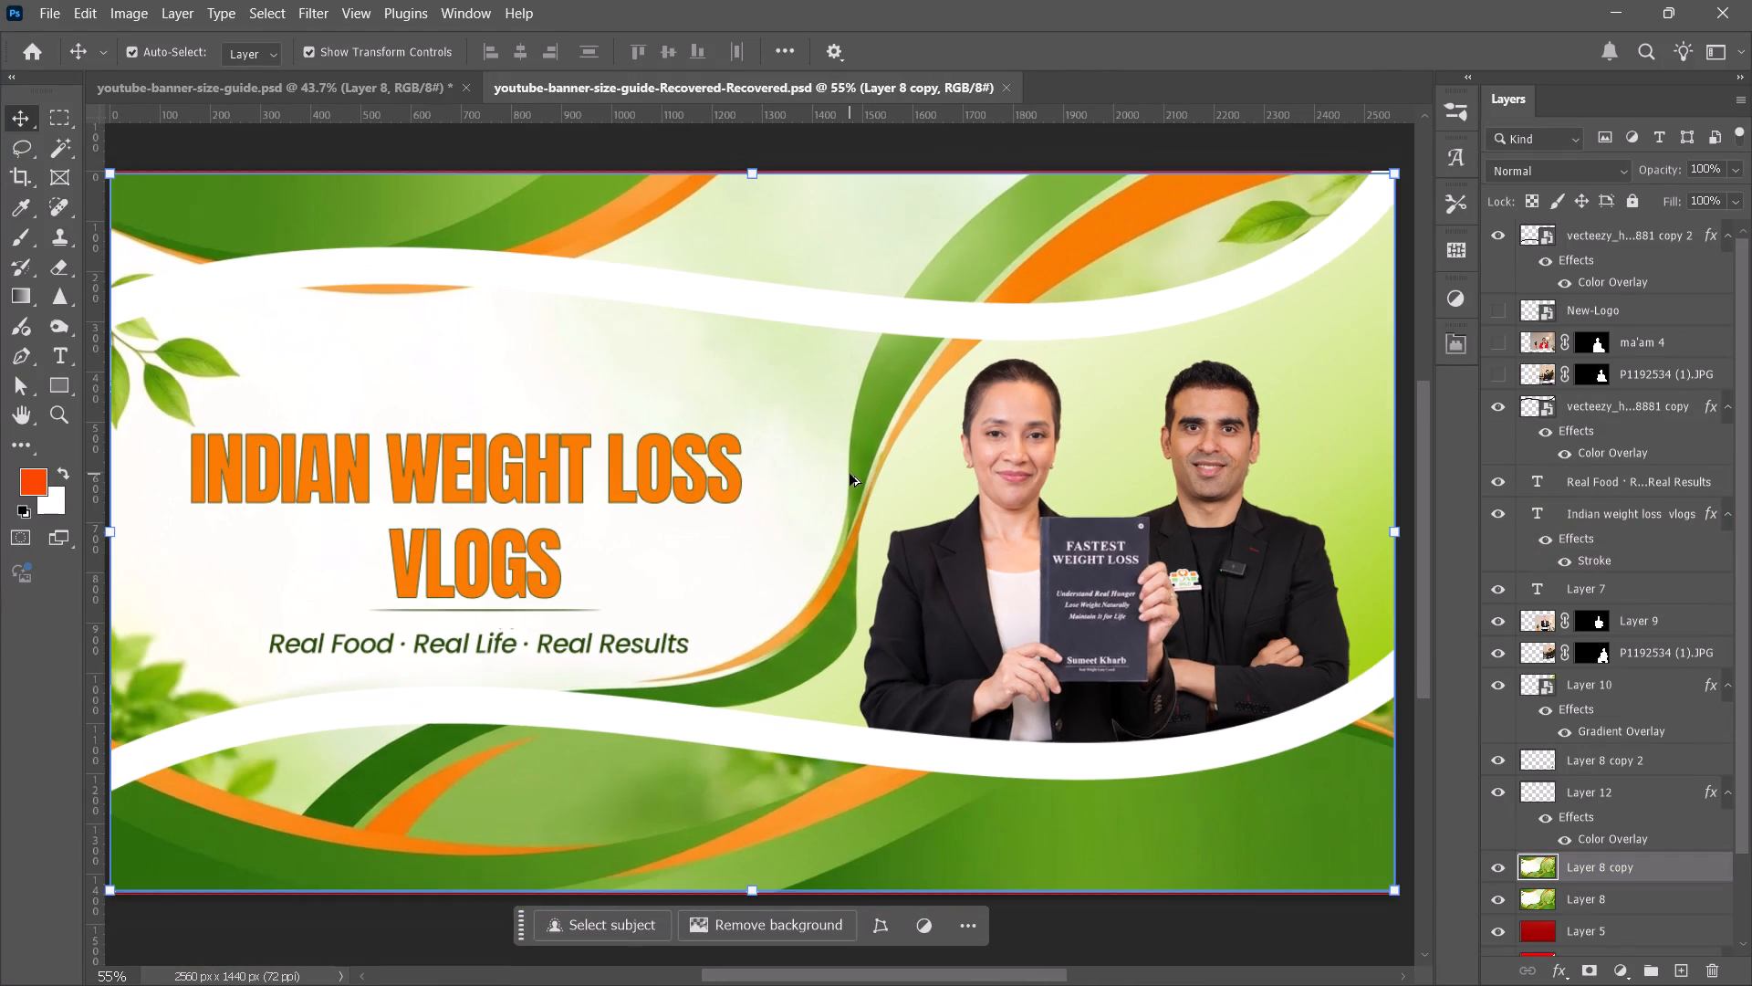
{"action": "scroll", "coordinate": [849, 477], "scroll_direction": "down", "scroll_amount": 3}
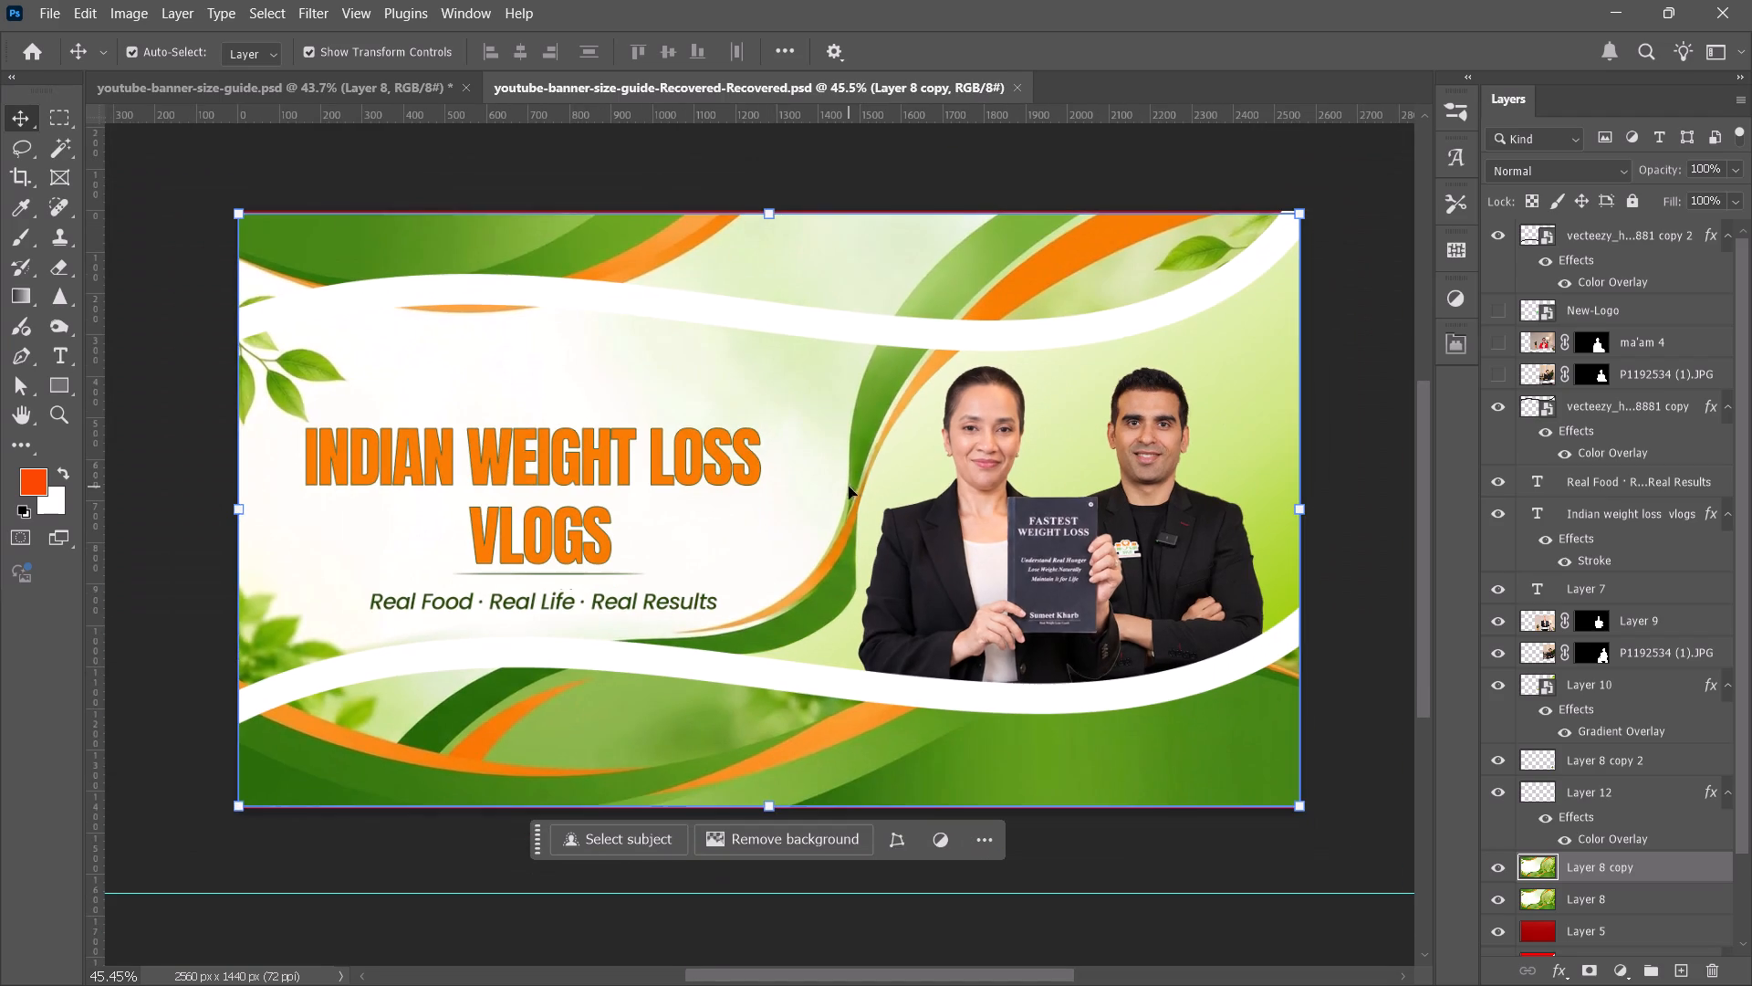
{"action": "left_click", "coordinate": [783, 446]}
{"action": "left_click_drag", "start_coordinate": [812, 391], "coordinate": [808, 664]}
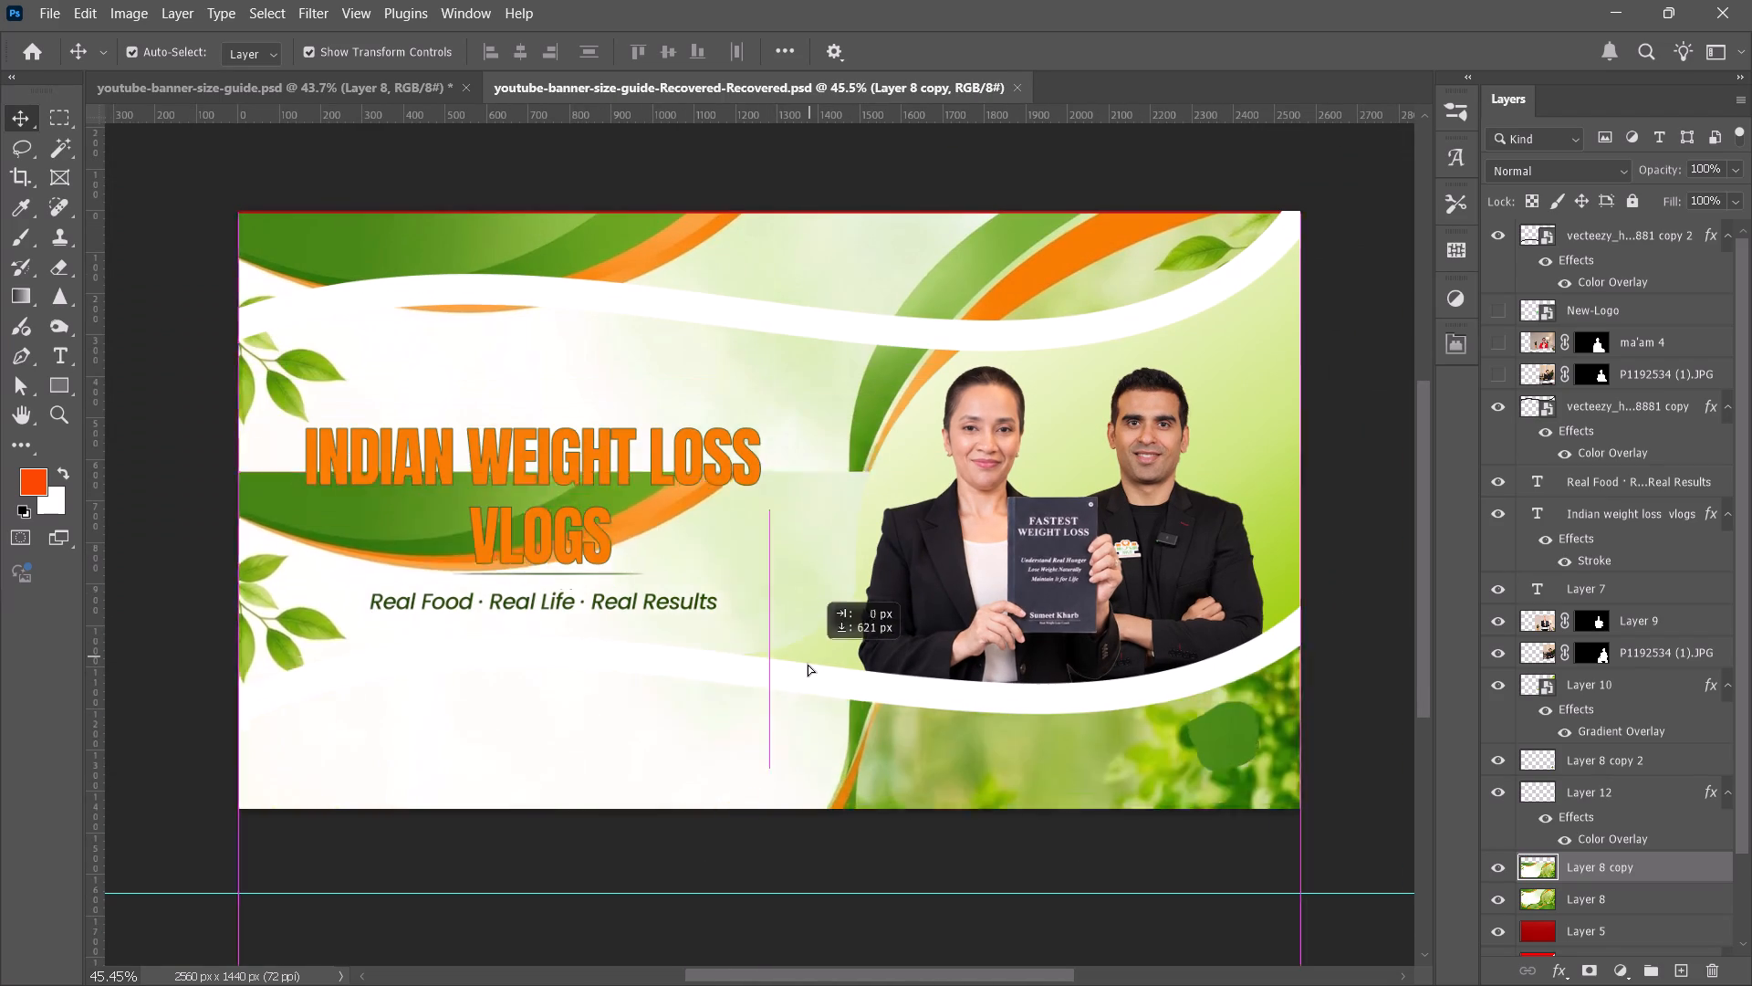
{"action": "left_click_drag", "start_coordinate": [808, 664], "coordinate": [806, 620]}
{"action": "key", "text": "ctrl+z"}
Copy the black-suited woman and man portrait layers from the recovered banner into youtube-banner-size-guide.psd, directly above Layer 8.
{"action": "left_click", "coordinate": [961, 522]}
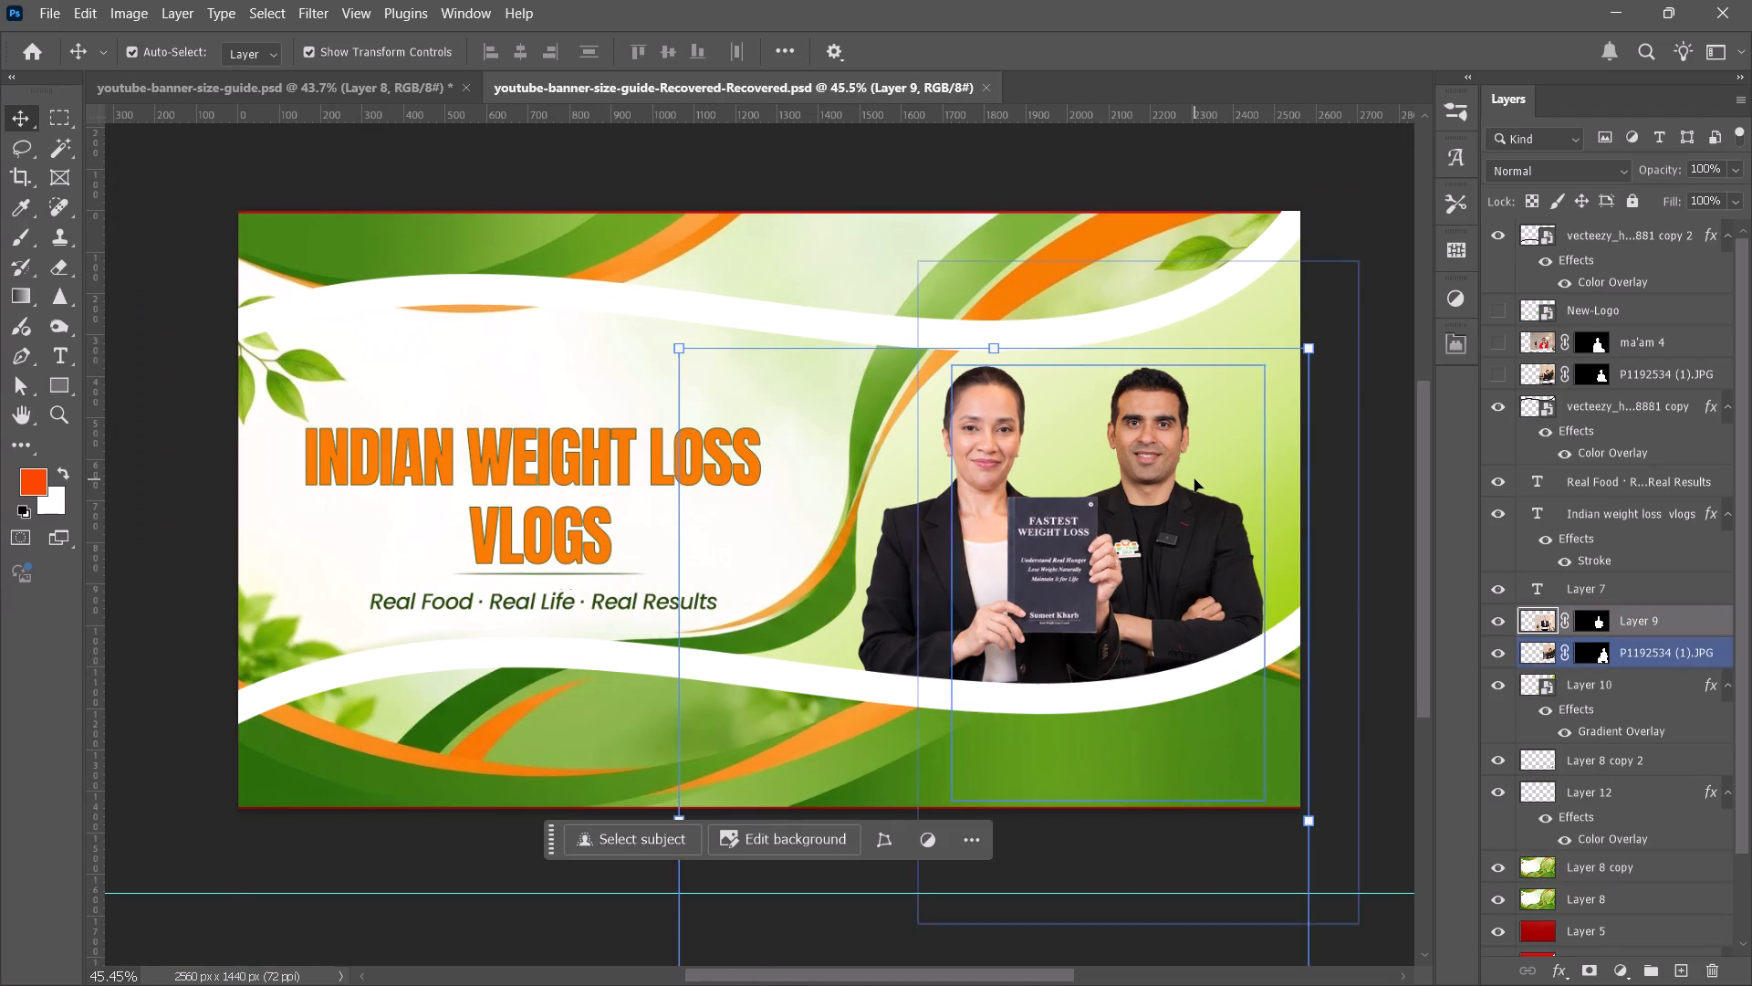
{"action": "left_click", "coordinate": [1194, 479]}
{"action": "scroll", "coordinate": [972, 545], "scroll_direction": "up", "scroll_amount": 2, "text": "alt"}
{"action": "left_click", "coordinate": [965, 533]}
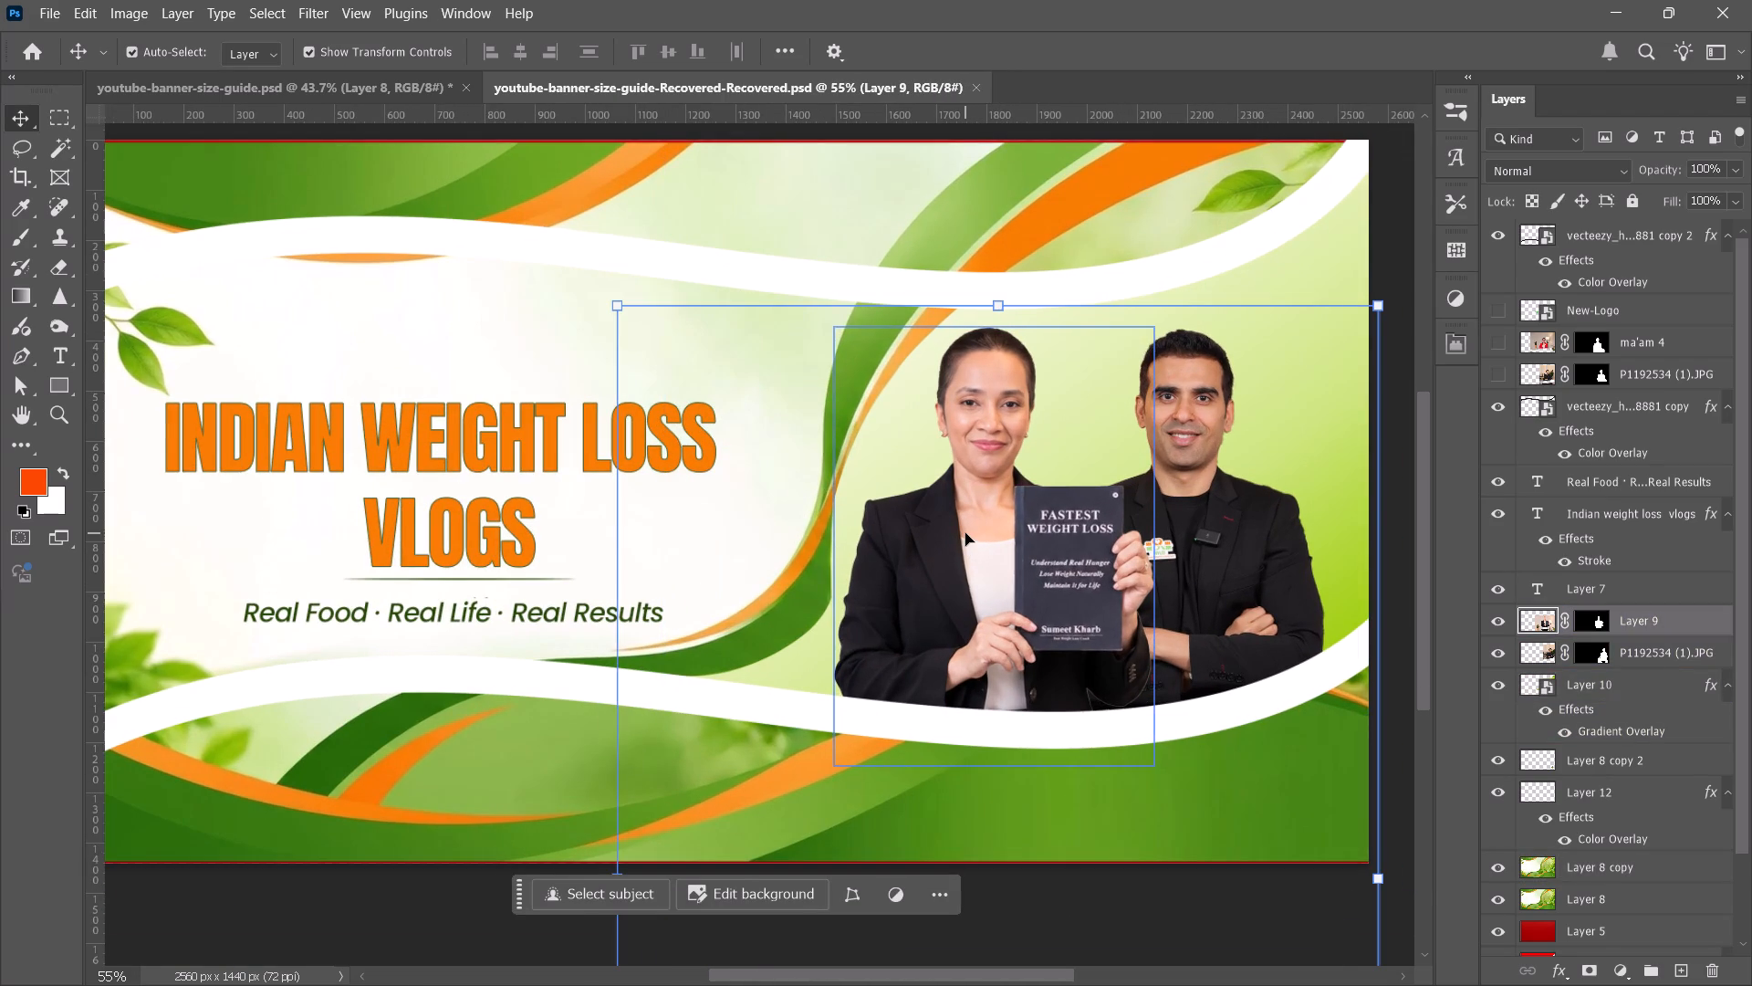
{"action": "left_click", "coordinate": [1226, 502], "text": "shift"}
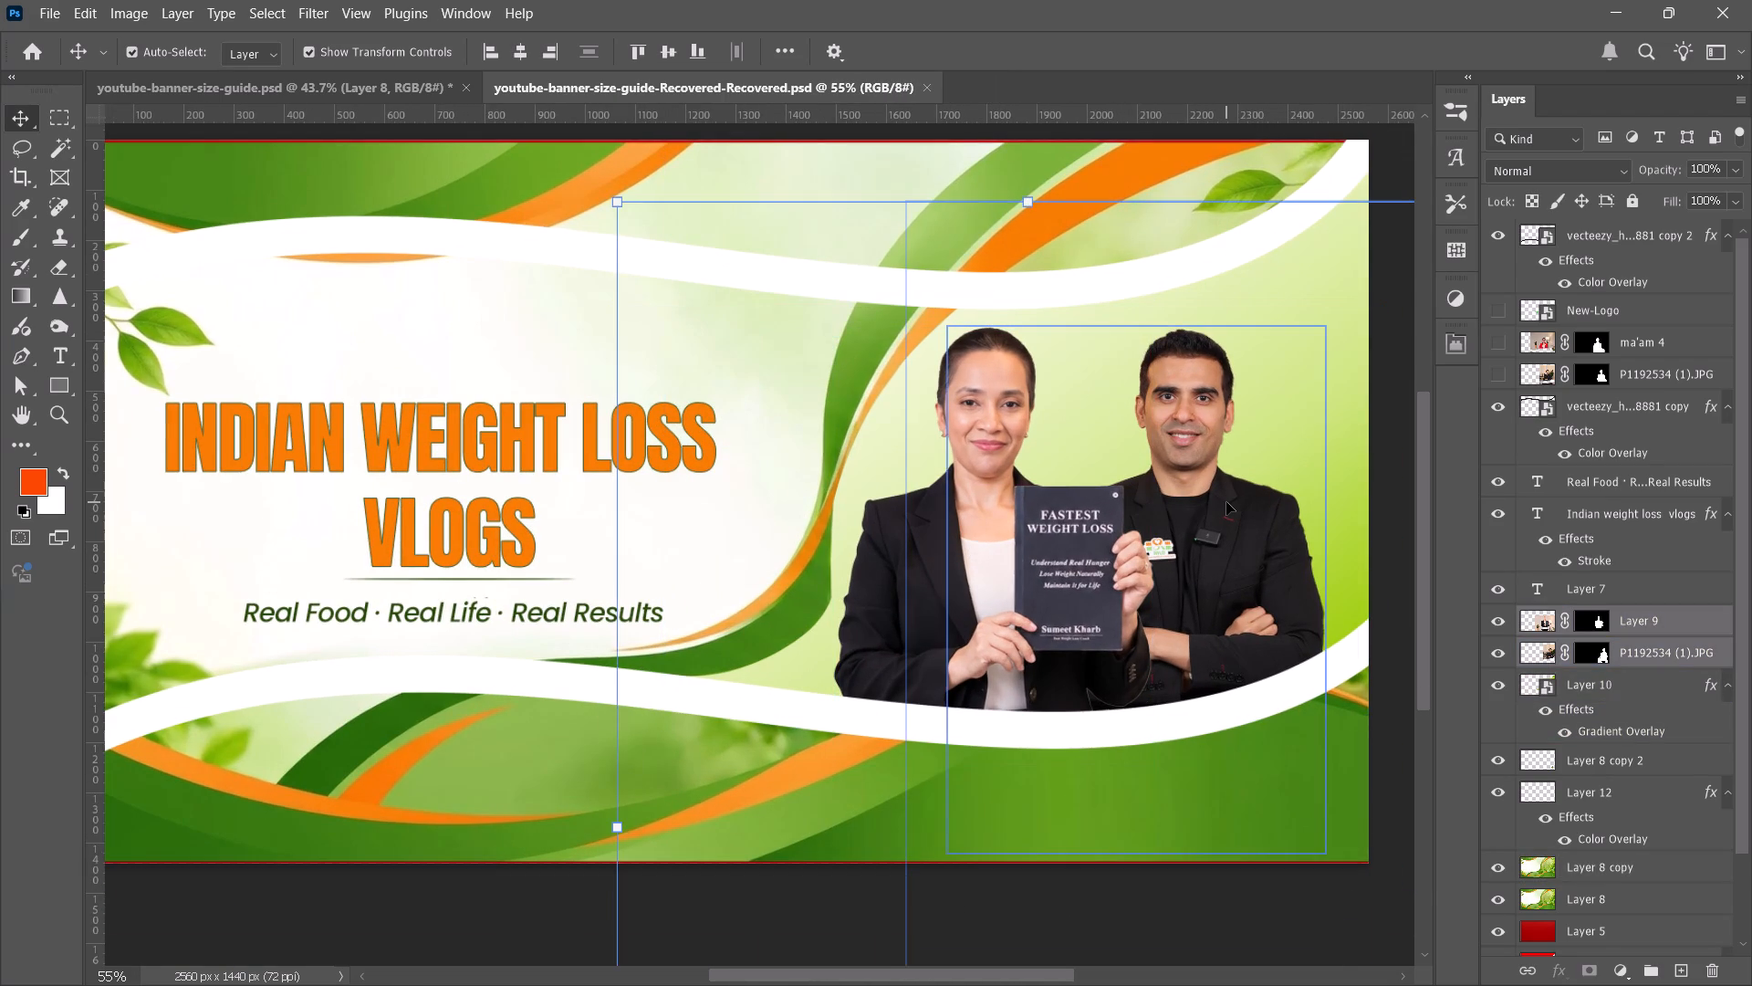
{"action": "key", "text": "ctrl+x"}
{"action": "key", "text": "ctrl+c"}
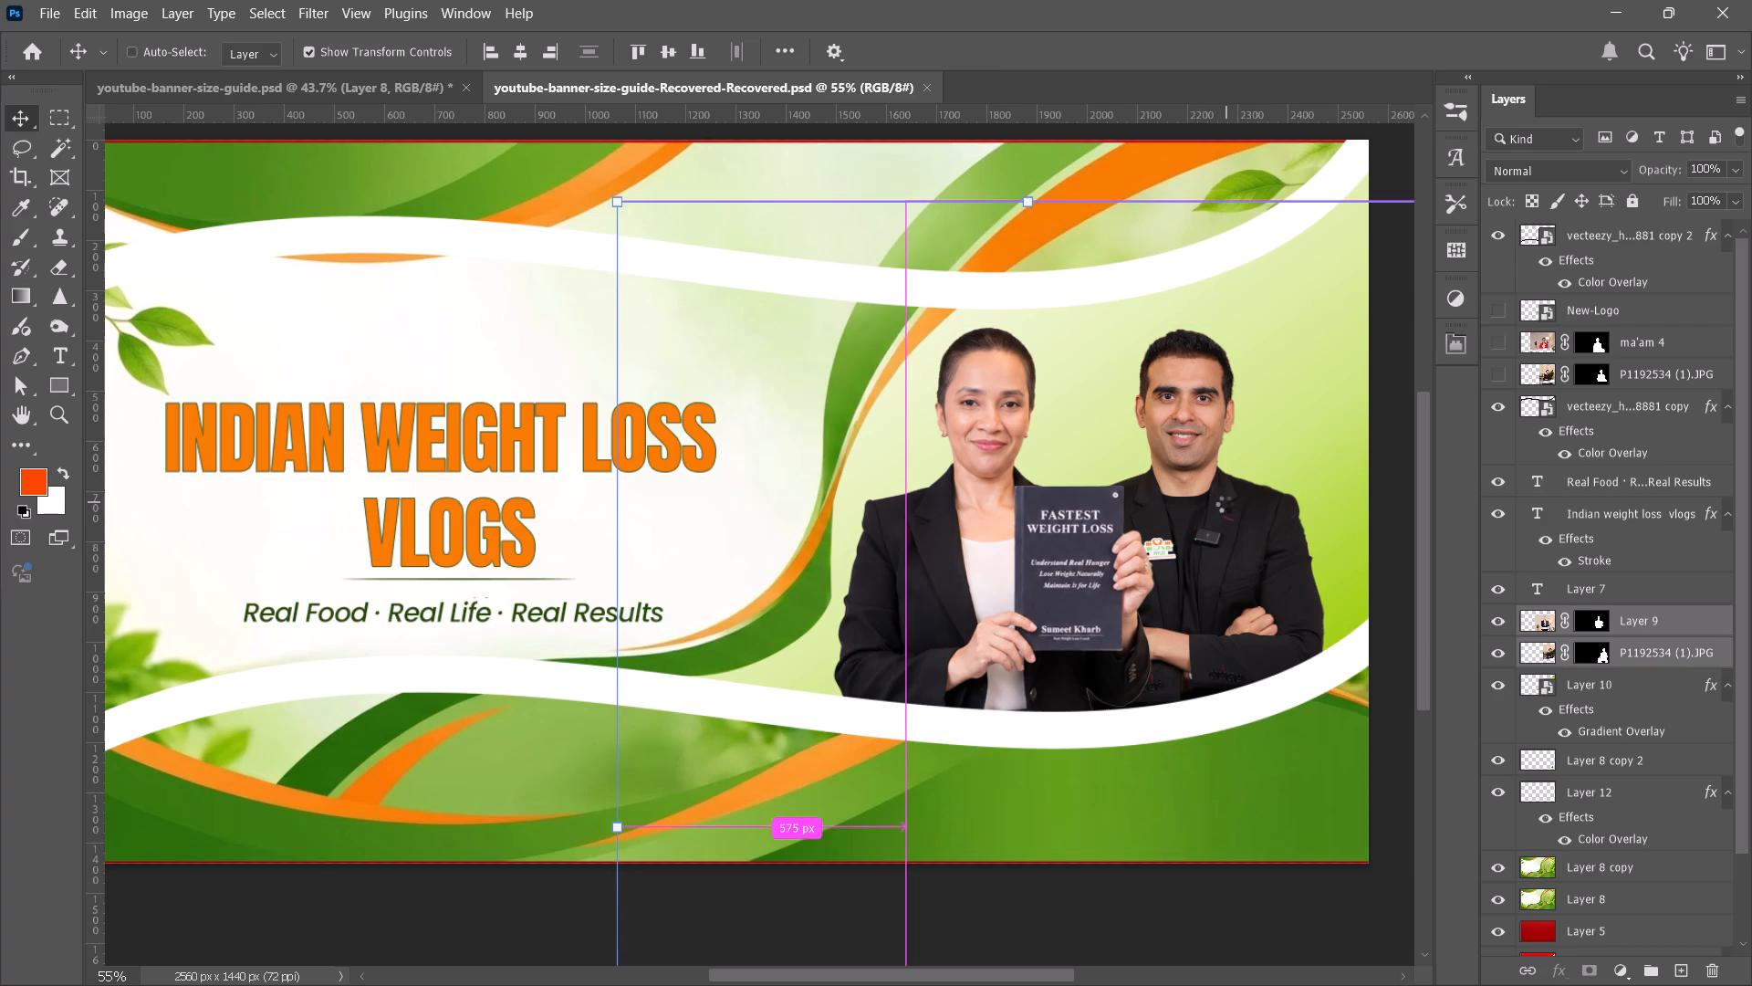
{"action": "left_click", "coordinate": [354, 73]}
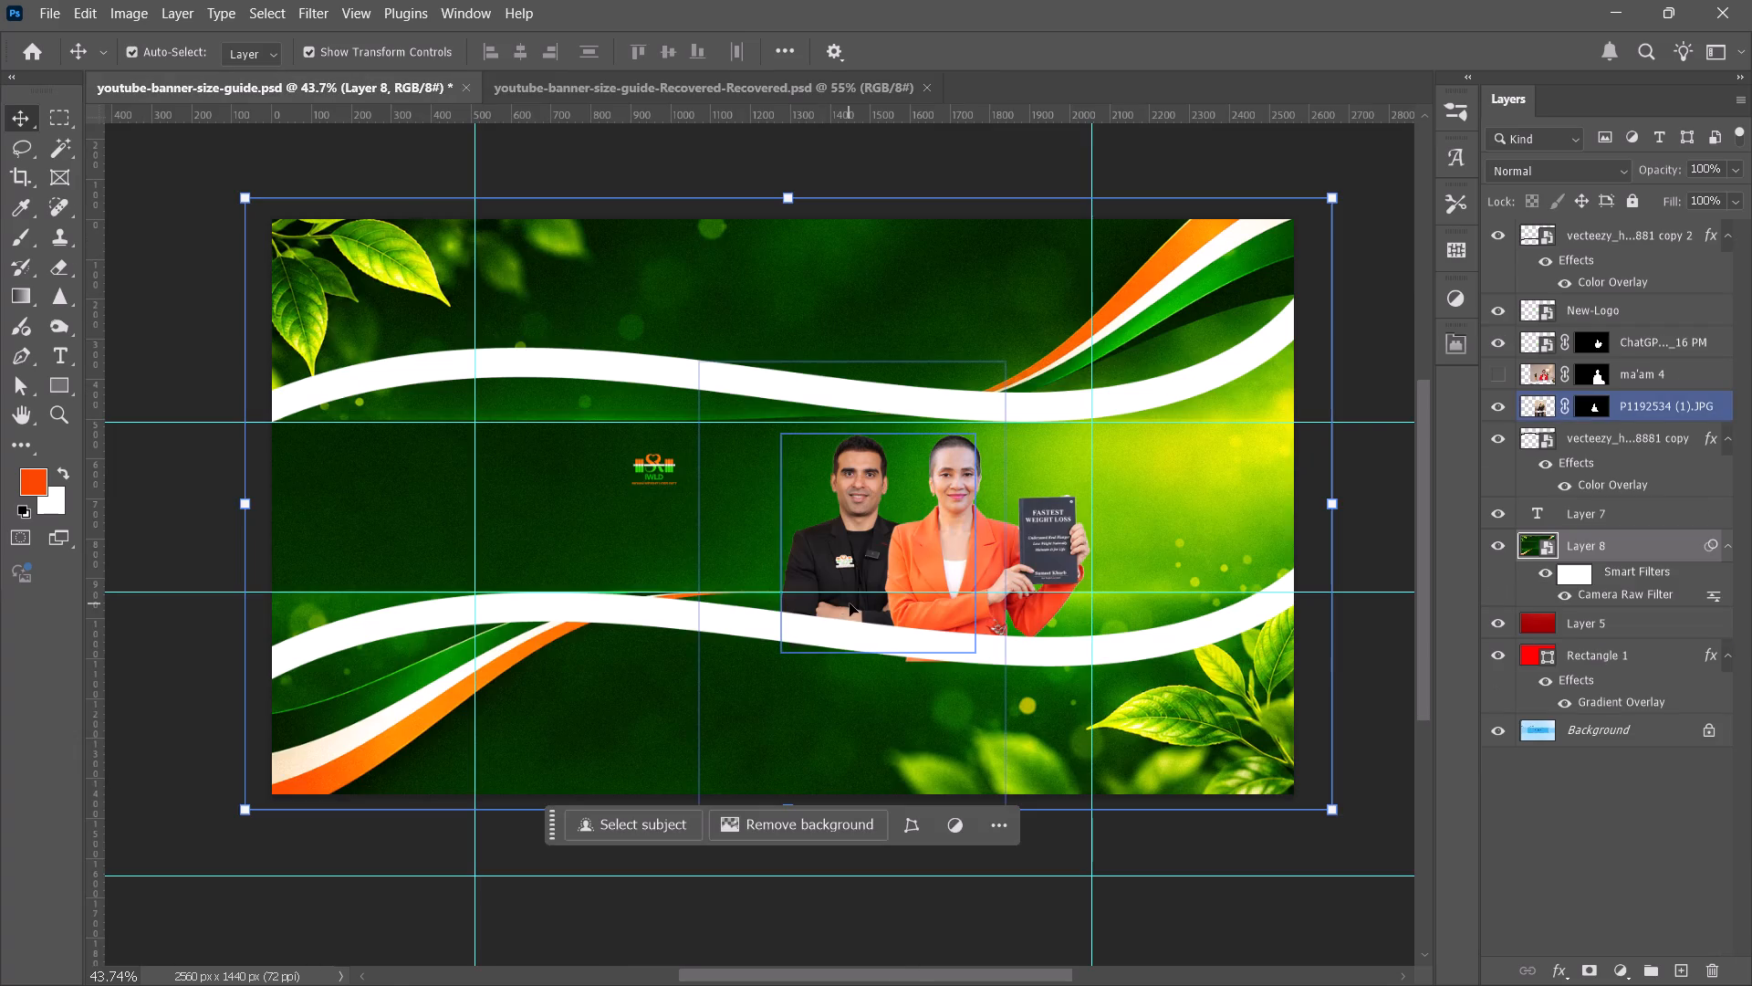
{"action": "left_click", "coordinate": [730, 541]}
{"action": "key", "text": "ctrl+v"}
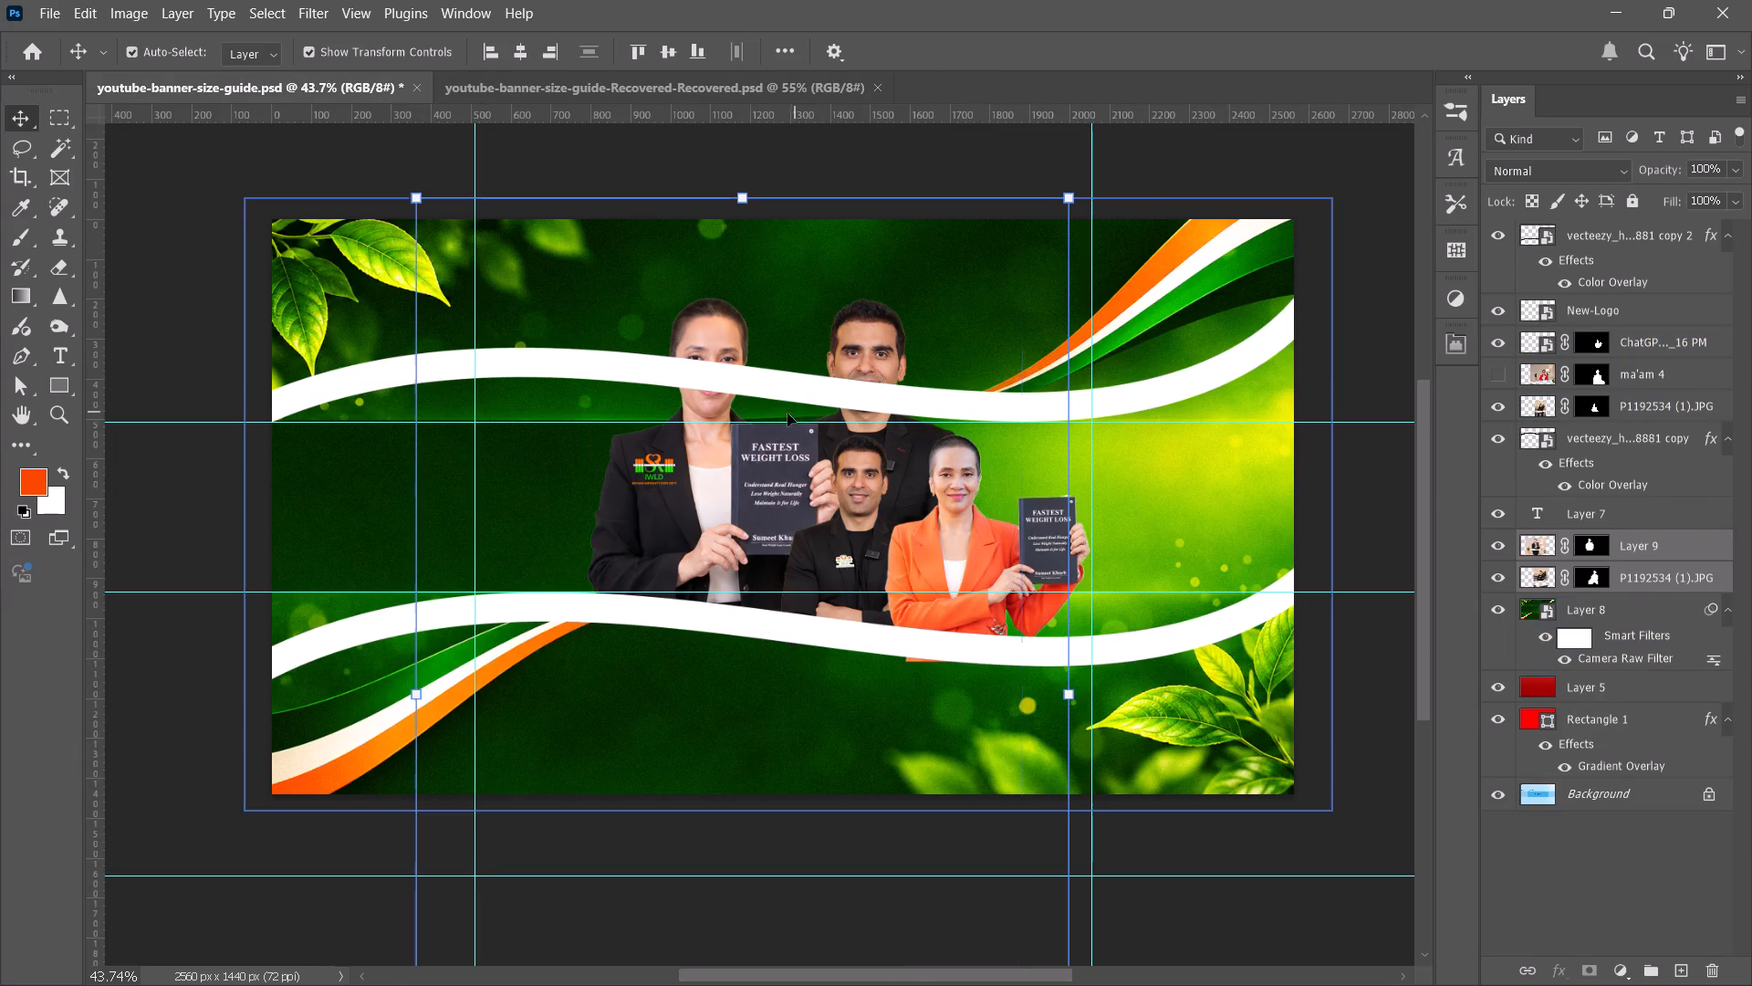
Scale the two pasted portraits together proportionally to 65.35%.
{"action": "left_click_drag", "start_coordinate": [1070, 203], "coordinate": [890, 338]}
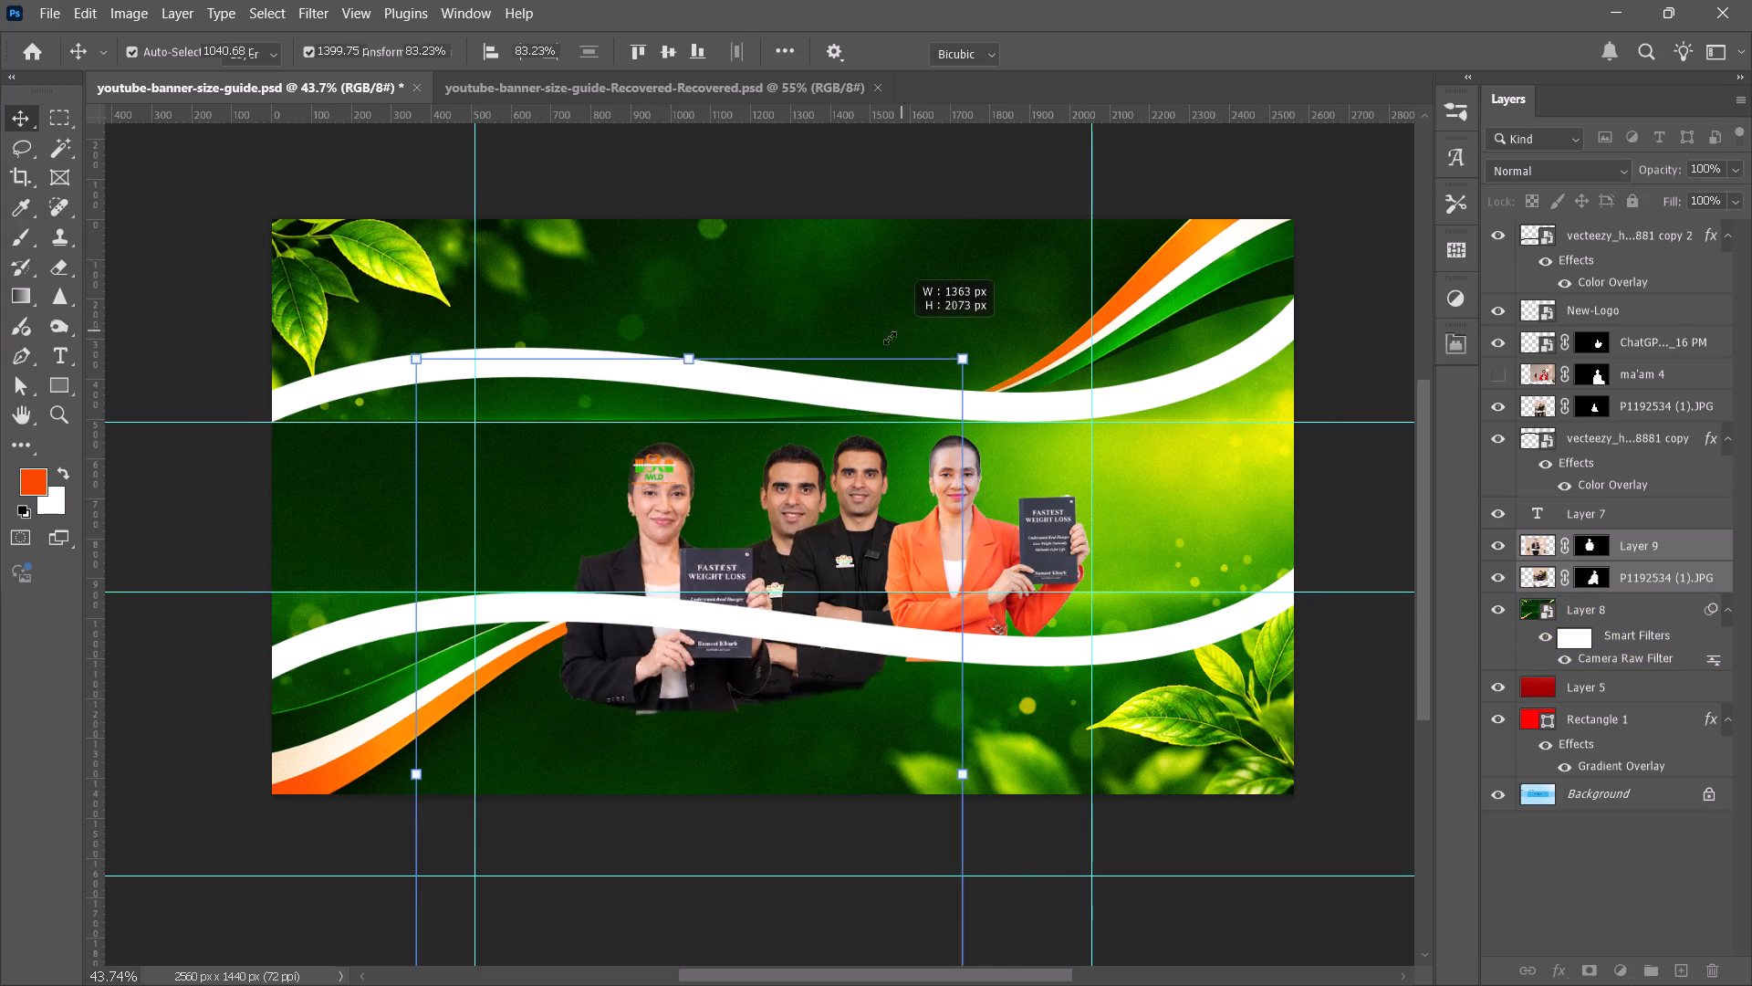
{"action": "left_click_drag", "start_coordinate": [890, 338], "coordinate": [678, 438]}
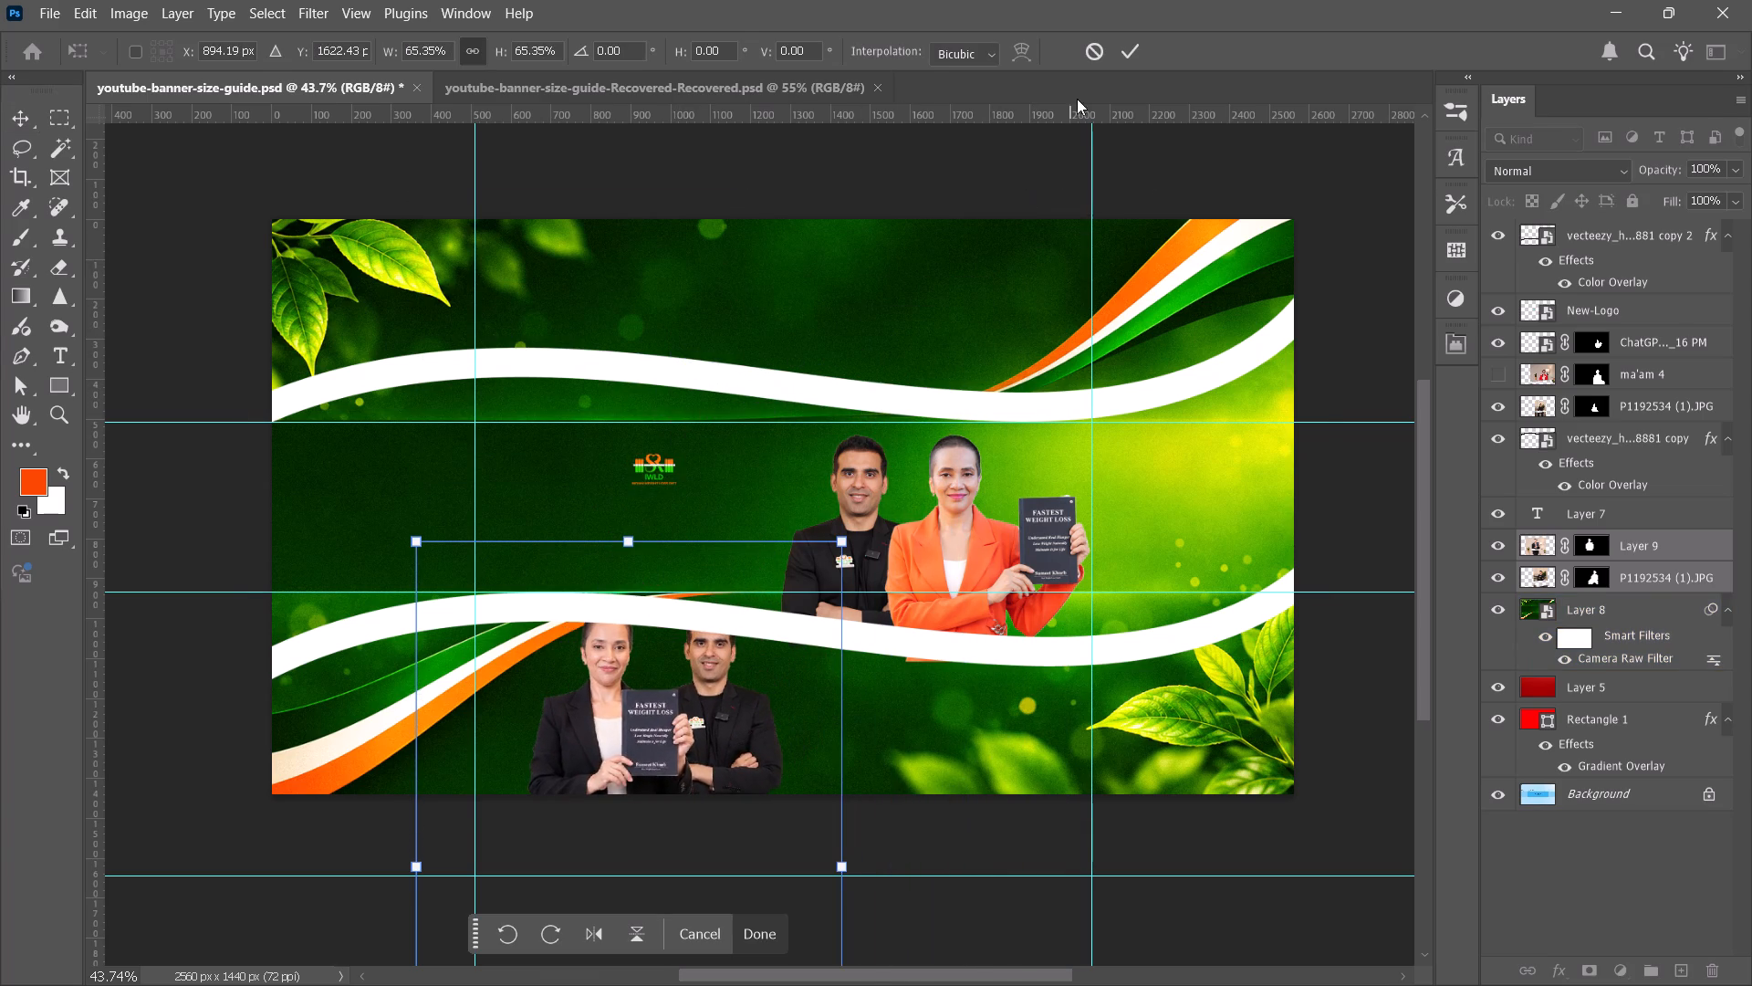
{"action": "left_click", "coordinate": [1136, 53]}
{"action": "left_click", "coordinate": [1371, 549]}
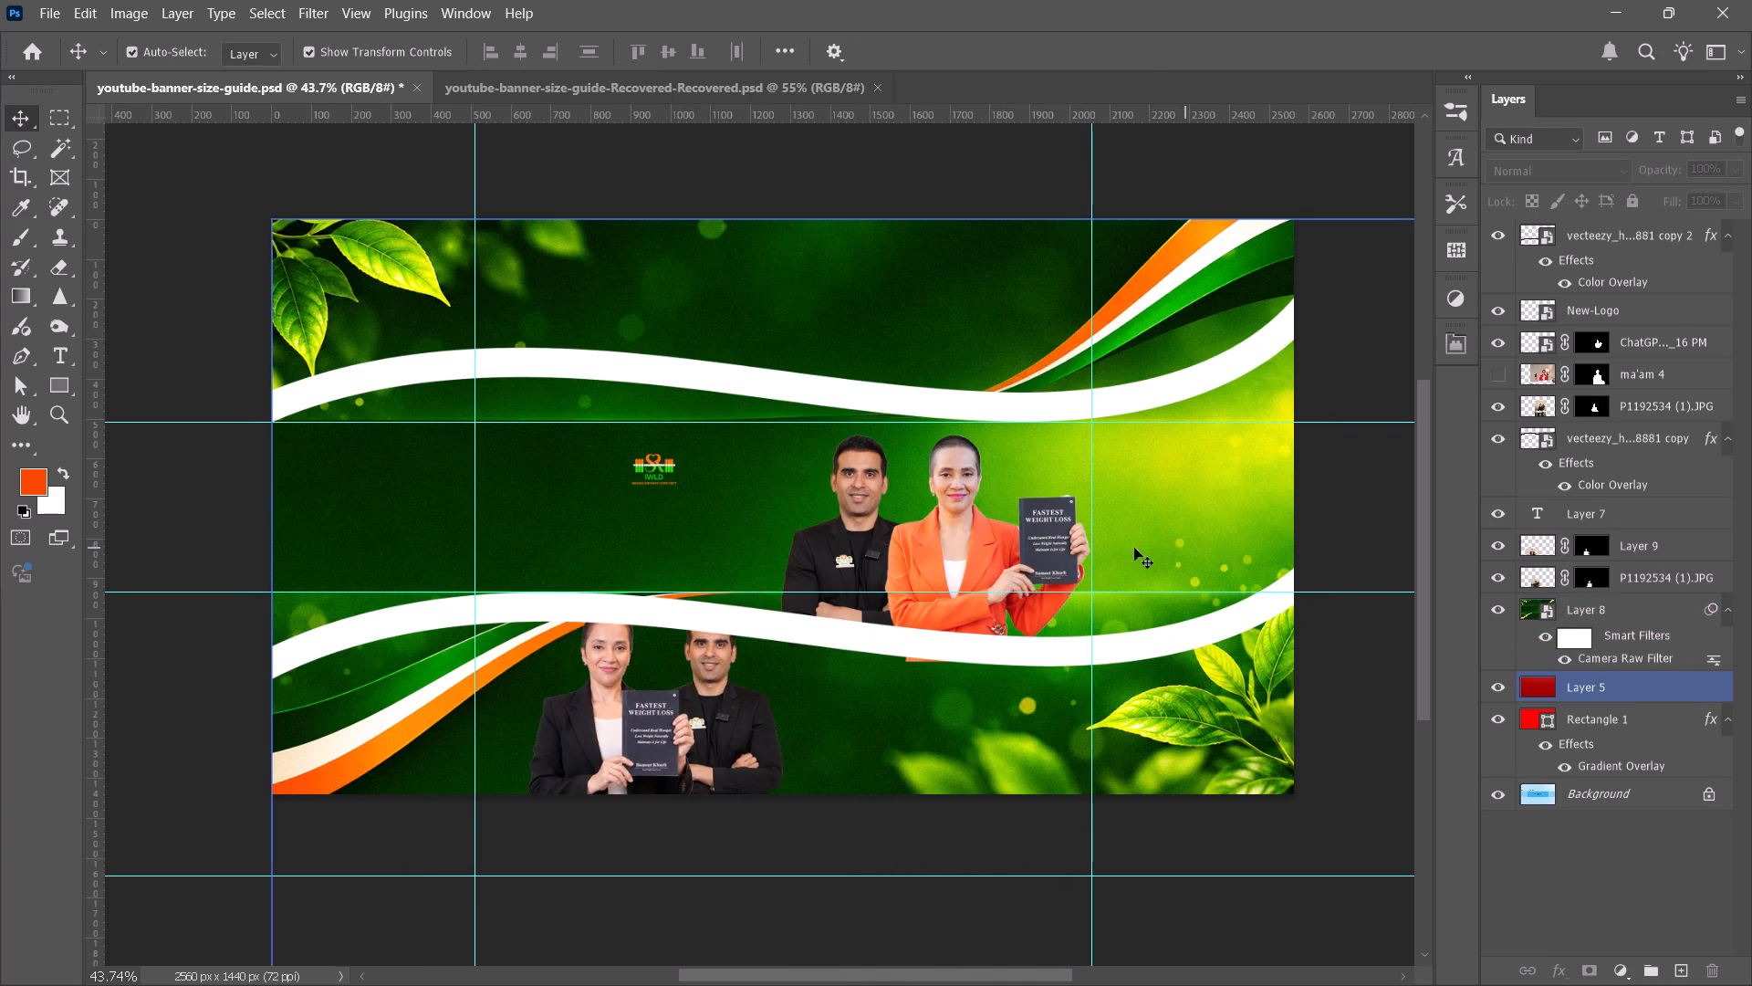
Group the older orange-jacket woman and man portraits, and hide that group.
{"action": "left_click", "coordinate": [989, 548]}
{"action": "left_click", "coordinate": [817, 557], "text": "shift"}
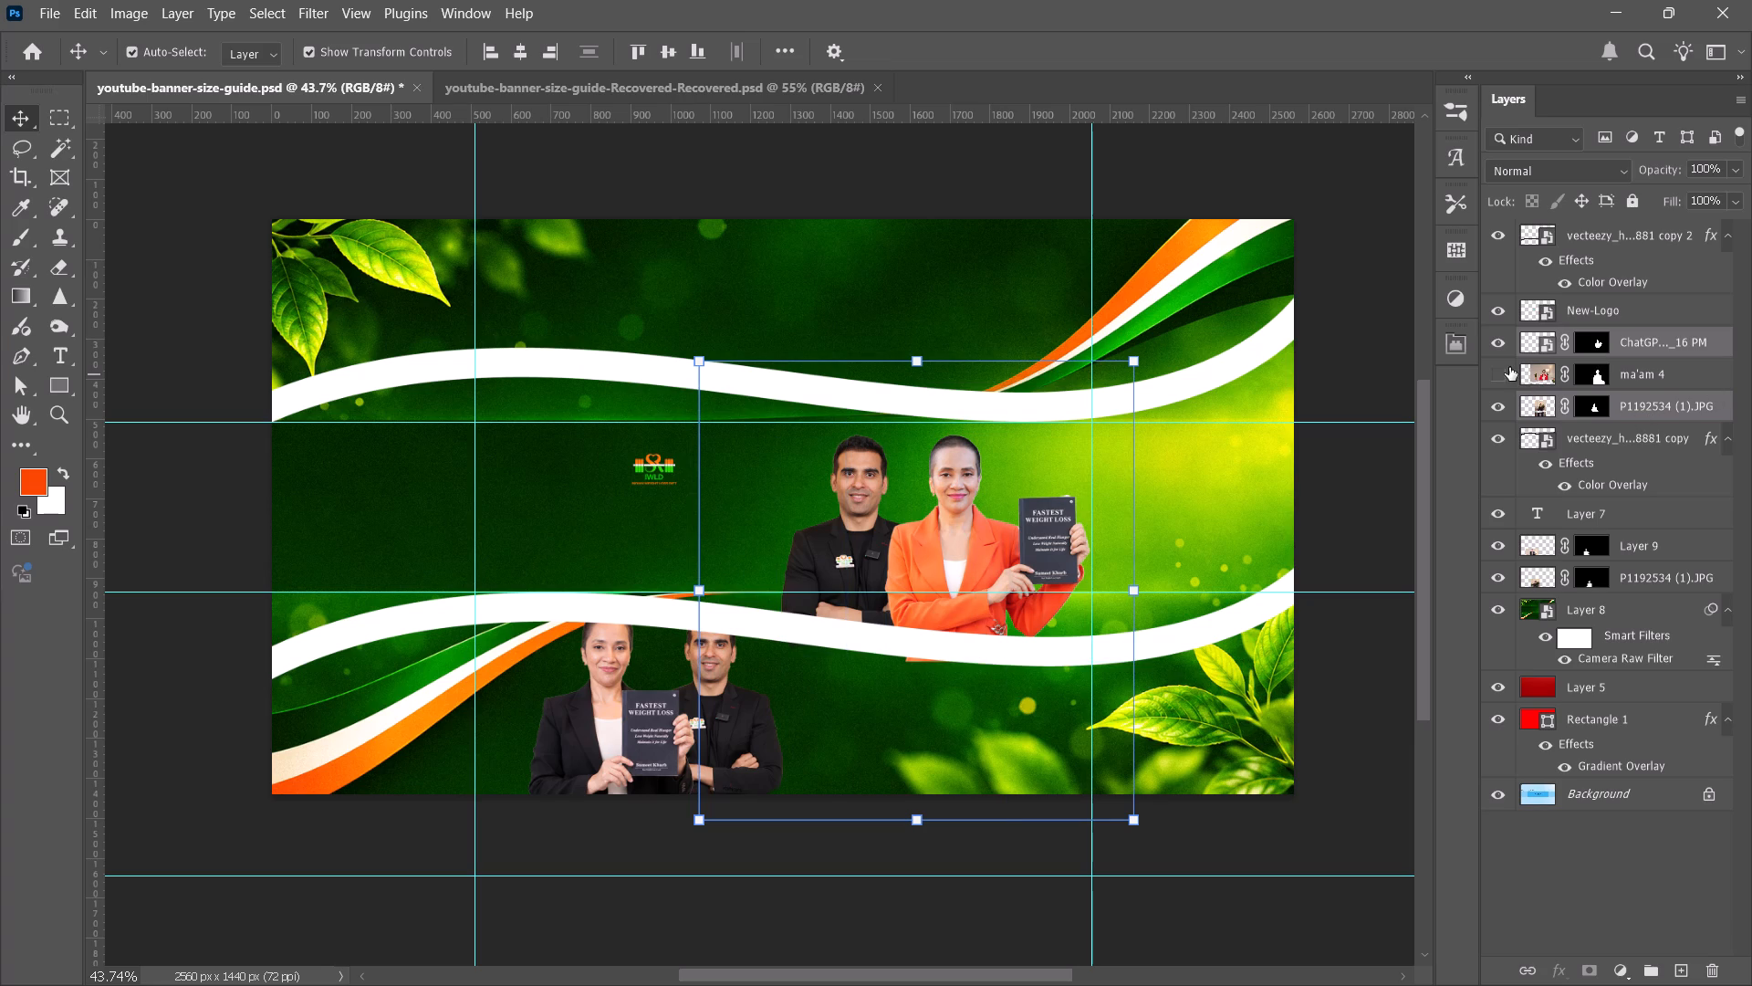
{"action": "right_click", "coordinate": [1656, 352]}
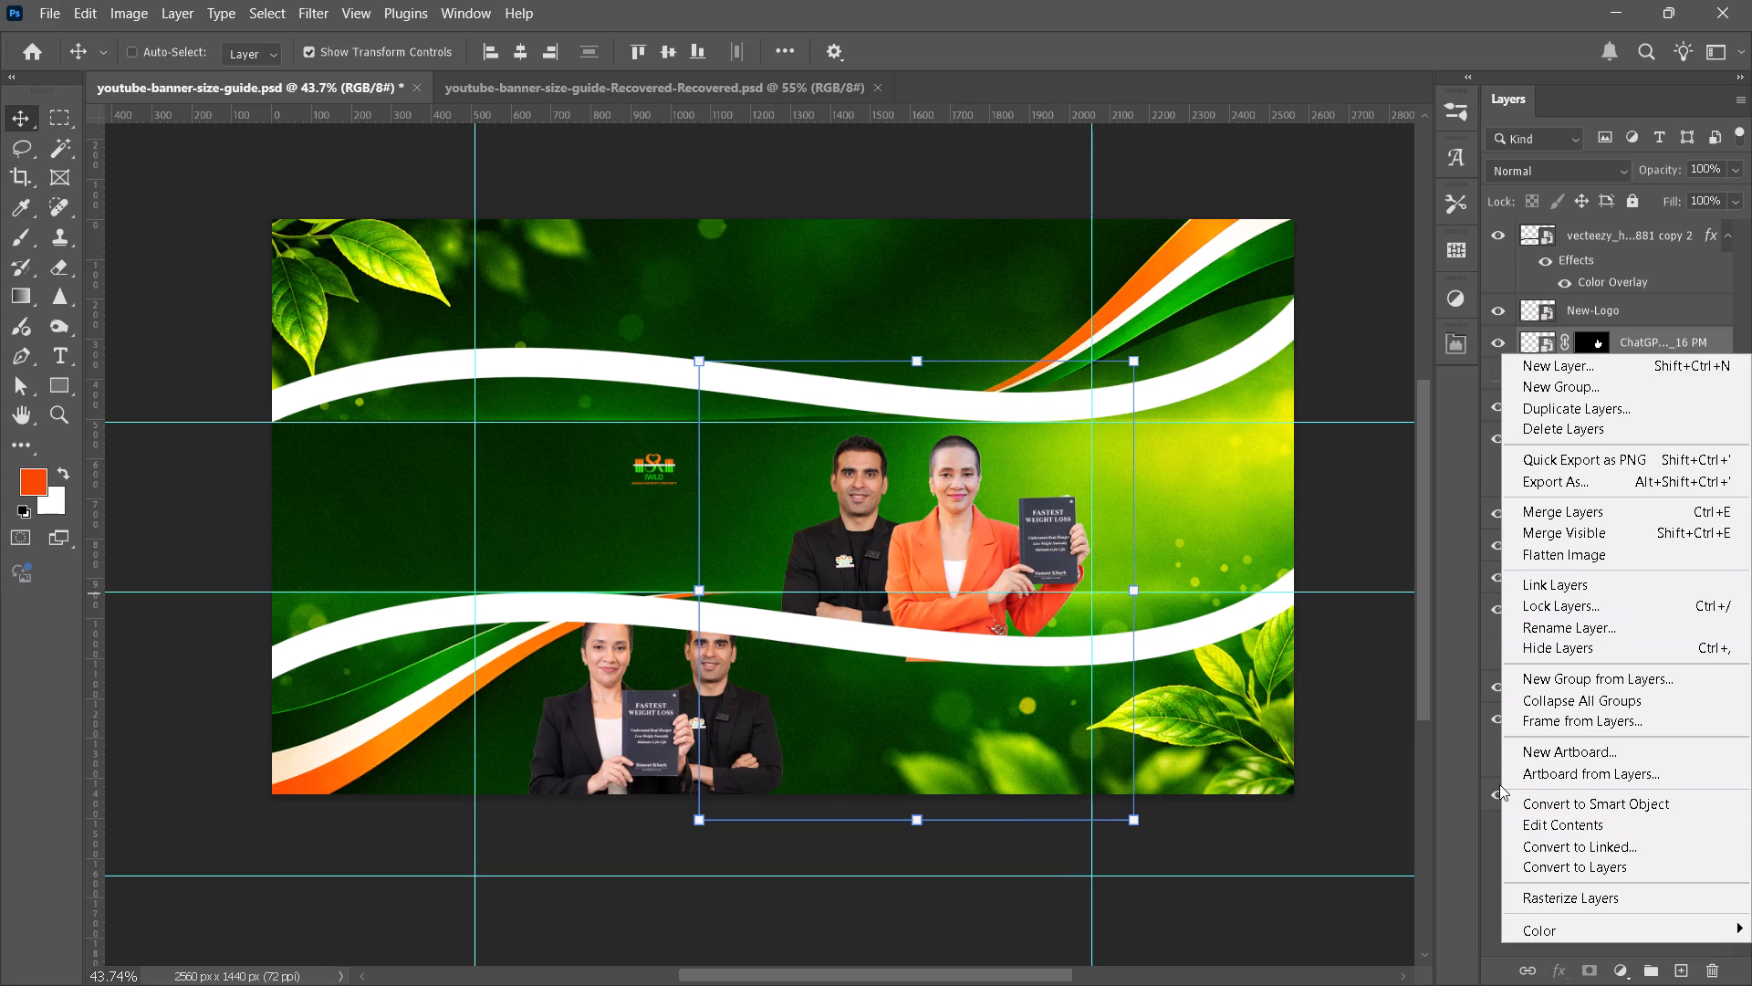
{"action": "key", "text": "ctrl+g"}
{"action": "left_click", "coordinate": [1480, 505]}
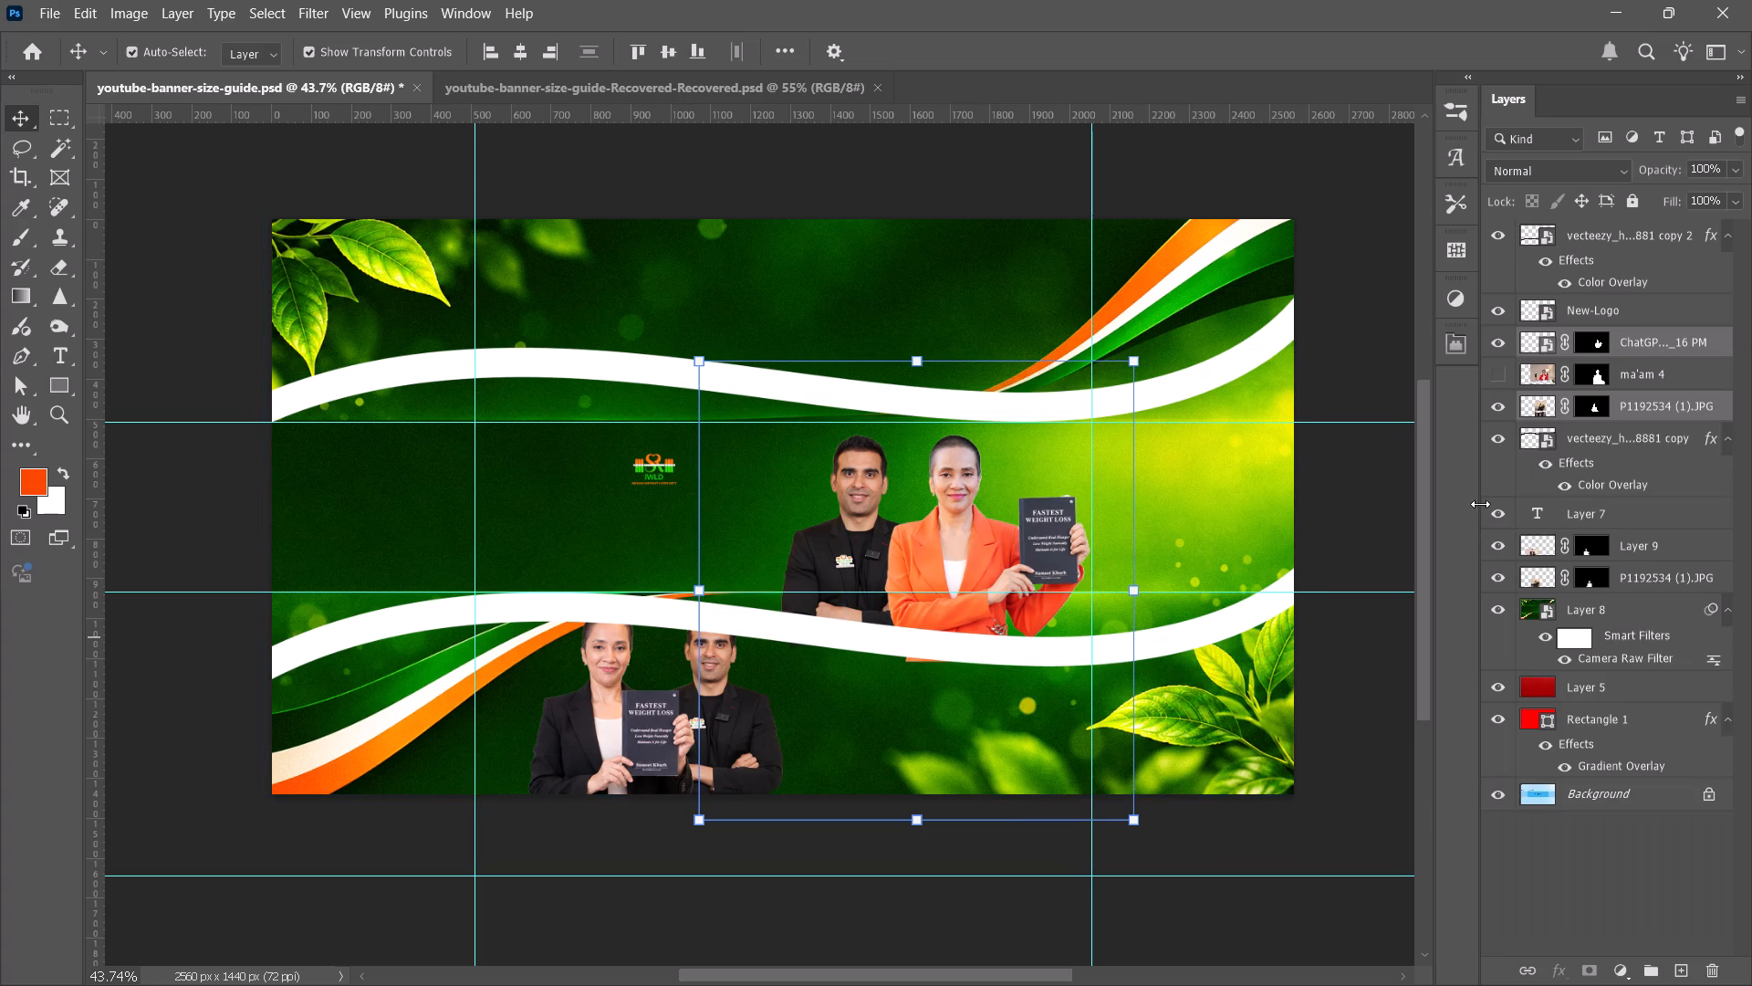
{"action": "key", "text": "ctrl+g"}
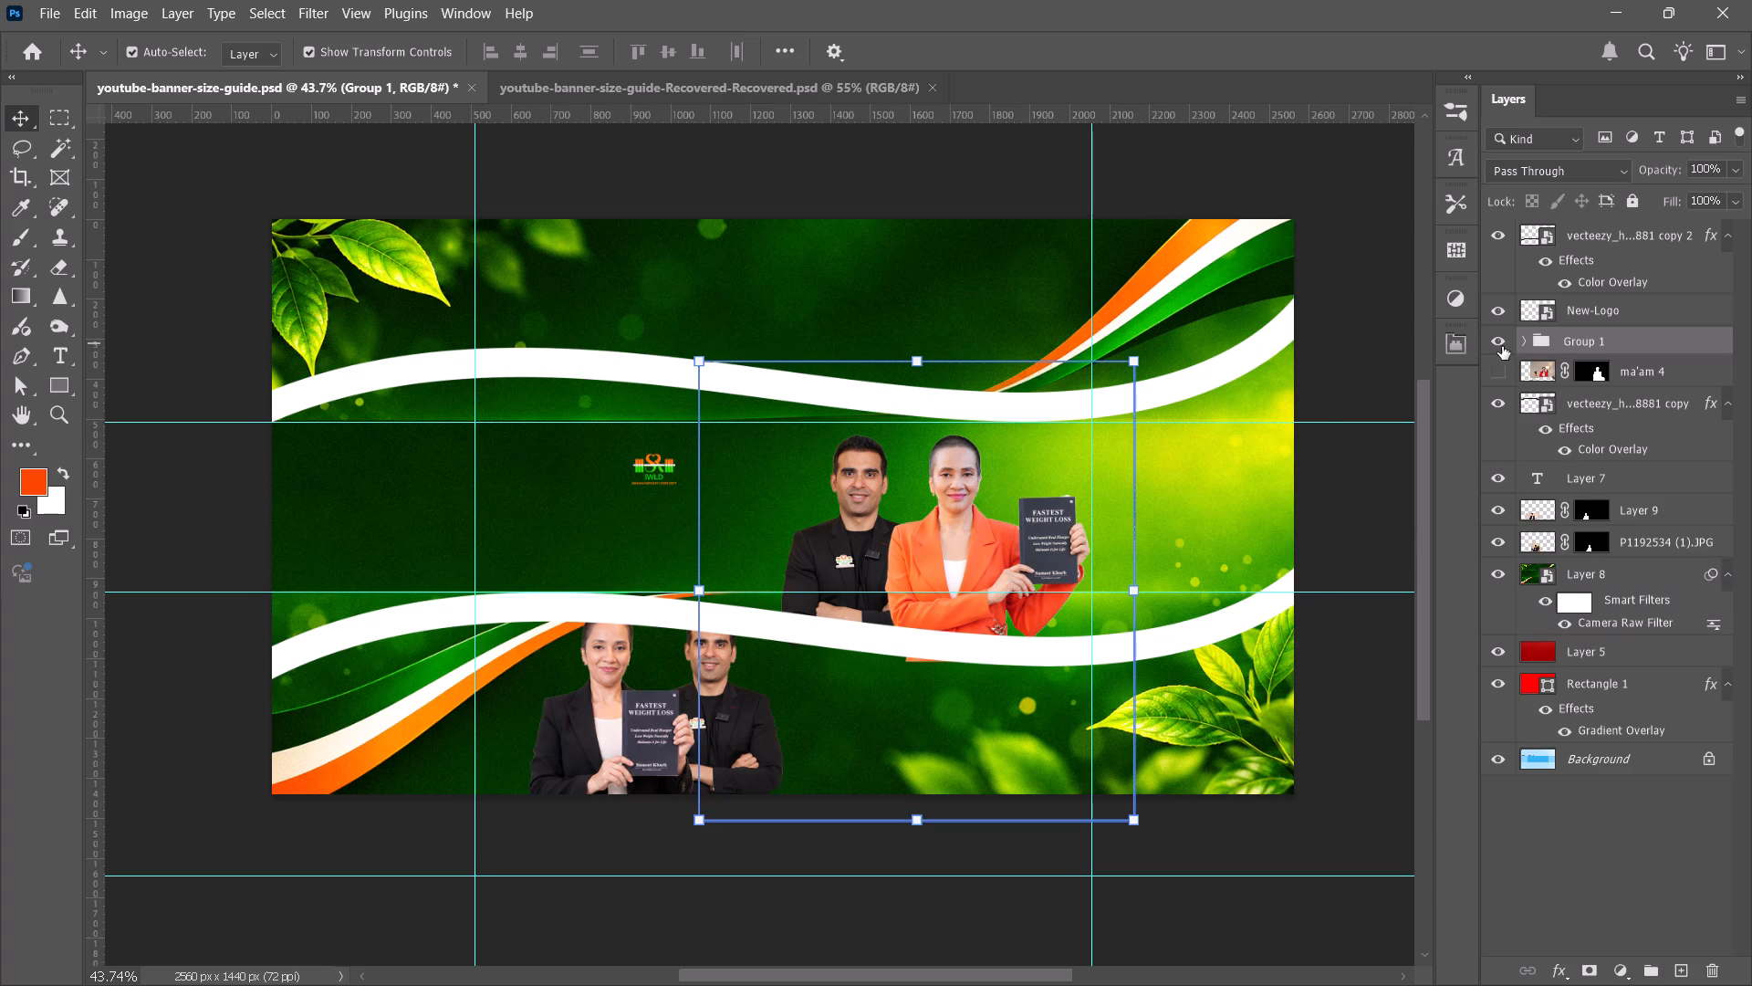
{"action": "left_click", "coordinate": [1502, 346]}
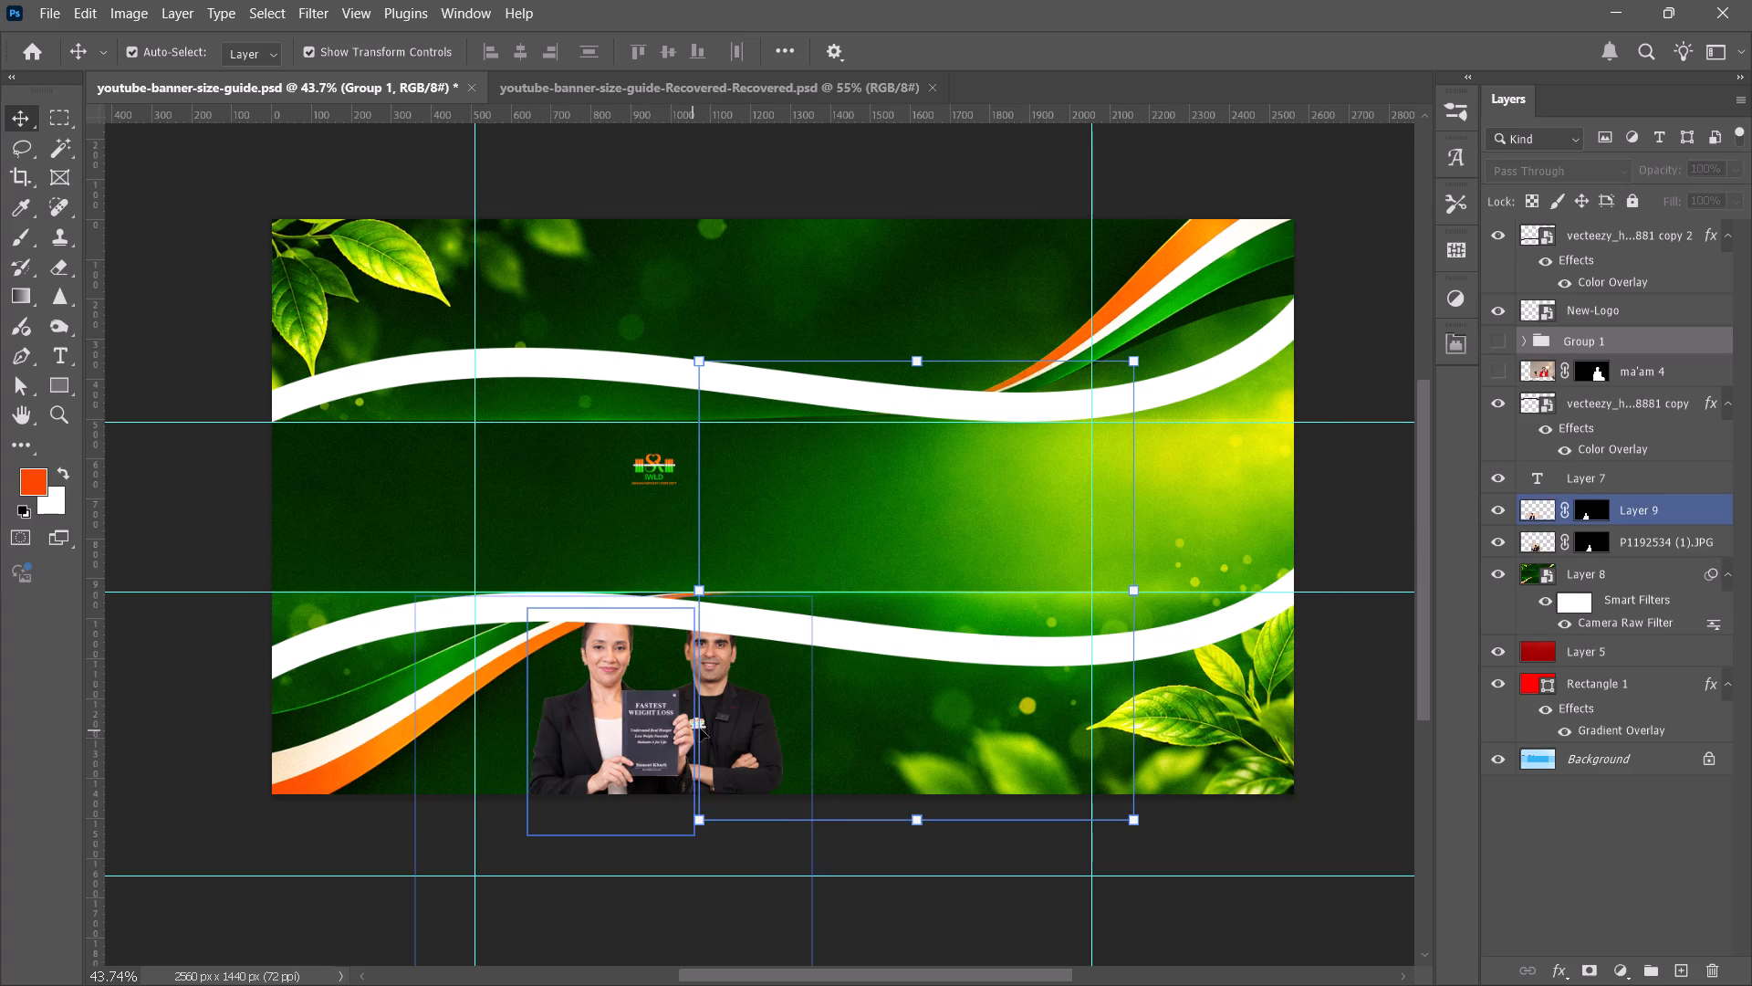
Move both pasted portraits up and across into the band between the white curves, where the hidden portraits stood.
{"action": "left_click", "coordinate": [640, 744]}
{"action": "left_click", "coordinate": [745, 732], "text": "shift"}
{"action": "left_click_drag", "start_coordinate": [722, 730], "coordinate": [1001, 559]}
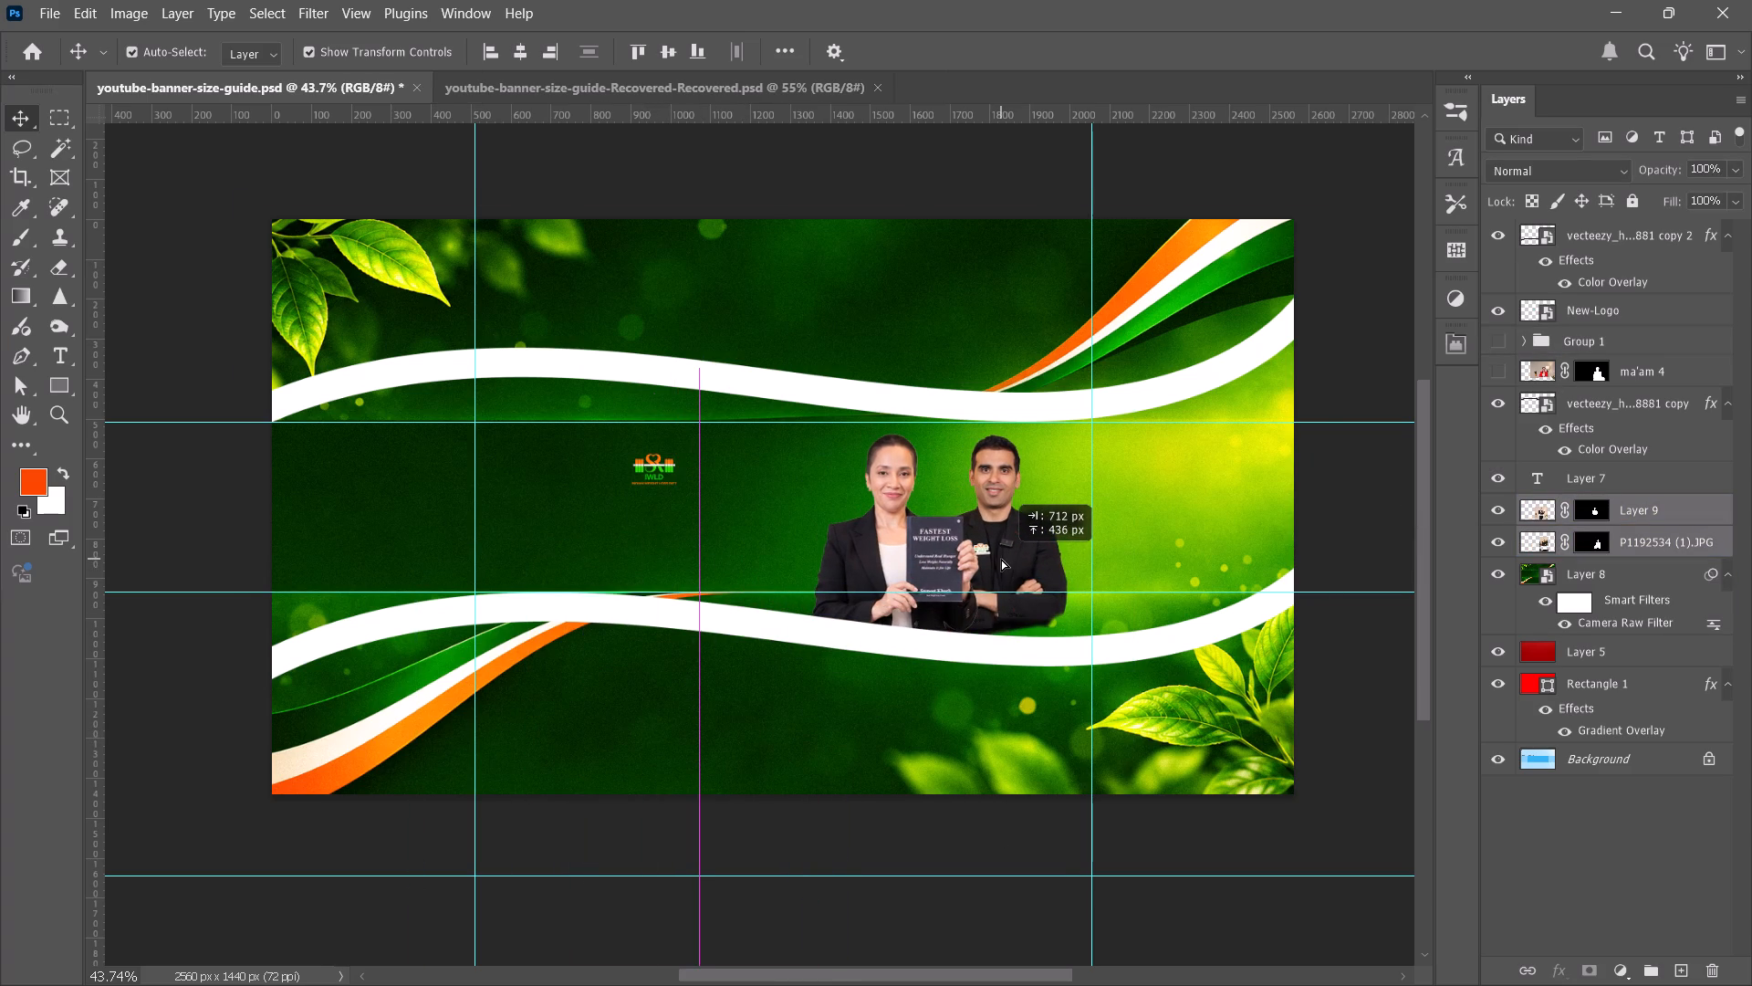
{"action": "left_click_drag", "start_coordinate": [1001, 559], "coordinate": [1012, 559]}
Reposition the lower white curve beneath the new portraits, shifting it overall to the right and slightly down.
{"action": "scroll", "coordinate": [954, 529], "scroll_direction": "up", "scroll_amount": 9, "text": "alt"}
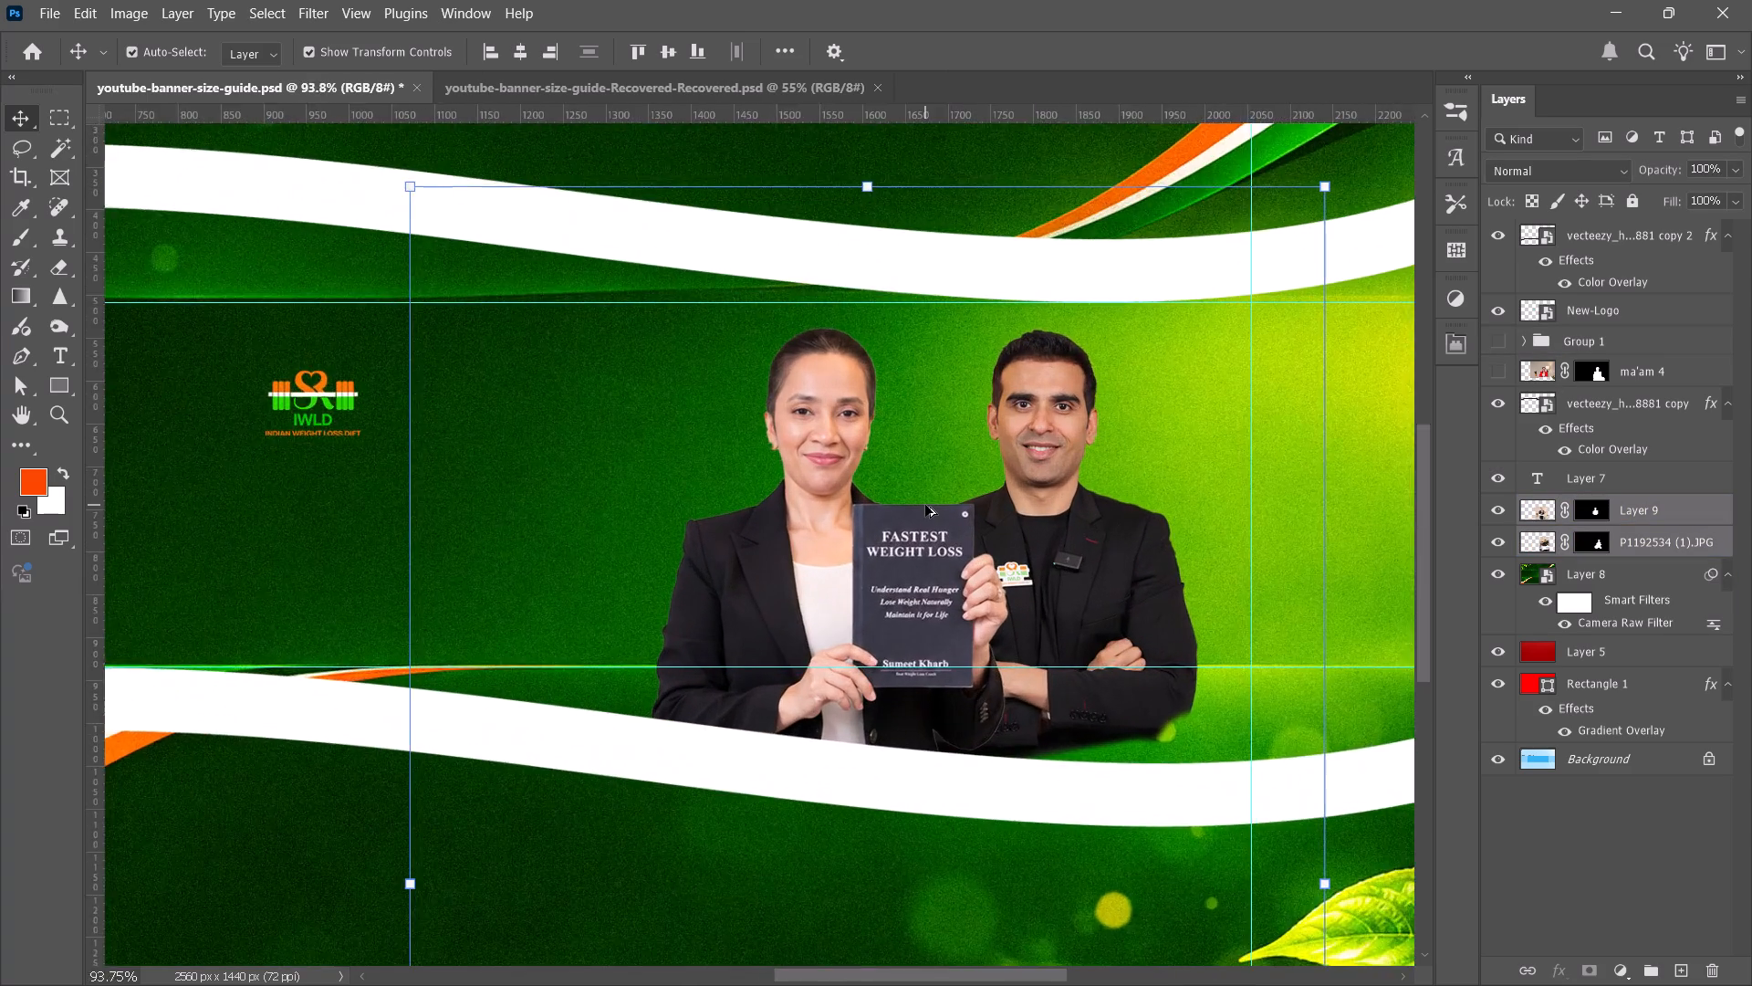
{"action": "scroll", "coordinate": [925, 505], "scroll_direction": "up", "scroll_amount": 3, "text": "alt"}
{"action": "scroll", "coordinate": [765, 302], "scroll_direction": "up", "scroll_amount": 8}
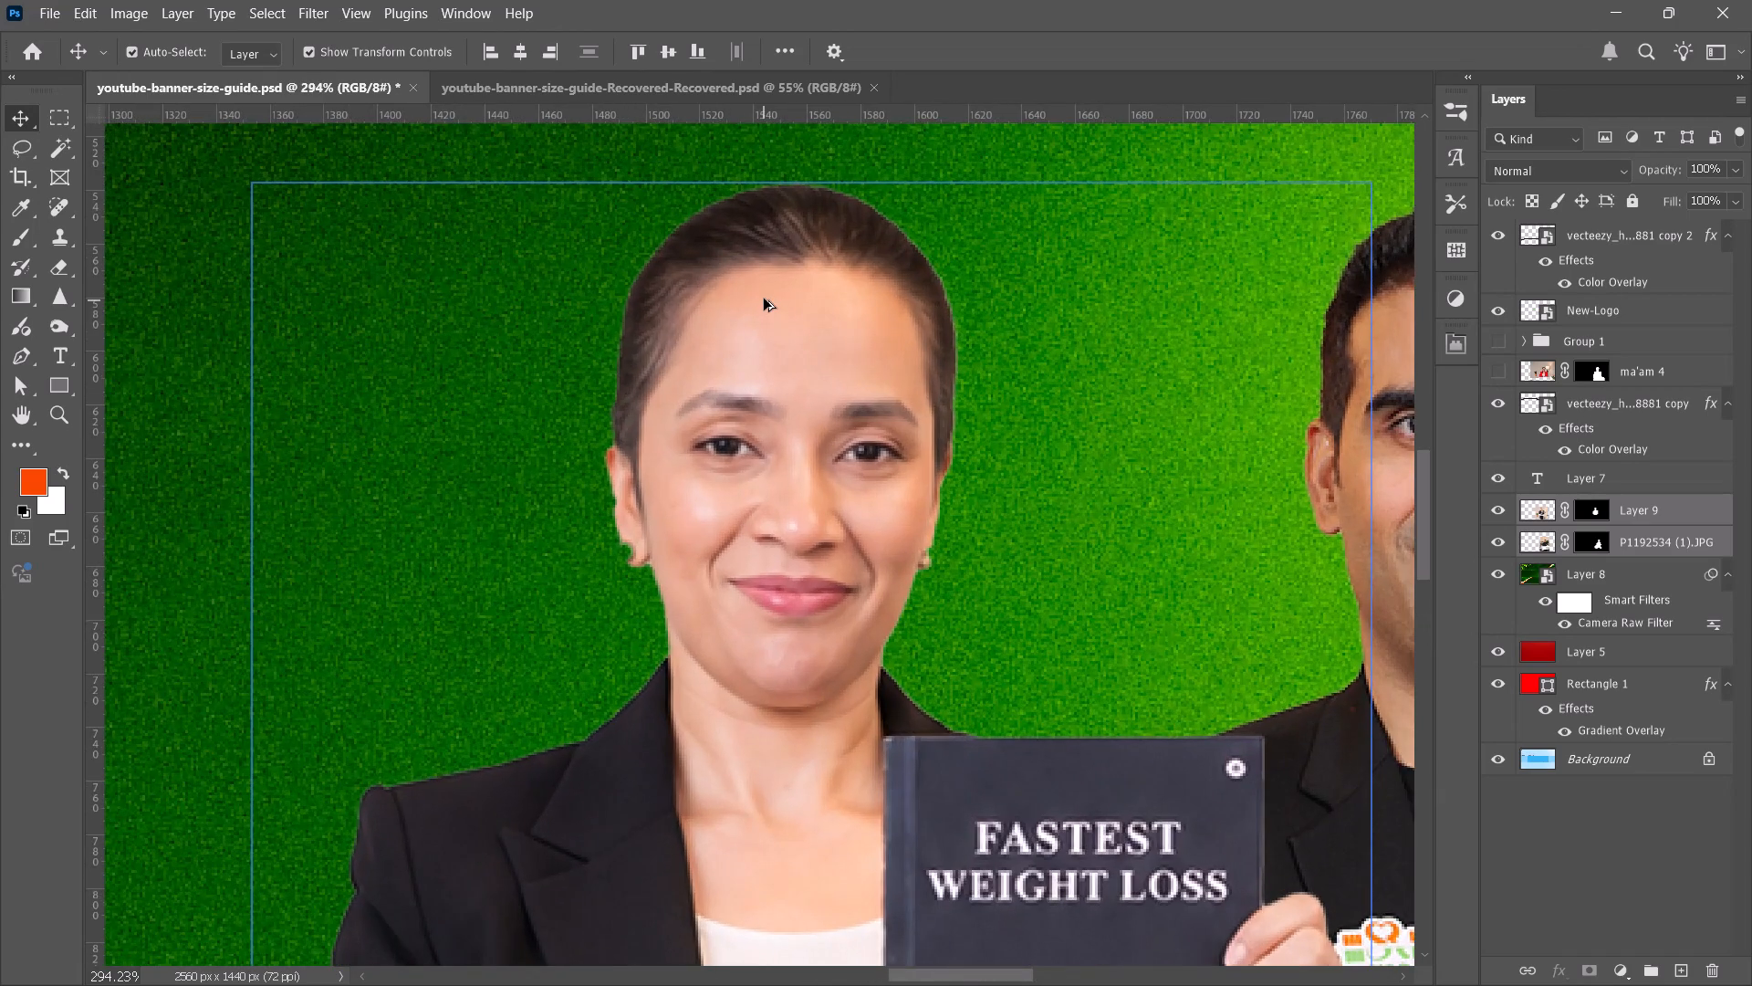
{"action": "scroll", "coordinate": [778, 428], "scroll_direction": "down", "scroll_amount": 14, "text": "alt"}
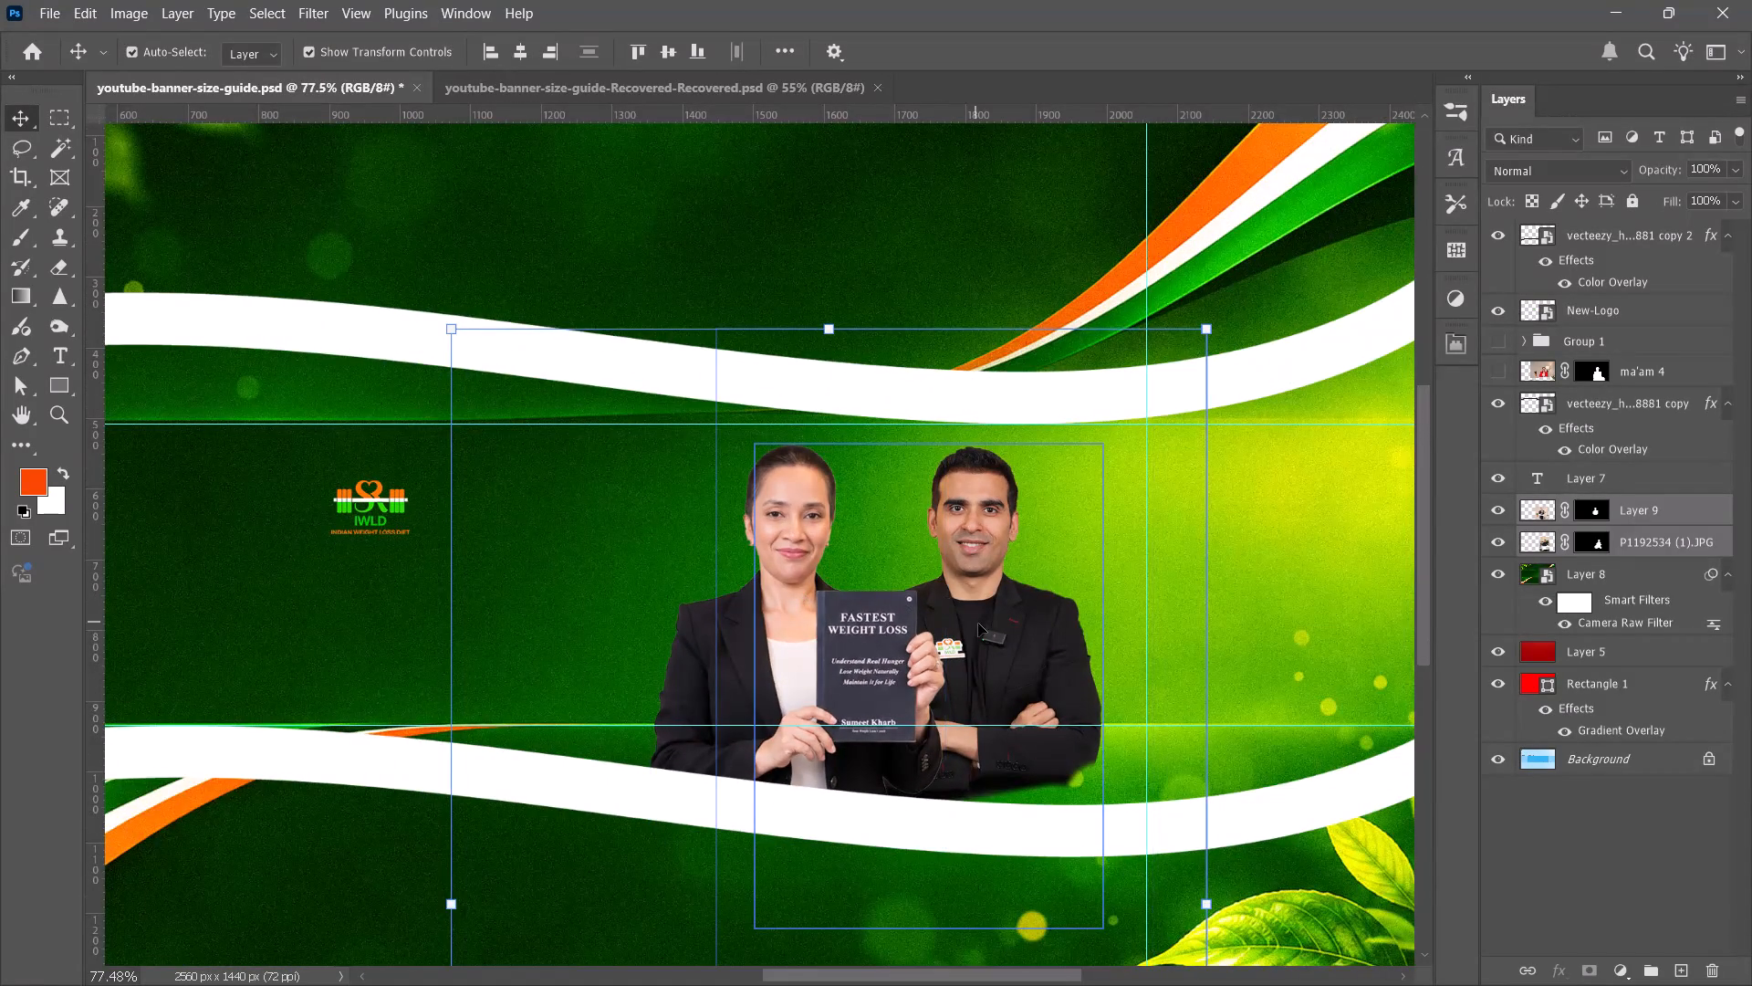
{"action": "left_click", "coordinate": [979, 624]}
{"action": "left_click", "coordinate": [1156, 808]}
{"action": "left_click_drag", "start_coordinate": [1174, 826], "coordinate": [1091, 824]}
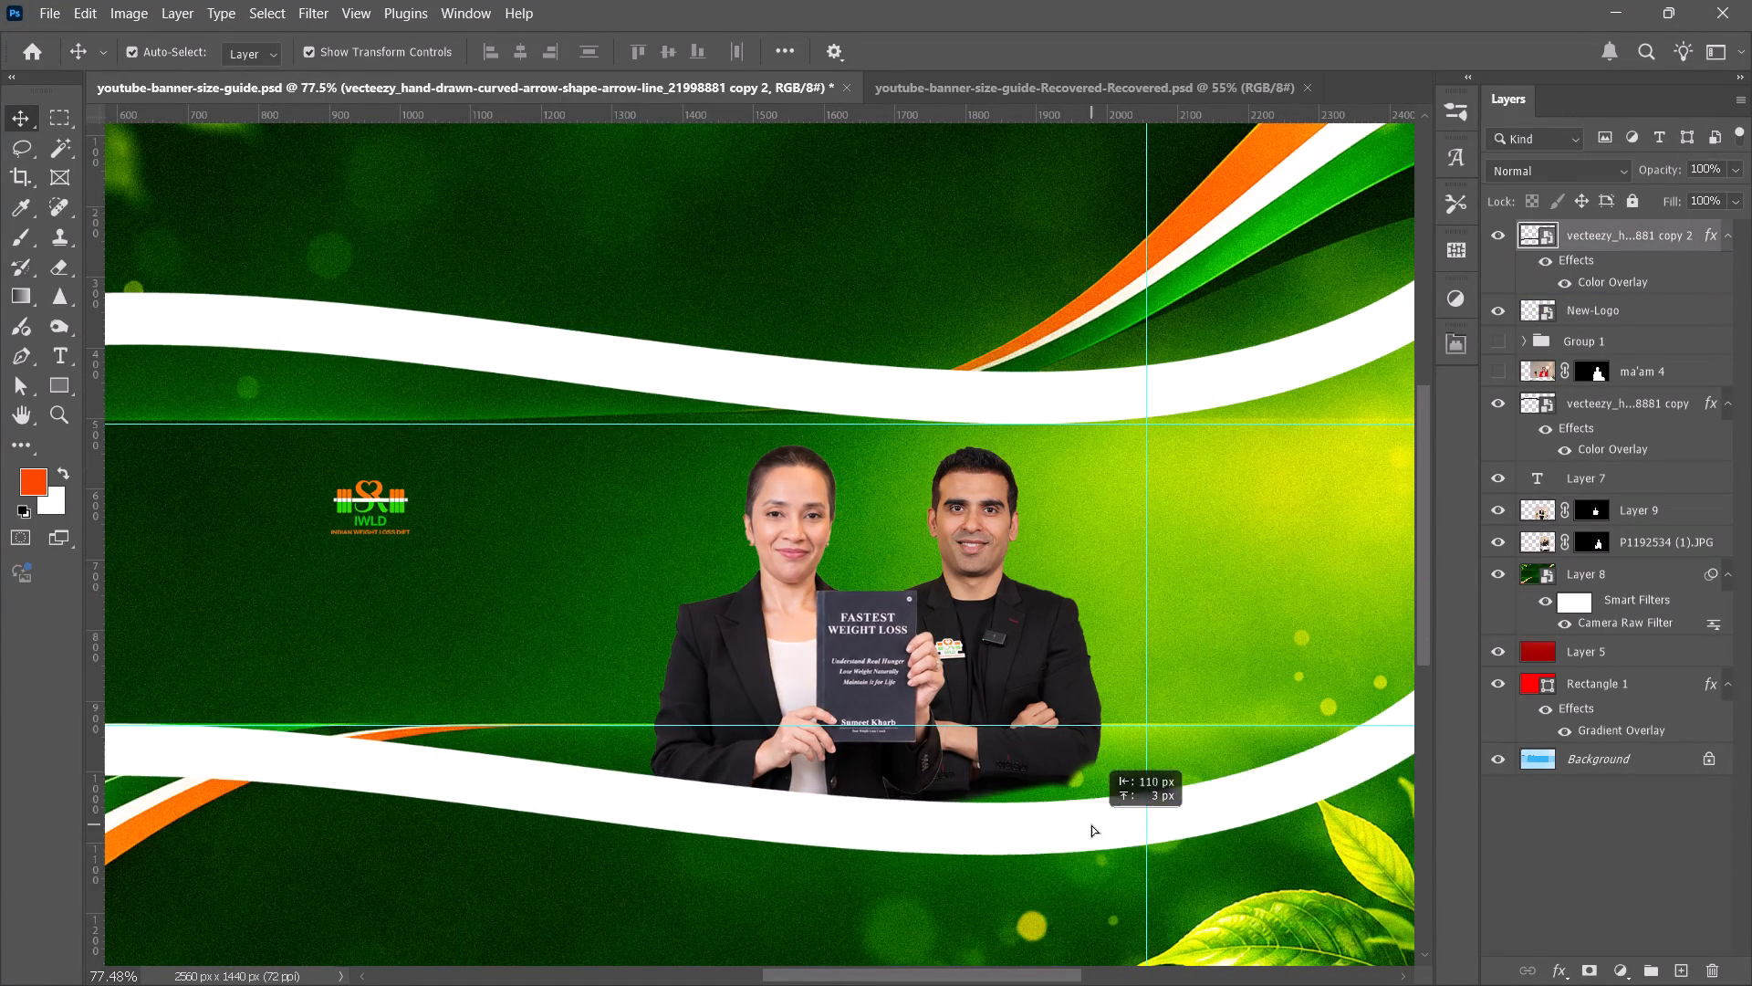
{"action": "left_click_drag", "start_coordinate": [1091, 824], "coordinate": [1090, 824]}
{"action": "left_click_drag", "start_coordinate": [1106, 825], "coordinate": [1071, 818]}
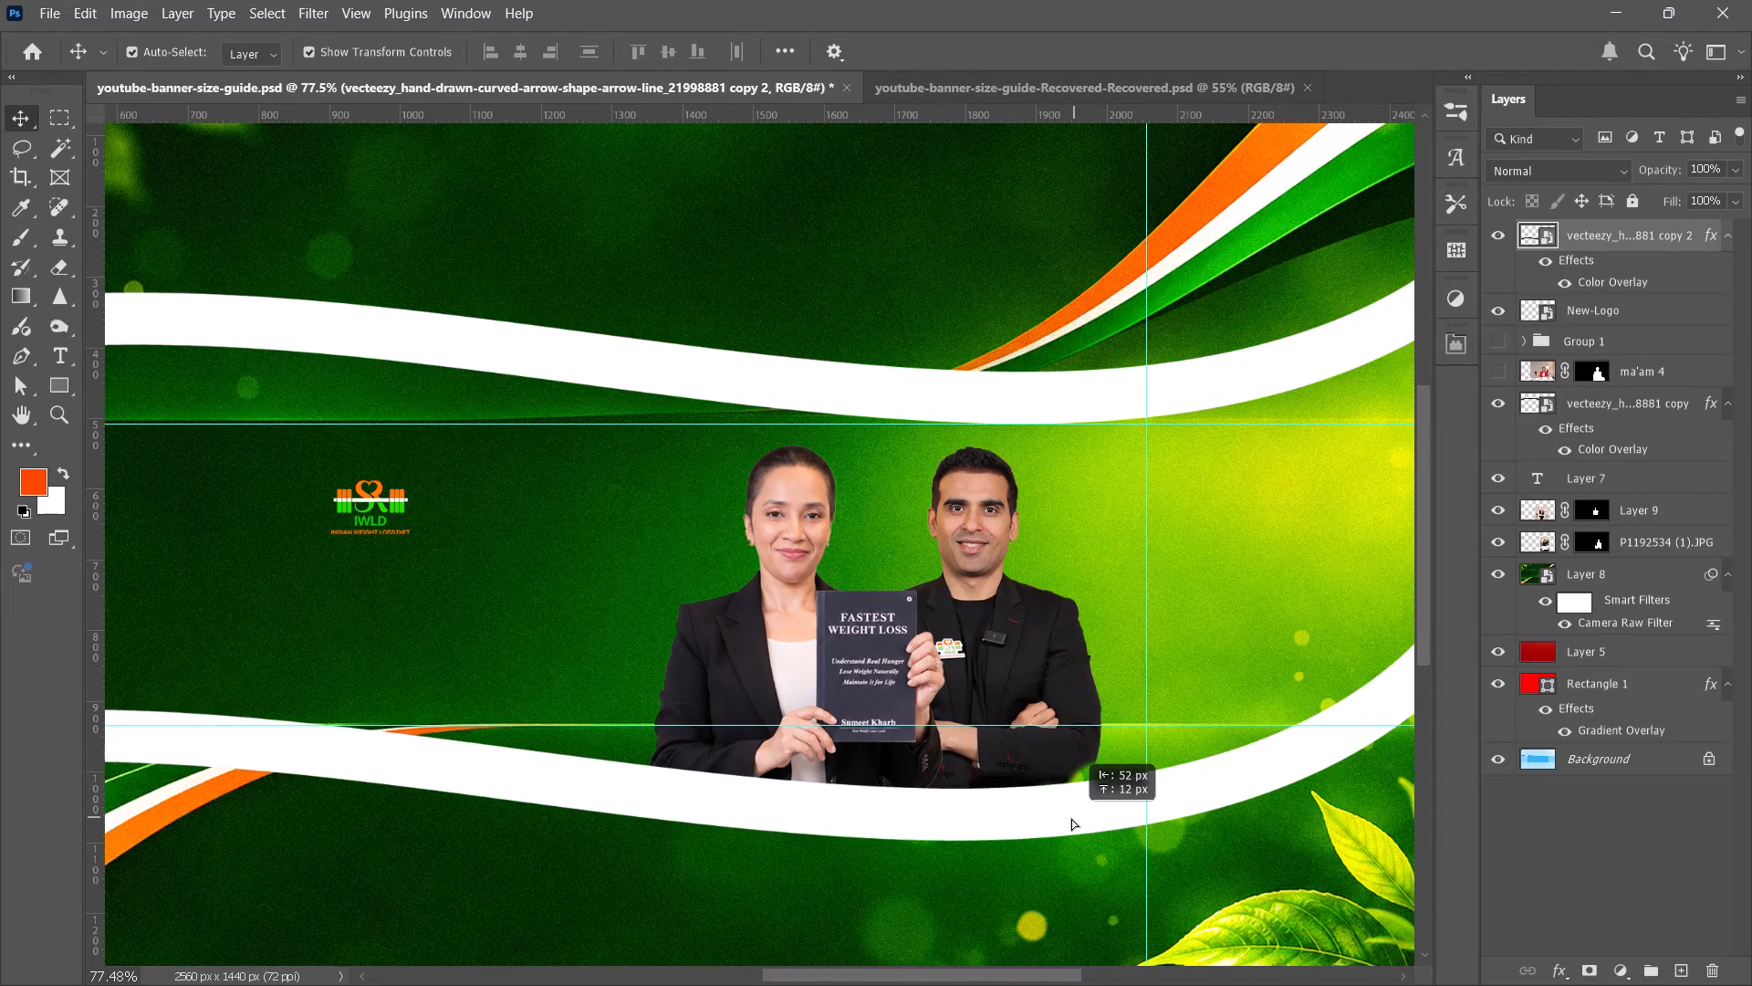
{"action": "left_click_drag", "start_coordinate": [1071, 818], "coordinate": [1275, 825]}
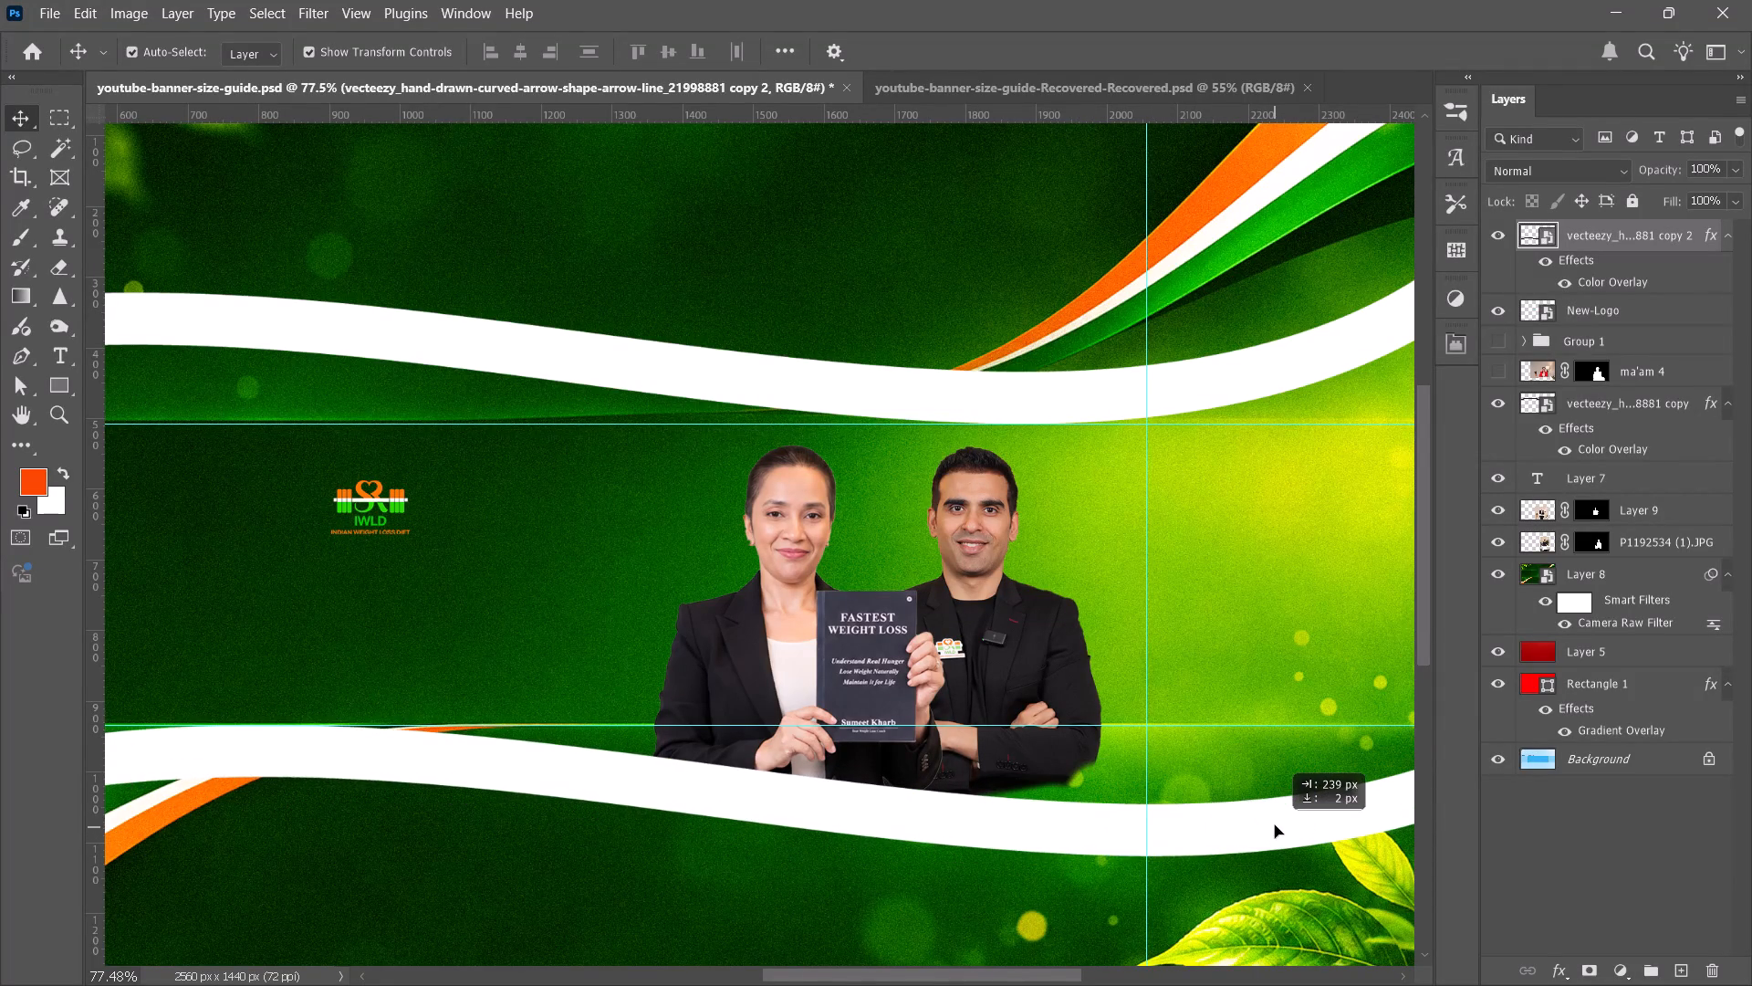
{"action": "left_click_drag", "start_coordinate": [1275, 825], "coordinate": [1272, 833]}
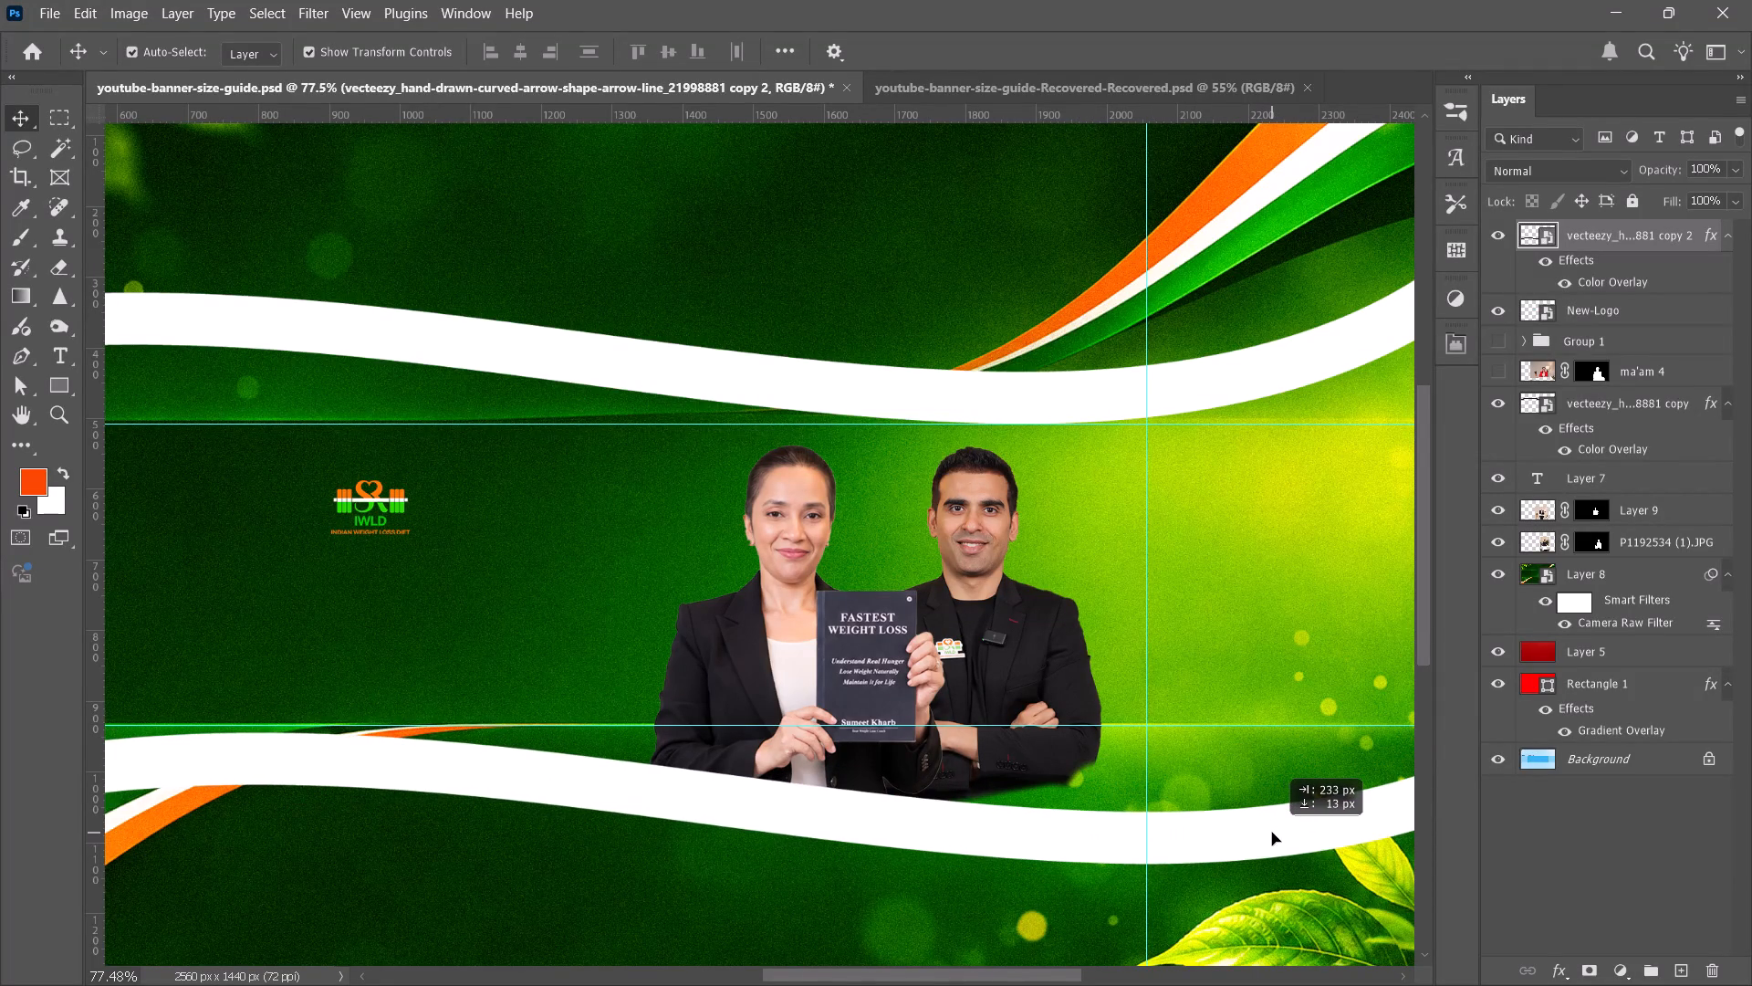
{"action": "left_click_drag", "start_coordinate": [1272, 833], "coordinate": [1272, 831]}
On the man's layer mask (P1192534 (1).JPG), try a black stroke with a size 46 brush along the lower jacket and undo it.
{"action": "scroll", "coordinate": [1047, 798], "scroll_direction": "down", "scroll_amount": 3, "text": "alt"}
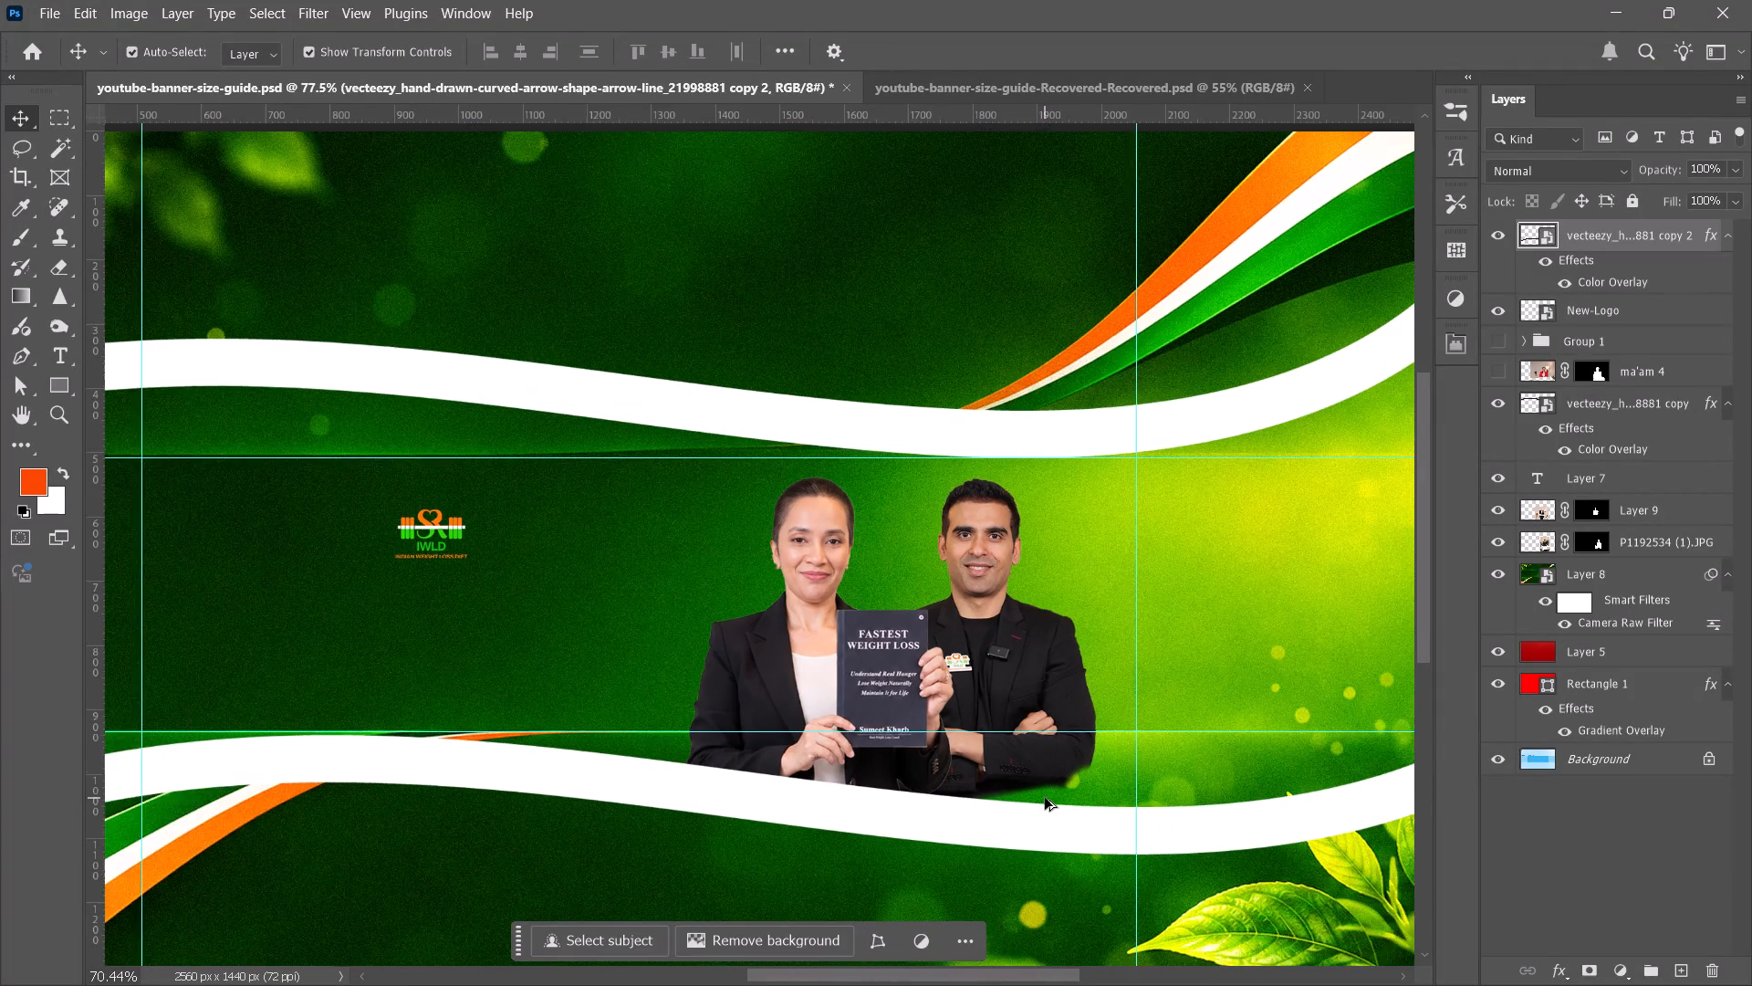
{"action": "left_click", "coordinate": [1042, 732]}
{"action": "left_click", "coordinate": [1033, 665]}
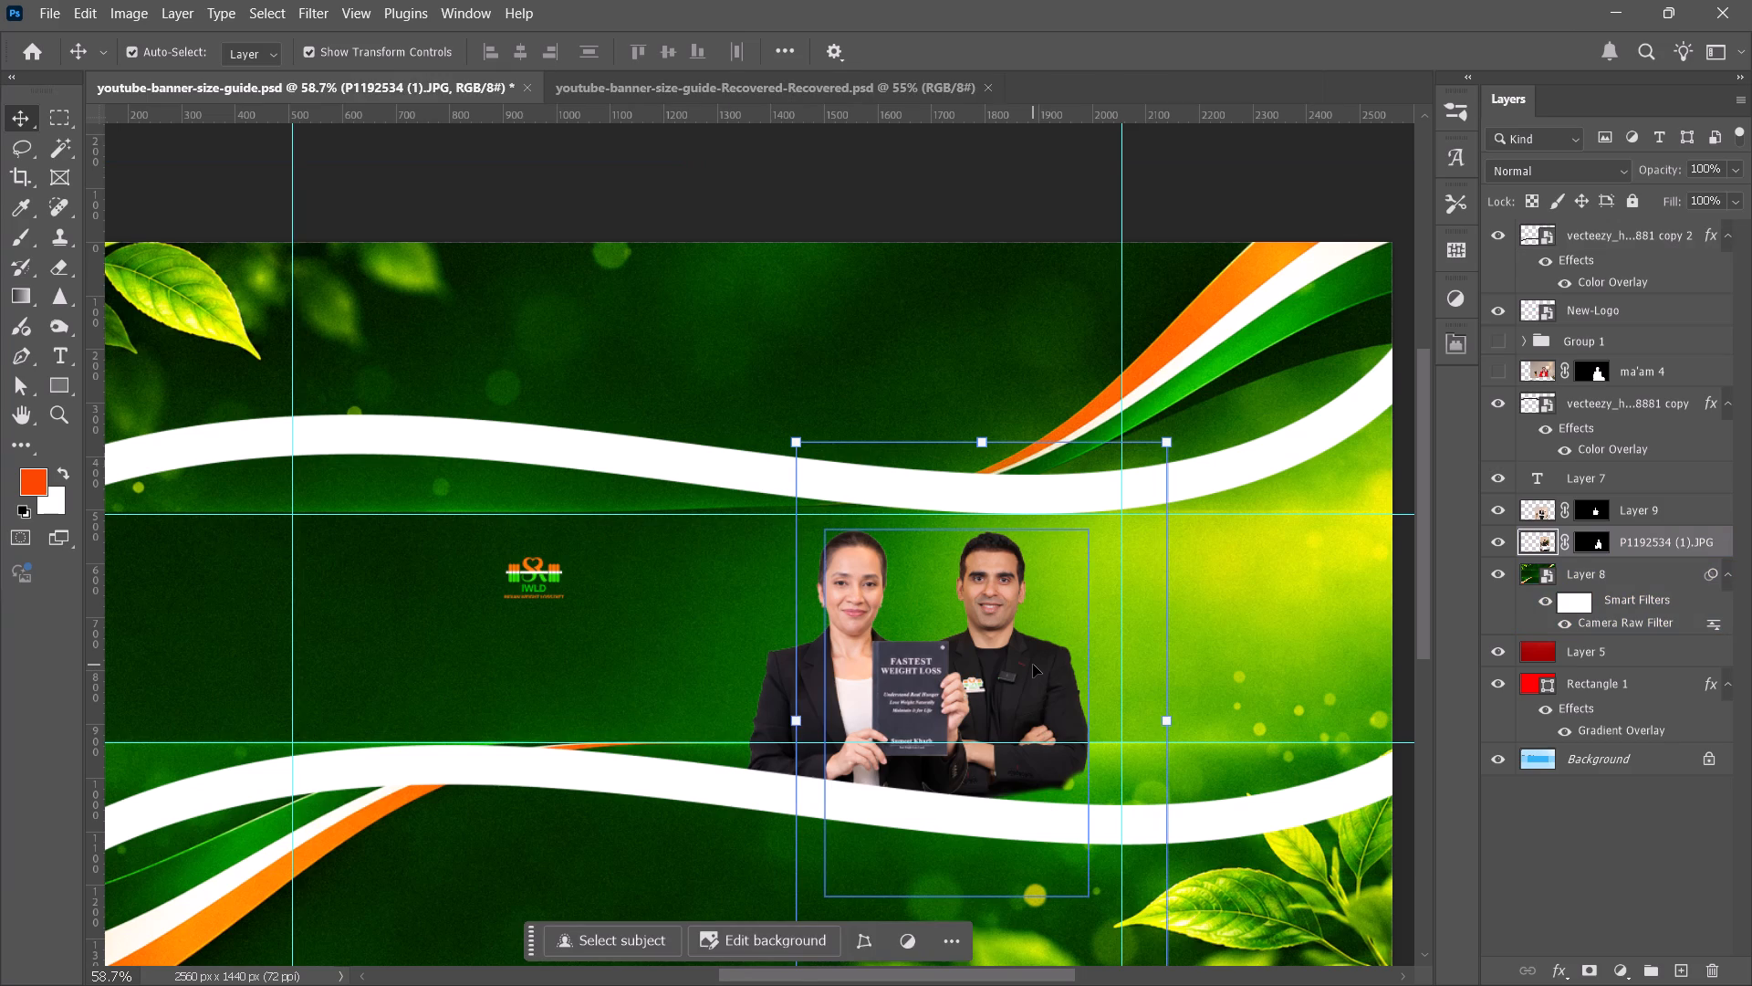
{"action": "left_click", "coordinate": [1579, 867]}
{"action": "left_click", "coordinate": [976, 623]}
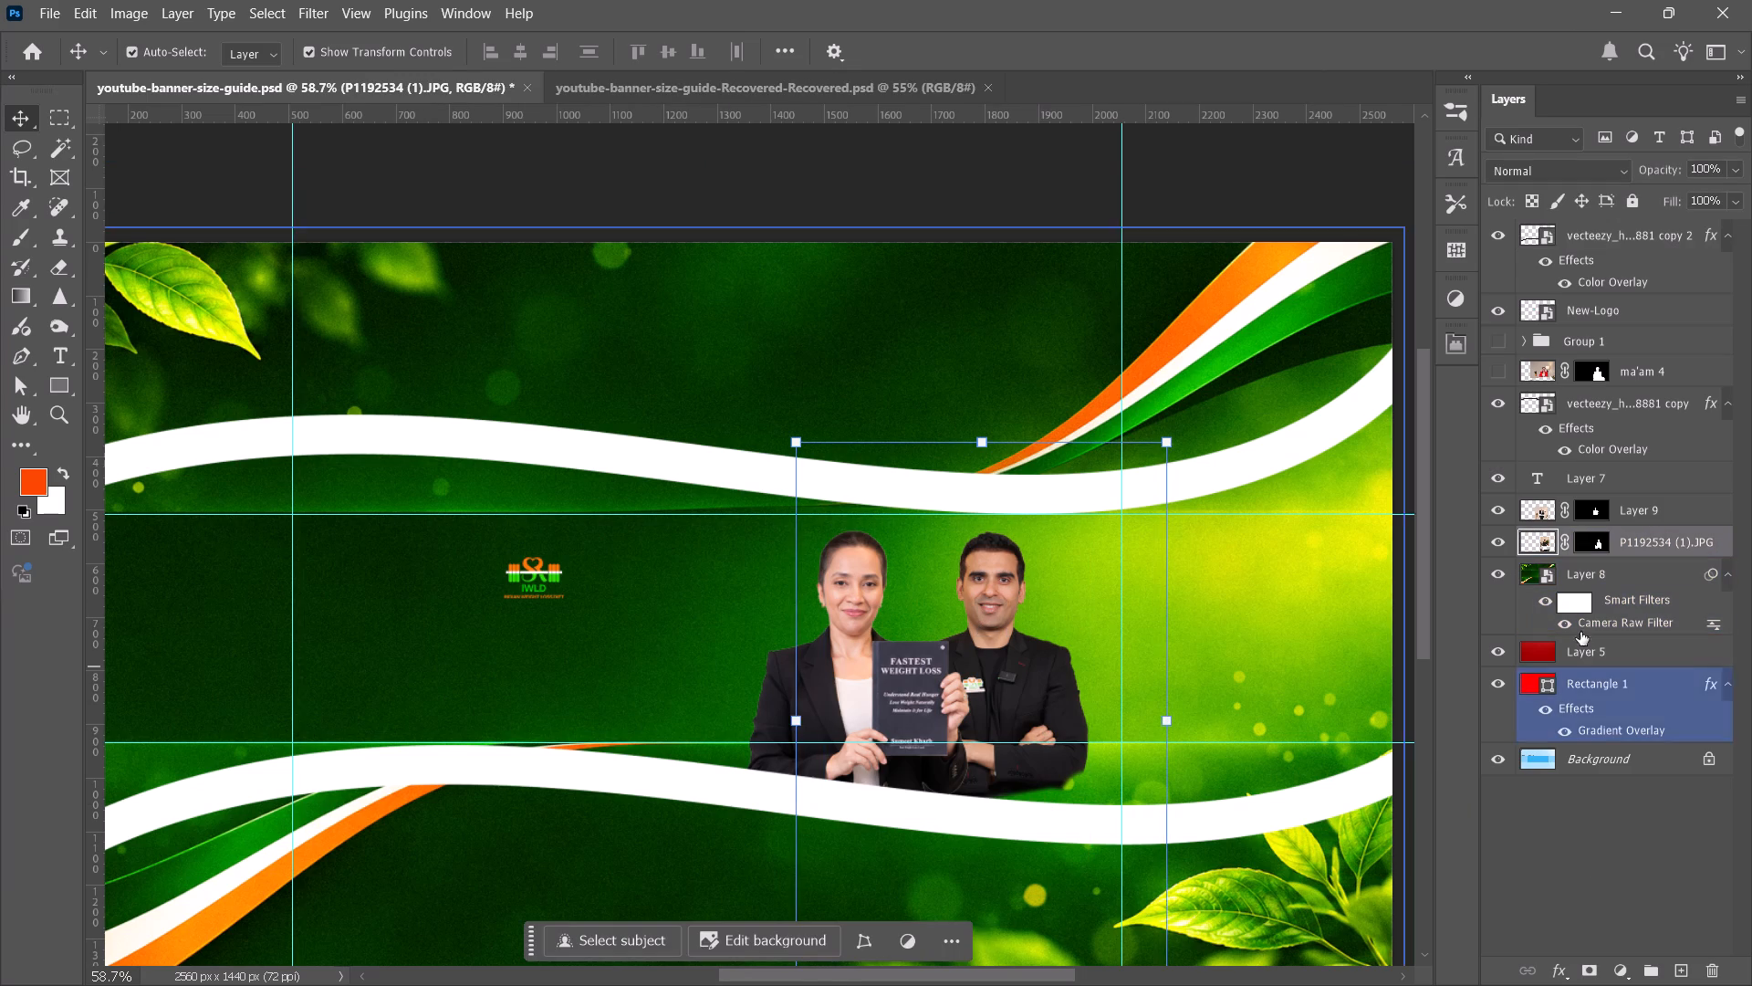
{"action": "left_click", "coordinate": [1593, 549]}
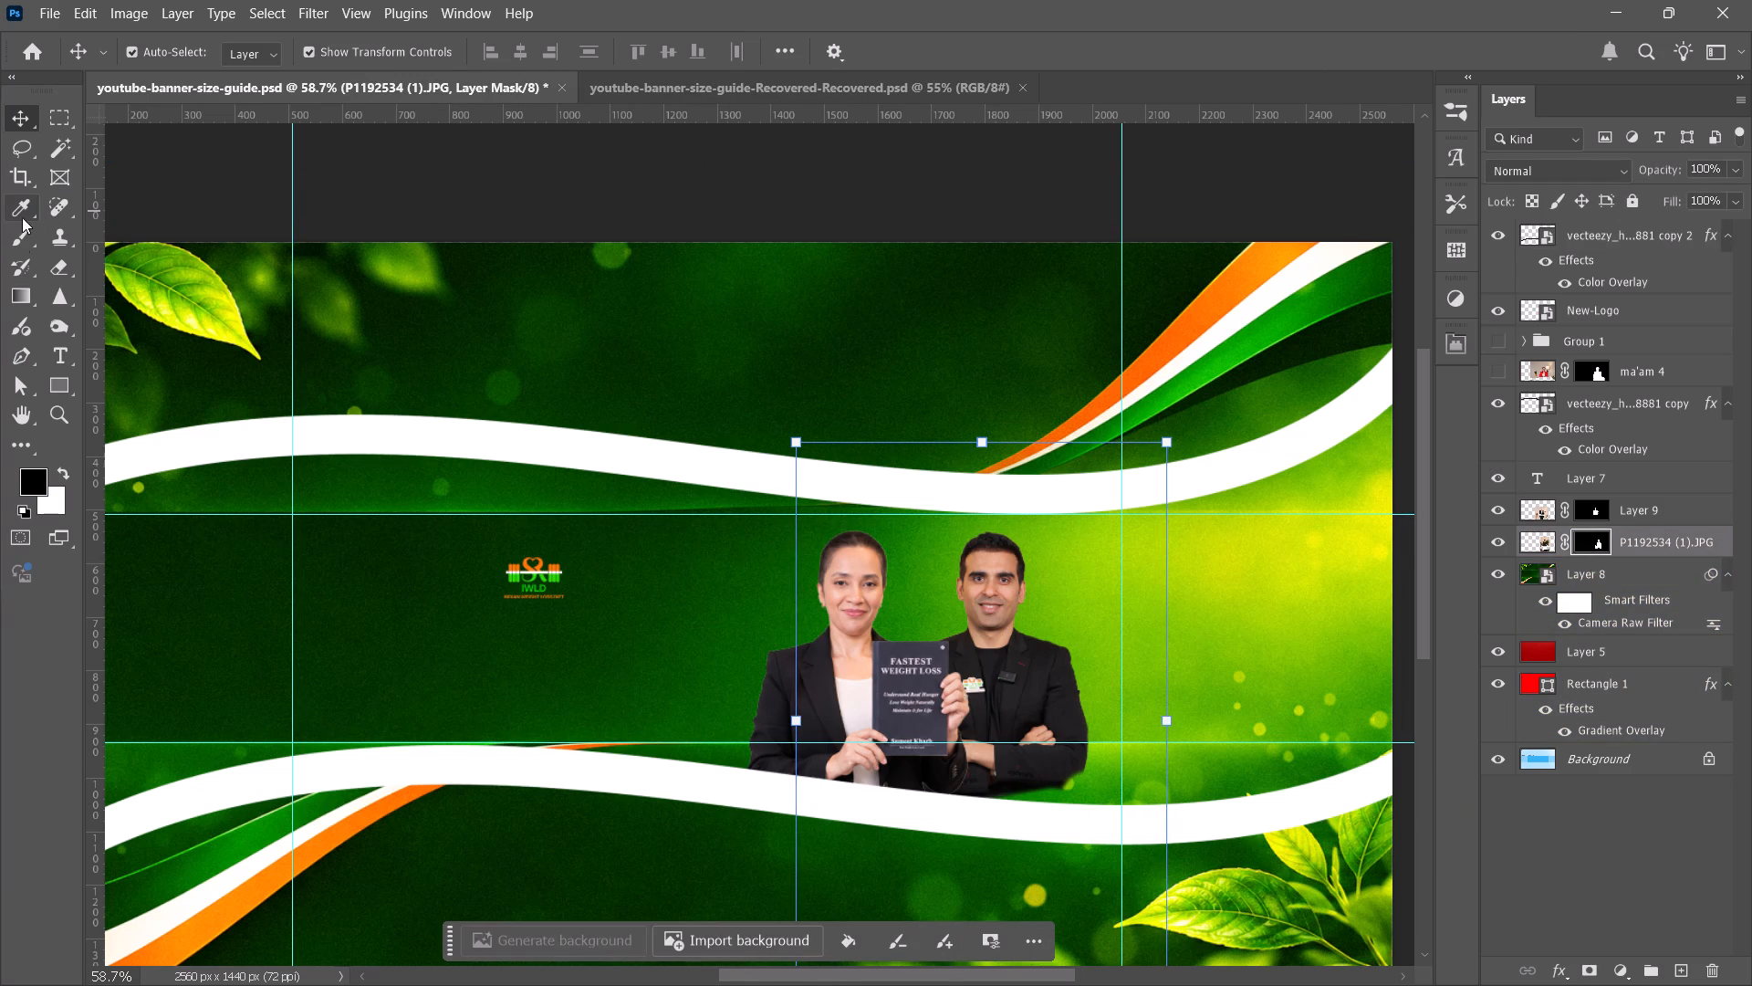
{"action": "left_click", "coordinate": [21, 248]}
{"action": "scroll", "coordinate": [1100, 861], "scroll_direction": "up", "scroll_amount": 8, "text": "alt"}
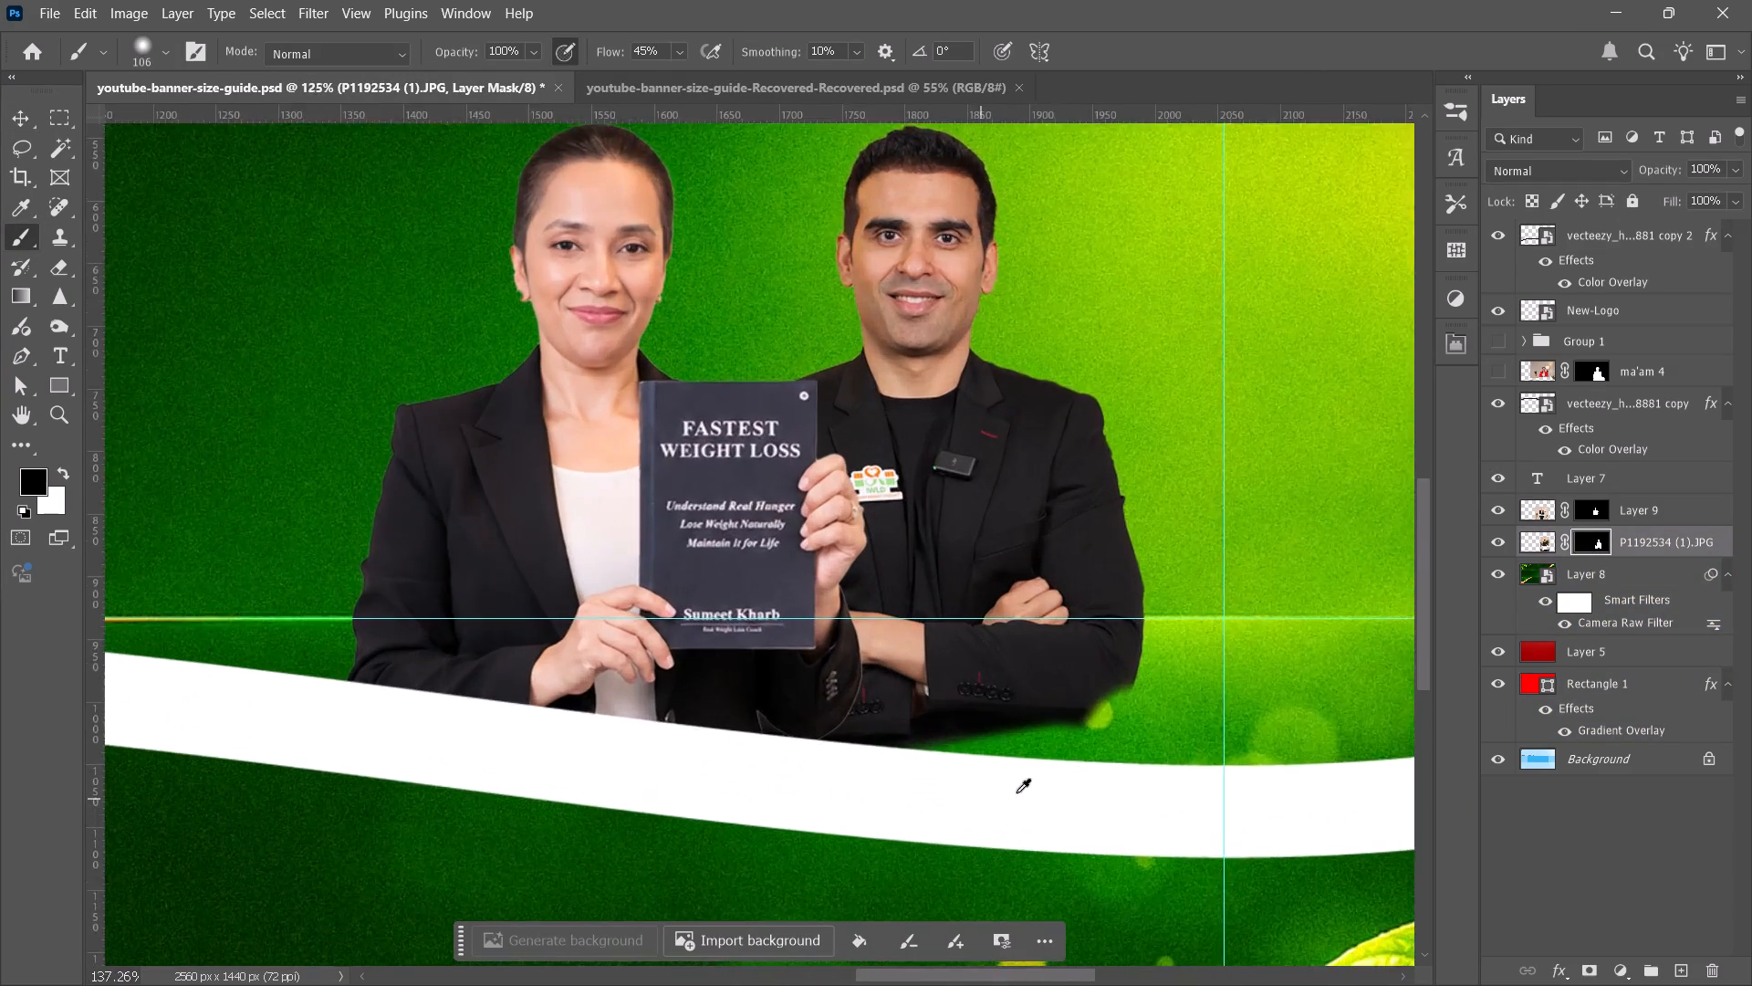
{"action": "scroll", "coordinate": [1017, 792], "scroll_direction": "up", "scroll_amount": 8, "text": "alt"}
{"action": "right_click_drag", "start_coordinate": [998, 698], "coordinate": [1029, 708], "text": "alt"}
{"action": "right_click_drag", "start_coordinate": [996, 723], "coordinate": [880, 741], "text": "alt"}
{"action": "left_click_drag", "start_coordinate": [799, 763], "coordinate": [960, 731]}
{"action": "key", "text": "ctrl+z"}
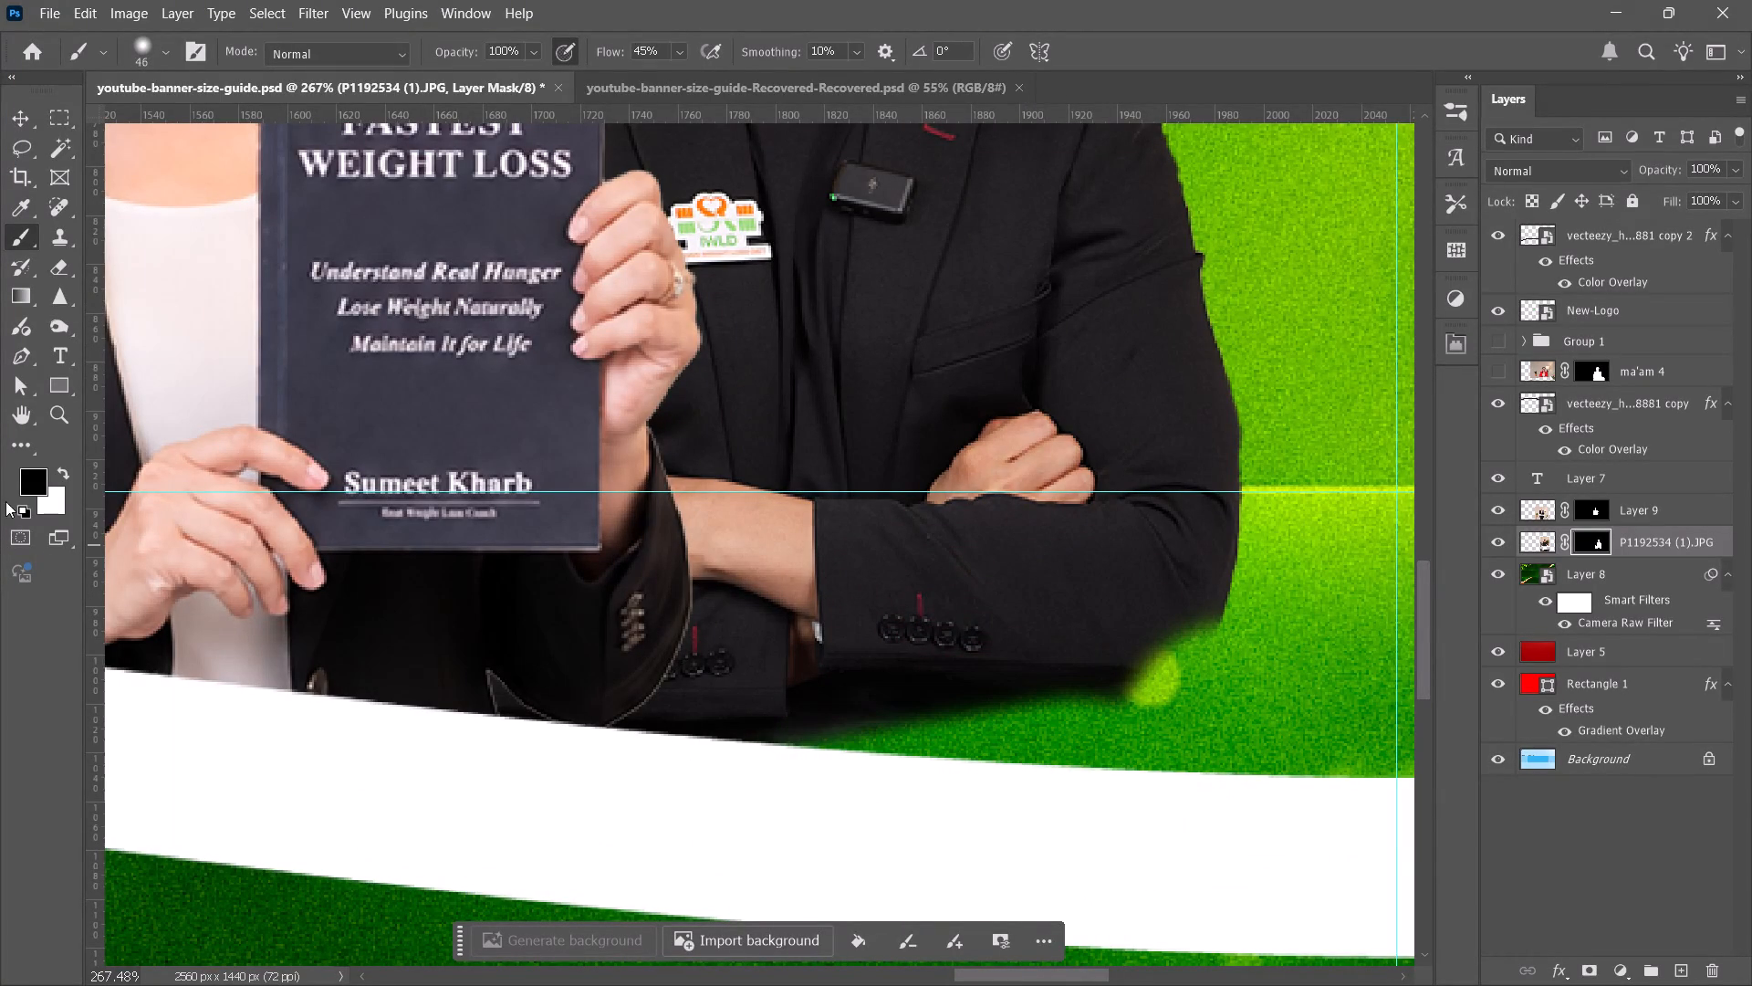
Paint white on the man's layer mask along the jacket's faded lower edge and elbow to bring back hidden areas.
{"action": "left_click", "coordinate": [72, 474]}
{"action": "left_click", "coordinate": [81, 474]}
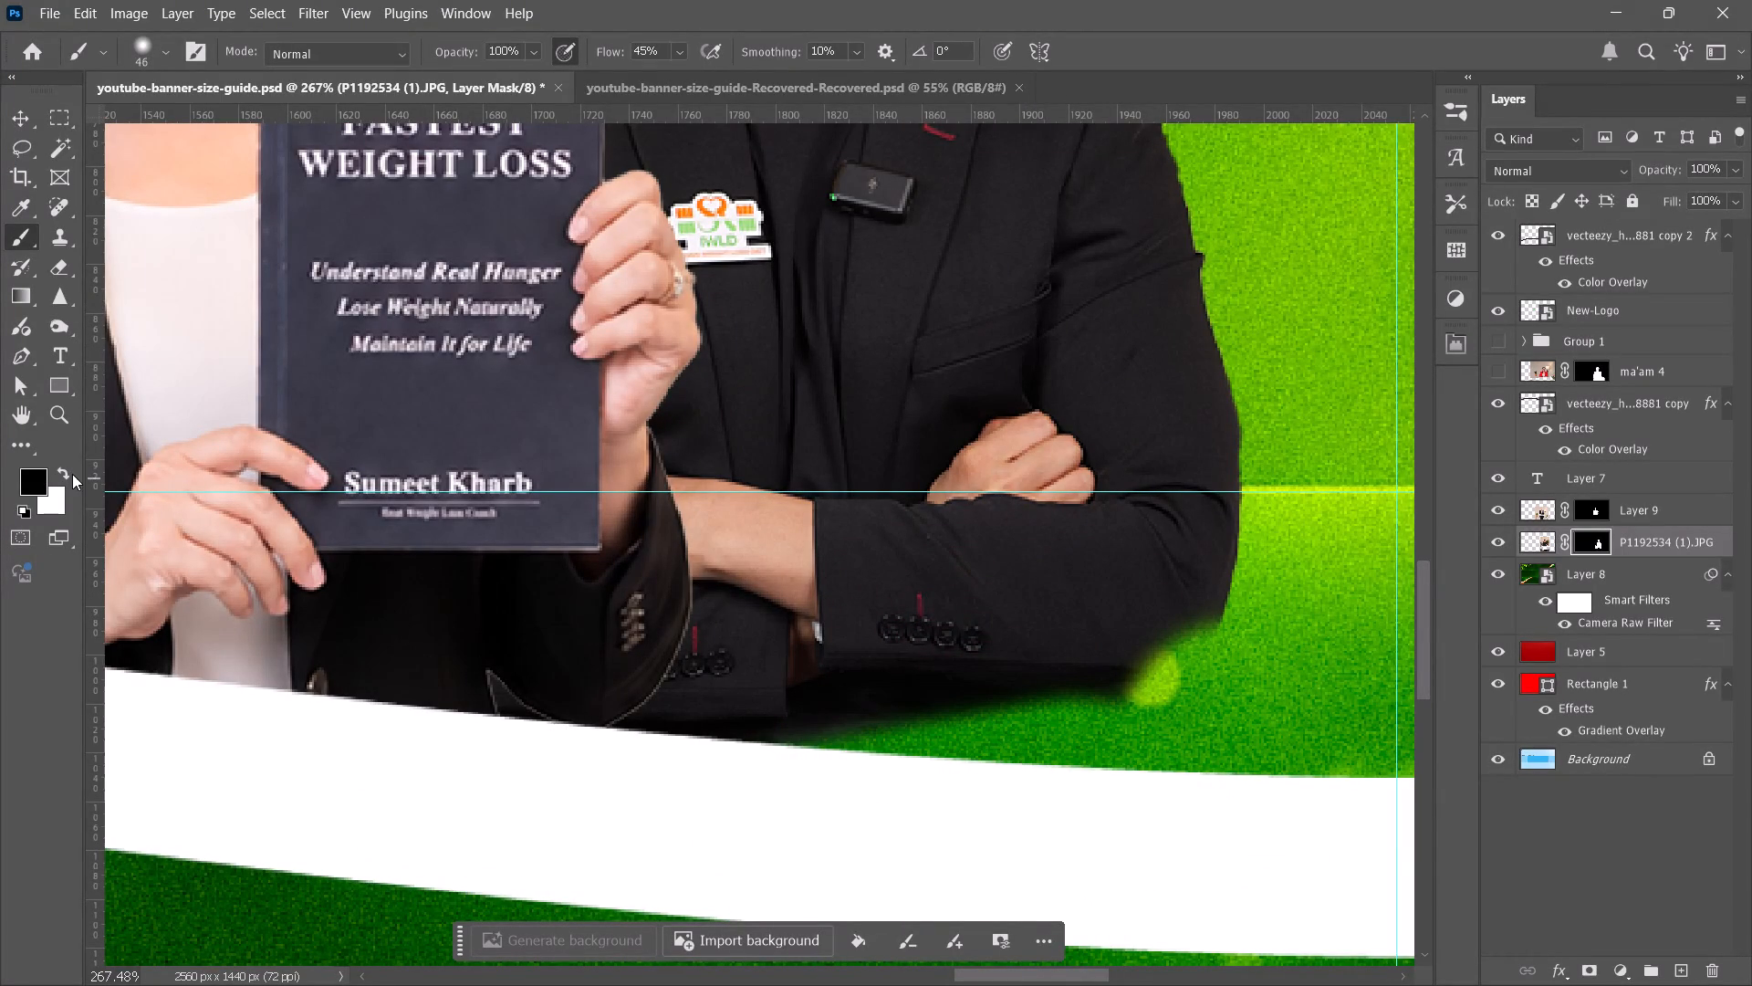
{"action": "left_click", "coordinate": [72, 474]}
{"action": "left_click", "coordinate": [69, 474]}
{"action": "left_click_drag", "start_coordinate": [925, 744], "coordinate": [1100, 713]}
{"action": "double_click", "coordinate": [1021, 711]}
{"action": "left_click_drag", "start_coordinate": [1069, 704], "coordinate": [1097, 693]}
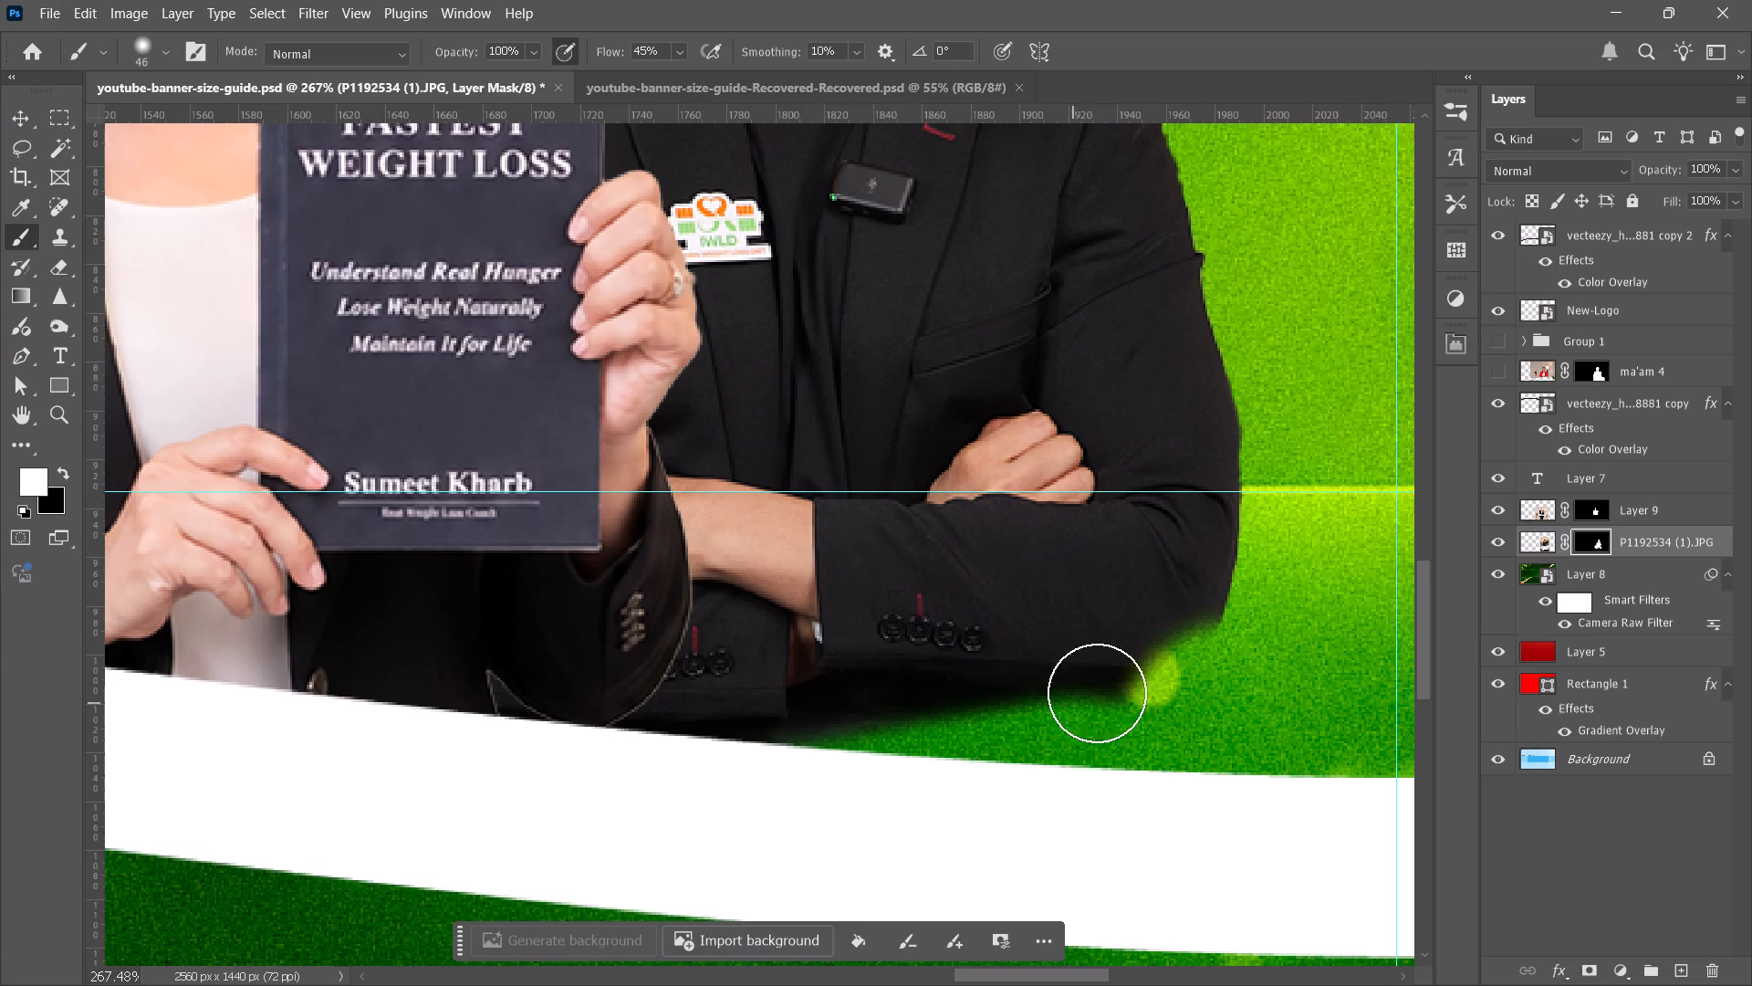
{"action": "left_click_drag", "start_coordinate": [1097, 693], "coordinate": [1177, 681]}
{"action": "left_click_drag", "start_coordinate": [1202, 640], "coordinate": [1161, 687]}
{"action": "left_click_drag", "start_coordinate": [1215, 635], "coordinate": [1217, 660]}
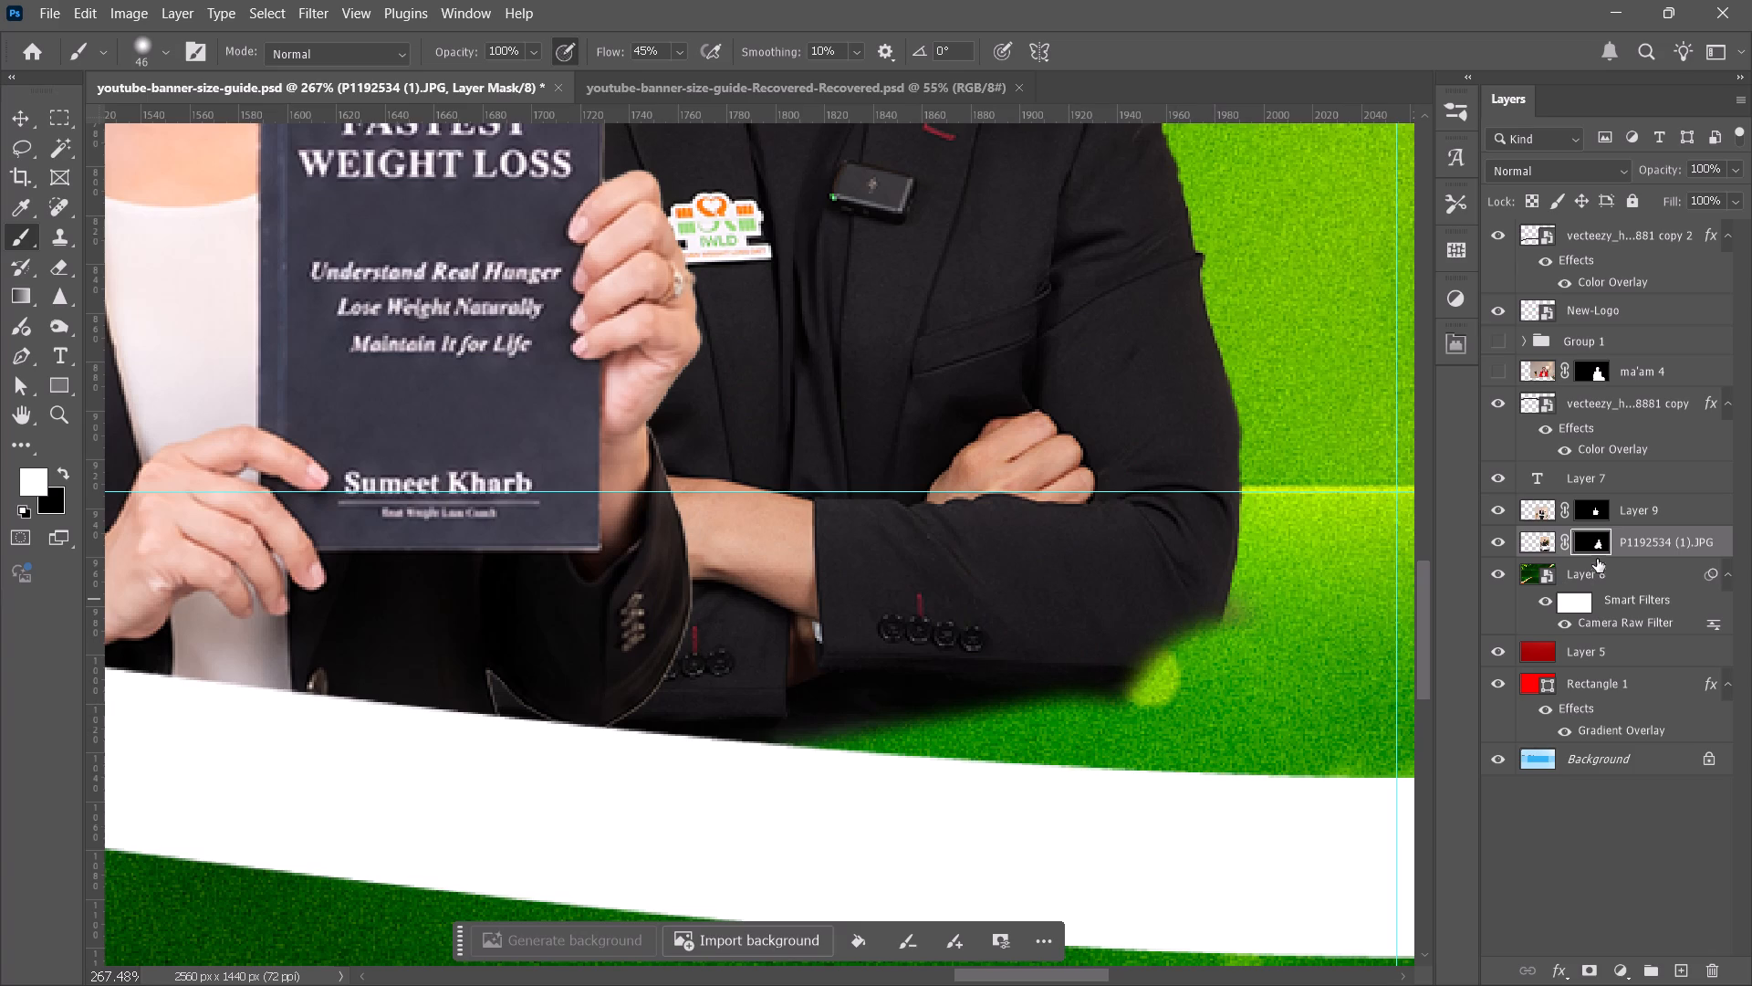
{"action": "left_click", "coordinate": [1591, 536]}
{"action": "left_click_drag", "start_coordinate": [1112, 692], "coordinate": [1215, 601]}
{"action": "left_click_drag", "start_coordinate": [1215, 601], "coordinate": [1174, 694]}
{"action": "left_click_drag", "start_coordinate": [1184, 673], "coordinate": [1187, 698]}
{"action": "left_click_drag", "start_coordinate": [1183, 677], "coordinate": [1091, 753]}
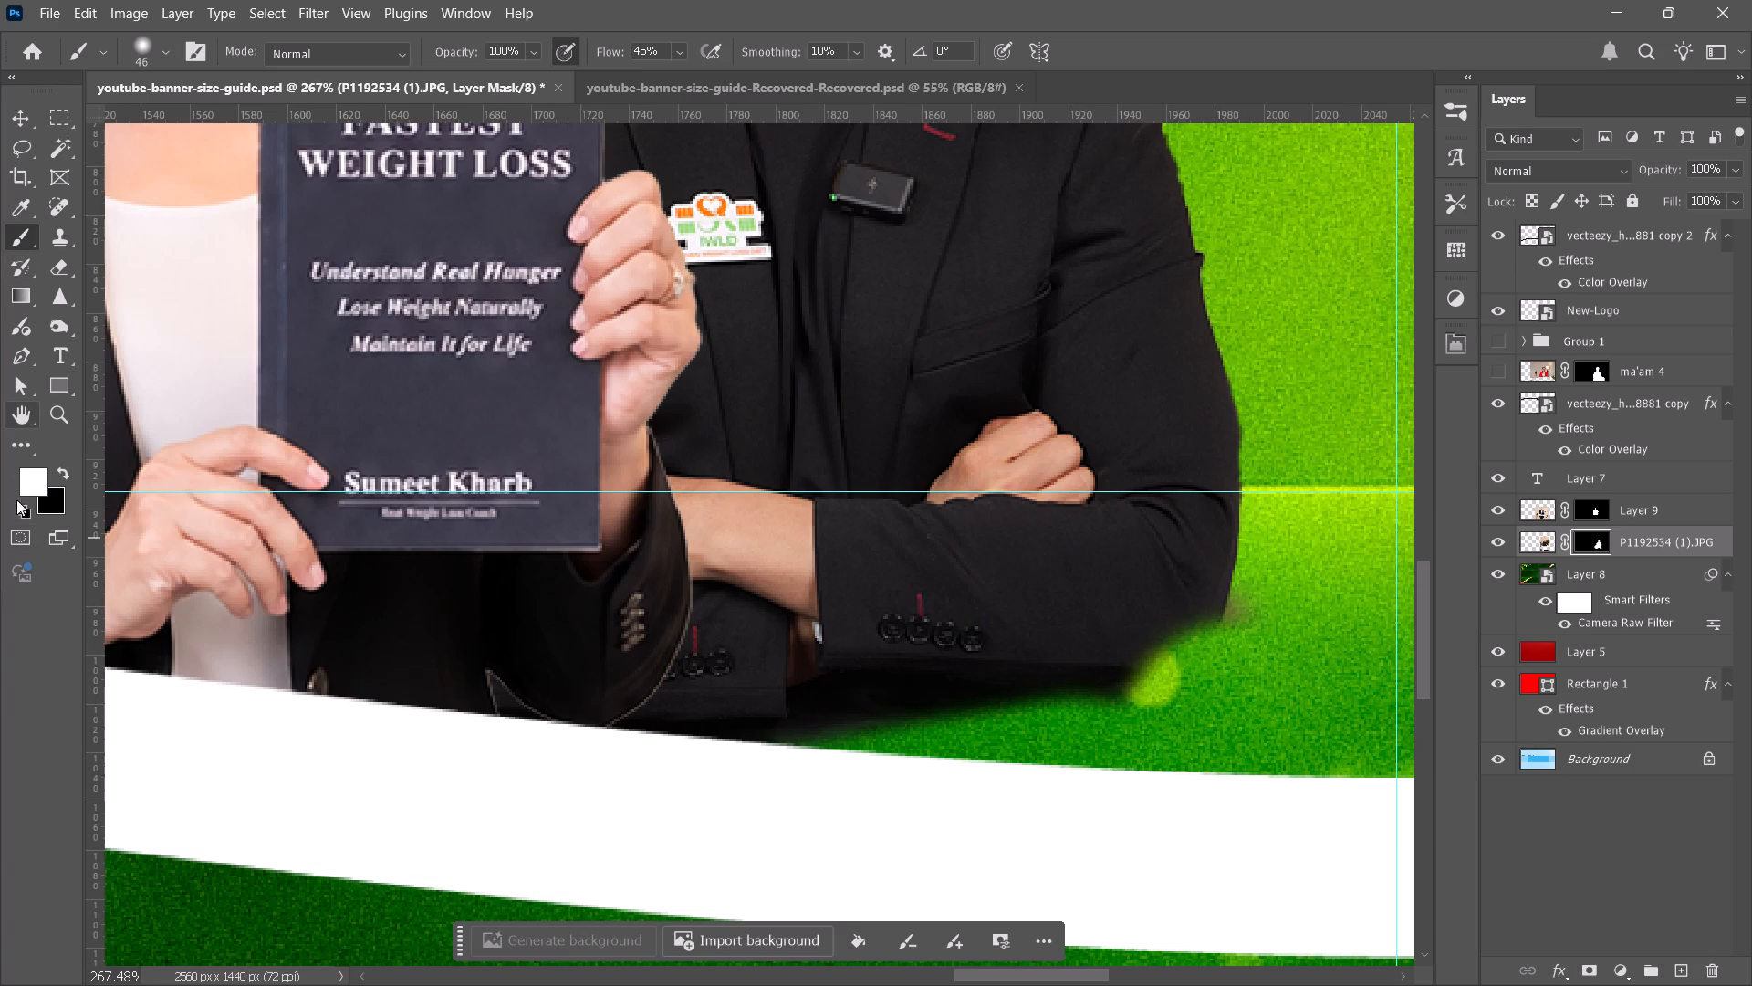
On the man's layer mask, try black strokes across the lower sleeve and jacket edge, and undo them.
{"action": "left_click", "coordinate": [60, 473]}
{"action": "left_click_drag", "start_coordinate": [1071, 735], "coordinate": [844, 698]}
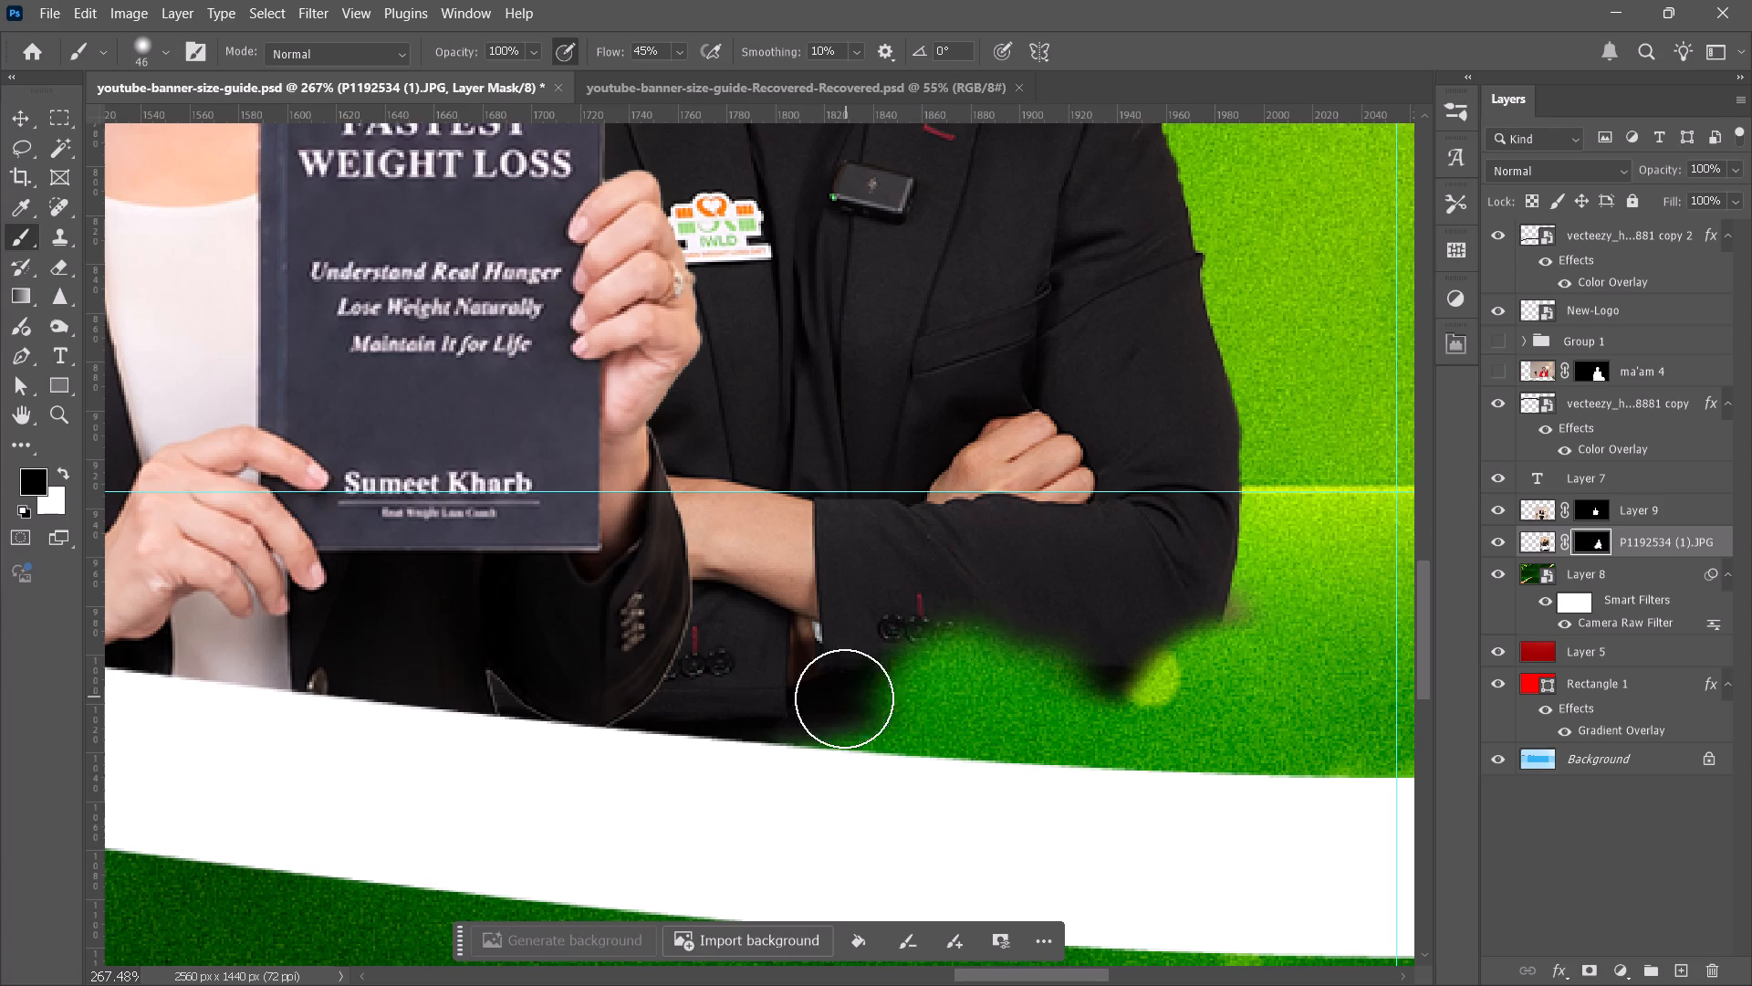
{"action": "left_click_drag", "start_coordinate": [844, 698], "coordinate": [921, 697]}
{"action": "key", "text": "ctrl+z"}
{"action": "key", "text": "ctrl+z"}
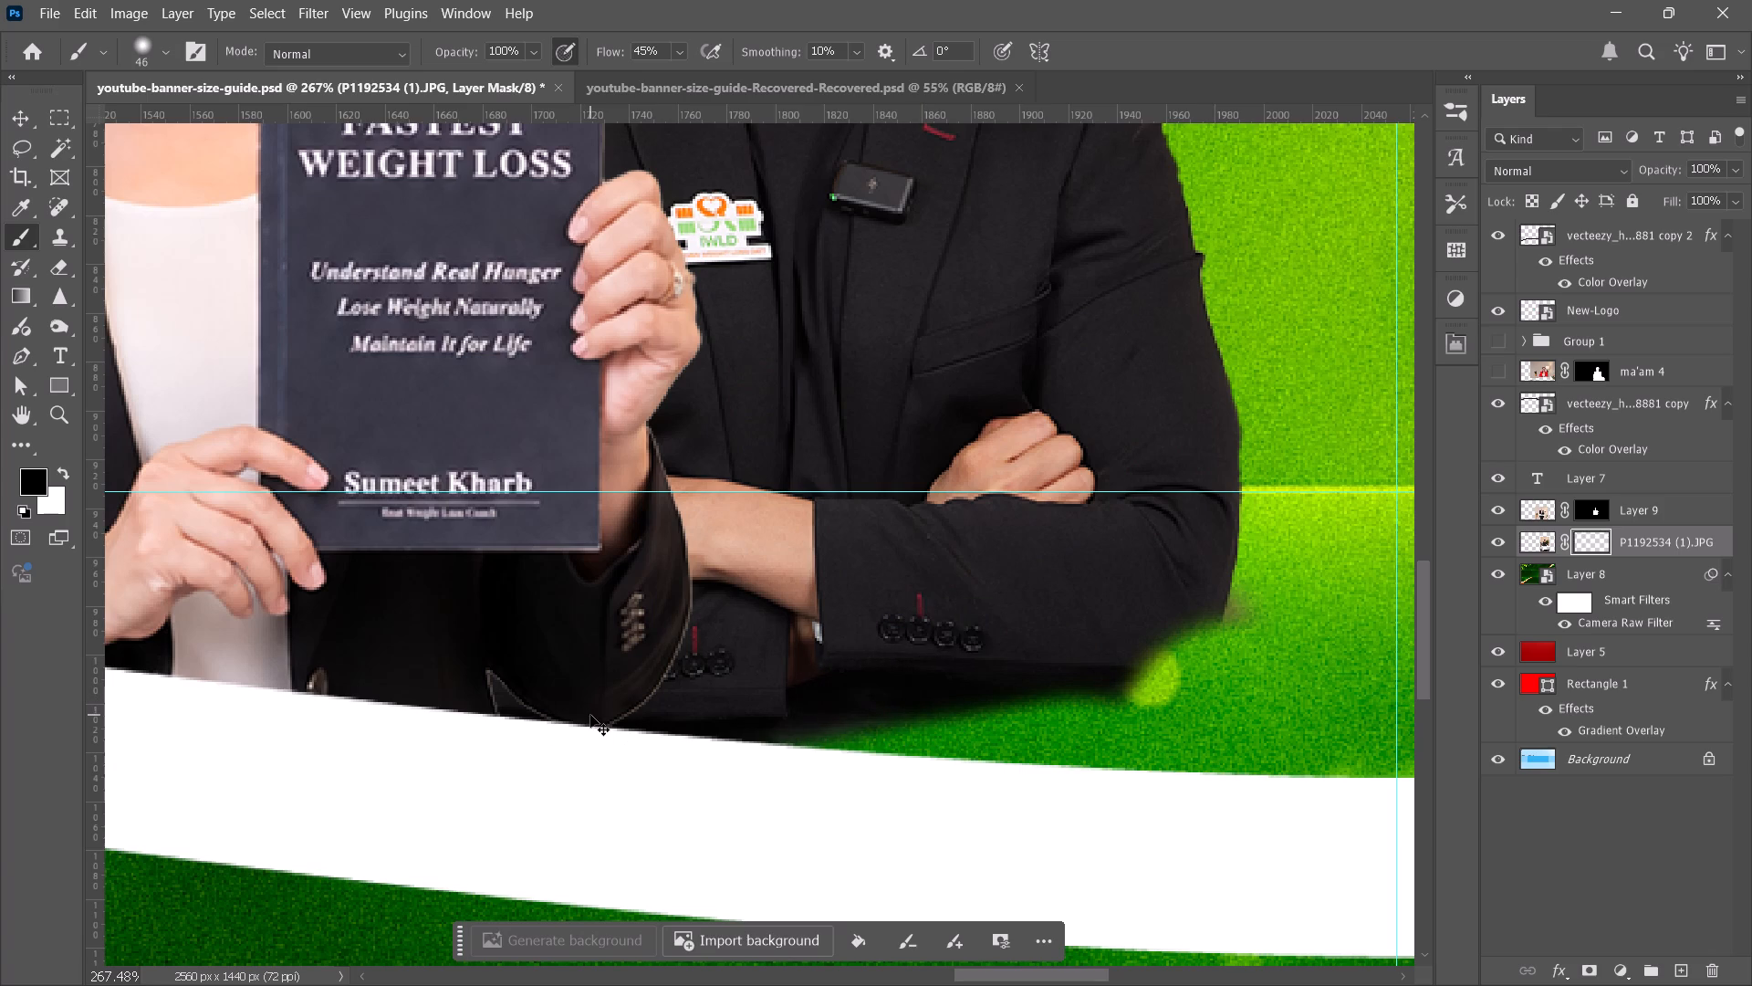
Set the foreground colour to white (ffffff) and paint the man's layer mask along the lower jacket and crossed forearm.
{"action": "left_click", "coordinate": [62, 475]}
{"action": "left_click", "coordinate": [36, 477]}
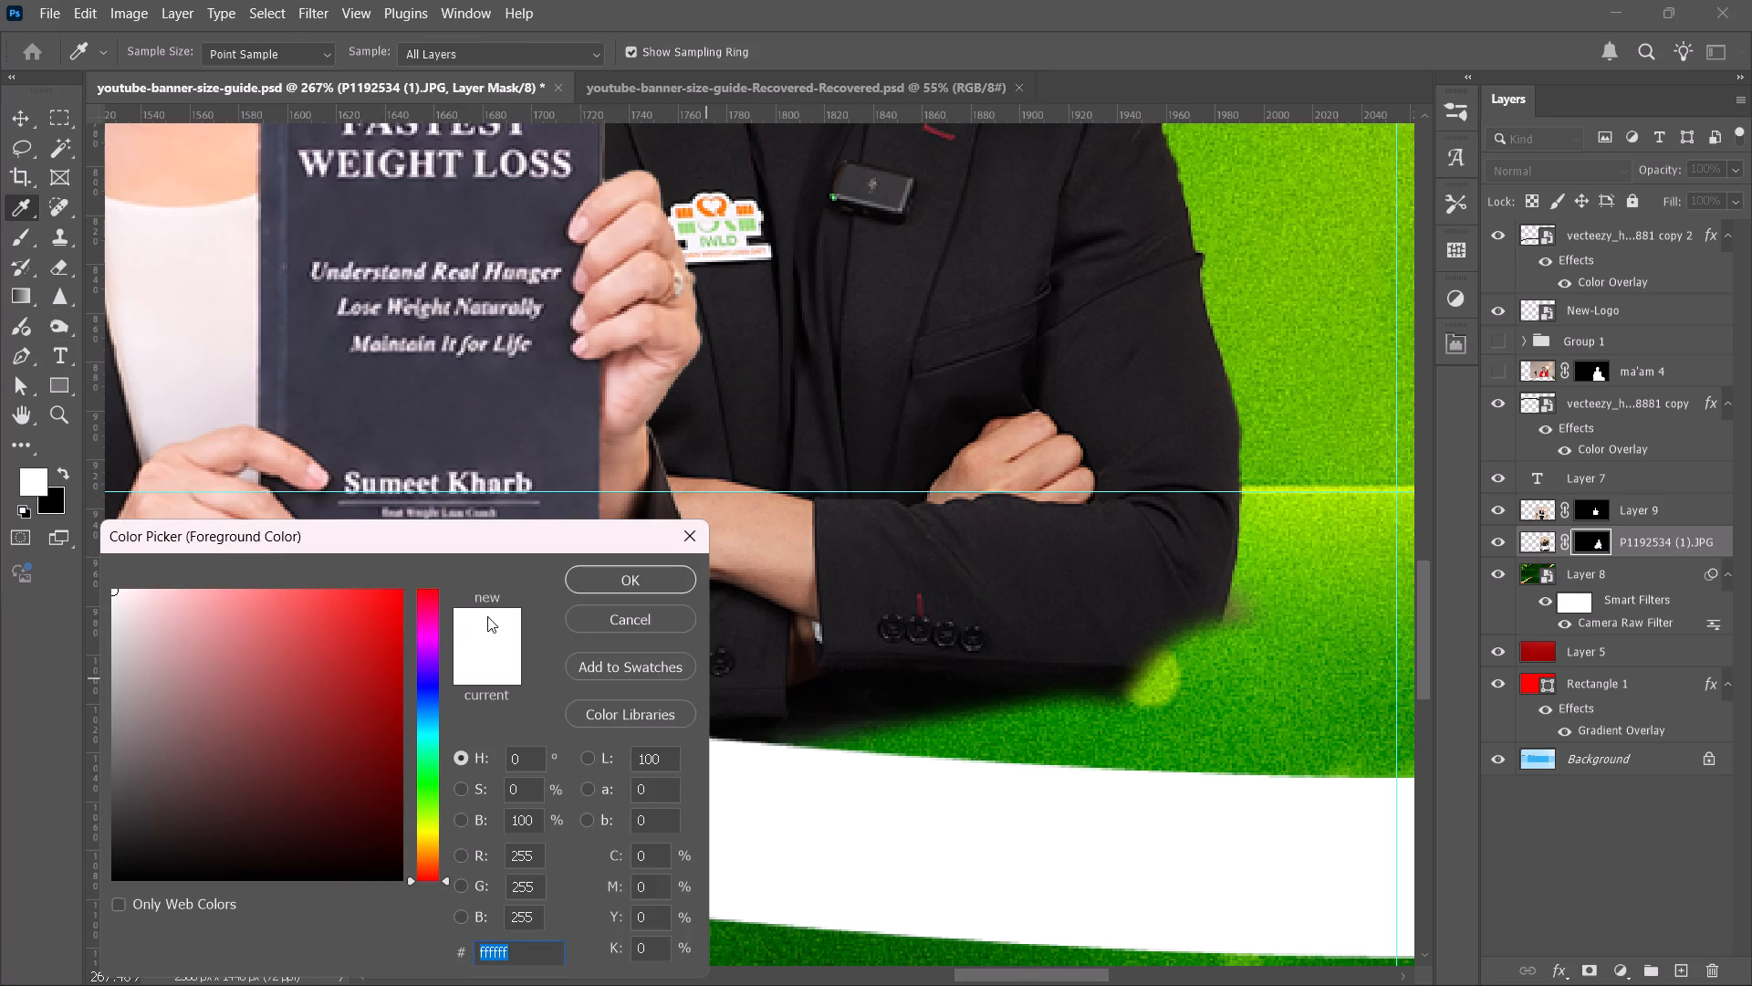
{"action": "left_click", "coordinate": [628, 586]}
{"action": "left_click_drag", "start_coordinate": [985, 706], "coordinate": [1019, 717]}
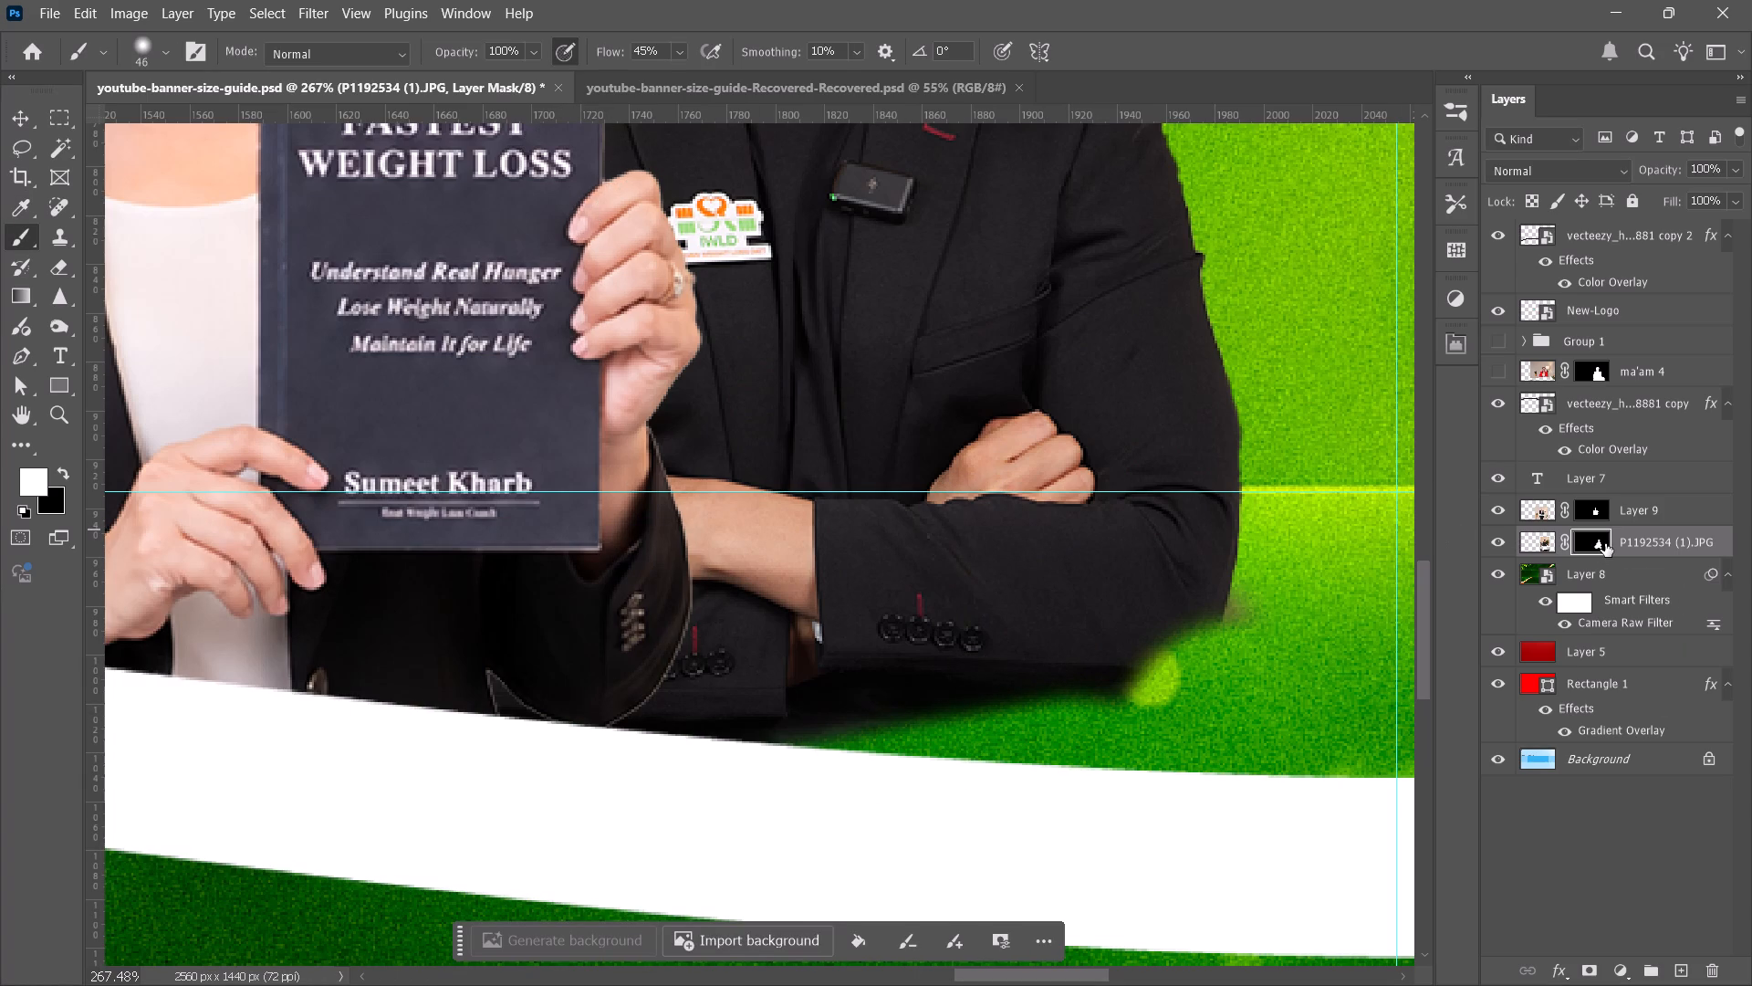
{"action": "left_click", "coordinate": [887, 725]}
{"action": "triple_click", "coordinate": [947, 724]}
{"action": "left_click_drag", "start_coordinate": [996, 701], "coordinate": [963, 481]}
{"action": "left_click_drag", "start_coordinate": [963, 481], "coordinate": [943, 437]}
{"action": "left_click_drag", "start_coordinate": [928, 433], "coordinate": [928, 588]}
{"action": "left_click", "coordinate": [933, 582]}
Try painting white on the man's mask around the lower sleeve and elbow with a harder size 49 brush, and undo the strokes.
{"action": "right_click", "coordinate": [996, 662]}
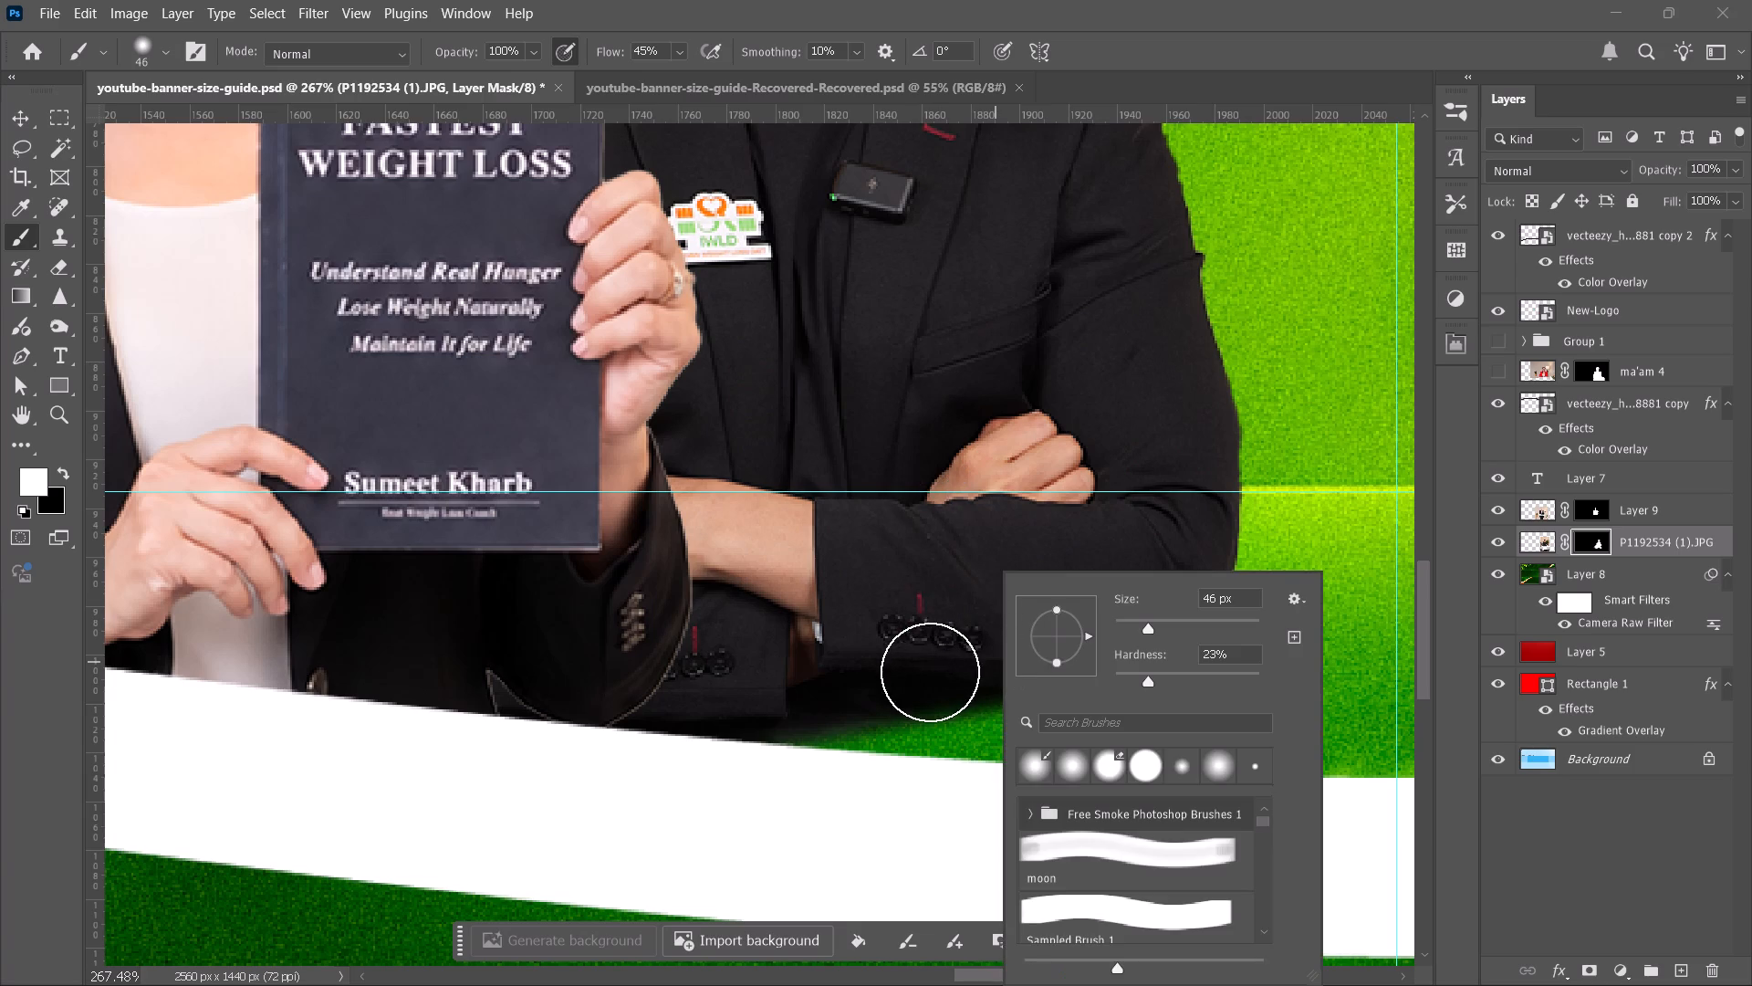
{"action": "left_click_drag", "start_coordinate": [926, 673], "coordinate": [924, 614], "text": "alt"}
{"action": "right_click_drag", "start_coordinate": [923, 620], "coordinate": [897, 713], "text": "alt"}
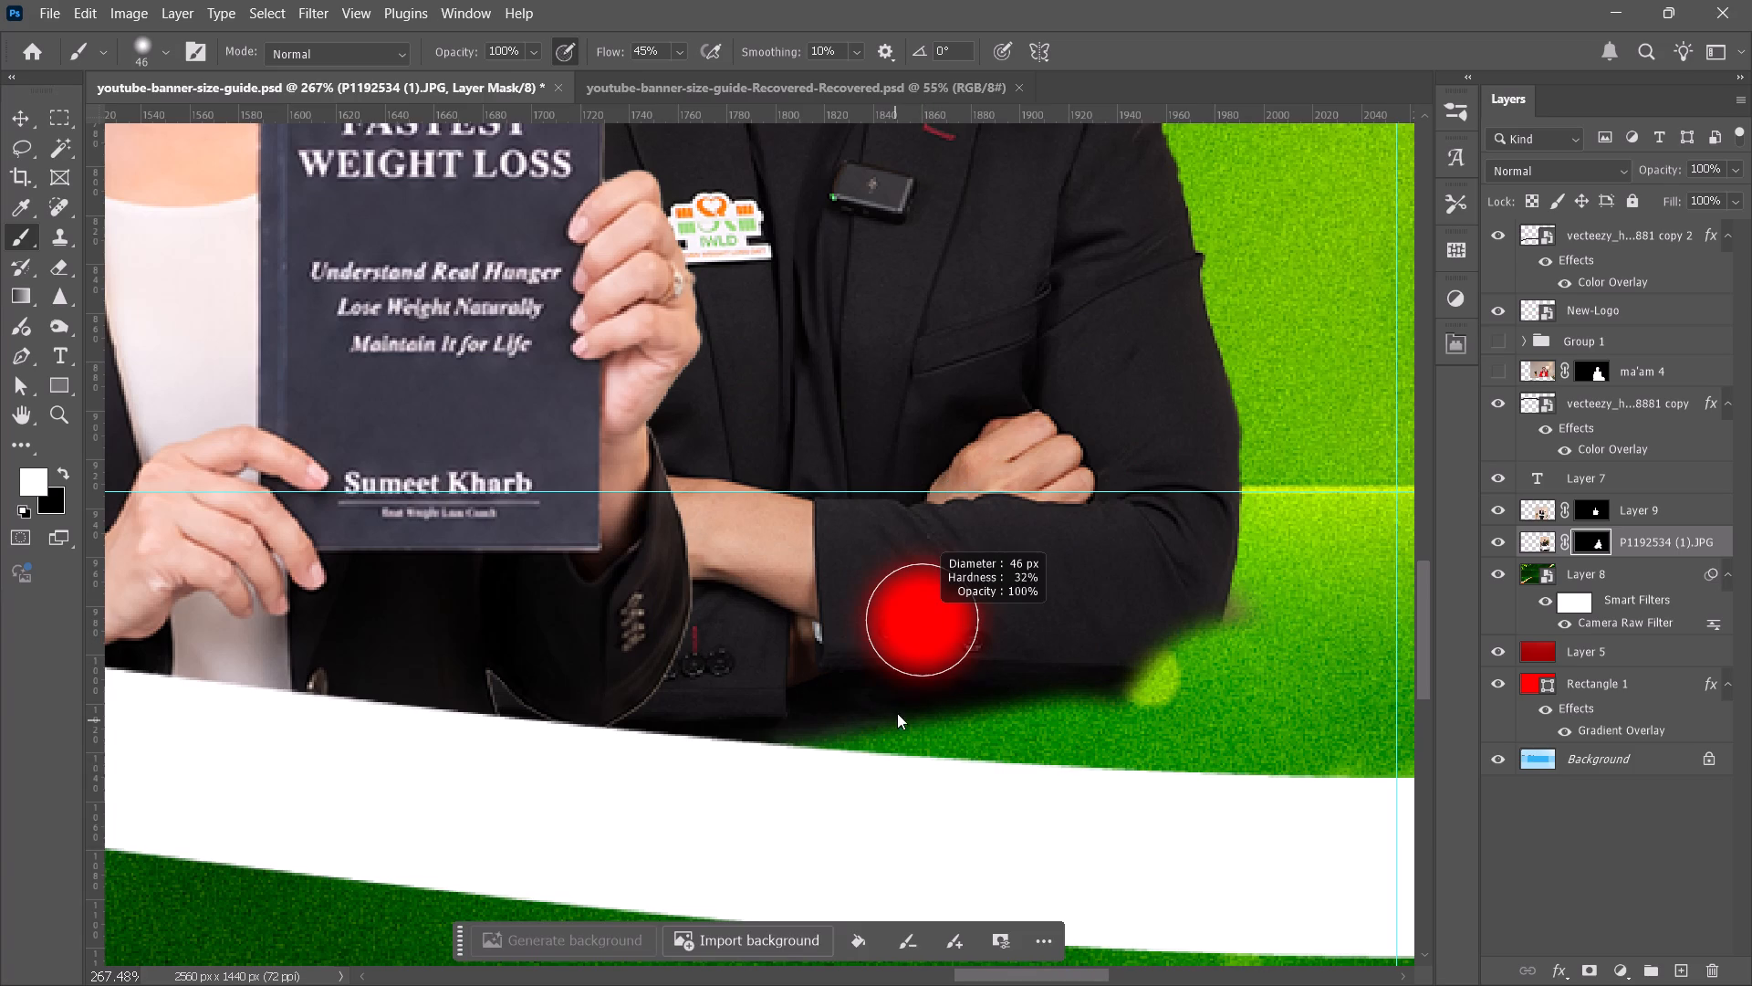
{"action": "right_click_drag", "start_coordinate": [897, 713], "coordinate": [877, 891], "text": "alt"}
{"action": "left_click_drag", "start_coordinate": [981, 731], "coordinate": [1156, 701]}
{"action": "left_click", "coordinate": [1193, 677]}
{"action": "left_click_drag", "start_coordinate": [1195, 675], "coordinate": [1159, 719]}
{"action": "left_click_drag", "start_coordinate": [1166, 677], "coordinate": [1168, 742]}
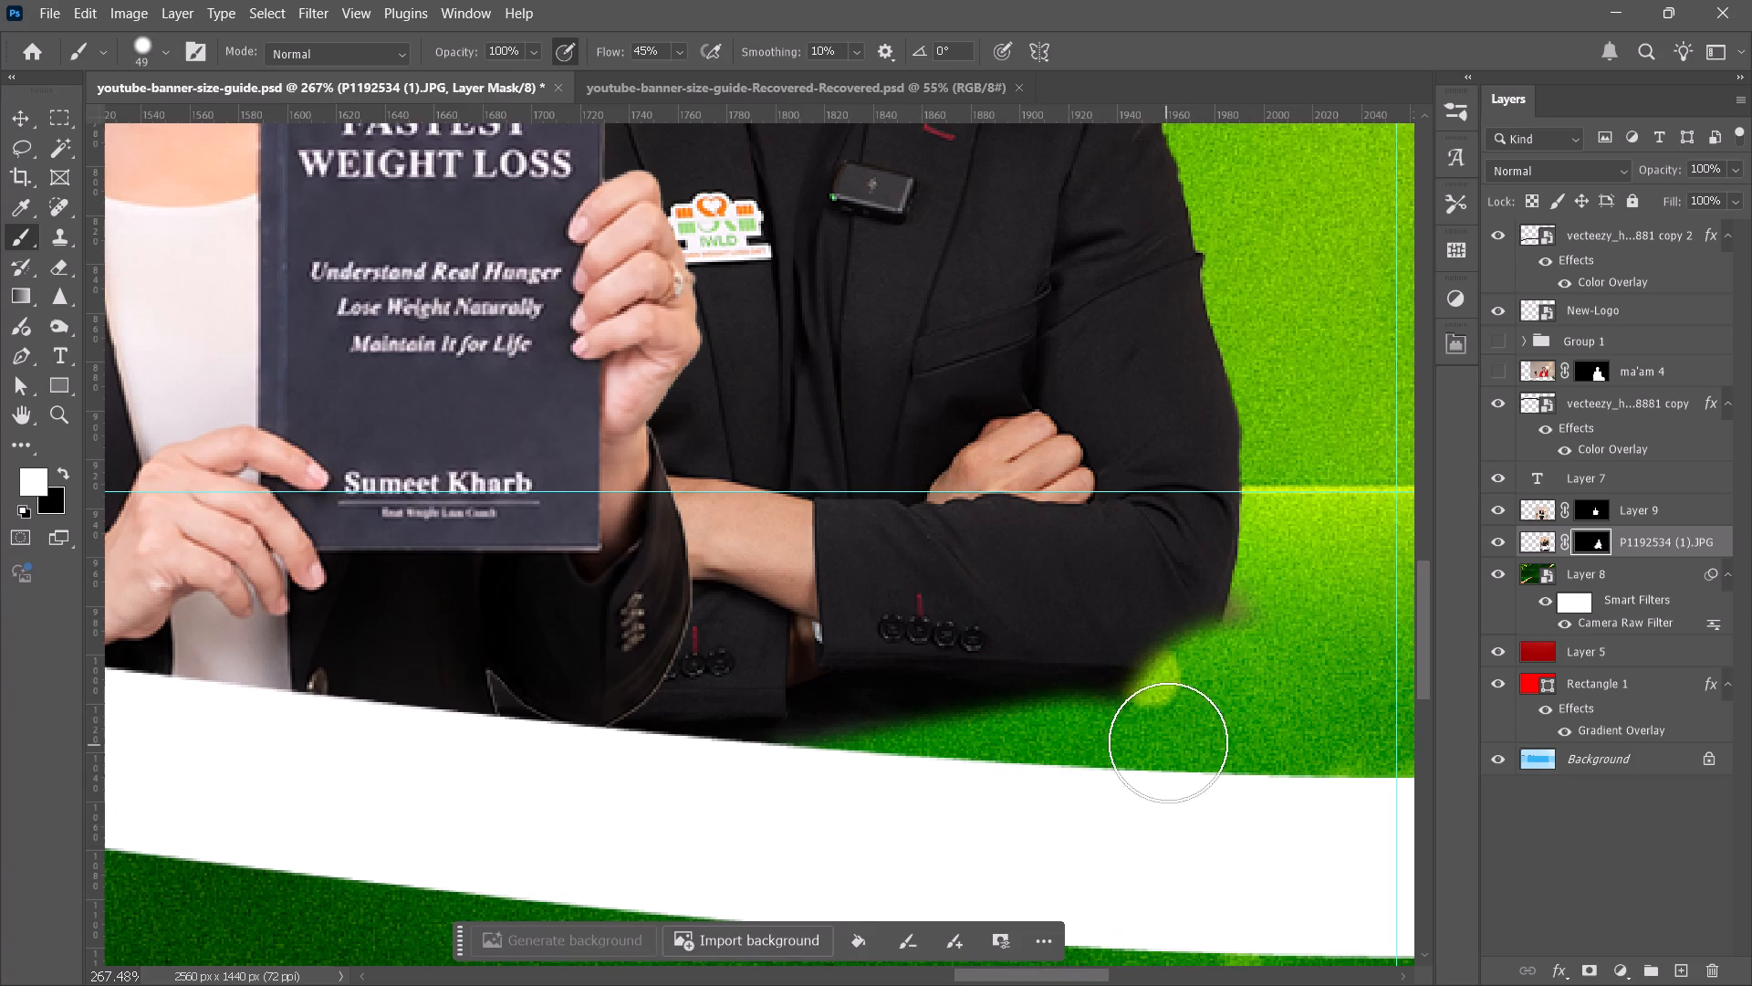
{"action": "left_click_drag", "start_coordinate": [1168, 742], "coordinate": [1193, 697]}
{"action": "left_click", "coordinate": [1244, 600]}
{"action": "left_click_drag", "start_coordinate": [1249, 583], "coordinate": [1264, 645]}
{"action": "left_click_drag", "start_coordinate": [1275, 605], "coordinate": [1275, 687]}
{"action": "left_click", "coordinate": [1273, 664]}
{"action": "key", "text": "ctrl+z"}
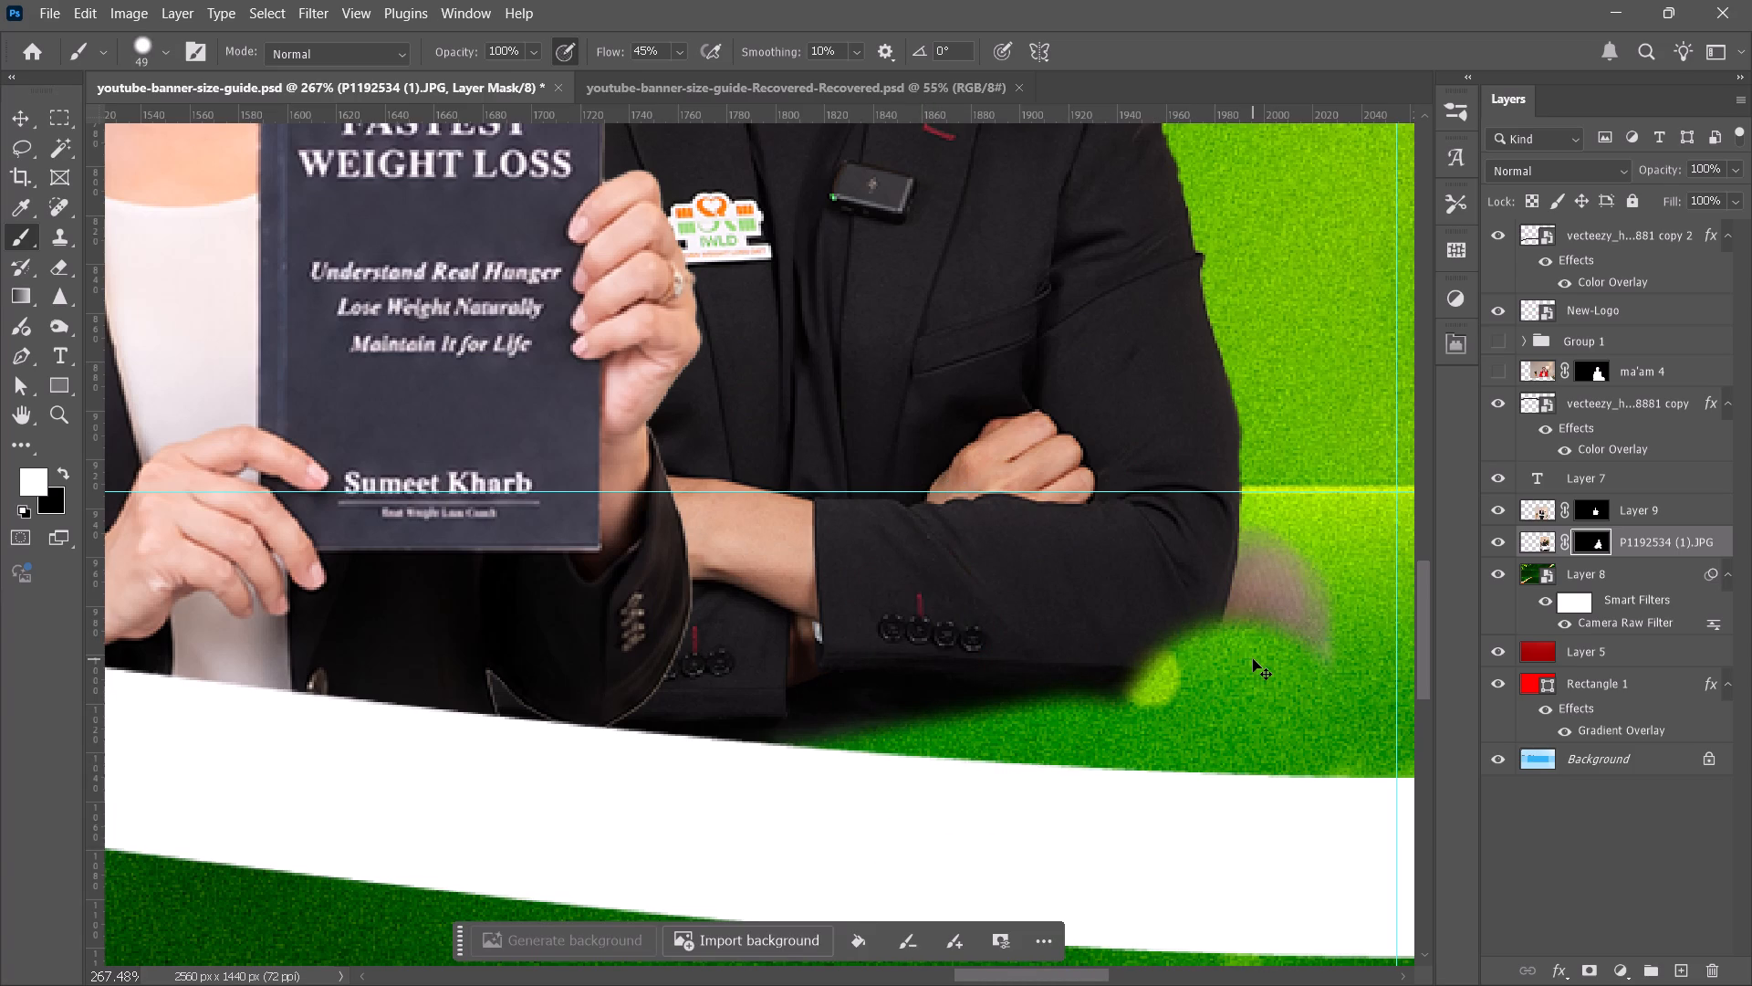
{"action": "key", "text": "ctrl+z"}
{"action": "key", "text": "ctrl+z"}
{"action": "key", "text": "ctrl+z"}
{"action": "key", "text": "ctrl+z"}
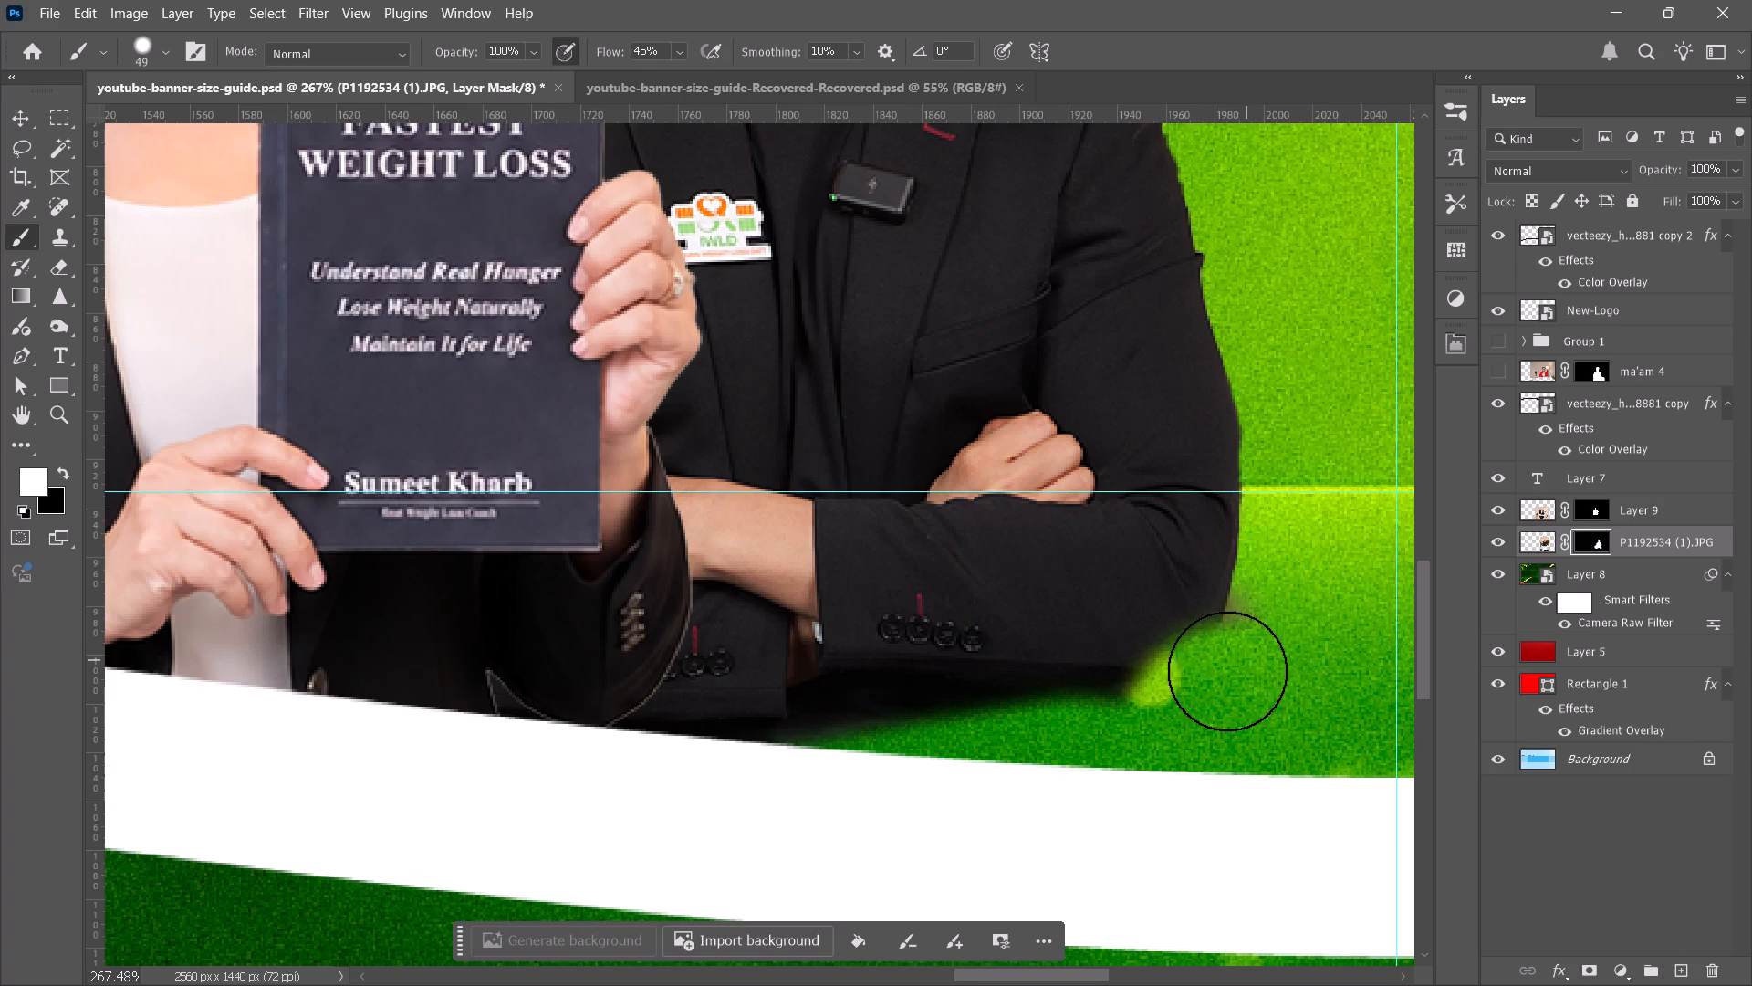
Dab white on the man's layer mask below the sleeve with a smaller brush and switch to the Move tool.
{"action": "scroll", "coordinate": [1097, 752], "scroll_direction": "up", "scroll_amount": 3, "text": "alt"}
{"action": "triple_click", "coordinate": [1027, 689]}
{"action": "right_click_drag", "start_coordinate": [1005, 718], "coordinate": [976, 716], "text": "alt"}
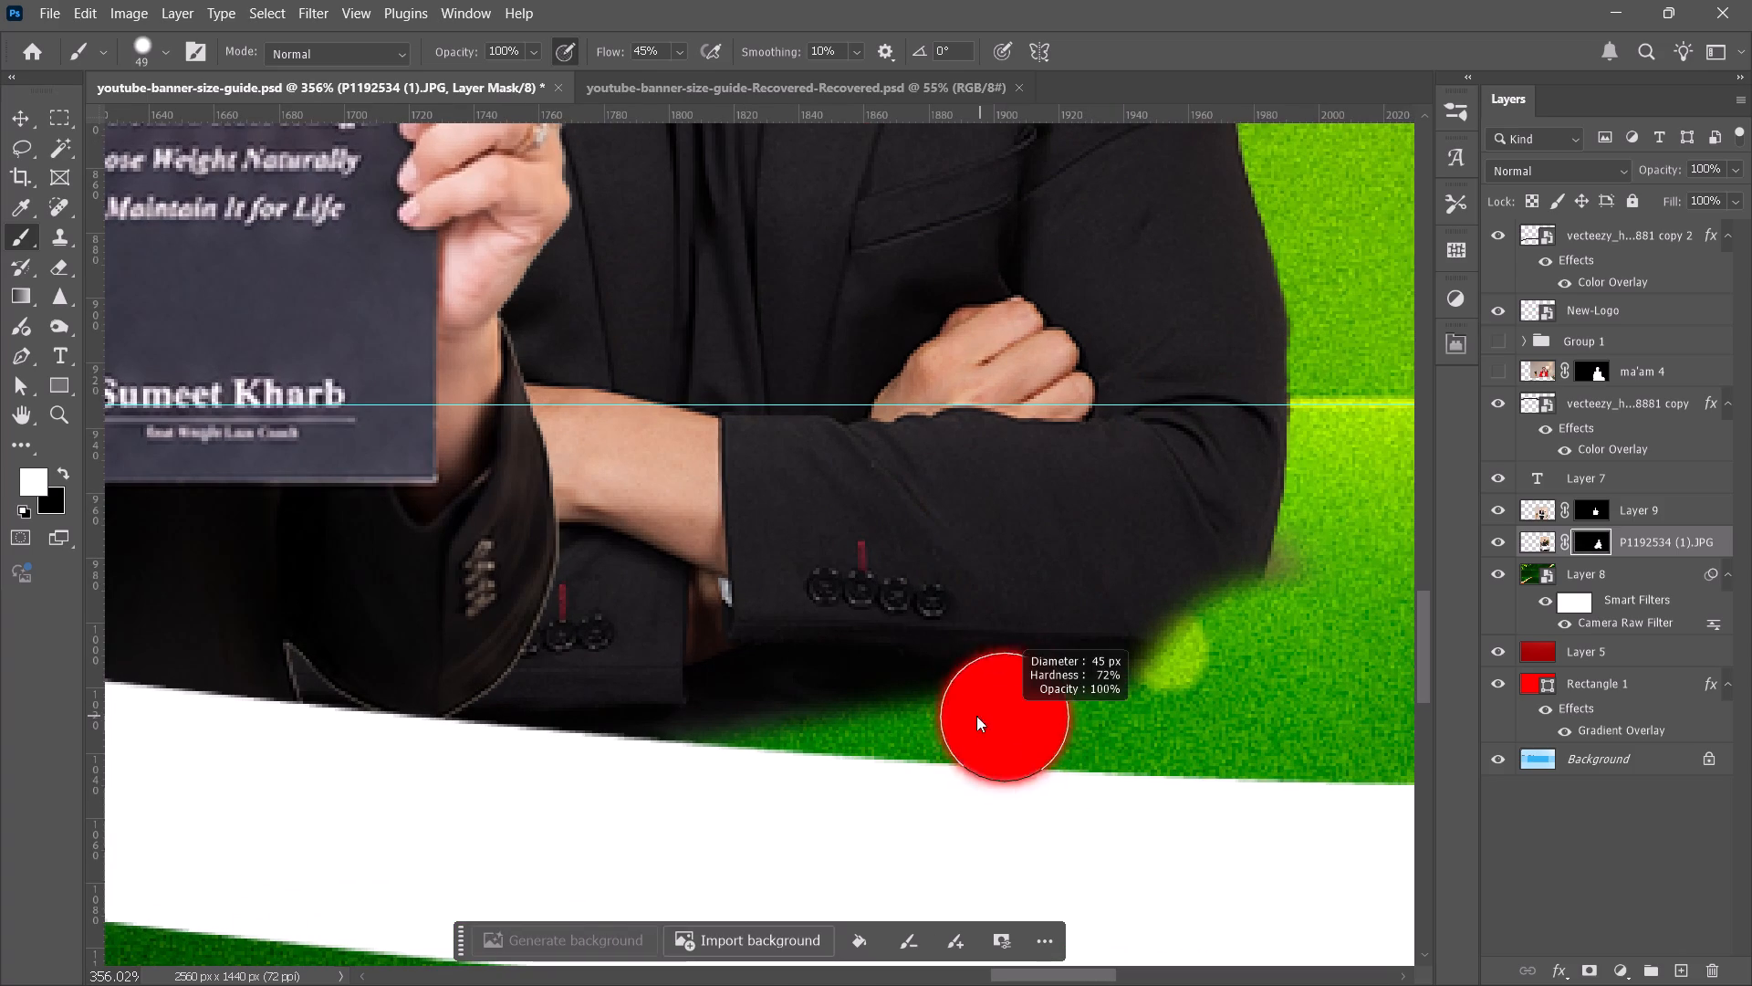
{"action": "right_click_drag", "start_coordinate": [976, 716], "coordinate": [935, 716], "text": "alt"}
{"action": "triple_click", "coordinate": [932, 716]}
{"action": "left_click", "coordinate": [17, 117]}
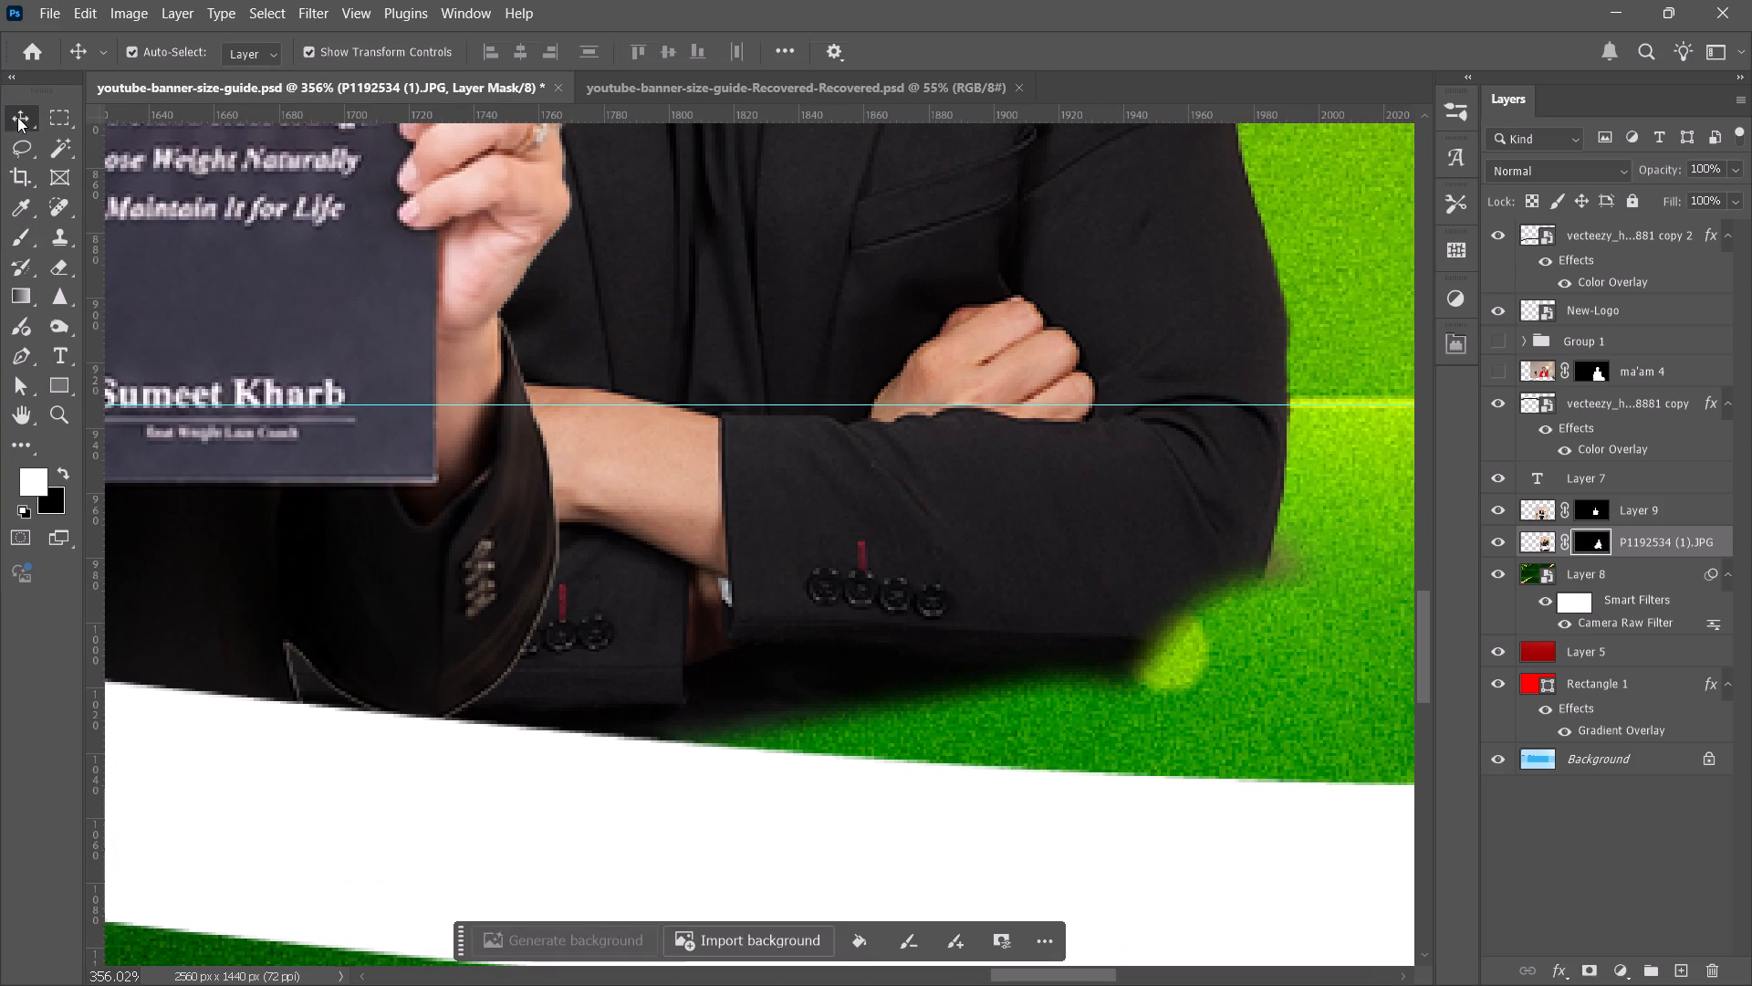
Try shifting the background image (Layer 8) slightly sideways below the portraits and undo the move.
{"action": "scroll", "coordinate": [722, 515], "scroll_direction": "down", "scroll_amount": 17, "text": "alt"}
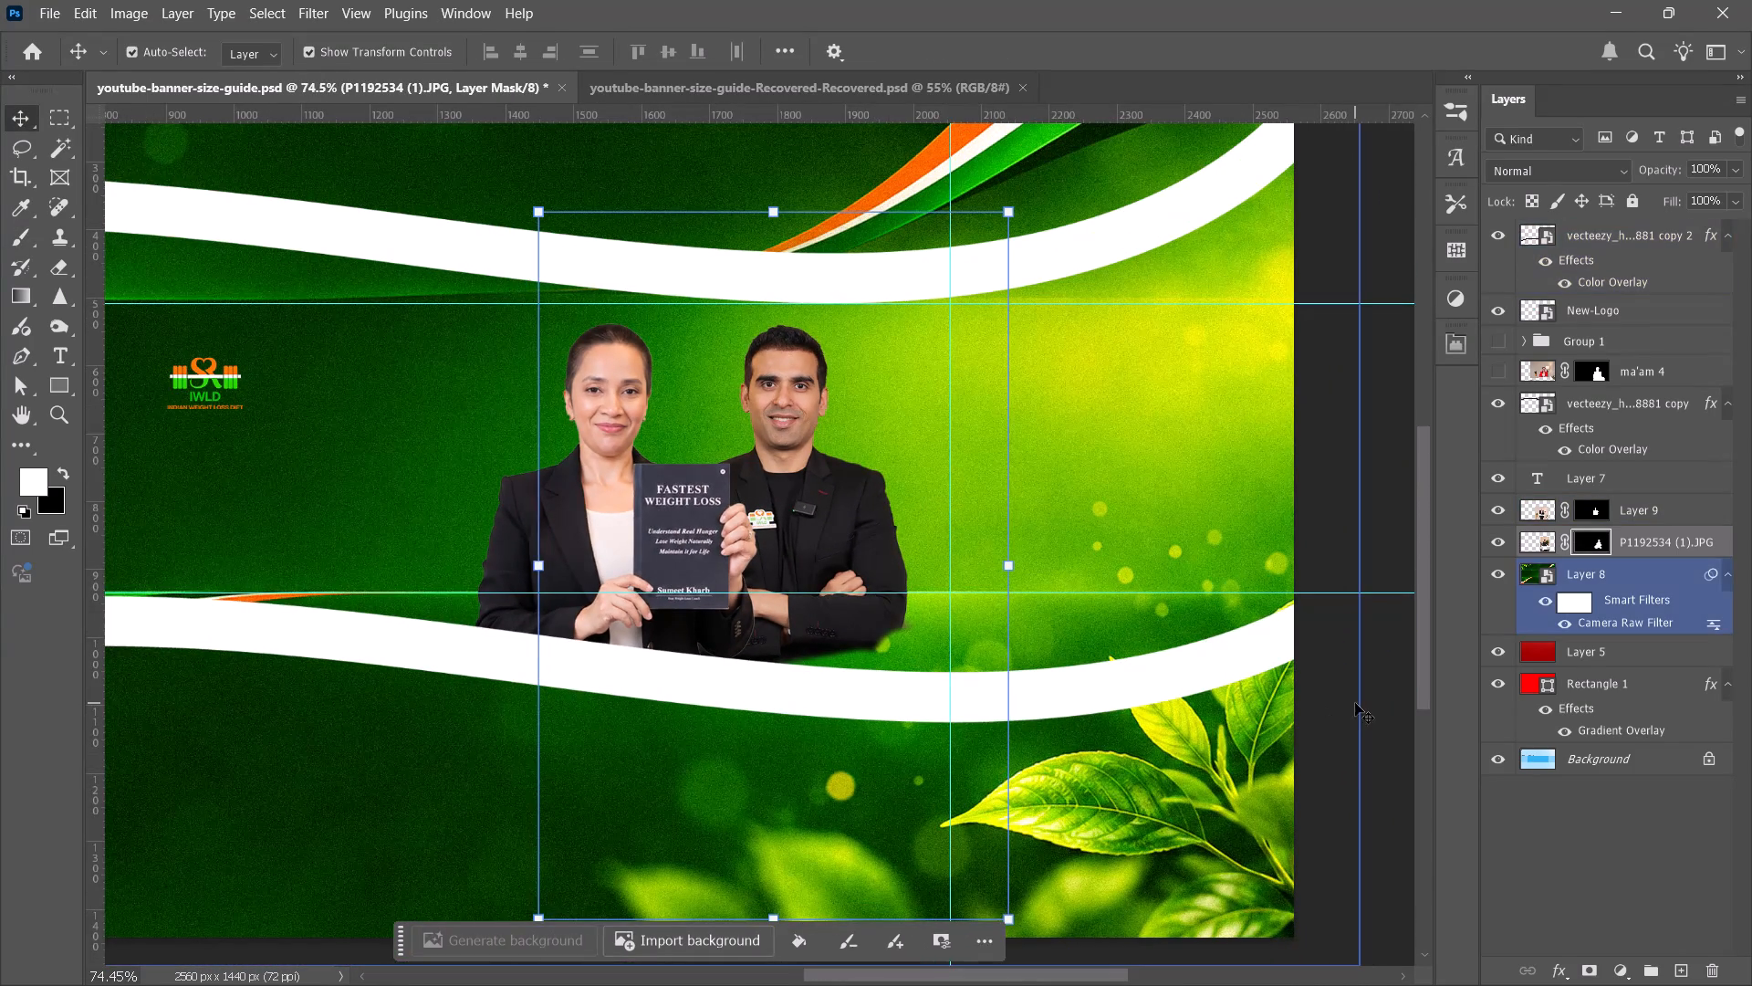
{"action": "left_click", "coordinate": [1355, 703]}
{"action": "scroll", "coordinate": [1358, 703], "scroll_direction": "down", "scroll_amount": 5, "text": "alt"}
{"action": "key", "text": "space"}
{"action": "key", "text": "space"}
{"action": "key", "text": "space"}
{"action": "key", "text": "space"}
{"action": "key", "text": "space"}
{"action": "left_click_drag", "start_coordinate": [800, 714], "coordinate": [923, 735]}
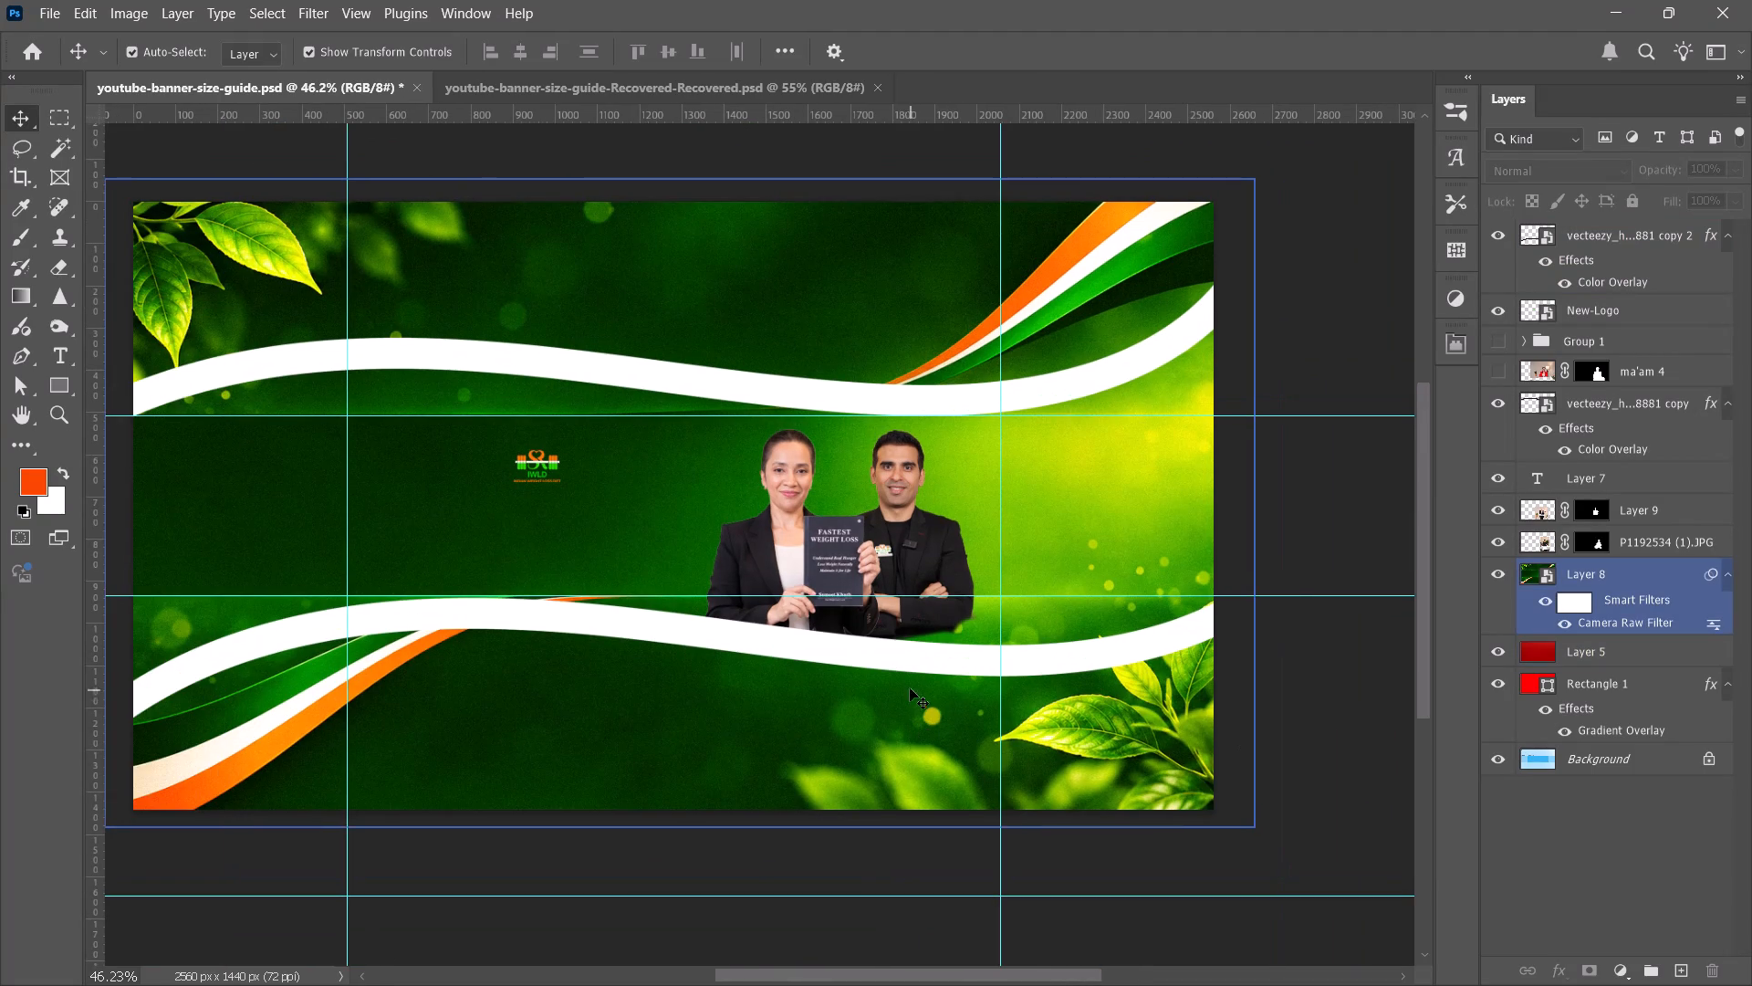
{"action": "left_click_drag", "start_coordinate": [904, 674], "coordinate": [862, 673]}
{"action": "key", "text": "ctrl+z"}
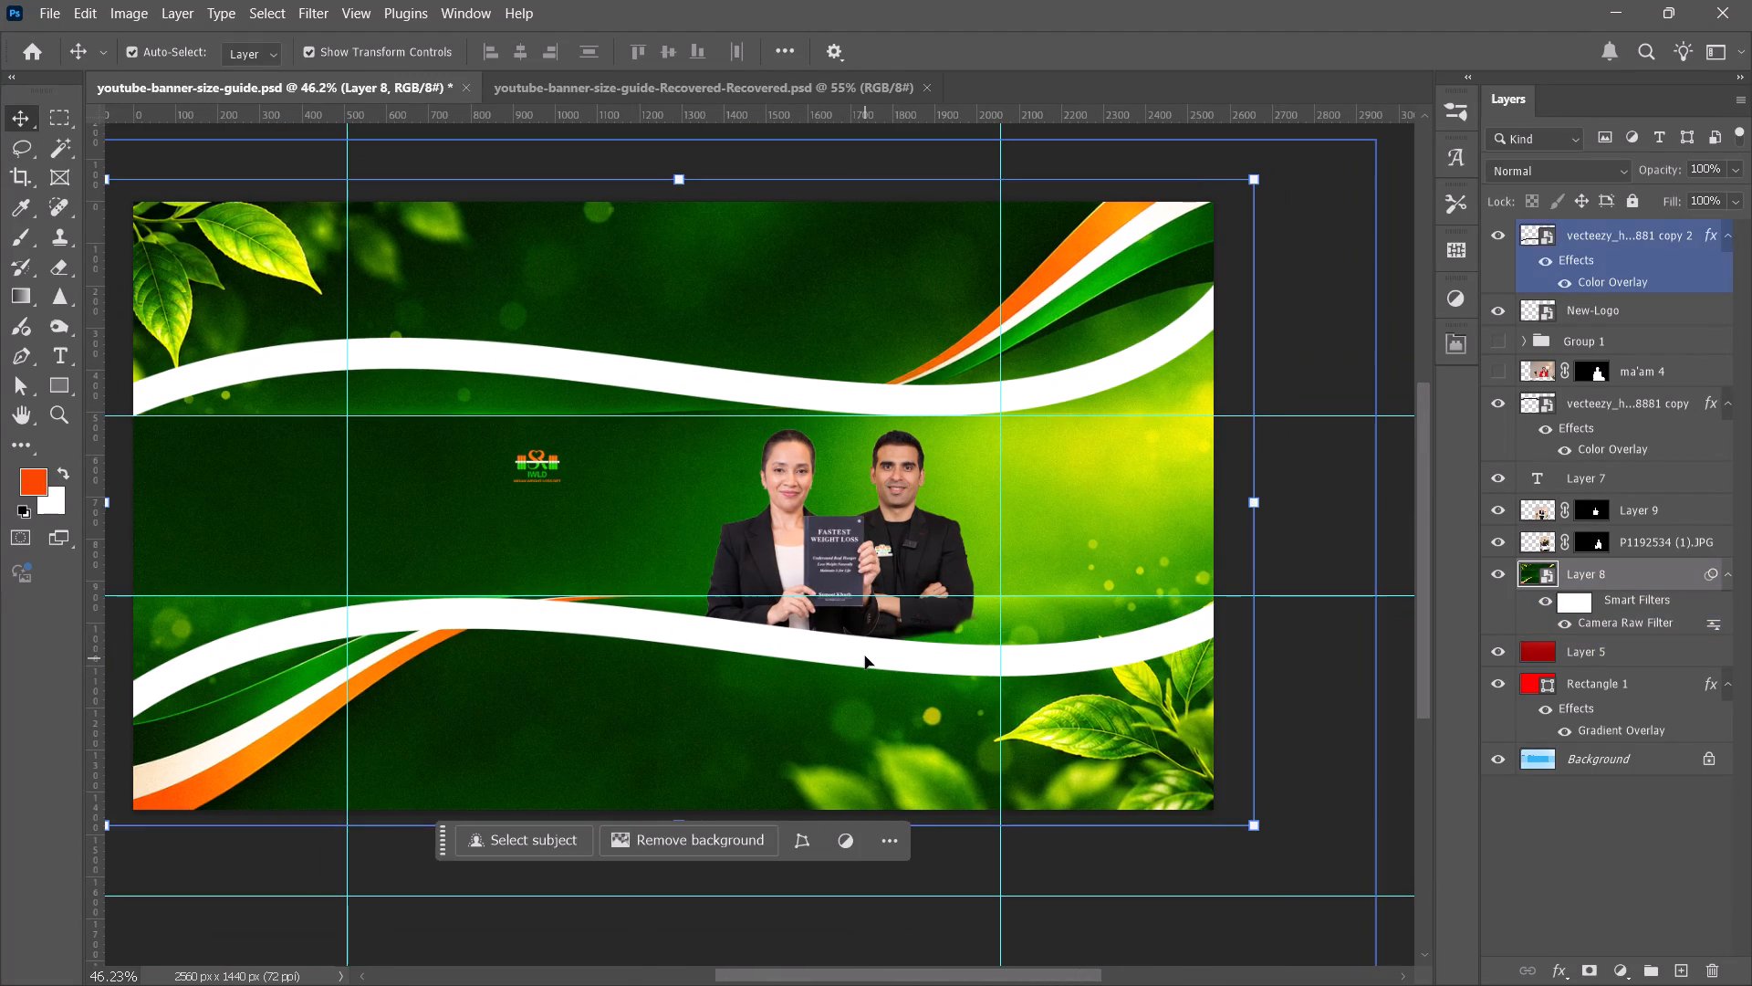
Move the lower white curve well to the left and slightly up so it covers the faded lower edges of both portraits.
{"action": "left_click", "coordinate": [865, 656]}
{"action": "left_click", "coordinate": [865, 656]}
{"action": "left_click", "coordinate": [756, 635]}
{"action": "left_click_drag", "start_coordinate": [717, 639], "coordinate": [680, 641]}
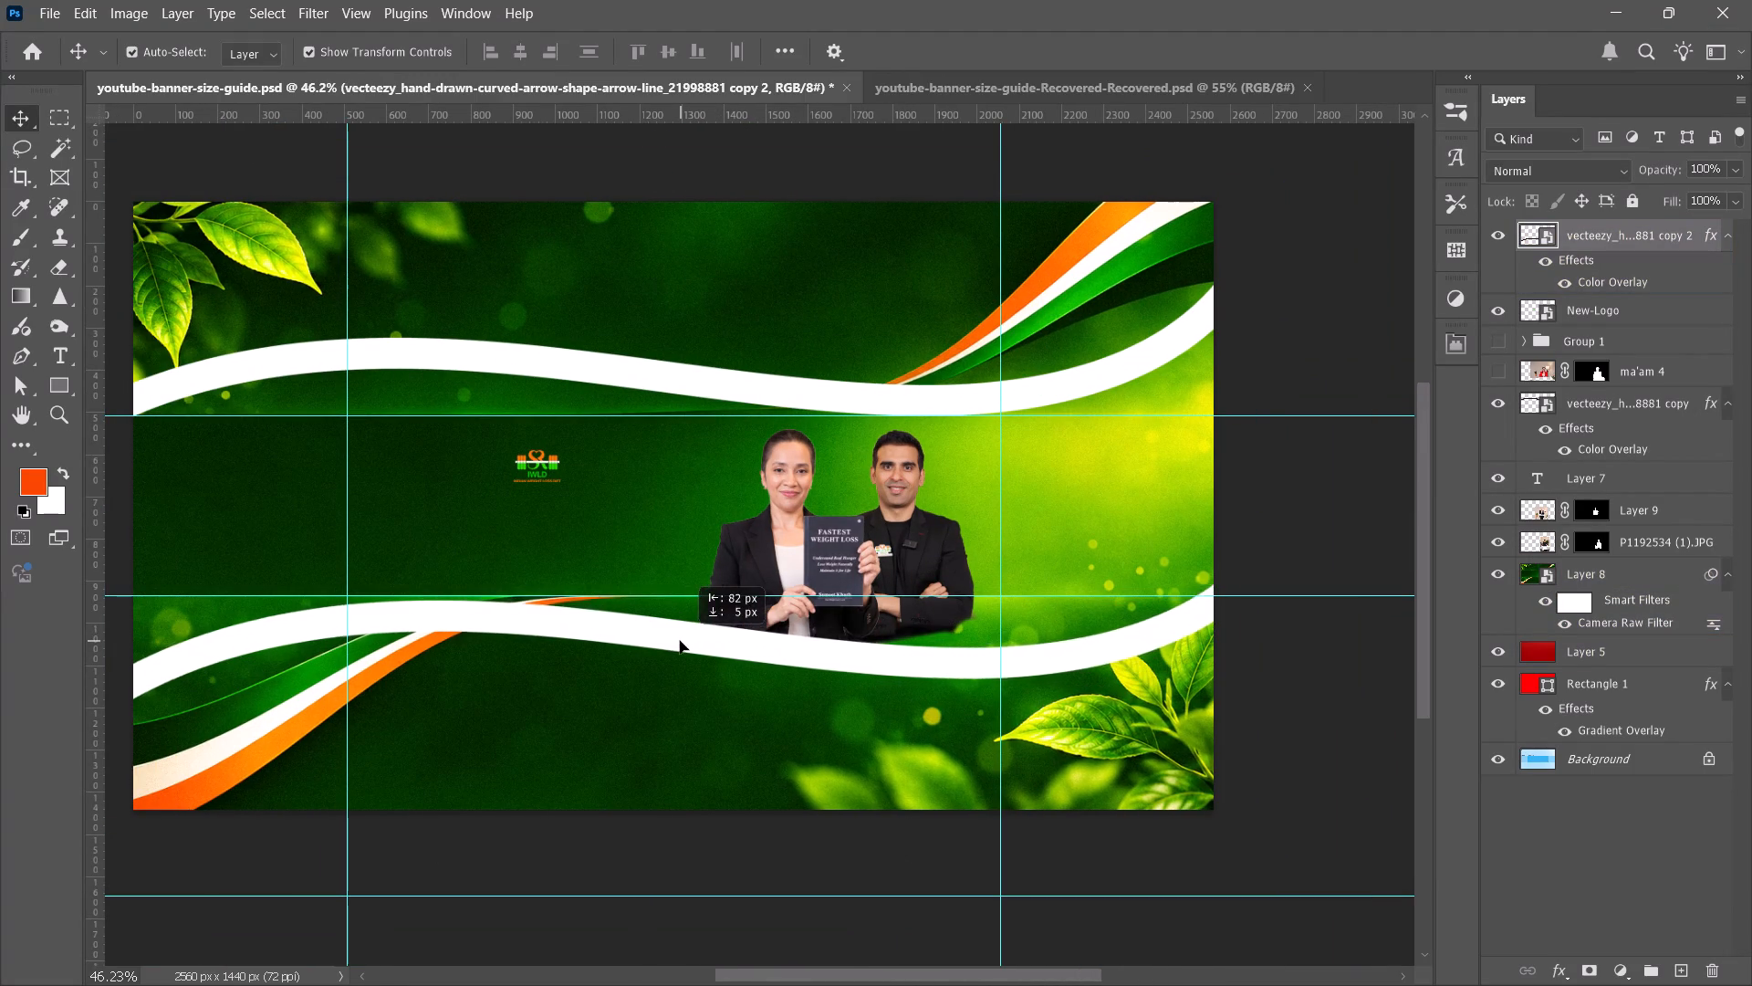
{"action": "left_click_drag", "start_coordinate": [680, 641], "coordinate": [569, 630]}
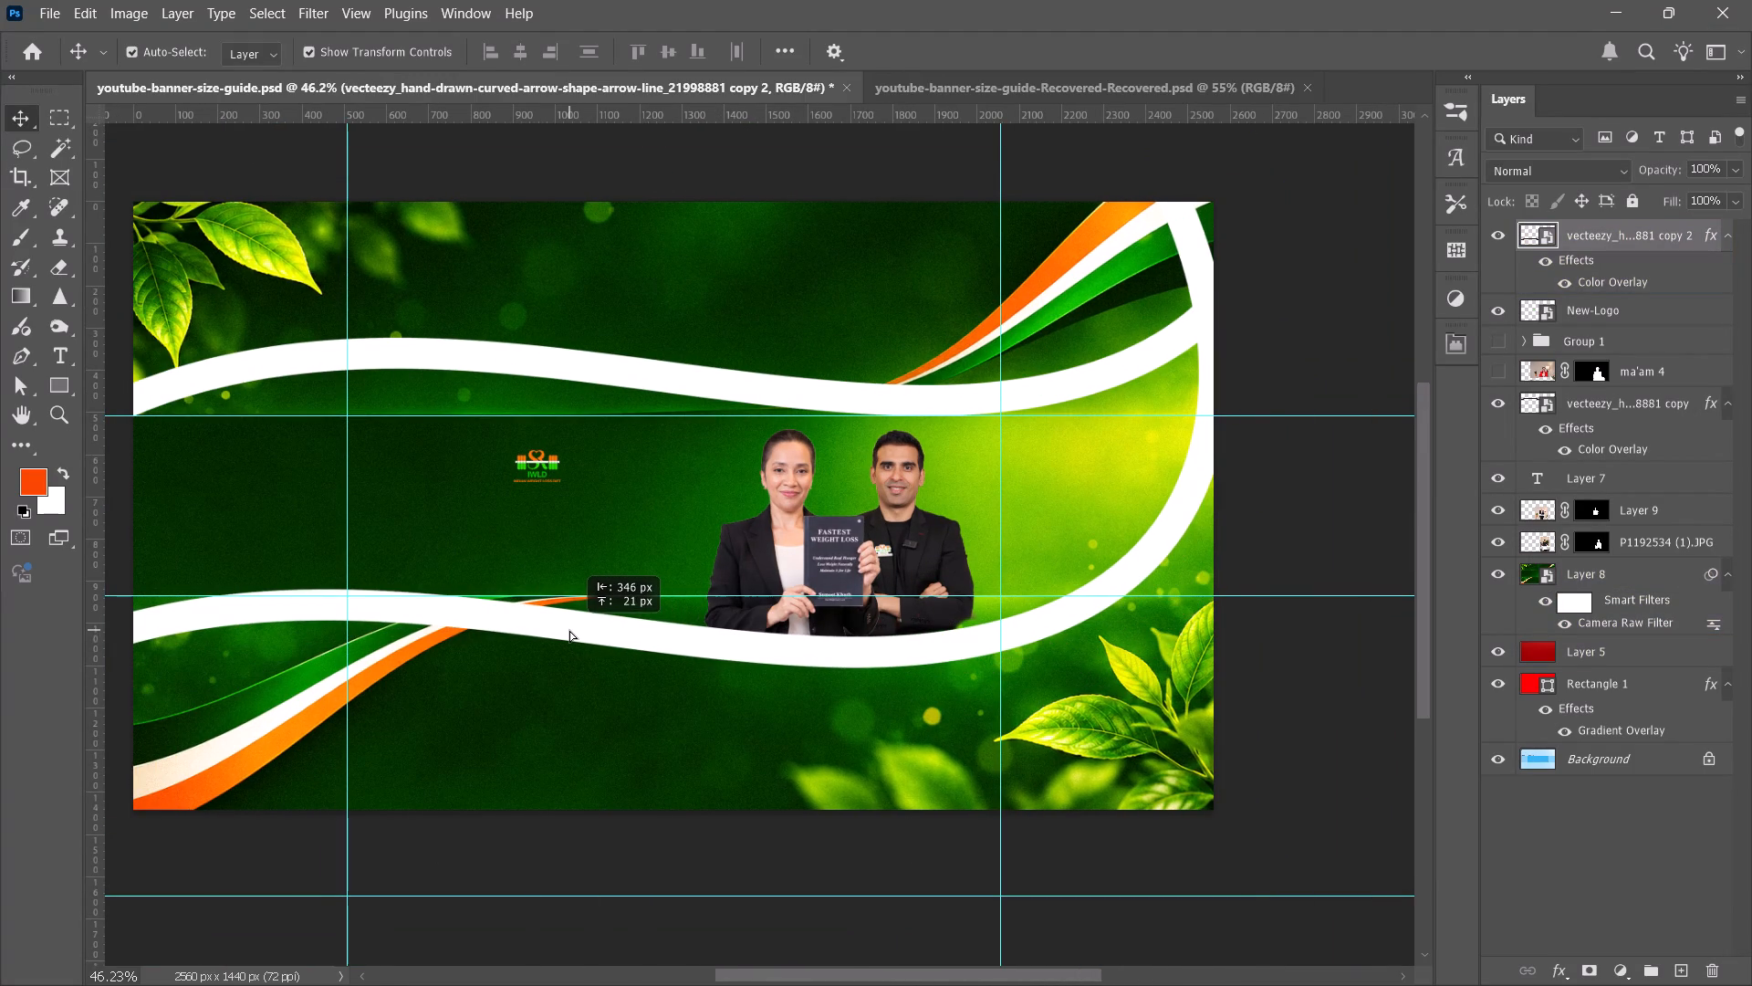
{"action": "left_click_drag", "start_coordinate": [569, 630], "coordinate": [586, 635]}
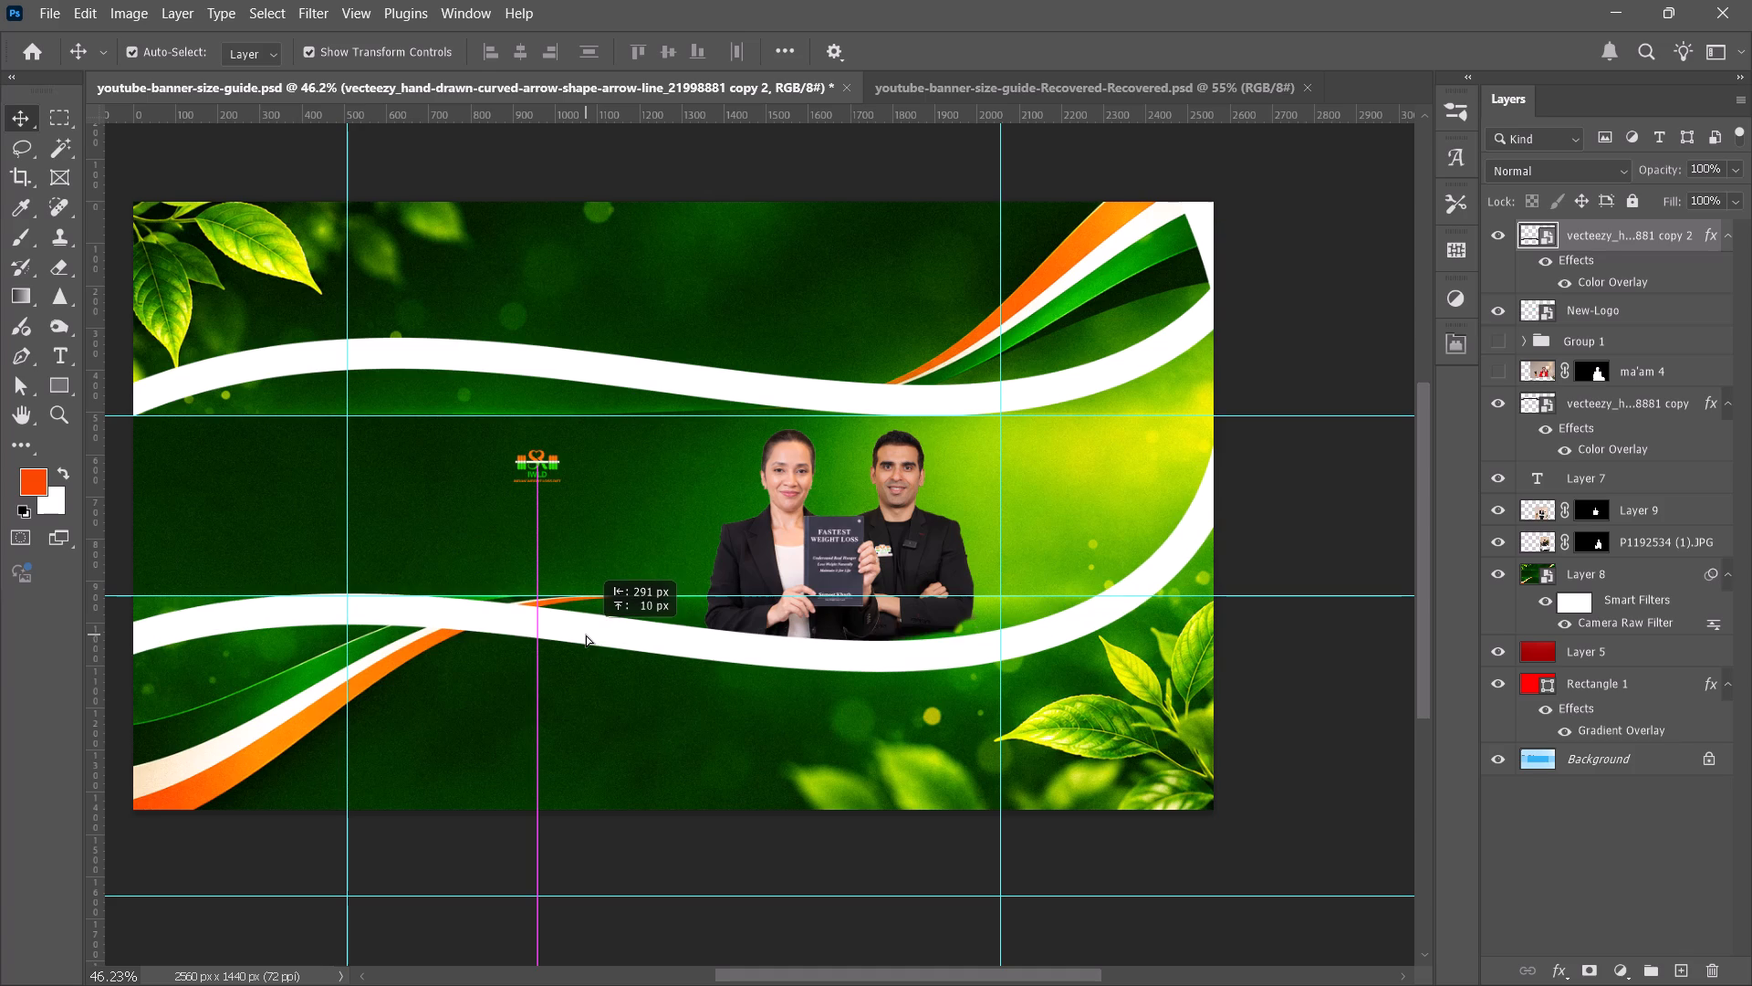
{"action": "left_click_drag", "start_coordinate": [586, 635], "coordinate": [554, 631]}
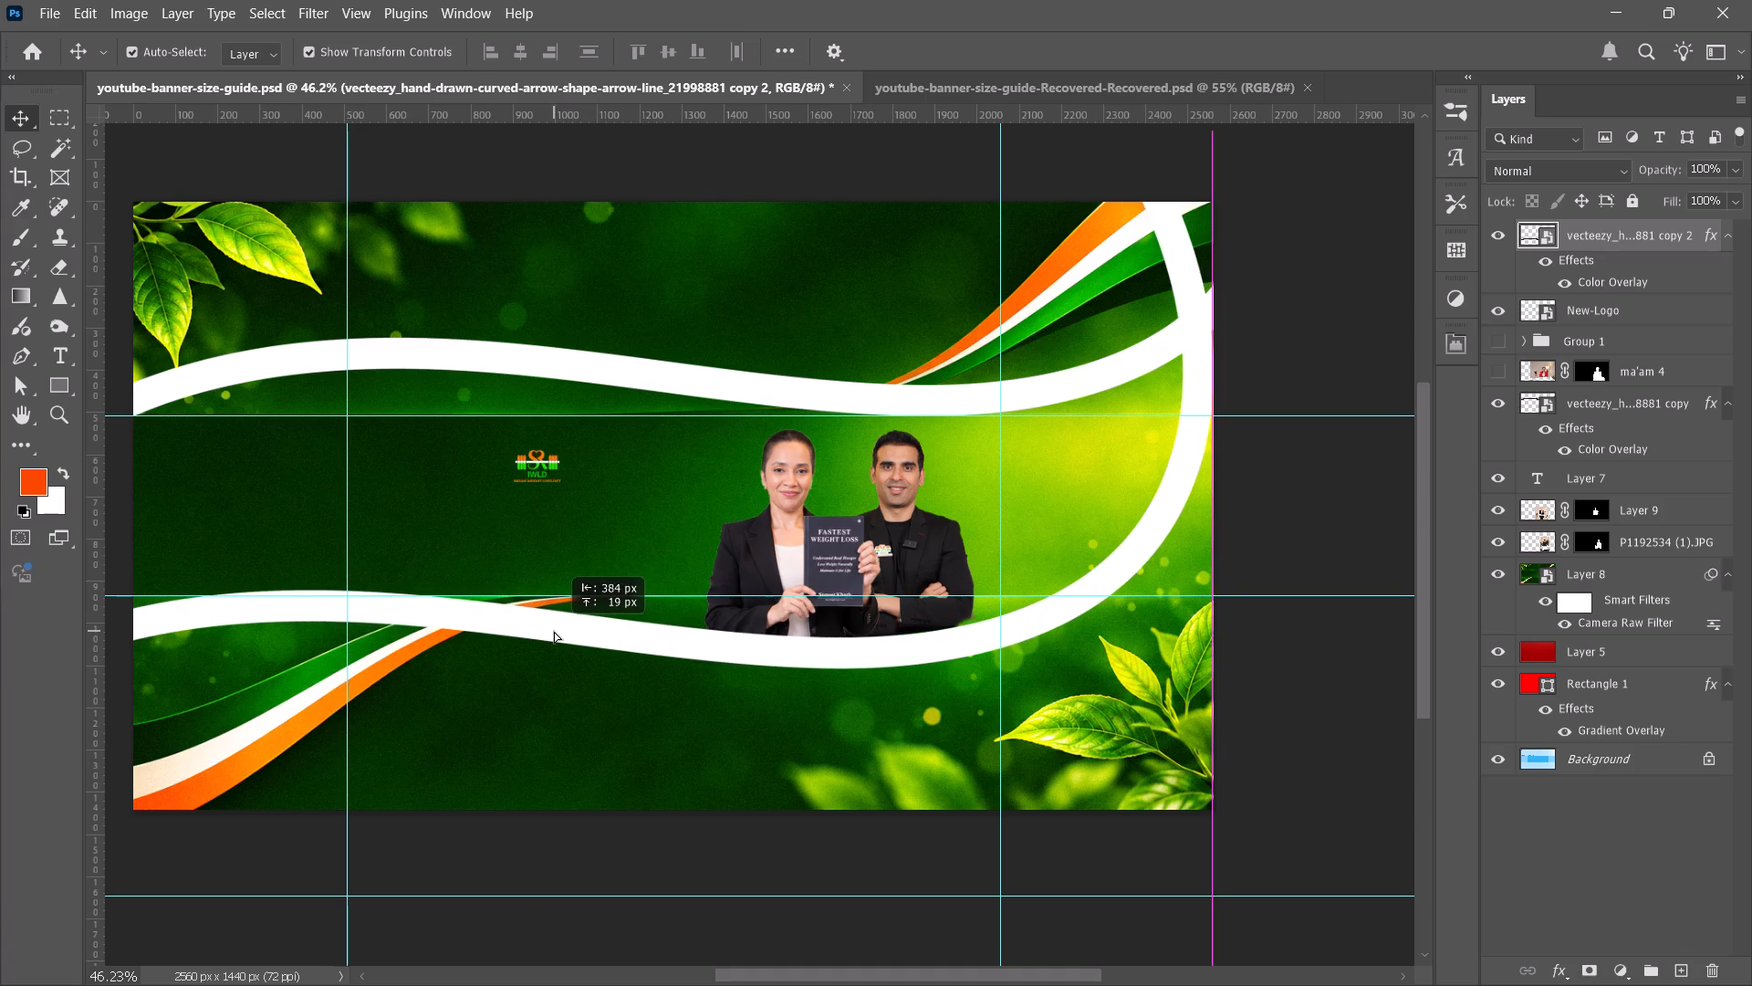
{"action": "left_click_drag", "start_coordinate": [554, 631], "coordinate": [535, 632]}
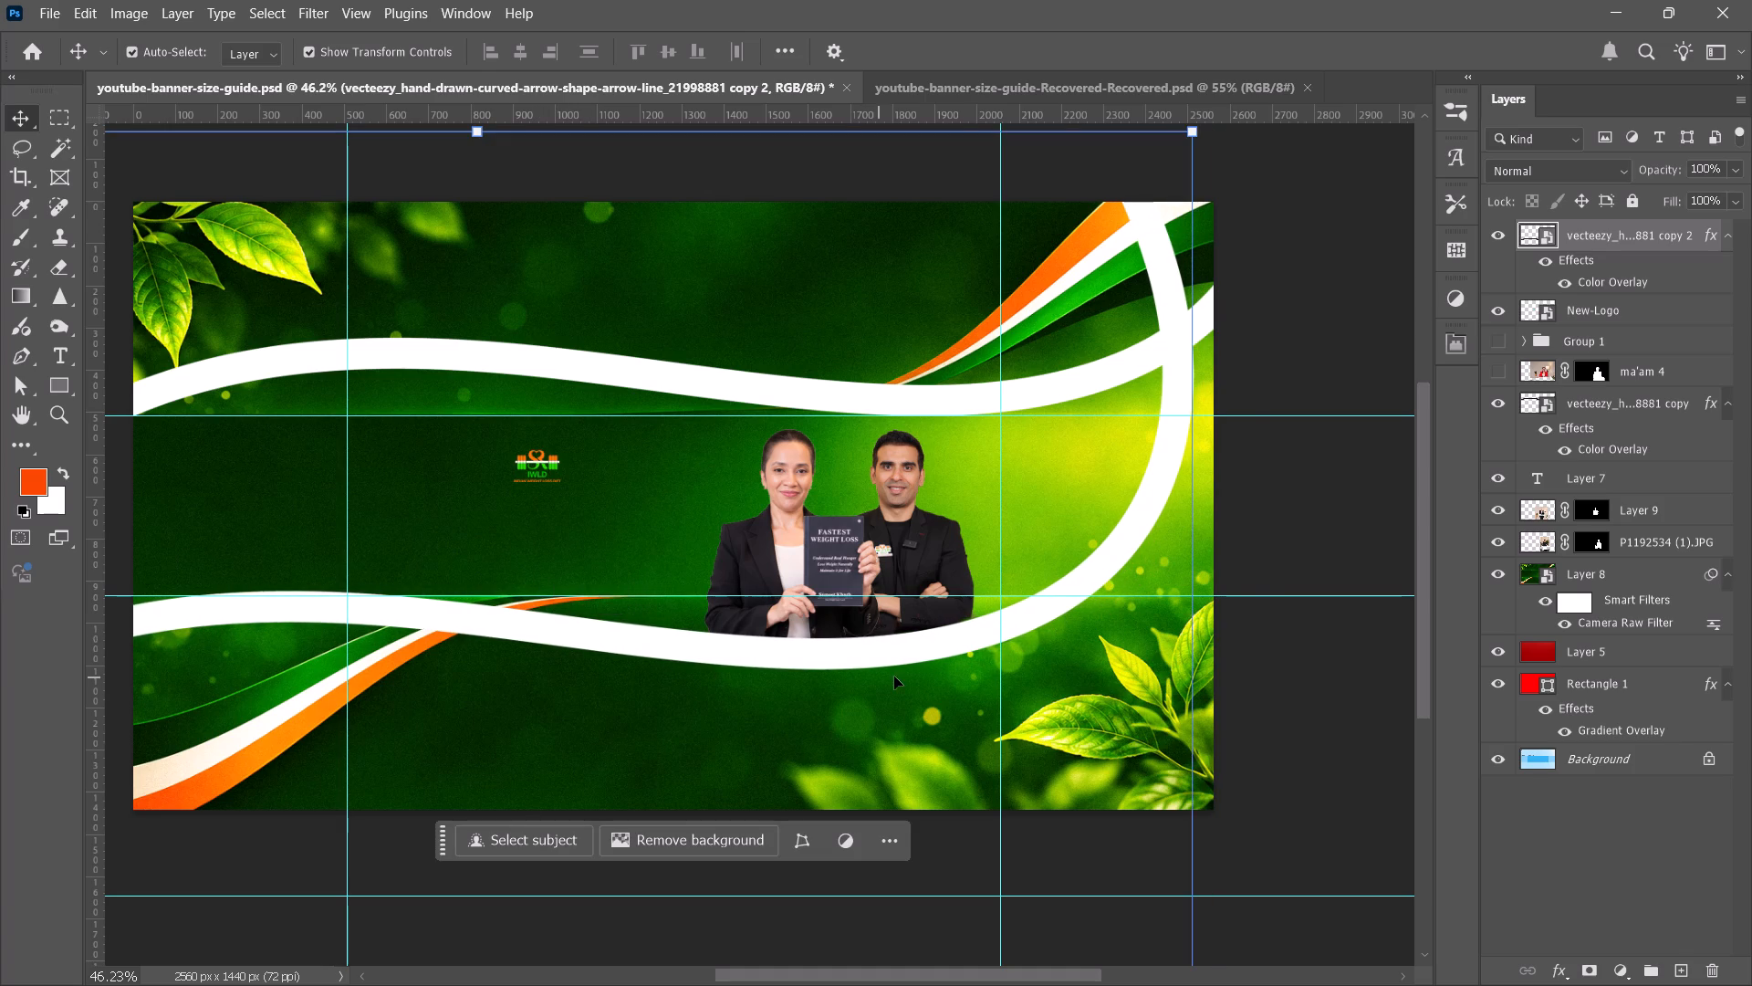
{"action": "left_click", "coordinate": [1334, 649]}
Examine up close how the lower white curve meets the bottom edges of the two portraits.
{"action": "scroll", "coordinate": [738, 593], "scroll_direction": "up", "scroll_amount": 4, "text": "alt"}
{"action": "scroll", "coordinate": [911, 537], "scroll_direction": "up", "scroll_amount": 4, "text": "alt"}
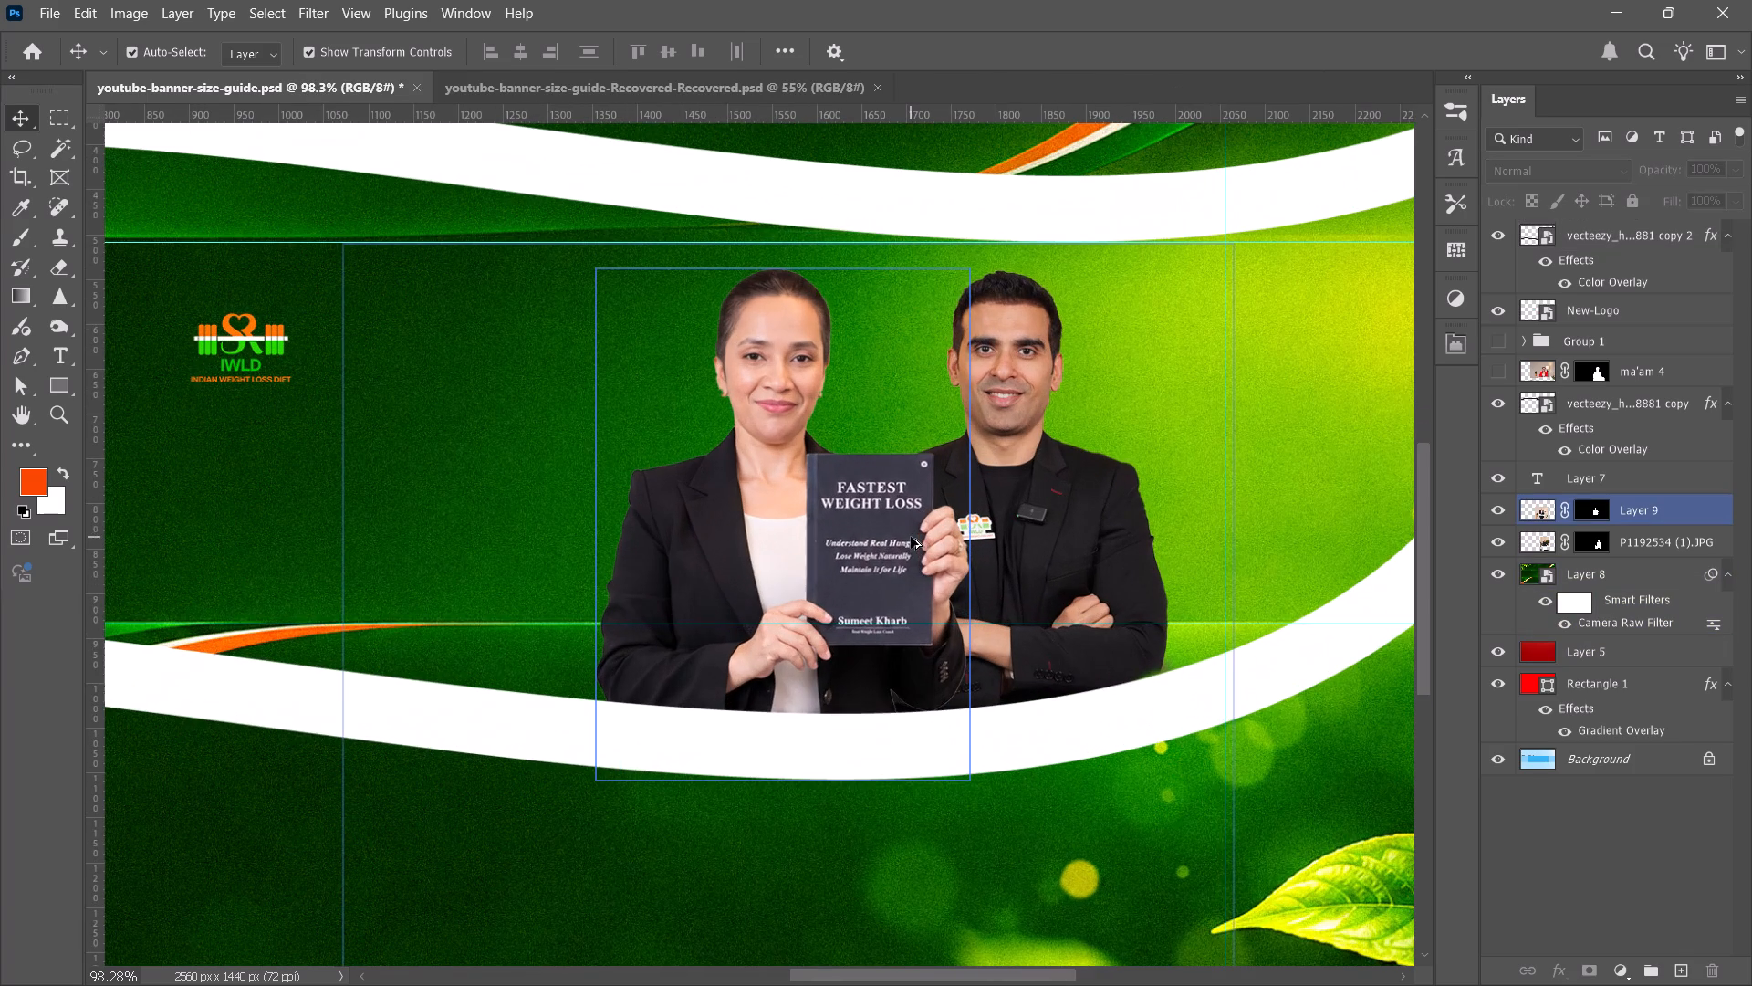
{"action": "scroll", "coordinate": [976, 603], "scroll_direction": "down", "scroll_amount": 4, "text": "alt"}
{"action": "key", "text": "space"}
{"action": "key", "text": "space"}
{"action": "key", "text": "space"}
{"action": "key", "text": "space"}
{"action": "key", "text": "space"}
{"action": "key", "text": "space"}
{"action": "key", "text": "space"}
{"action": "key", "text": "space"}
{"action": "key", "text": "space"}
{"action": "key", "text": "space"}
{"action": "key", "text": "space"}
{"action": "left_click_drag", "start_coordinate": [1145, 572], "coordinate": [871, 597]}
Look at the Satvic Movement YouTube channel banner in Chrome for reference and return to the Photoshop banner.
{"action": "key", "text": "alt+Tab"}
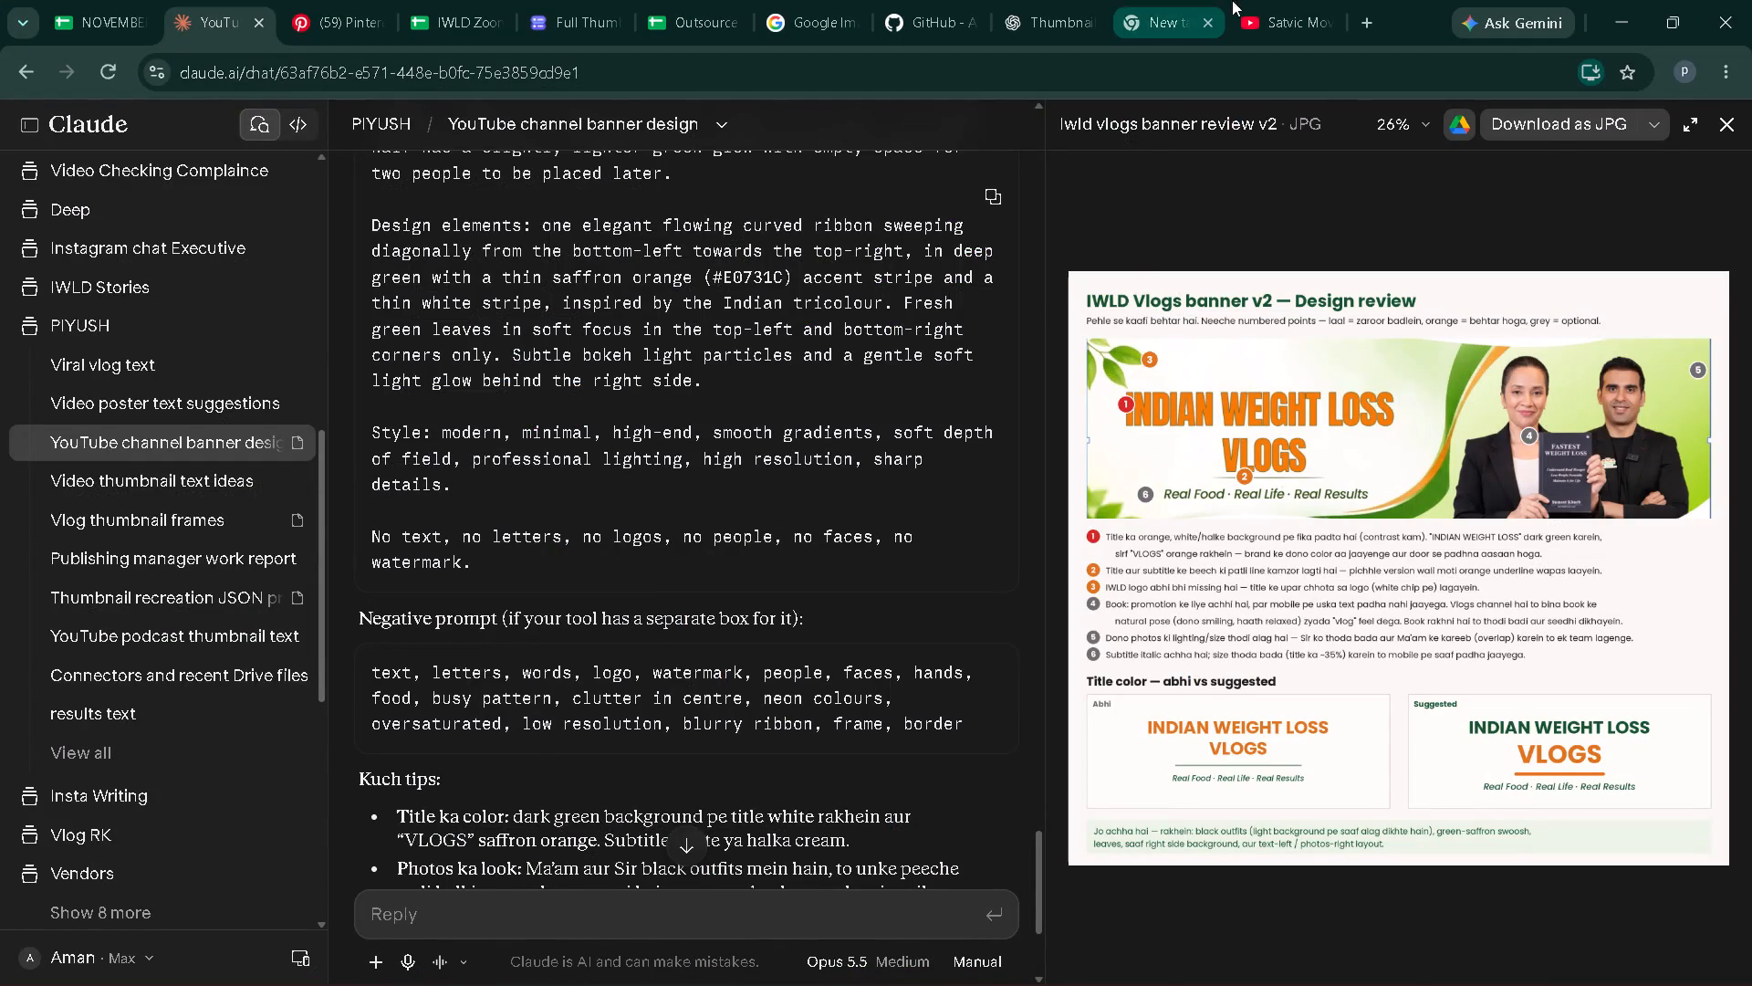
{"action": "left_click", "coordinate": [1268, 0]}
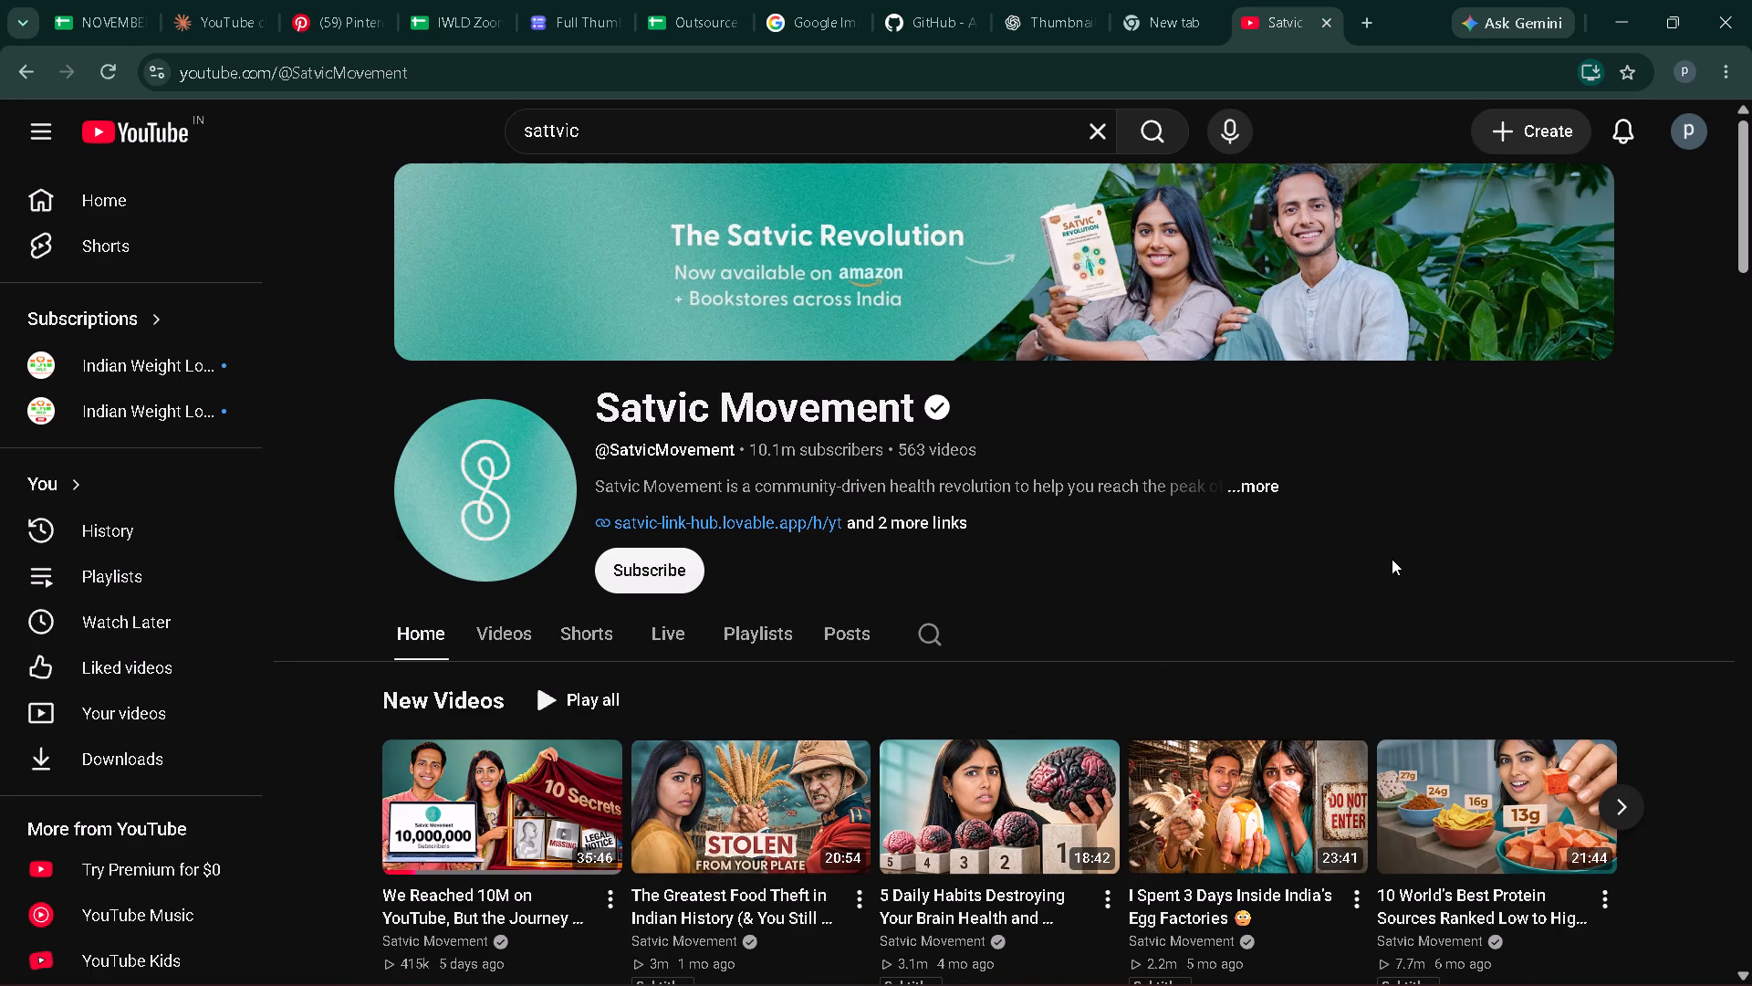
{"action": "key", "text": "alt+Tab"}
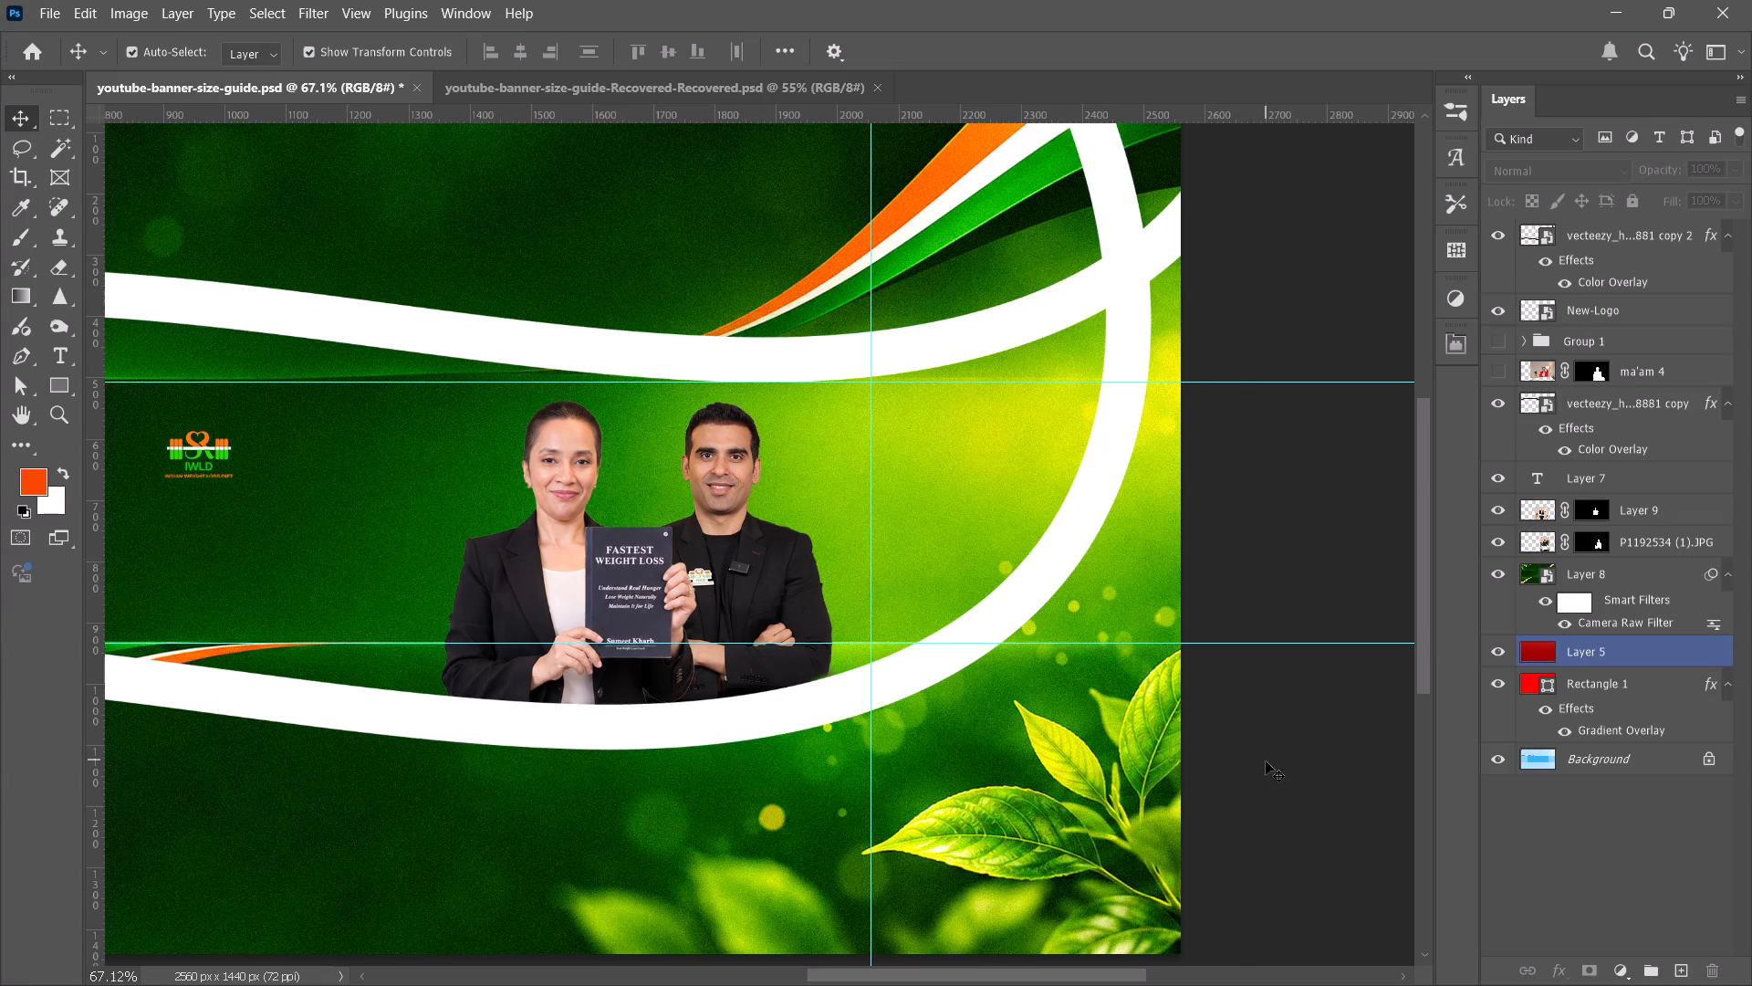
Review the whole banner composition with the white curves and portraits.
{"action": "left_click", "coordinate": [1266, 761]}
{"action": "left_click", "coordinate": [1012, 582]}
{"action": "key", "text": "space"}
{"action": "key", "text": "space"}
{"action": "key", "text": "space"}
{"action": "key", "text": "space"}
{"action": "key", "text": "space"}
{"action": "left_click_drag", "start_coordinate": [967, 546], "coordinate": [1088, 523]}
{"action": "scroll", "coordinate": [1091, 532], "scroll_direction": "down", "scroll_amount": 3, "text": "alt"}
{"action": "key", "text": "space"}
{"action": "key", "text": "space"}
{"action": "key", "text": "space"}
{"action": "key", "text": "space"}
{"action": "key", "text": "space"}
{"action": "key", "text": "space"}
{"action": "key", "text": "space"}
{"action": "key", "text": "space"}
{"action": "key", "text": "space"}
{"action": "key", "text": "space"}
{"action": "left_click_drag", "start_coordinate": [693, 552], "coordinate": [758, 552]}
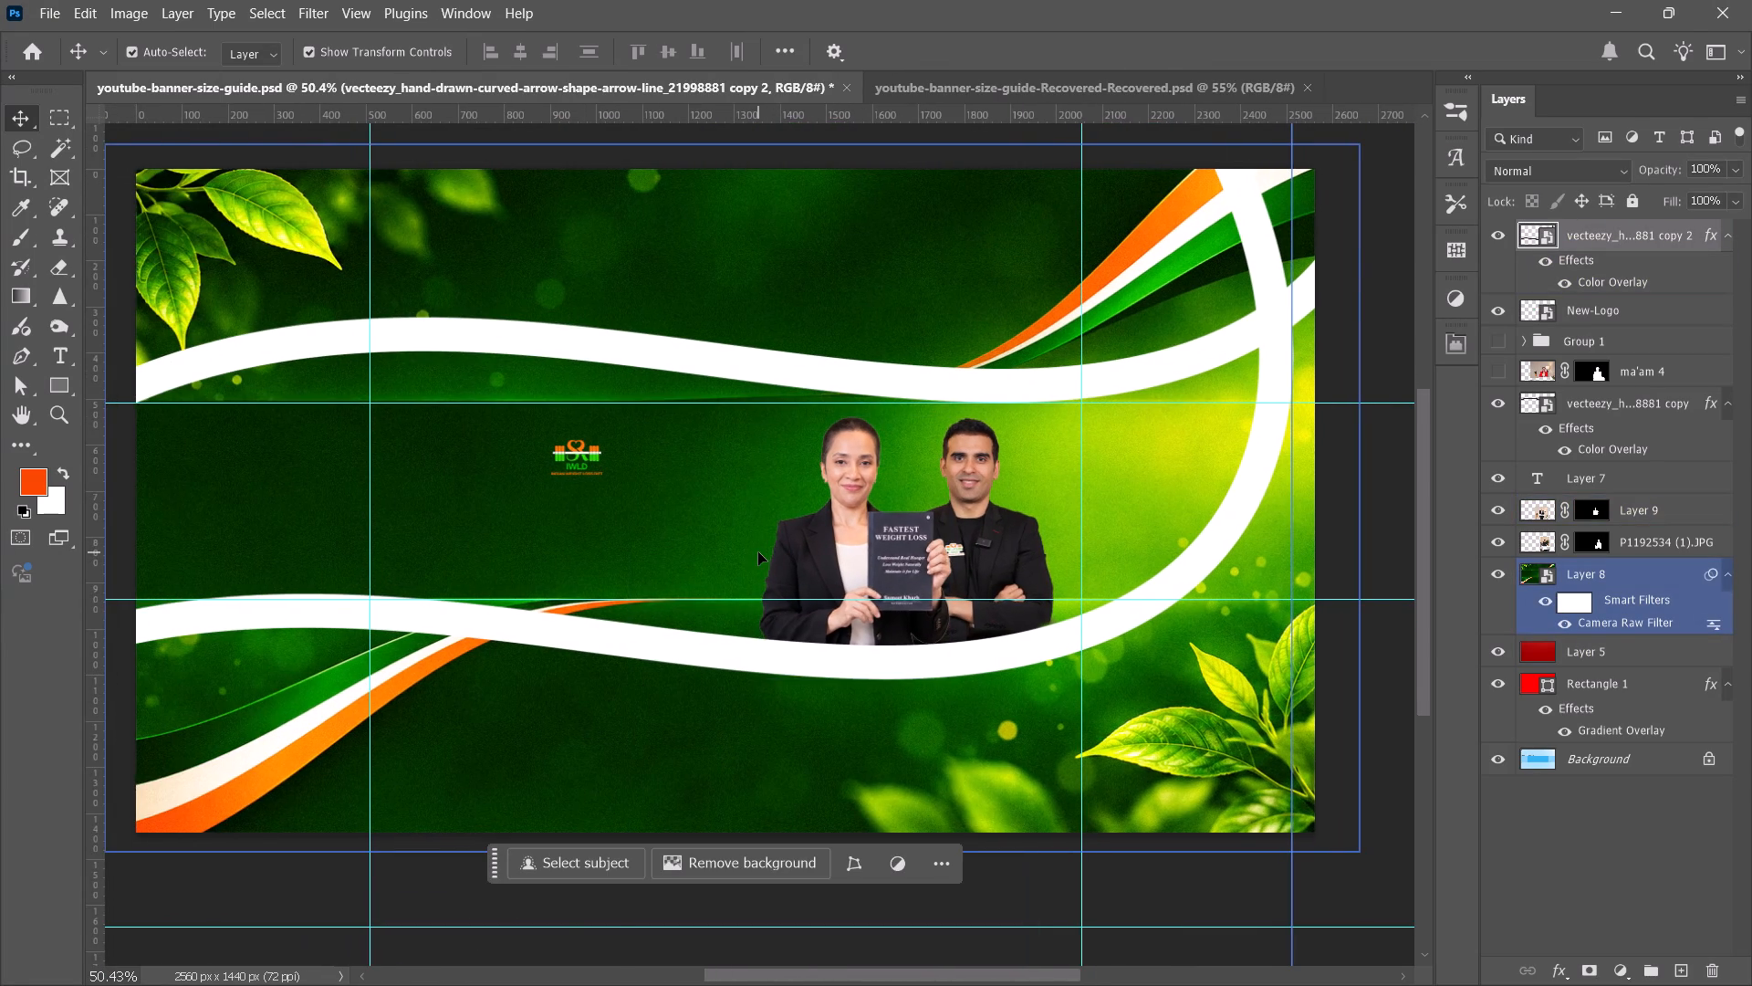
{"action": "left_click", "coordinate": [1390, 662]}
Switch to Chrome, search Google for yt in a new tab and open the YouTube site.
{"action": "left_click", "coordinate": [1138, 975]}
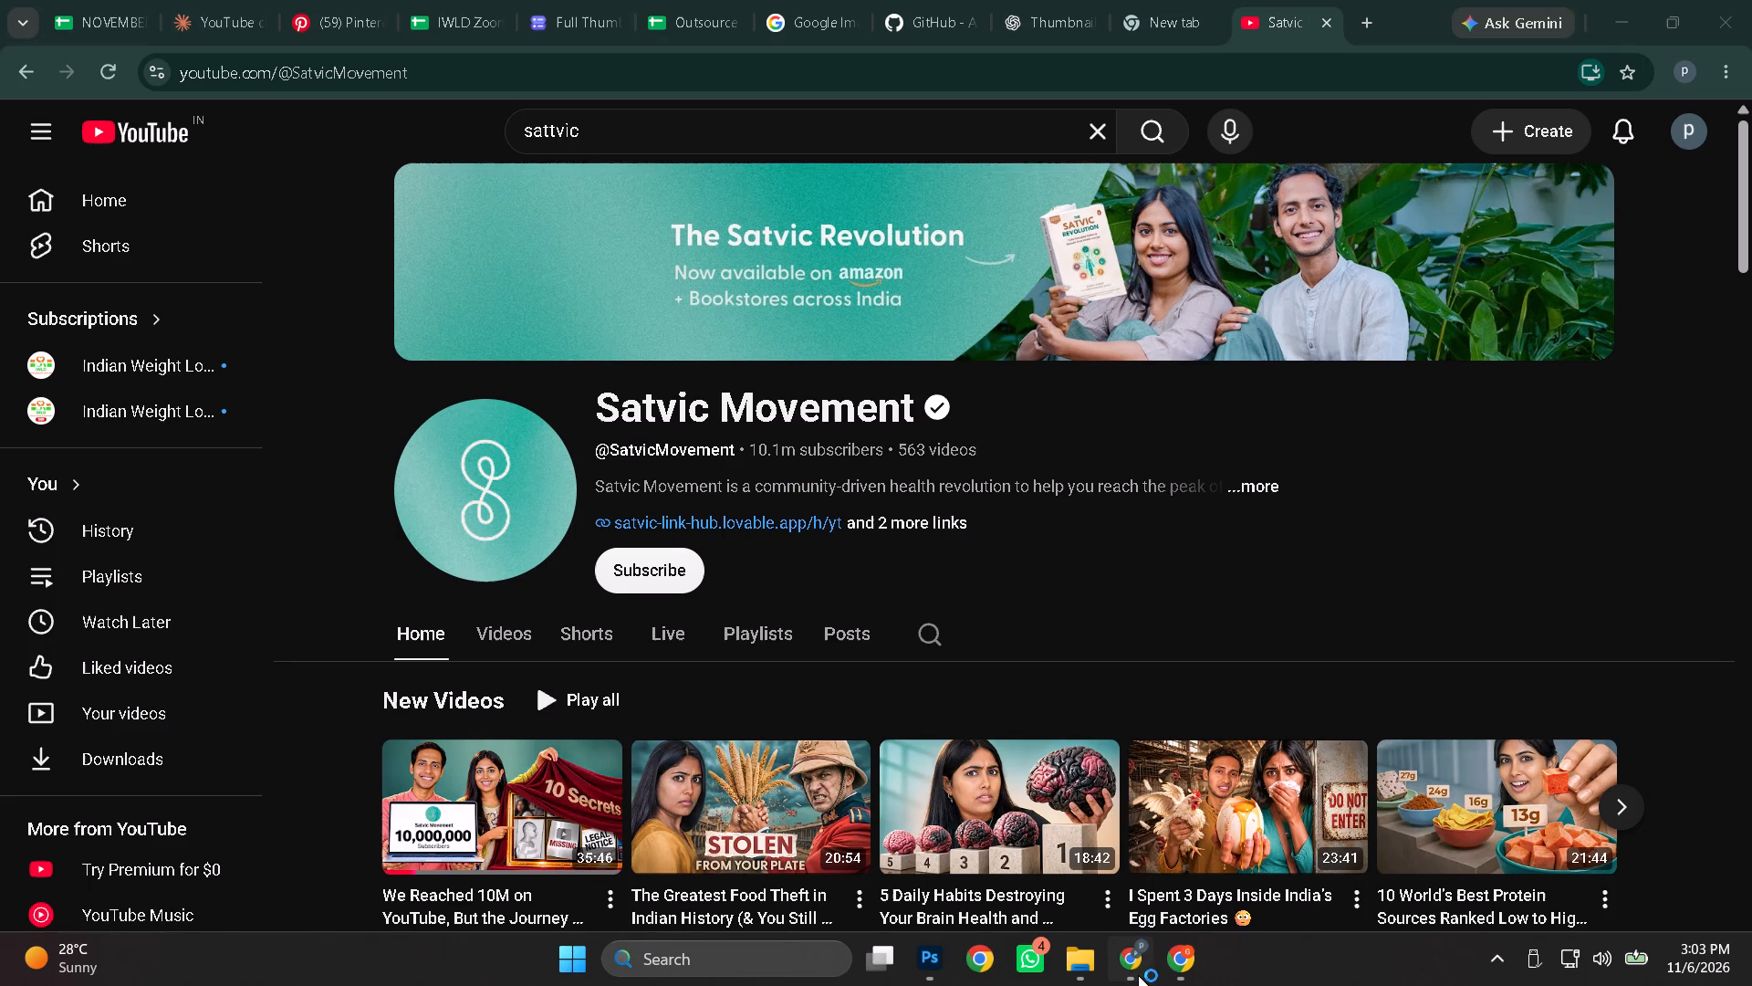
{"action": "left_click", "coordinate": [1358, 25]}
{"action": "type", "text": "yt"}
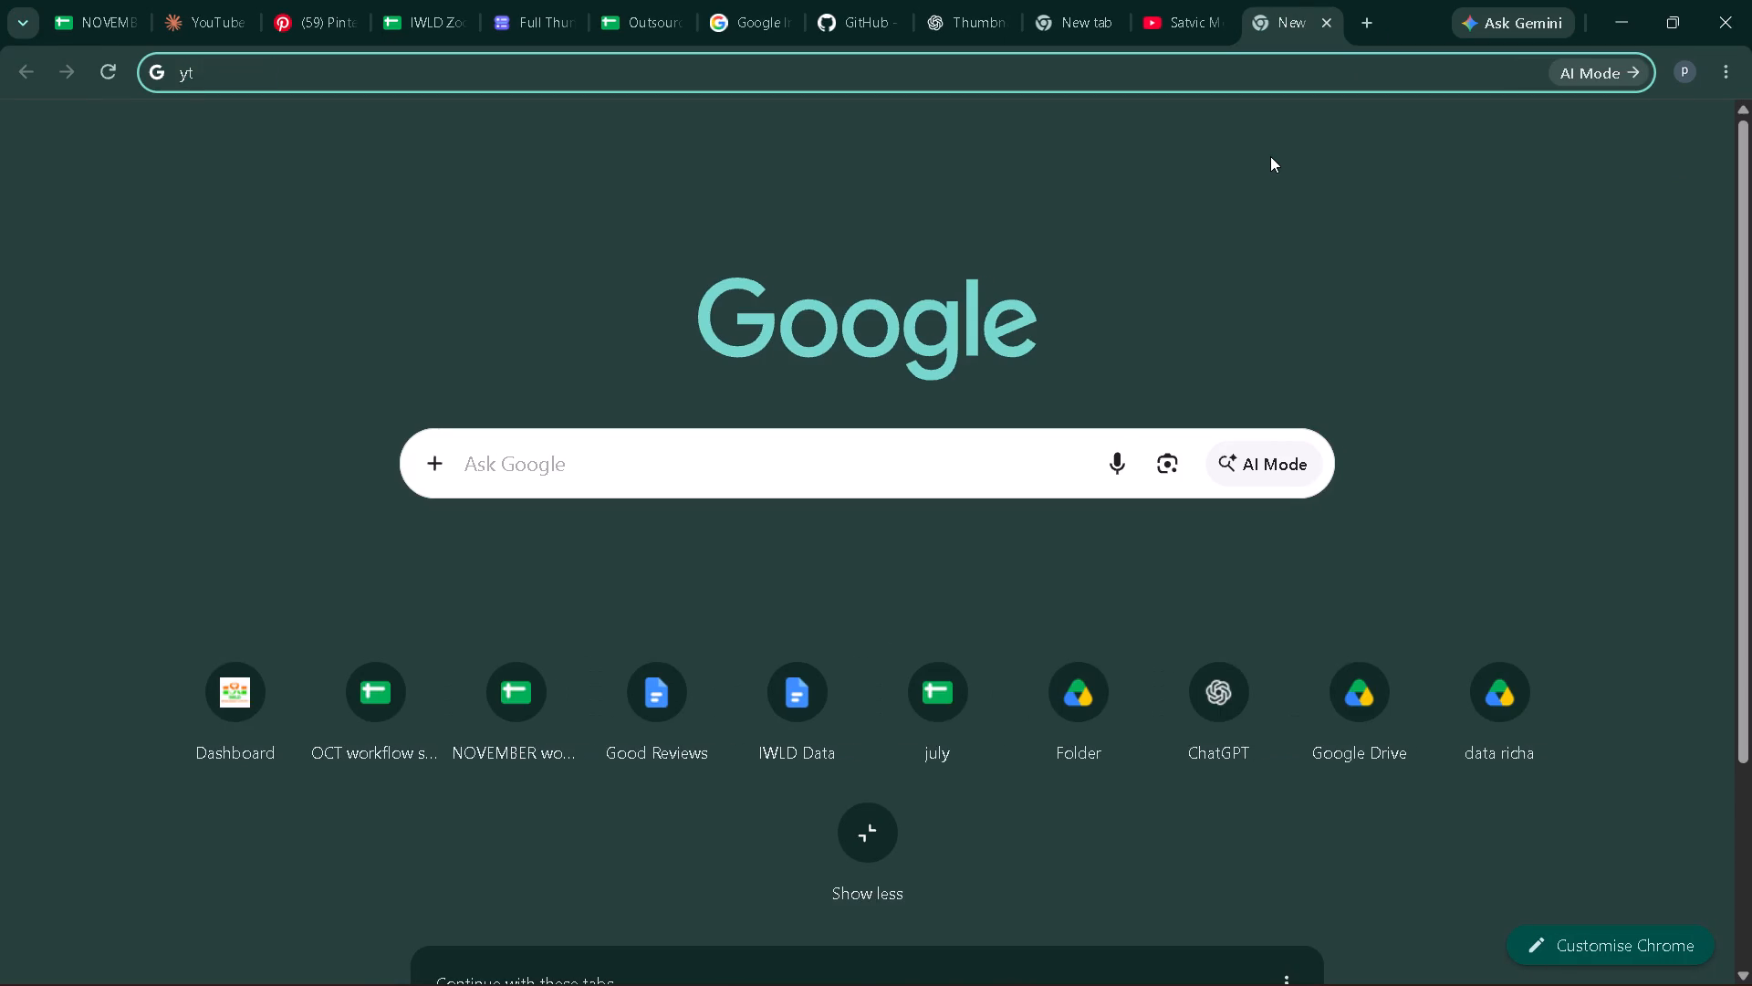
{"action": "key", "text": "Return"}
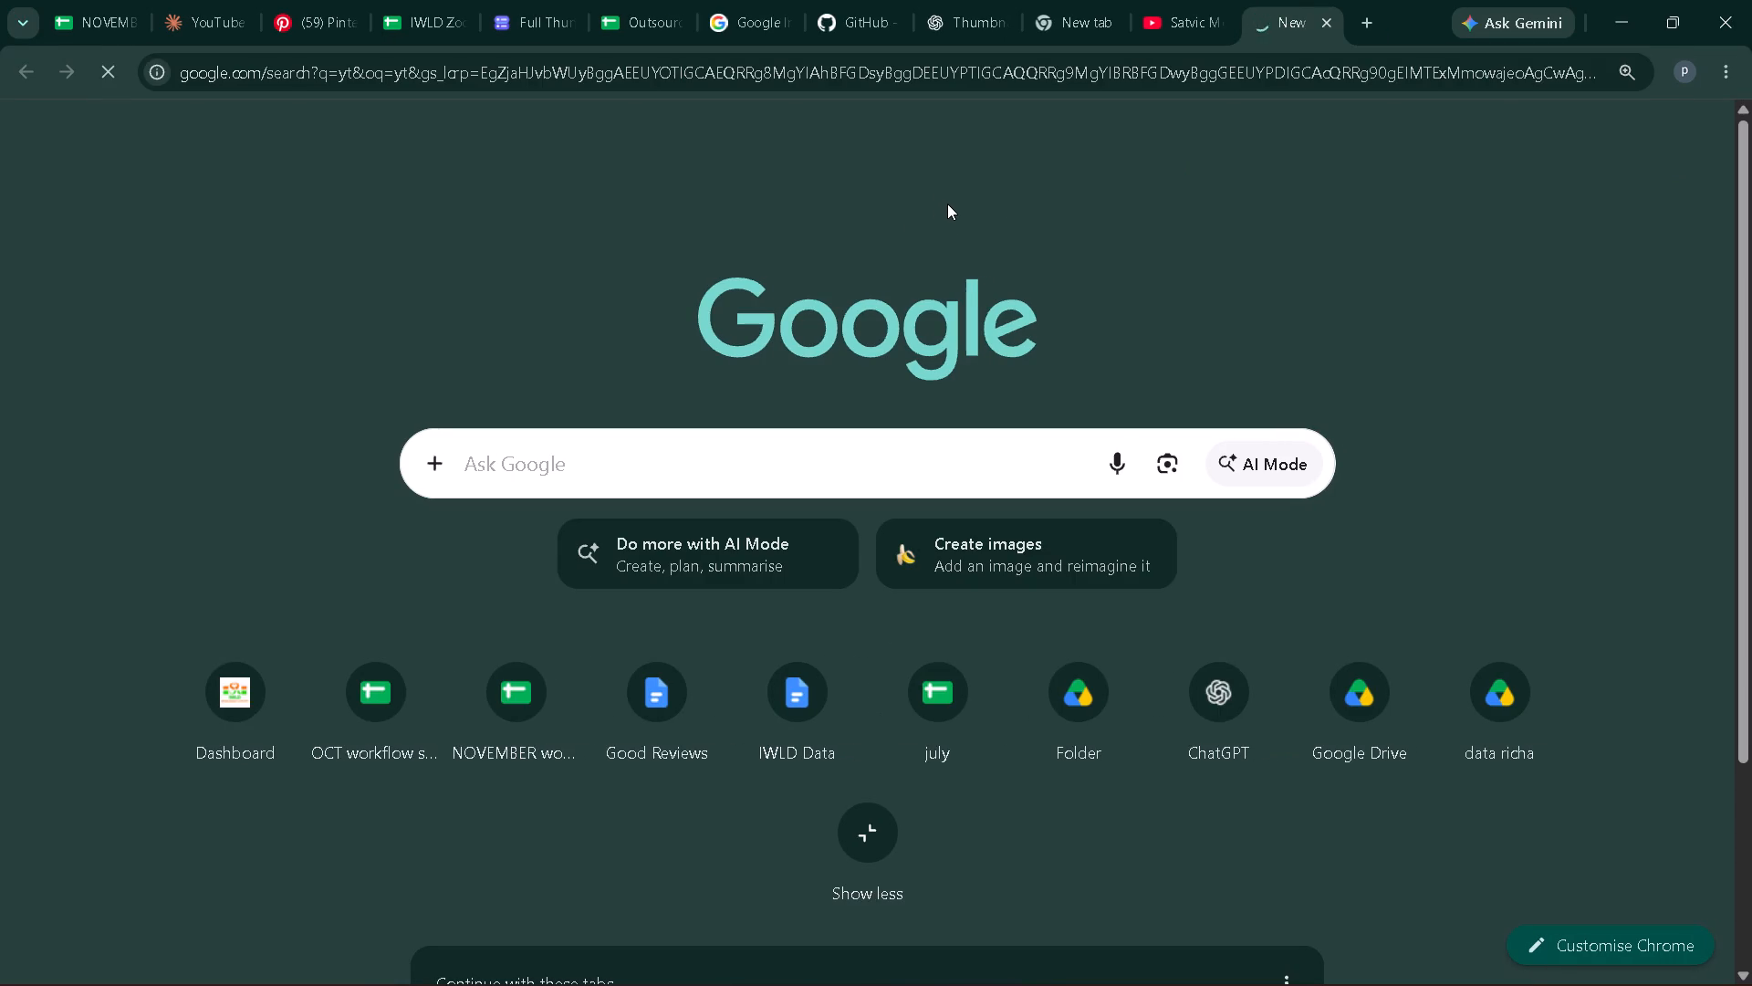
{"action": "left_click", "coordinate": [1185, 0]}
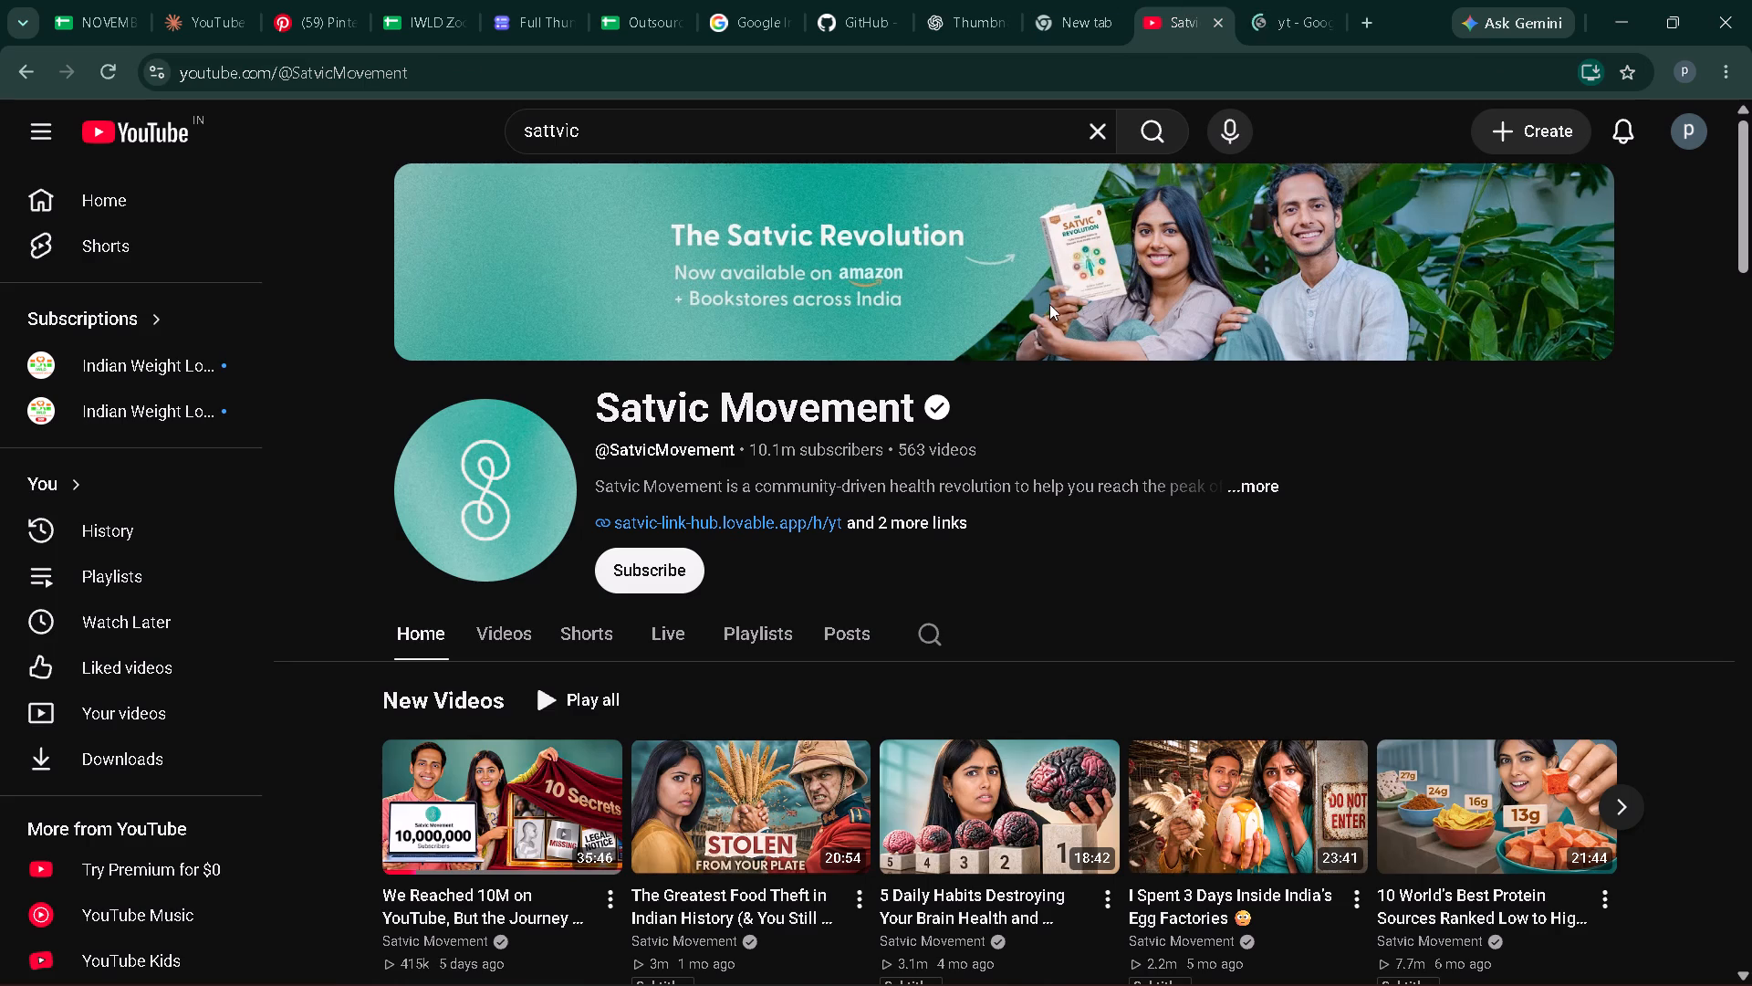
{"action": "left_click", "coordinate": [1265, 0]}
{"action": "left_click", "coordinate": [264, 347]}
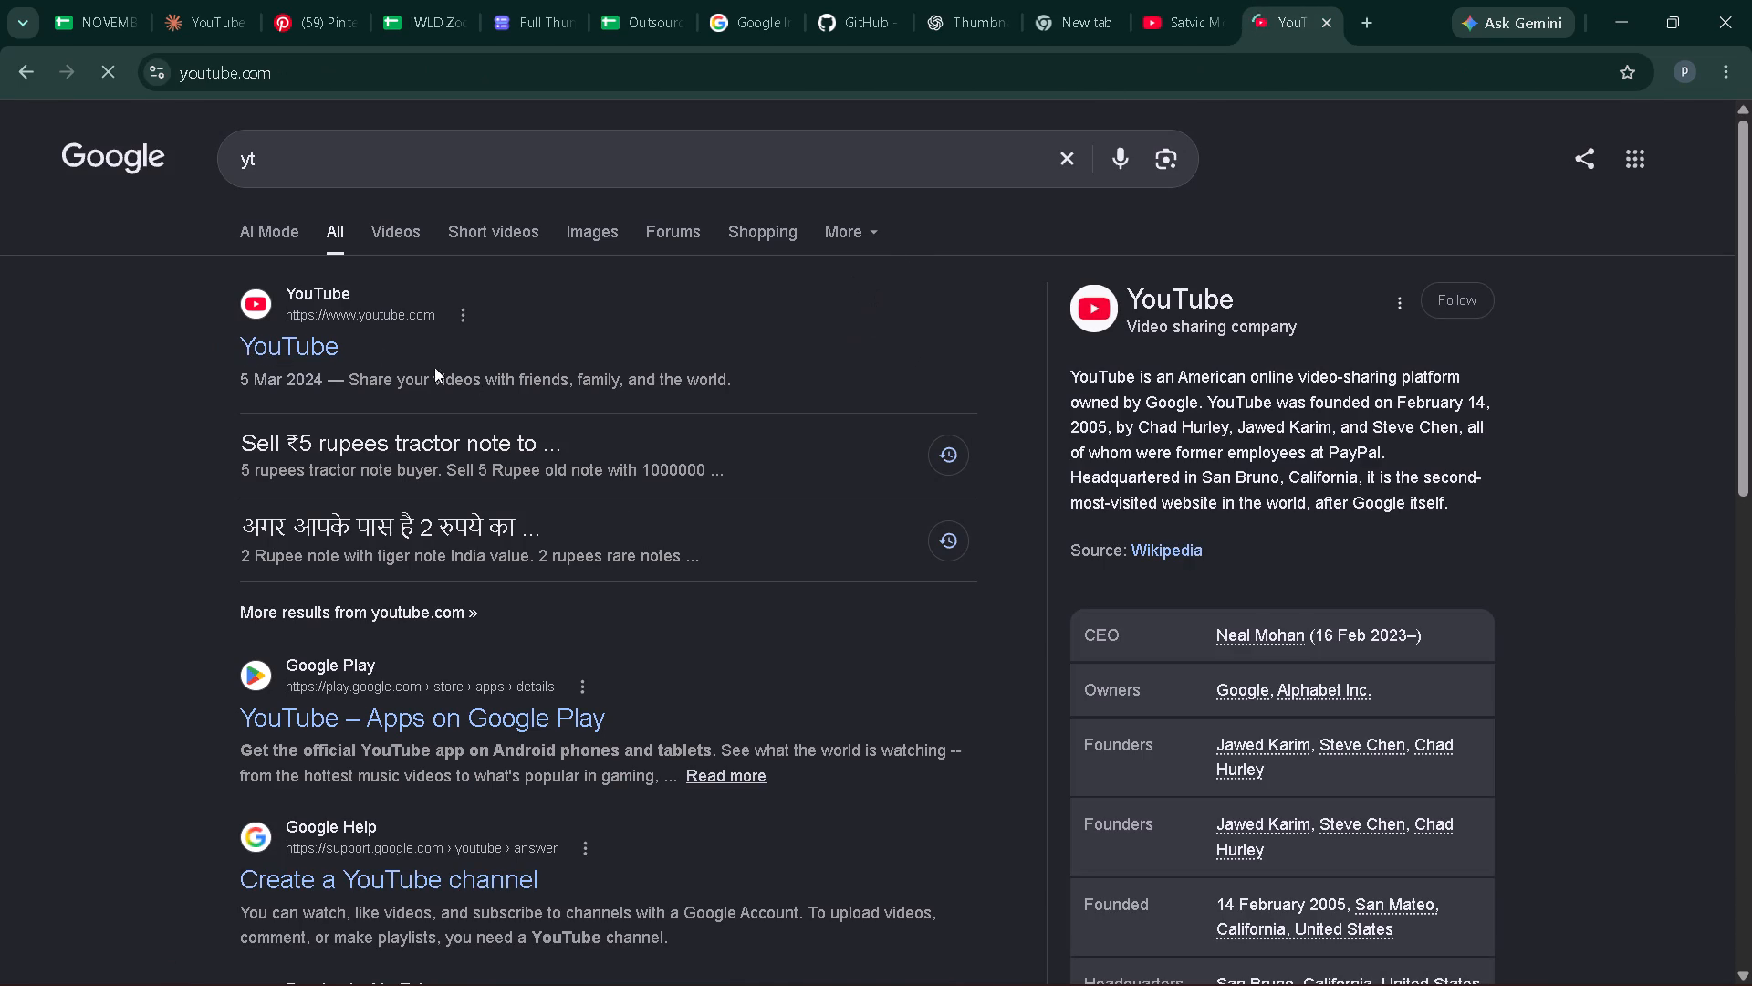
{"action": "left_click", "coordinate": [287, 348]}
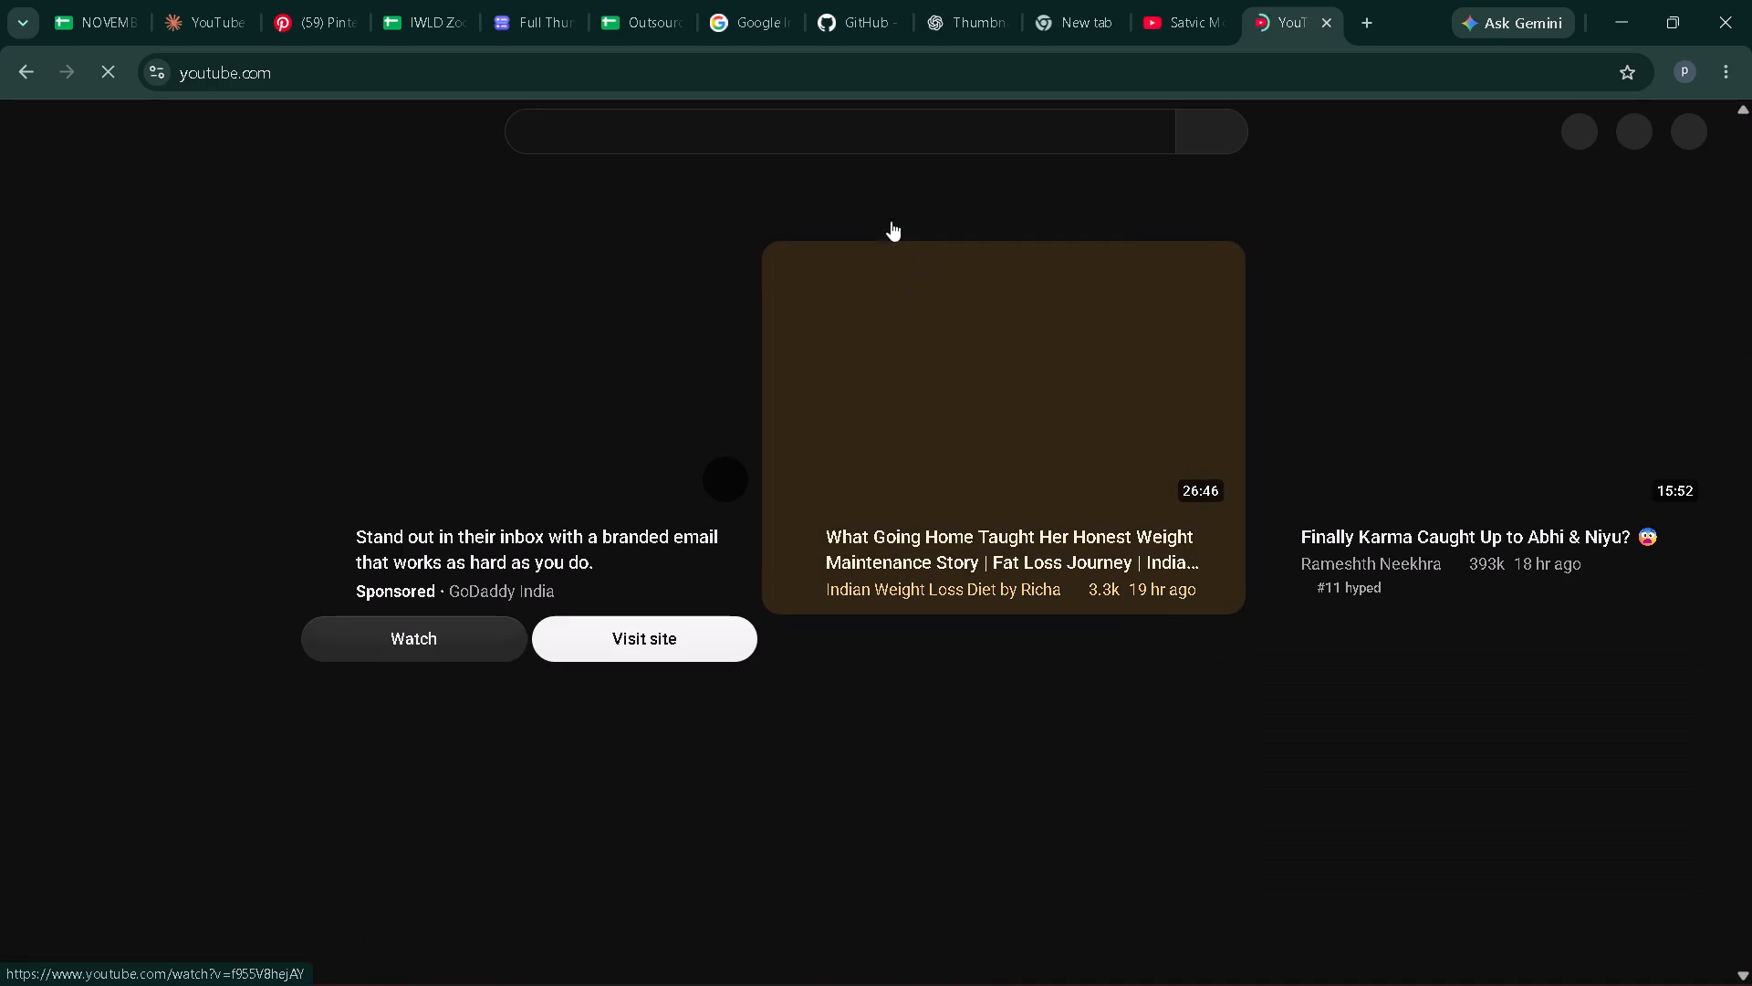
Search YouTube for iwld, re-entering the query as iwl.
{"action": "left_click", "coordinate": [837, 119]}
{"action": "key", "text": "i"}
{"action": "type", "text": "wld"}
{"action": "key", "text": "Return"}
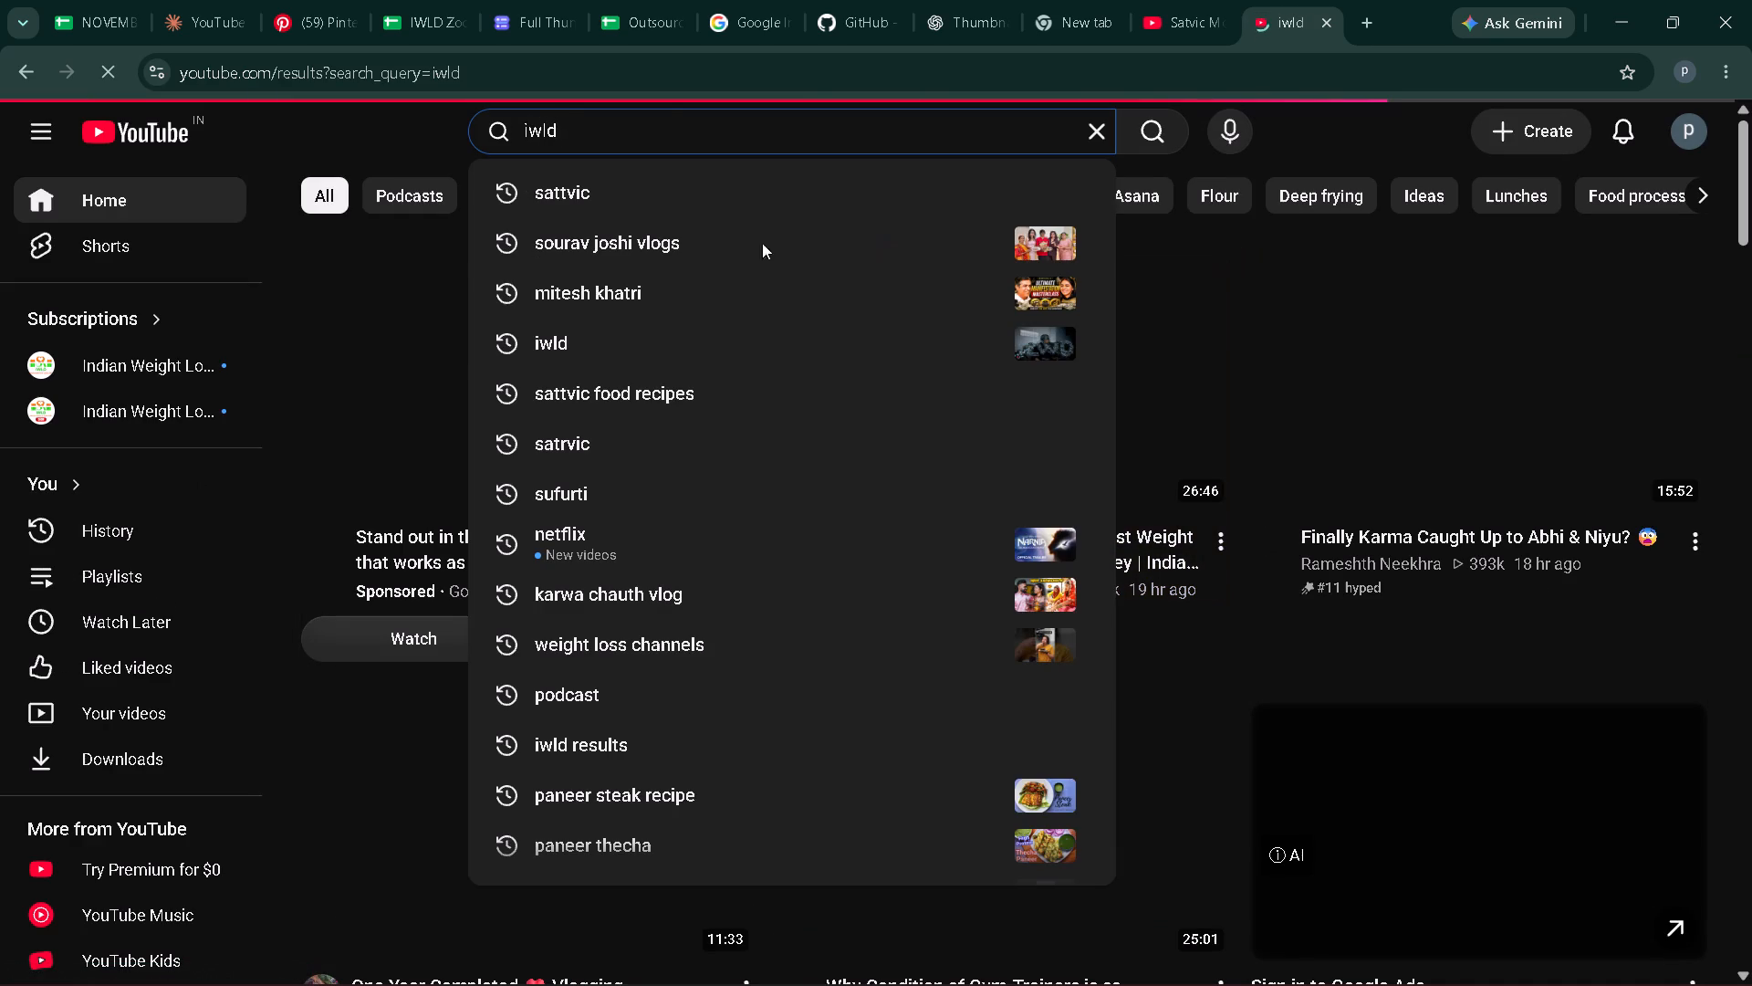
{"action": "key", "text": "Return"}
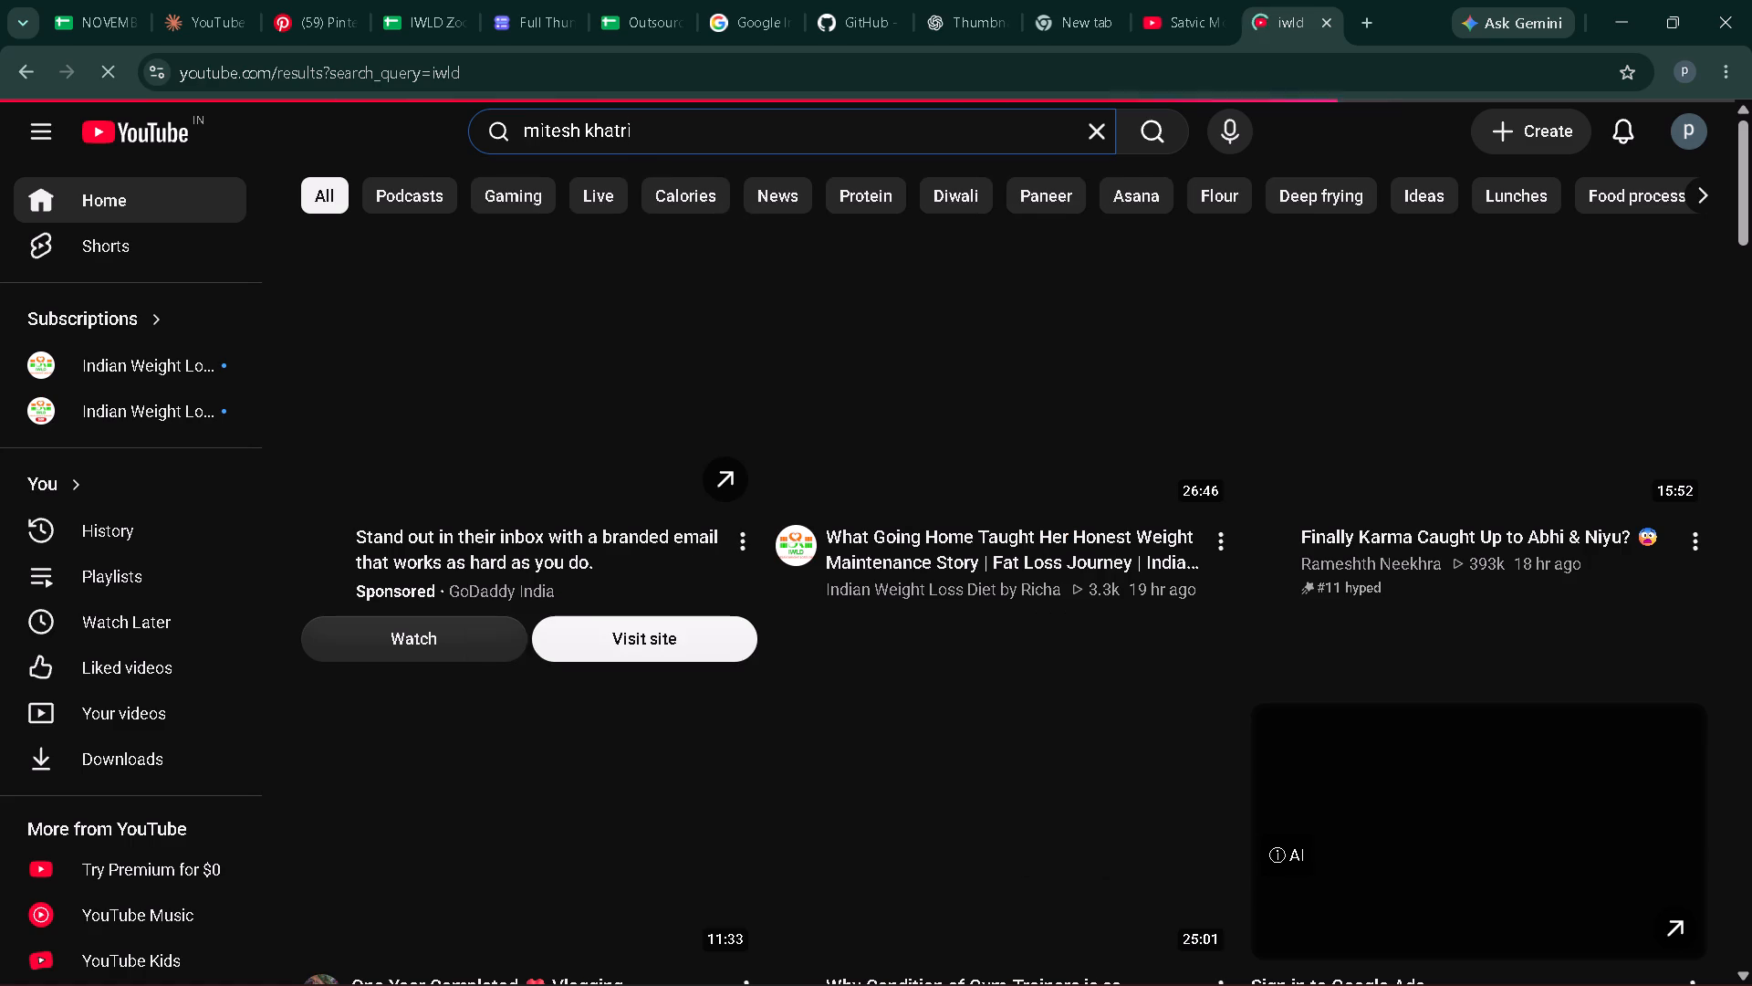
{"action": "left_click", "coordinate": [1061, 134]}
{"action": "left_click", "coordinate": [1084, 134]}
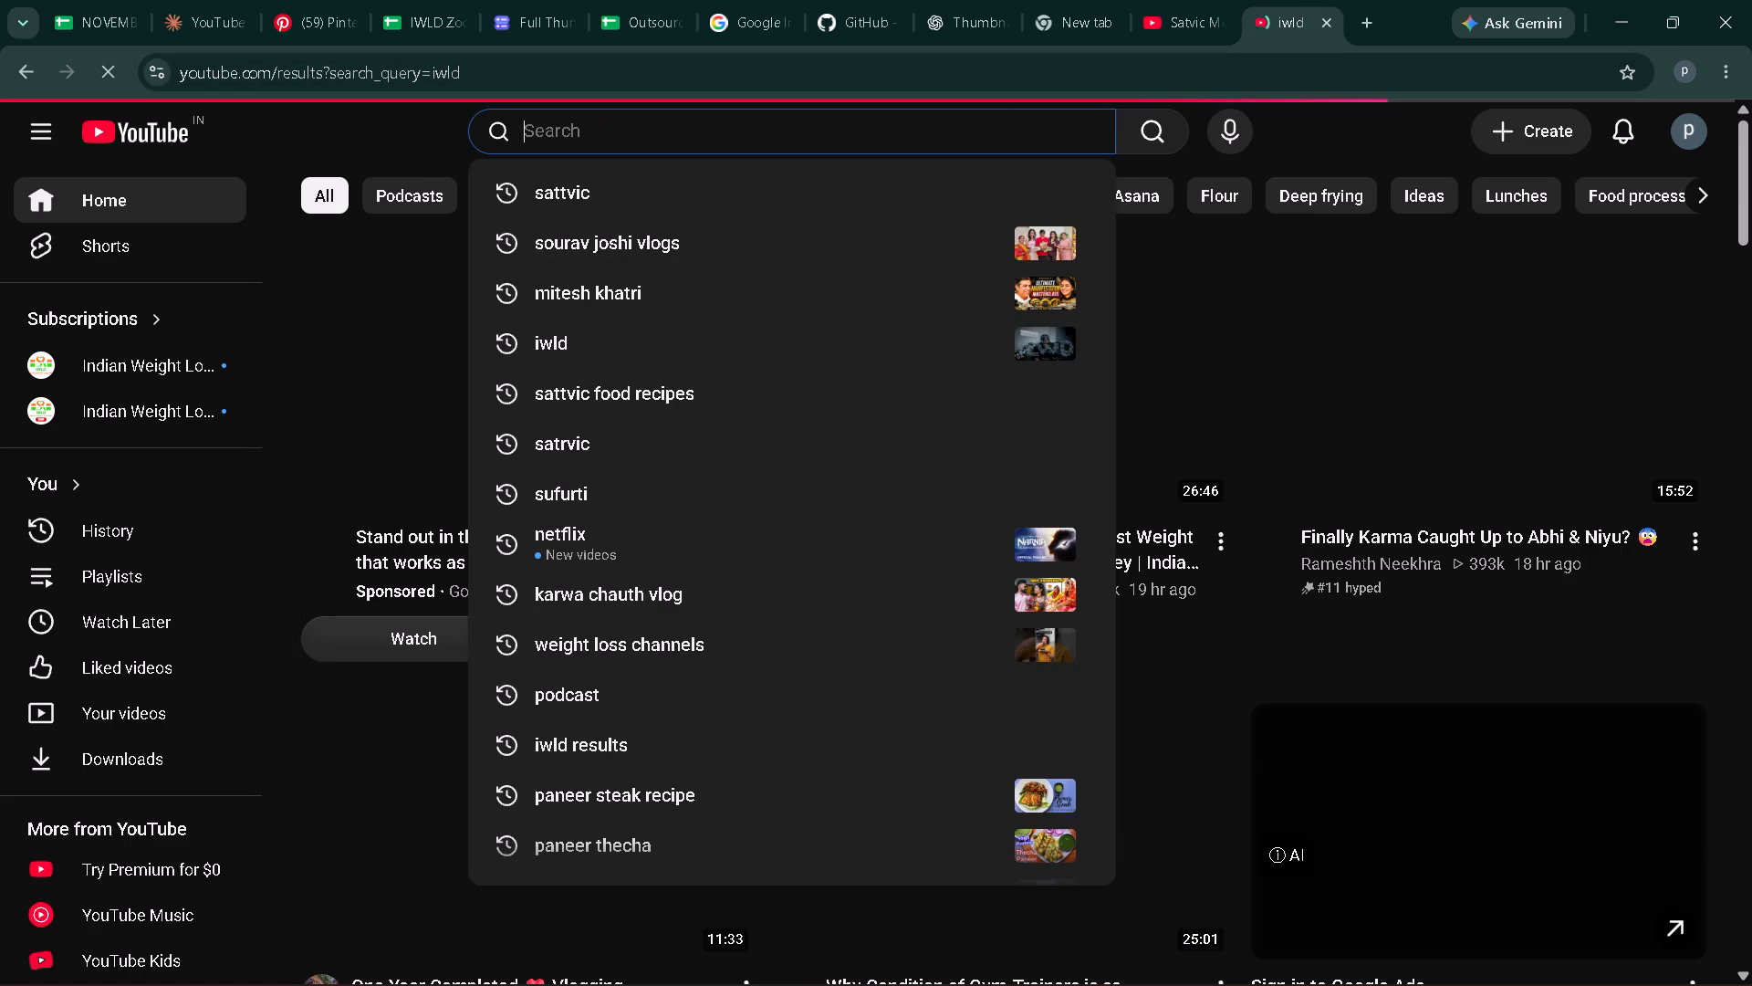
{"action": "type", "text": "iwl"}
{"action": "key", "text": "Return"}
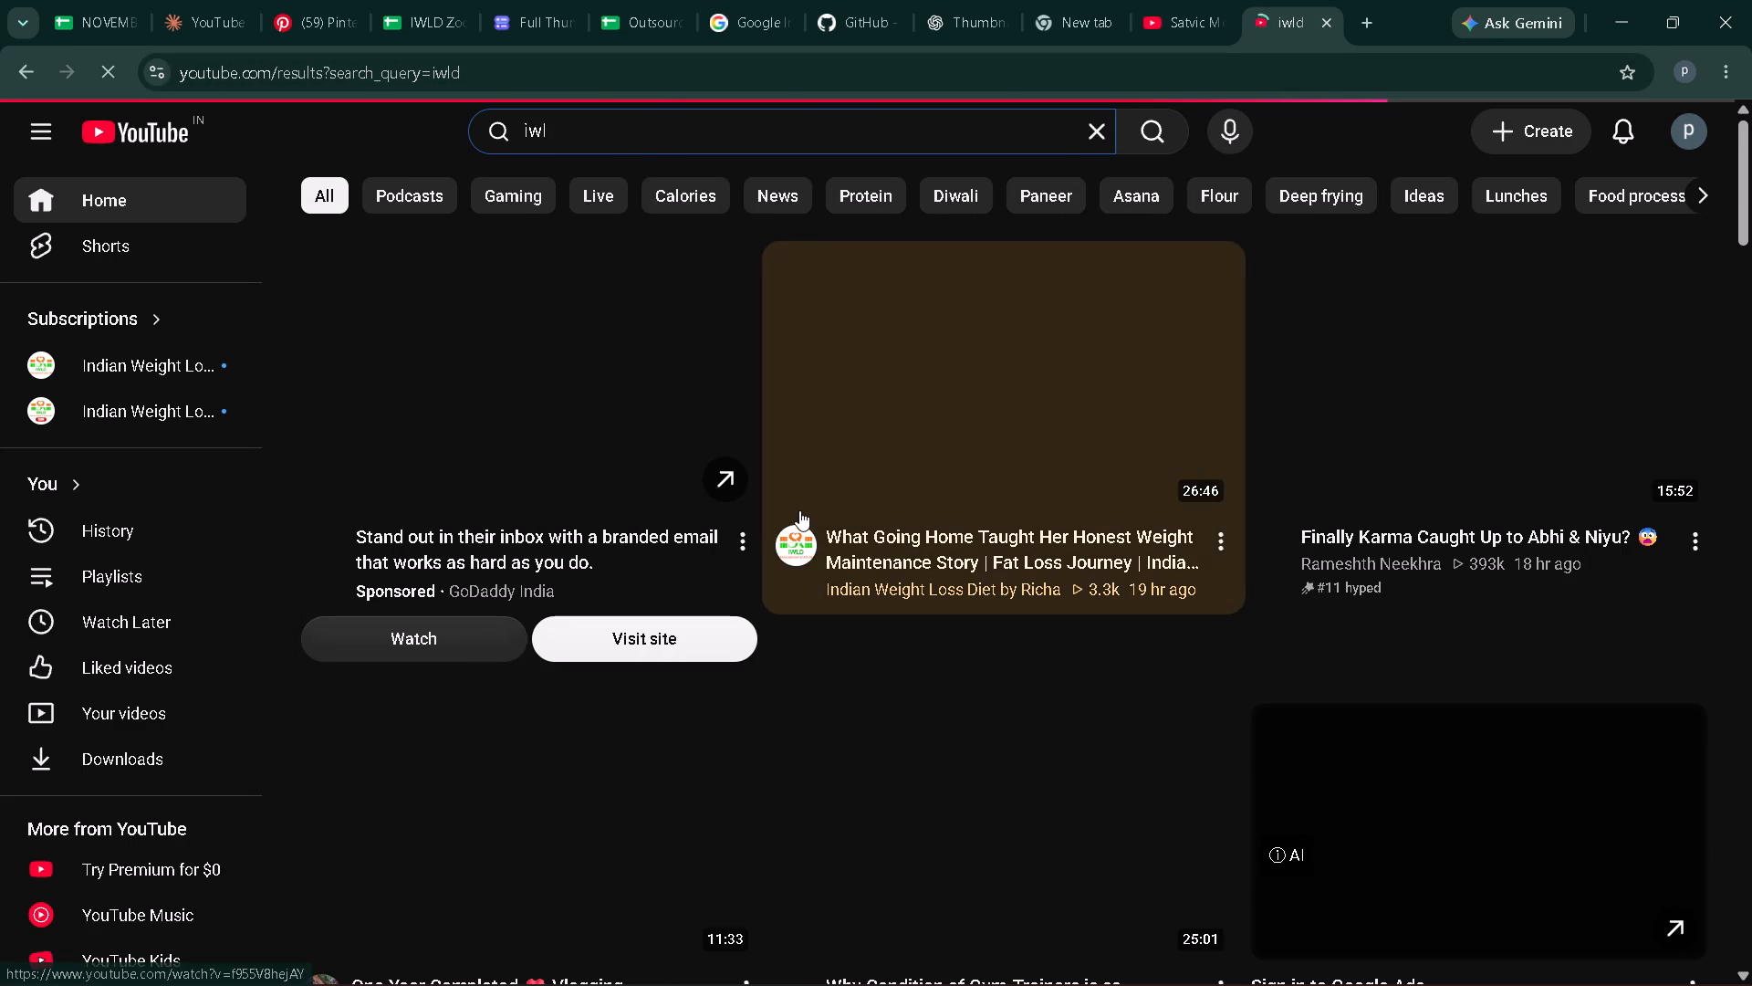
Open the Indian Weight Loss Diet by Richa YouTube channel, look at its banner and return to the Photoshop banner.
{"action": "left_click", "coordinate": [839, 588]}
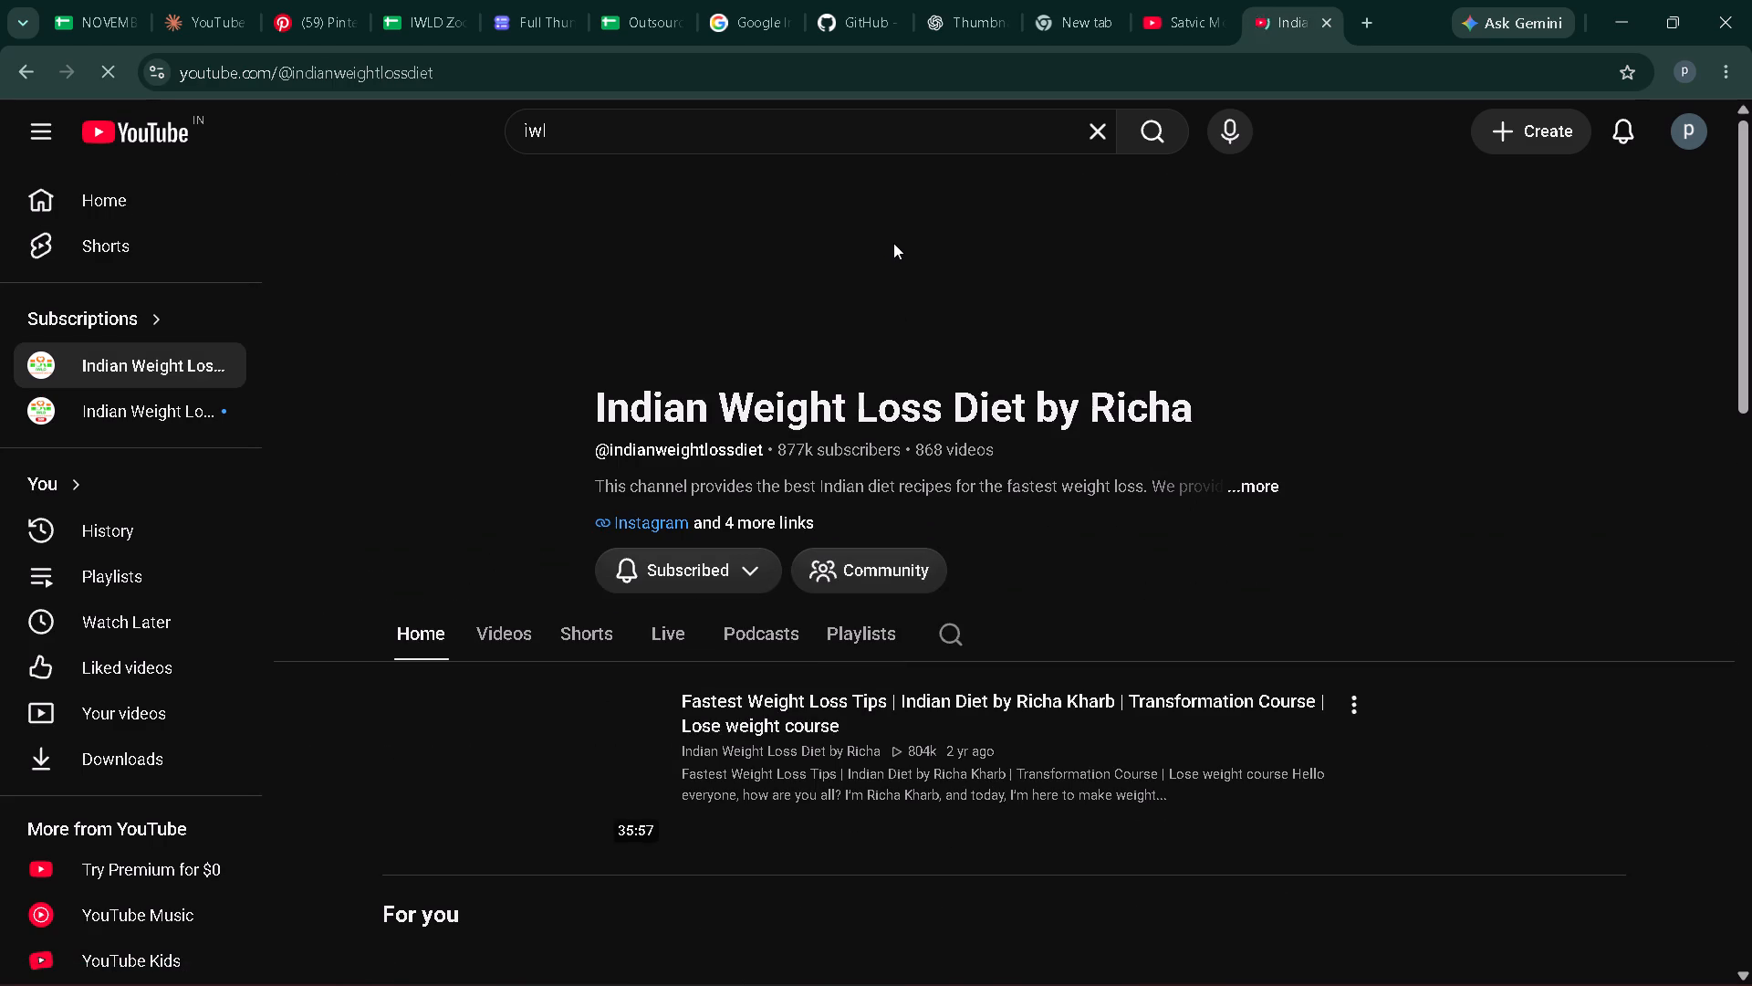
{"action": "scroll", "coordinate": [900, 319], "scroll_direction": "up", "scroll_amount": 1}
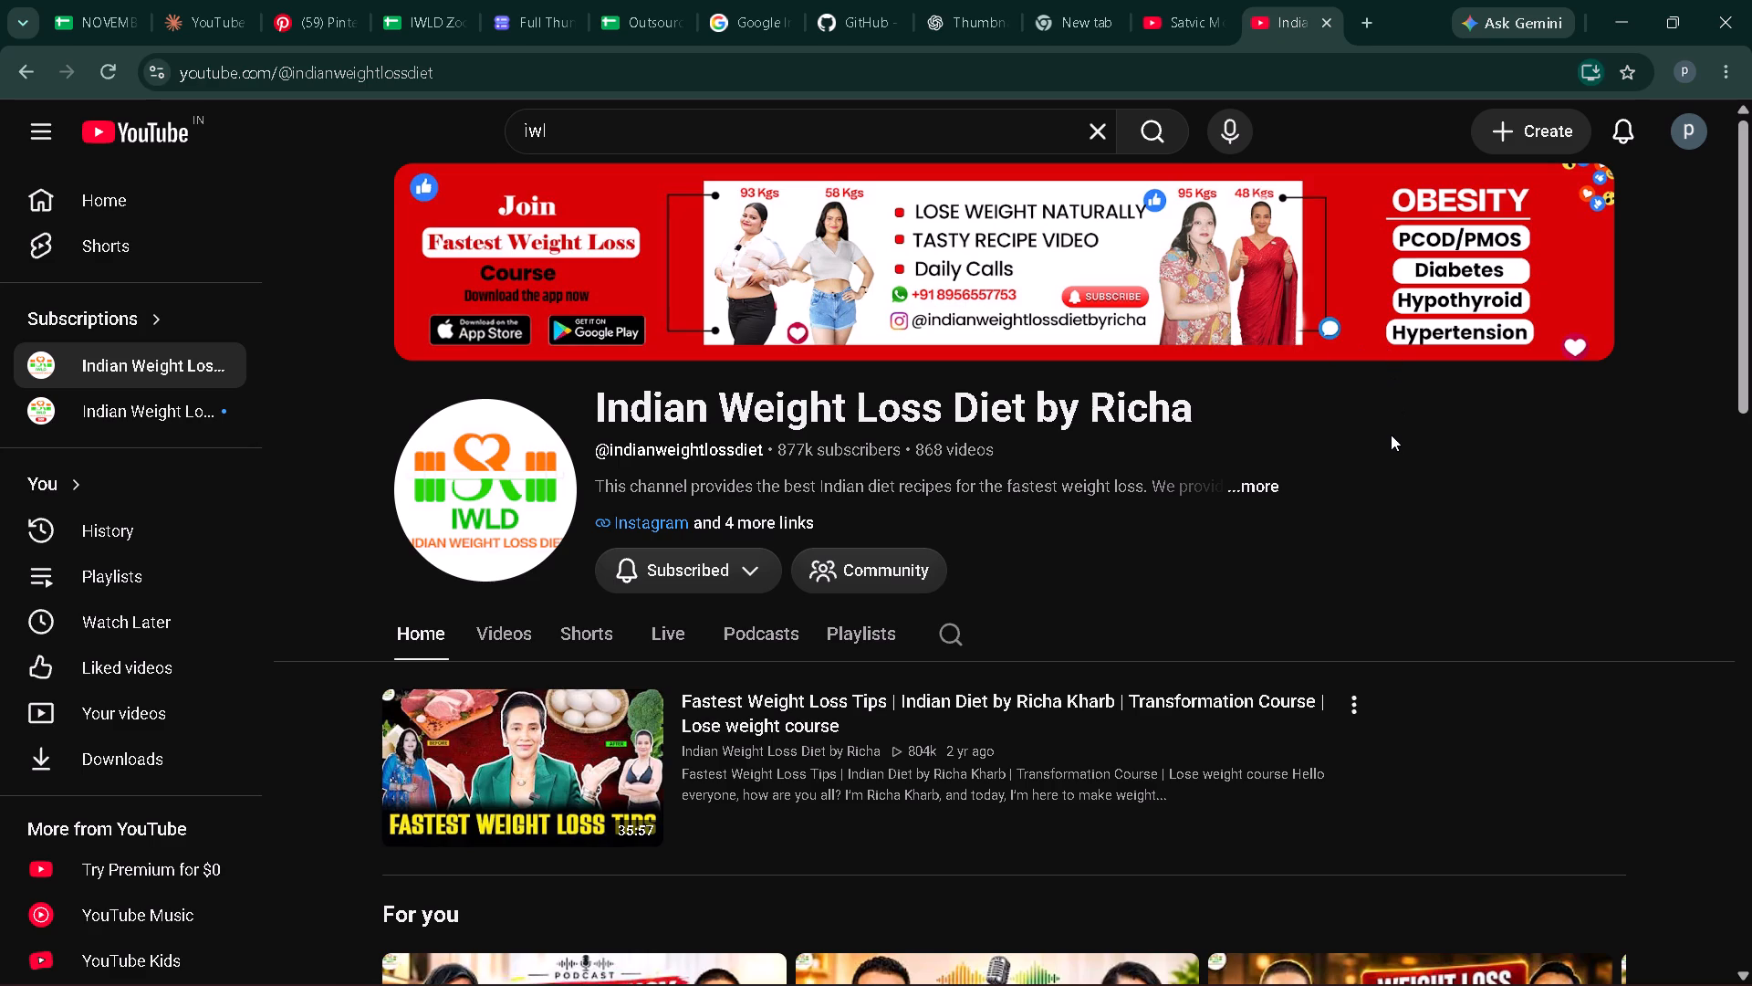
{"action": "key", "text": "alt+Tab"}
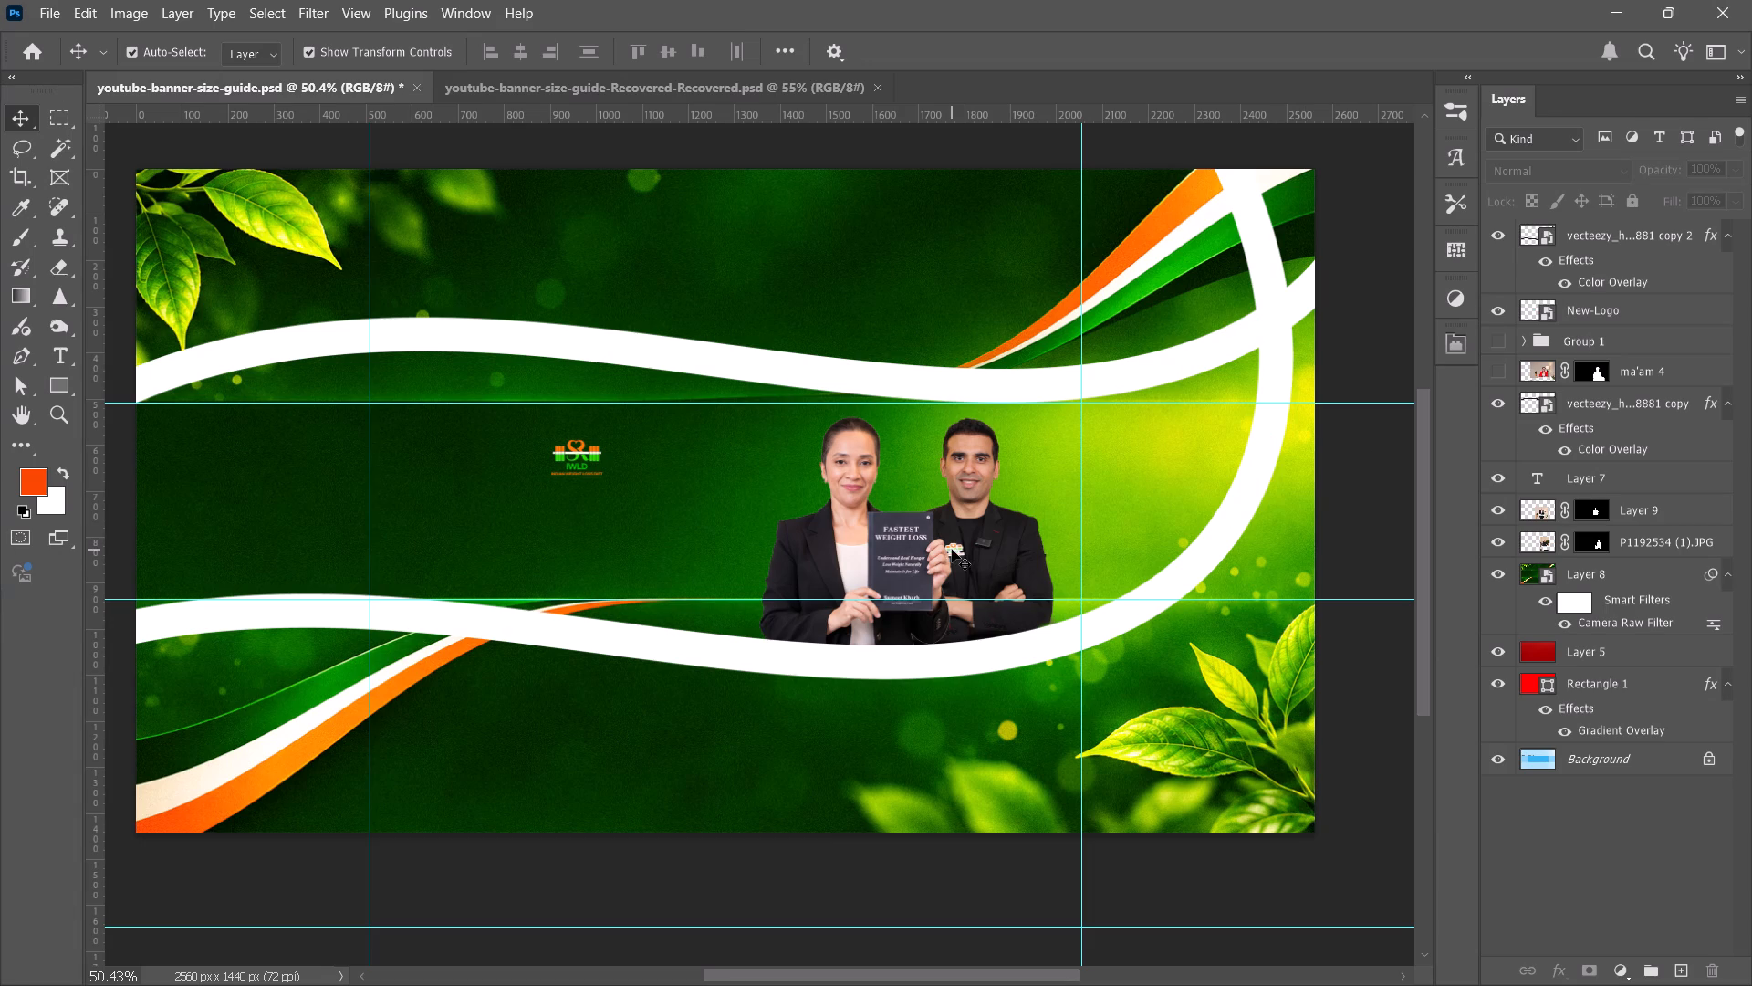
Select the woman and man portrait layers together and move them farther toward the banner's right end.
{"action": "left_click", "coordinate": [951, 551]}
{"action": "scroll", "coordinate": [951, 538], "scroll_direction": "up", "scroll_amount": 3, "text": "alt"}
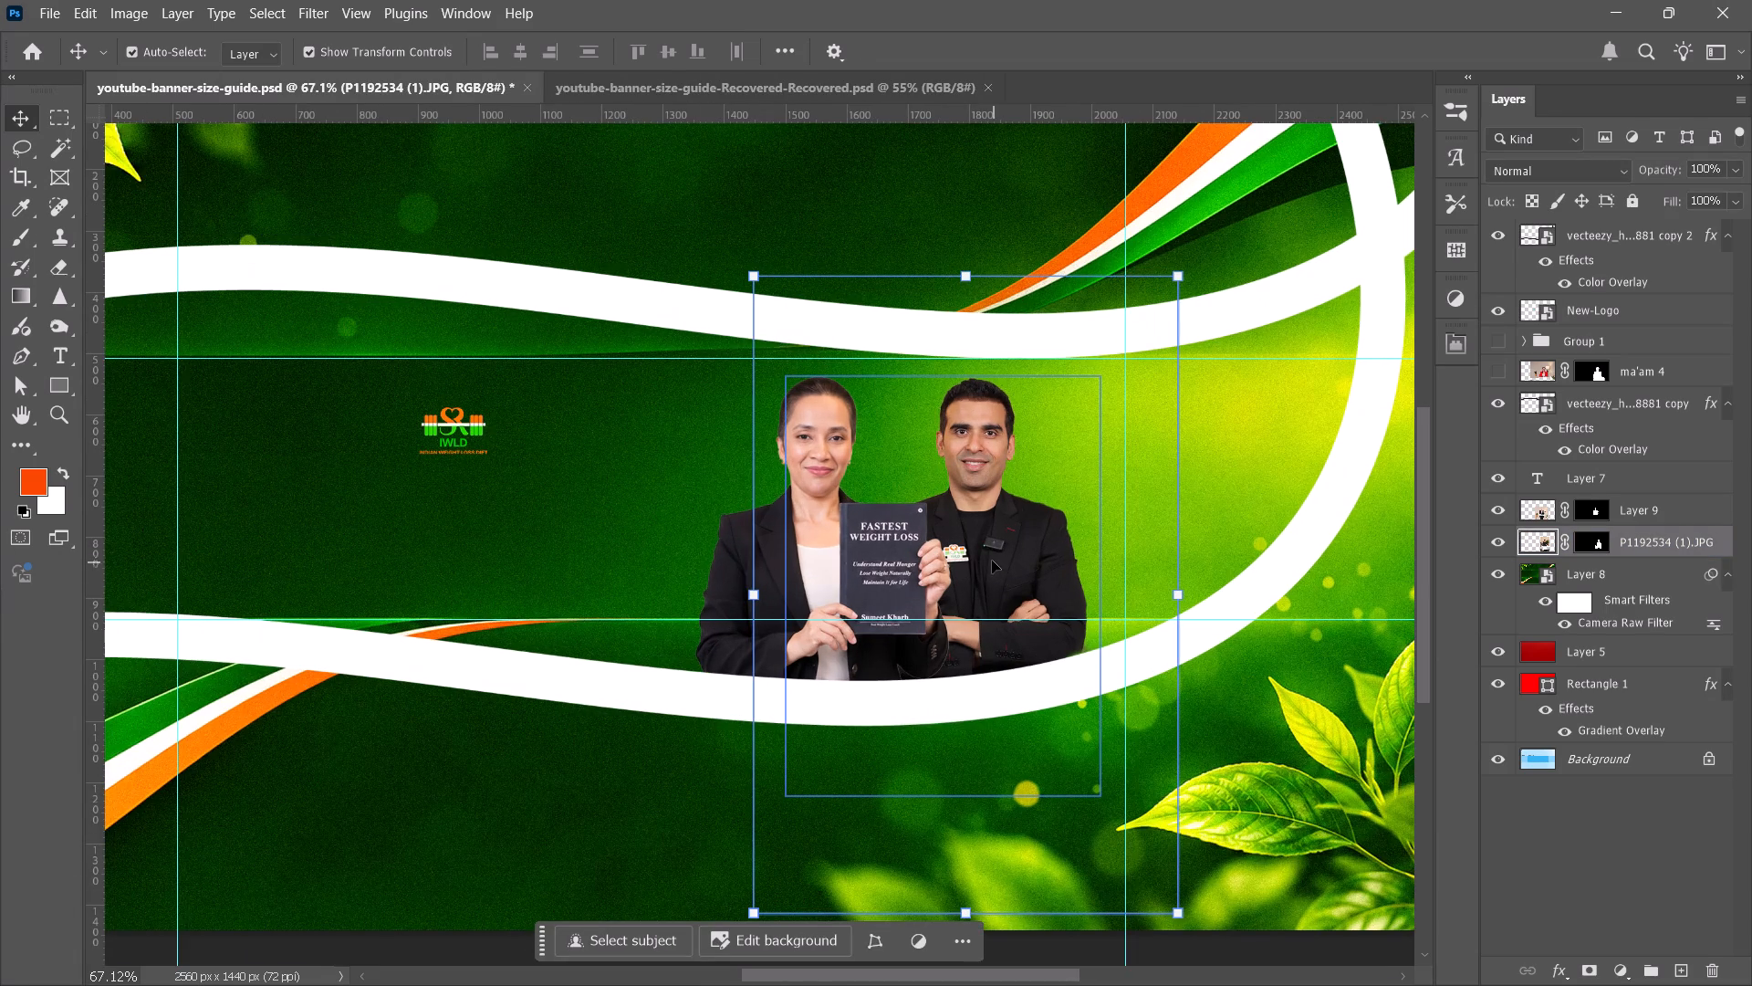
{"action": "left_click", "coordinate": [996, 537], "text": "shift"}
{"action": "left_click", "coordinate": [788, 572], "text": "shift"}
{"action": "left_click_drag", "start_coordinate": [895, 571], "coordinate": [1017, 566]}
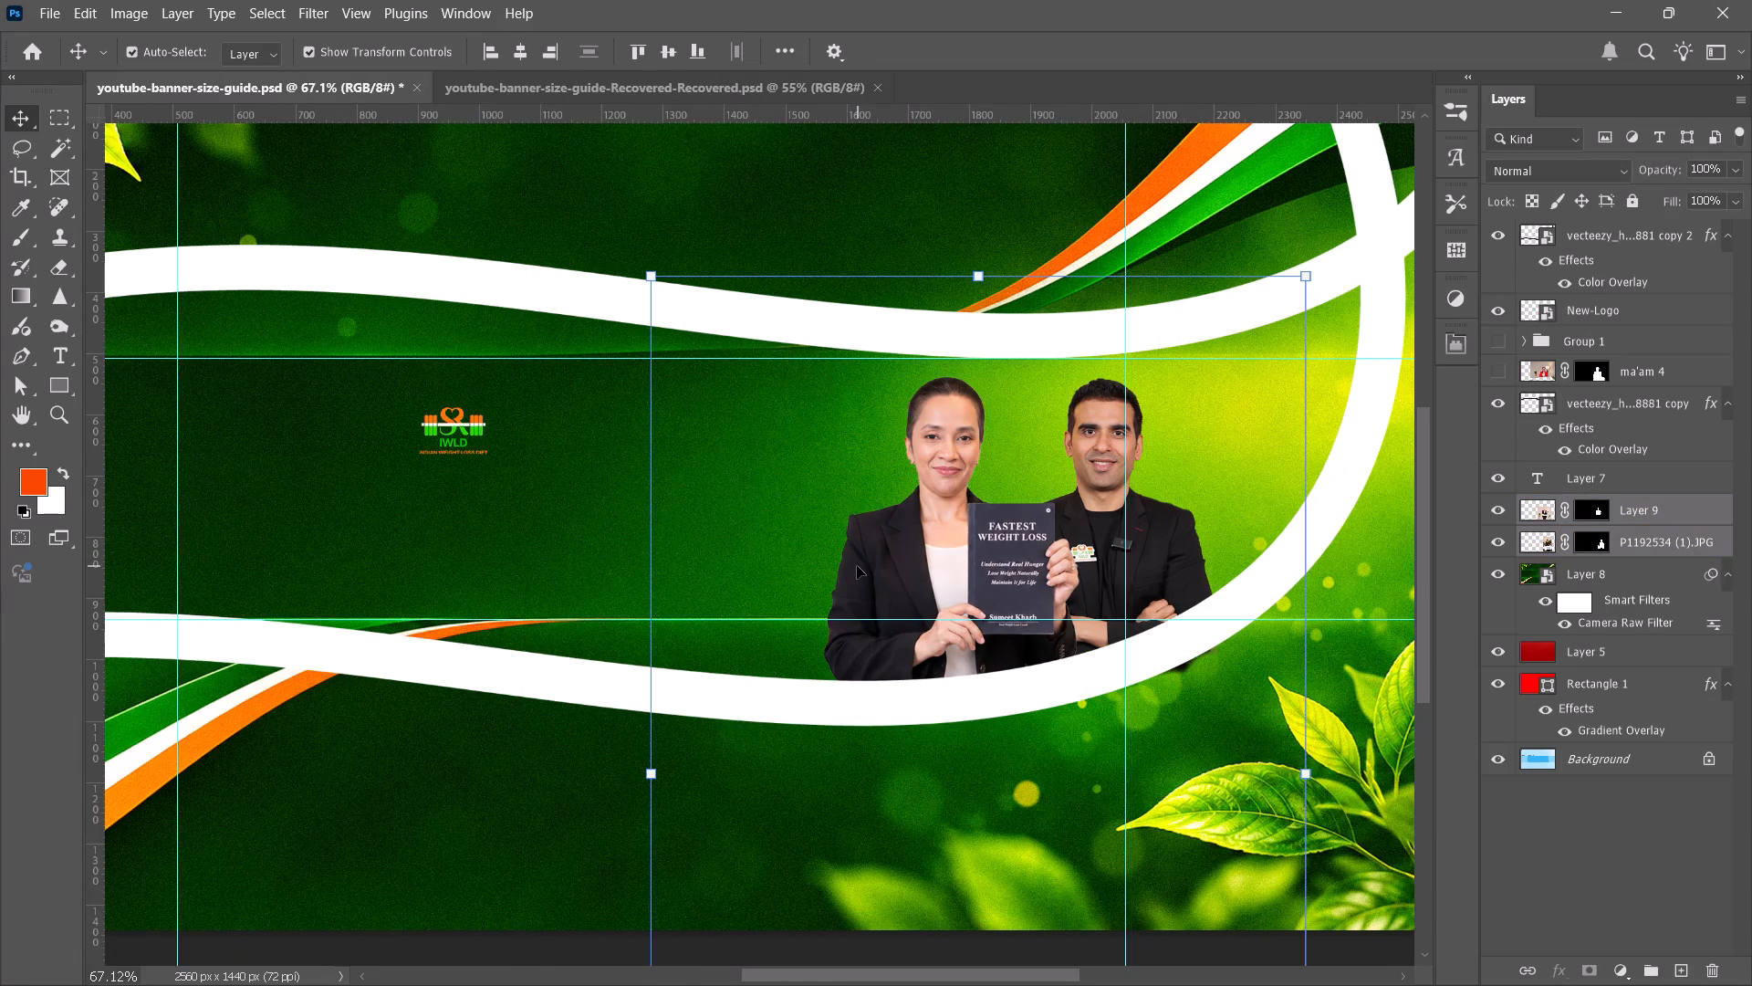
{"action": "left_click_drag", "start_coordinate": [1045, 567], "coordinate": [1071, 565]}
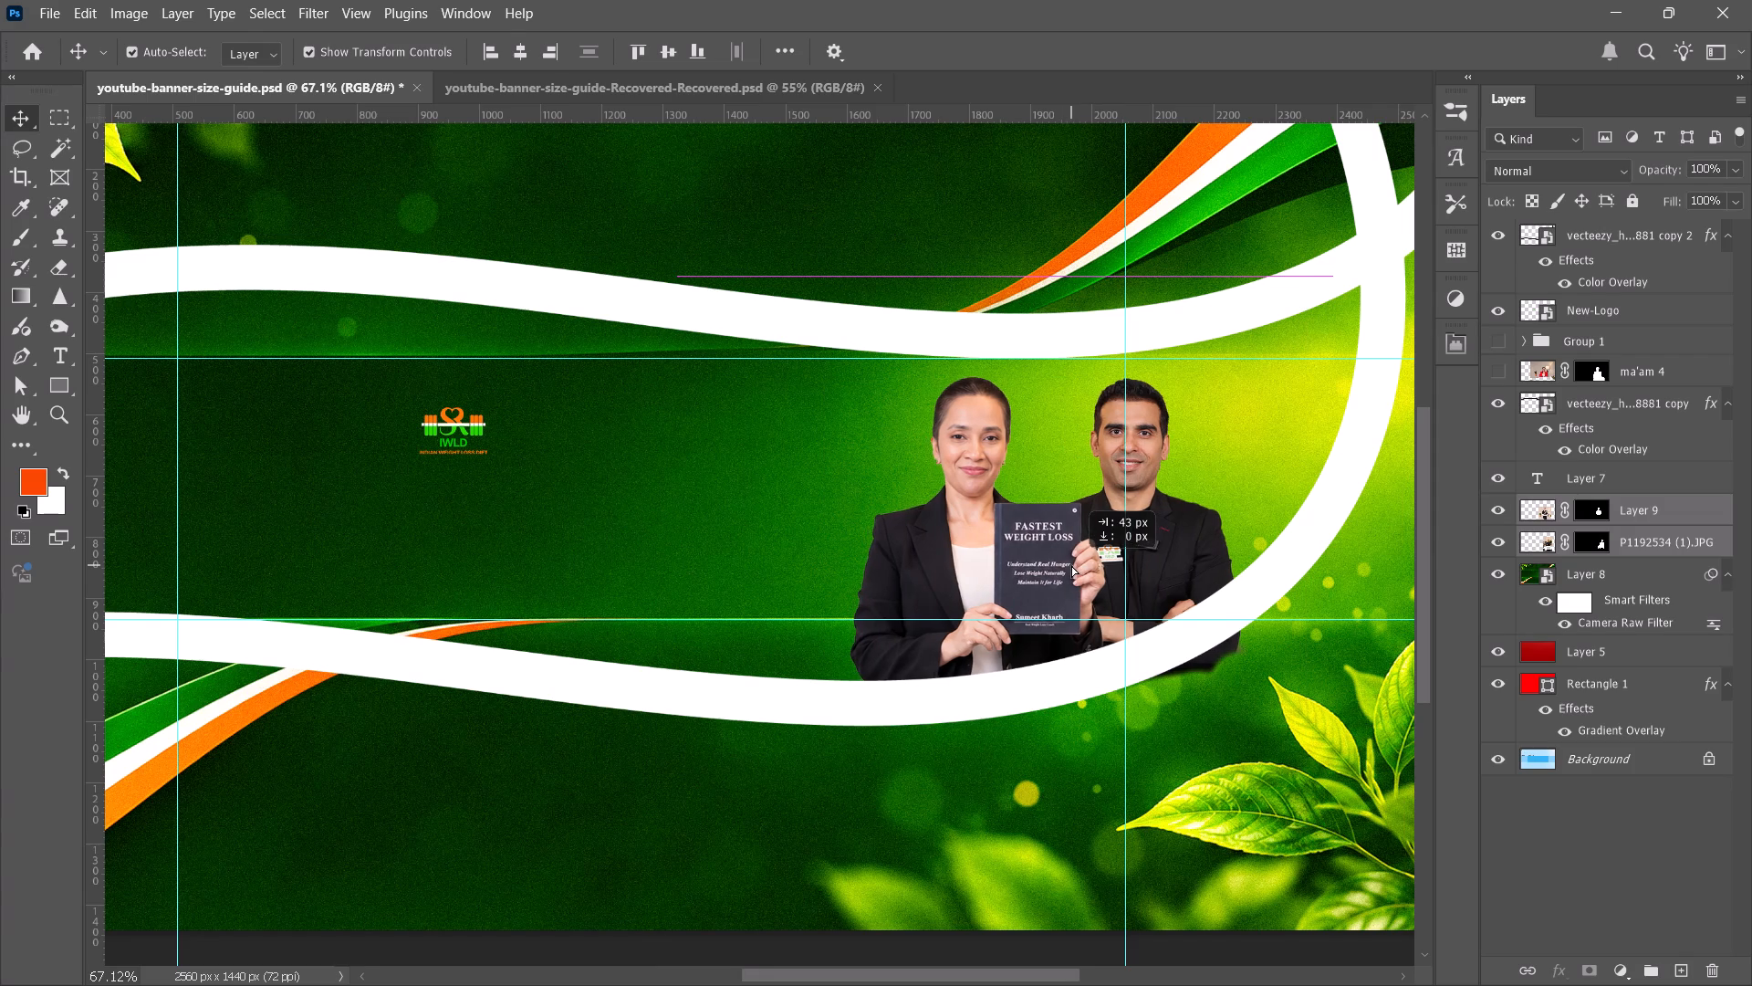
{"action": "left_click_drag", "start_coordinate": [1071, 565], "coordinate": [1087, 559]}
Move the lower white curve, layer copy 2, rightward so its bend clears the portraits and runs off the banner's right edge.
{"action": "scroll", "coordinate": [1150, 530], "scroll_direction": "down", "scroll_amount": 3, "text": "alt"}
{"action": "key", "text": "space"}
{"action": "key", "text": "space"}
{"action": "key", "text": "space"}
{"action": "key", "text": "space"}
{"action": "key", "text": "space"}
{"action": "key", "text": "space"}
{"action": "key", "text": "space"}
{"action": "key", "text": "space"}
{"action": "key", "text": "space"}
{"action": "key", "text": "space"}
{"action": "key", "text": "space"}
{"action": "key", "text": "space"}
{"action": "key", "text": "space"}
{"action": "key", "text": "space"}
{"action": "left_click_drag", "start_coordinate": [1264, 523], "coordinate": [1163, 524]}
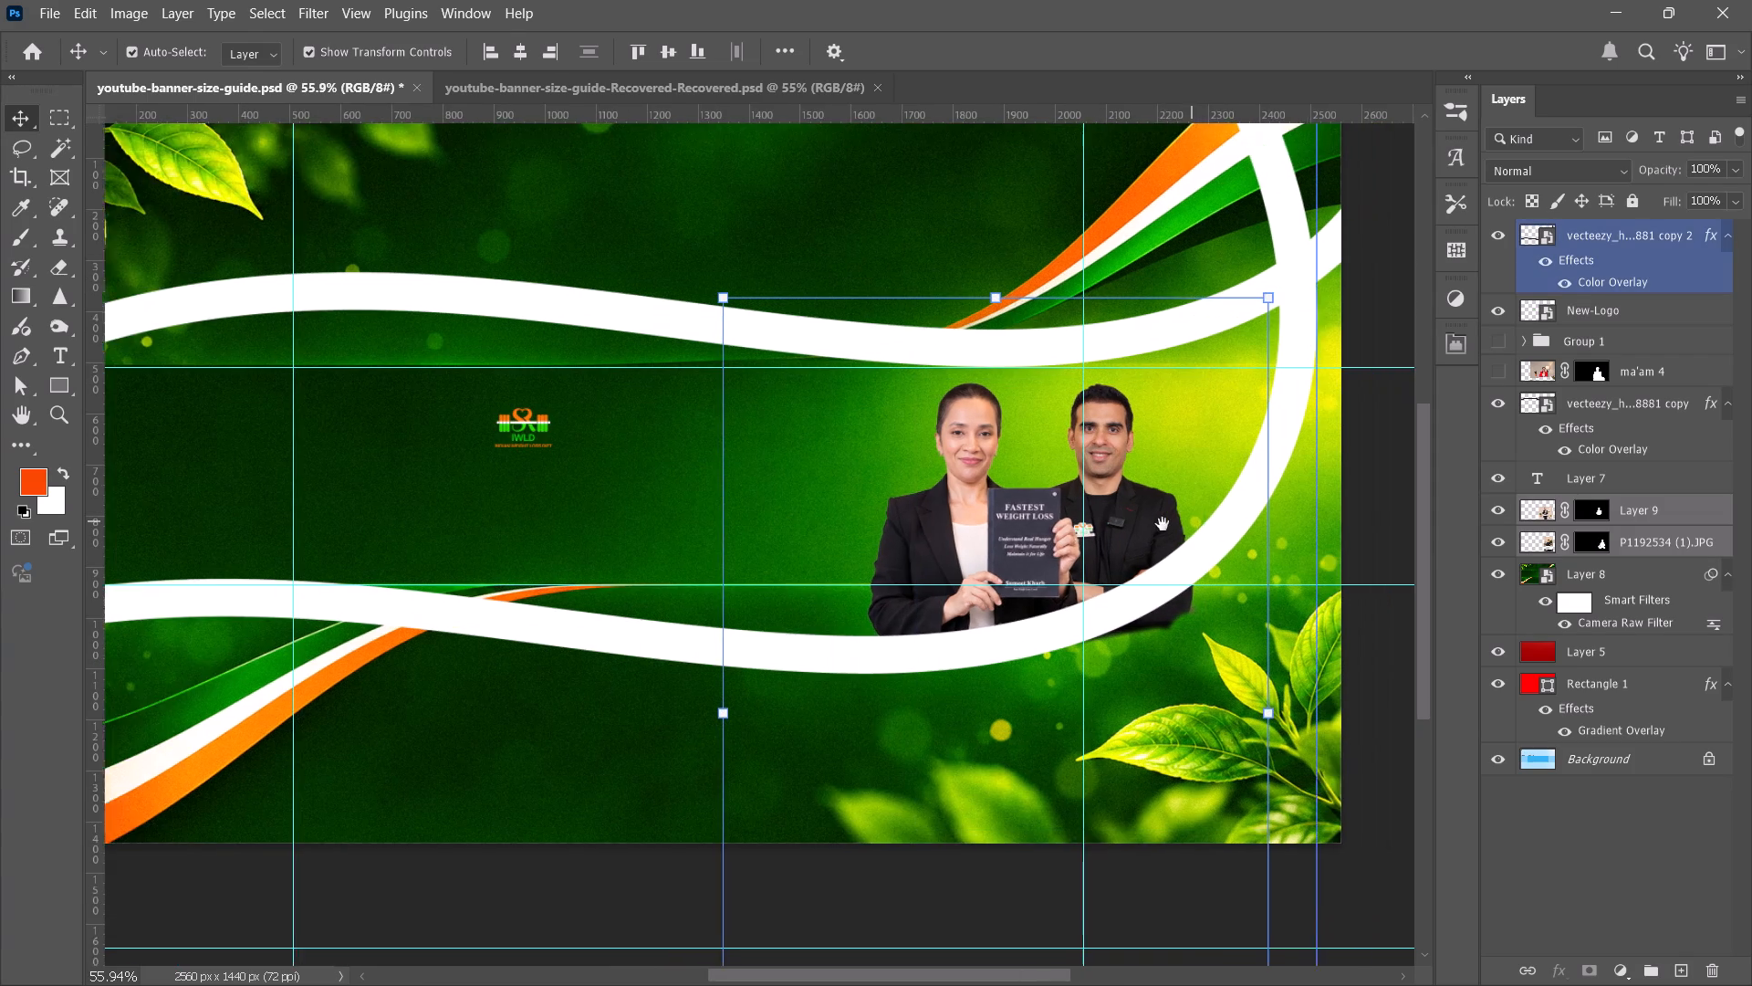
{"action": "left_click_drag", "start_coordinate": [1163, 524], "coordinate": [1076, 540]}
{"action": "left_click", "coordinate": [1080, 532]}
{"action": "left_click_drag", "start_coordinate": [1102, 530], "coordinate": [1208, 539]}
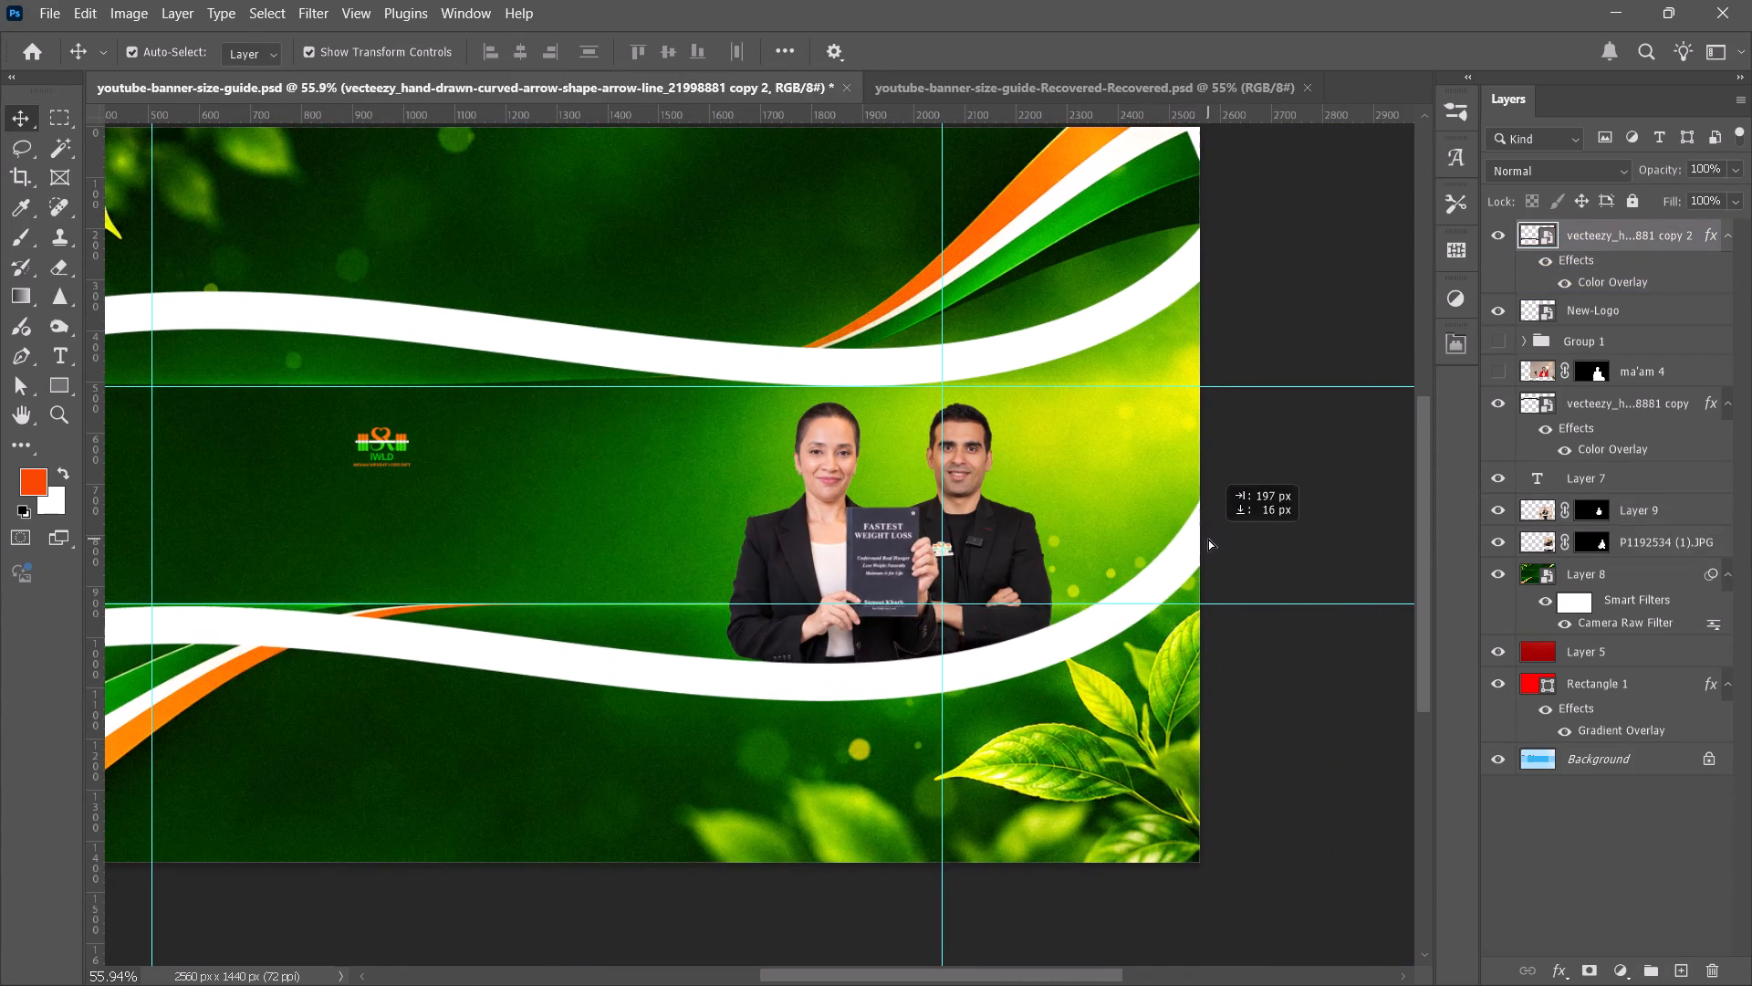
{"action": "left_click_drag", "start_coordinate": [1208, 539], "coordinate": [1284, 530]}
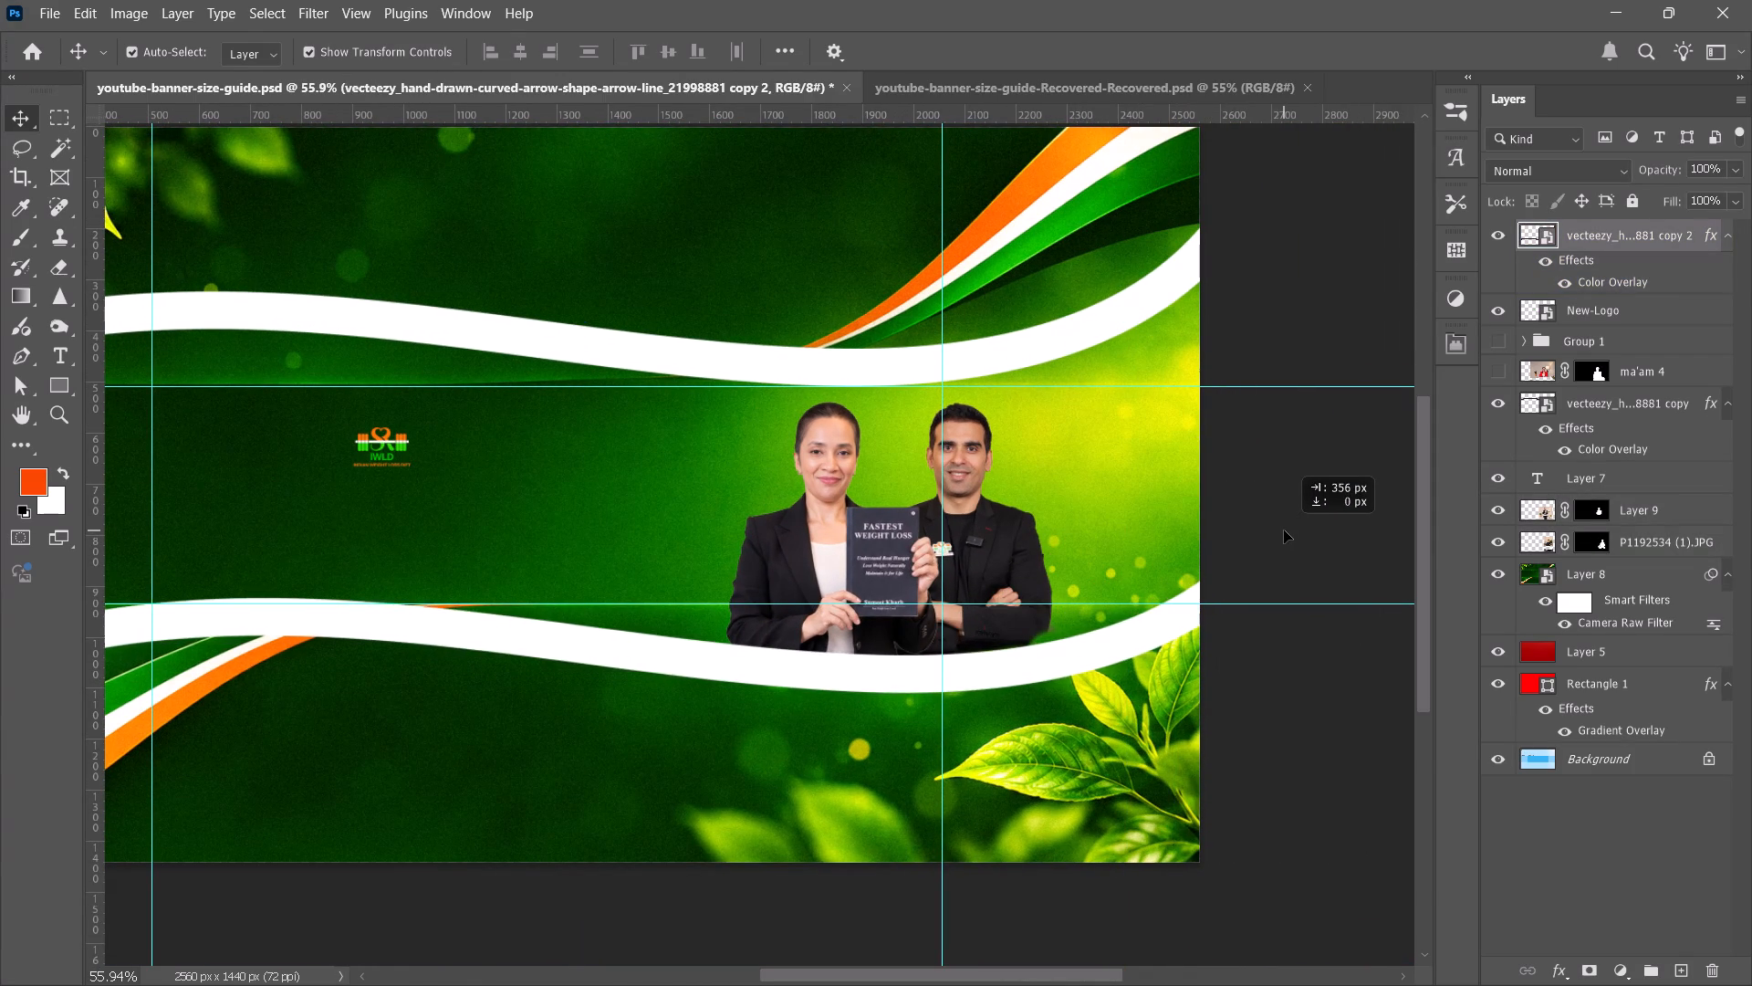
{"action": "left_click_drag", "start_coordinate": [1284, 530], "coordinate": [1207, 540]}
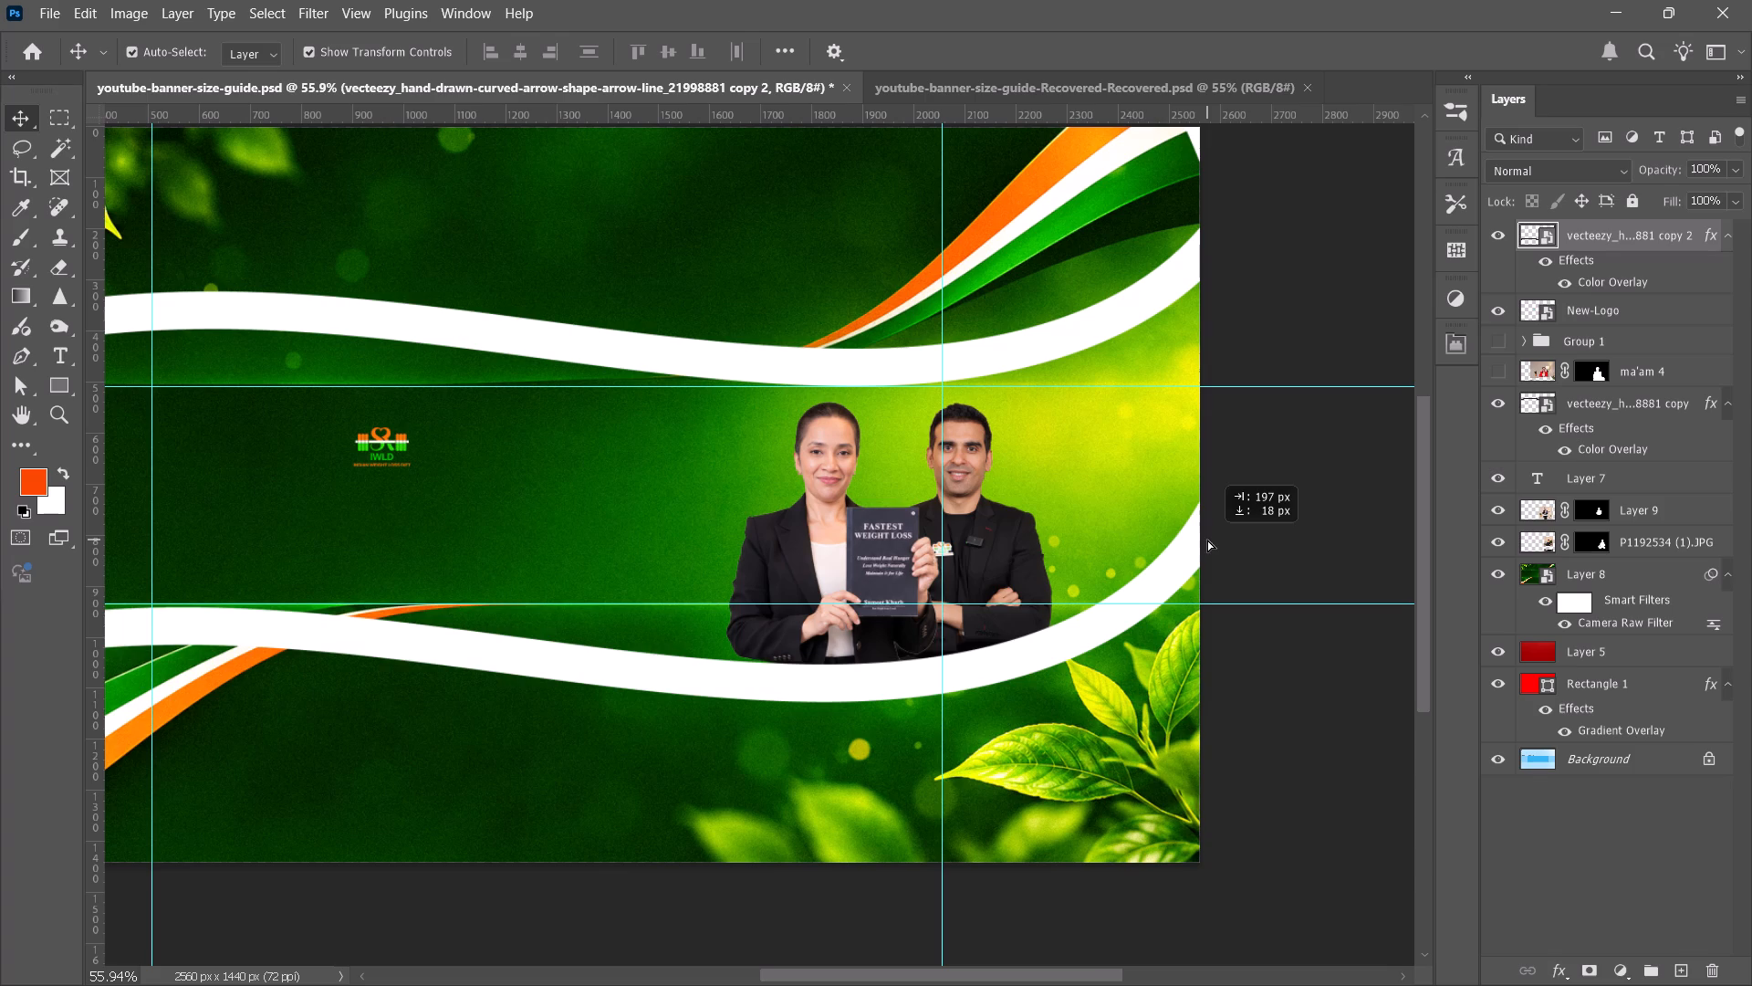
{"action": "left_click_drag", "start_coordinate": [1207, 540], "coordinate": [1220, 536]}
{"action": "left_click", "coordinate": [1374, 664]}
Review the green banner composition with the repositioned portraits and the lower white curve.
{"action": "scroll", "coordinate": [1311, 656], "scroll_direction": "down", "scroll_amount": 2, "text": "alt"}
{"action": "key", "text": "space"}
{"action": "key", "text": "space"}
{"action": "key", "text": "space"}
{"action": "key", "text": "space"}
{"action": "key", "text": "space"}
{"action": "key", "text": "space"}
{"action": "key", "text": "space"}
{"action": "left_click_drag", "start_coordinate": [885, 593], "coordinate": [1017, 589]}
{"action": "scroll", "coordinate": [733, 545], "scroll_direction": "up", "scroll_amount": 1, "text": "alt"}
{"action": "scroll", "coordinate": [647, 519], "scroll_direction": "up", "scroll_amount": 3, "text": "alt"}
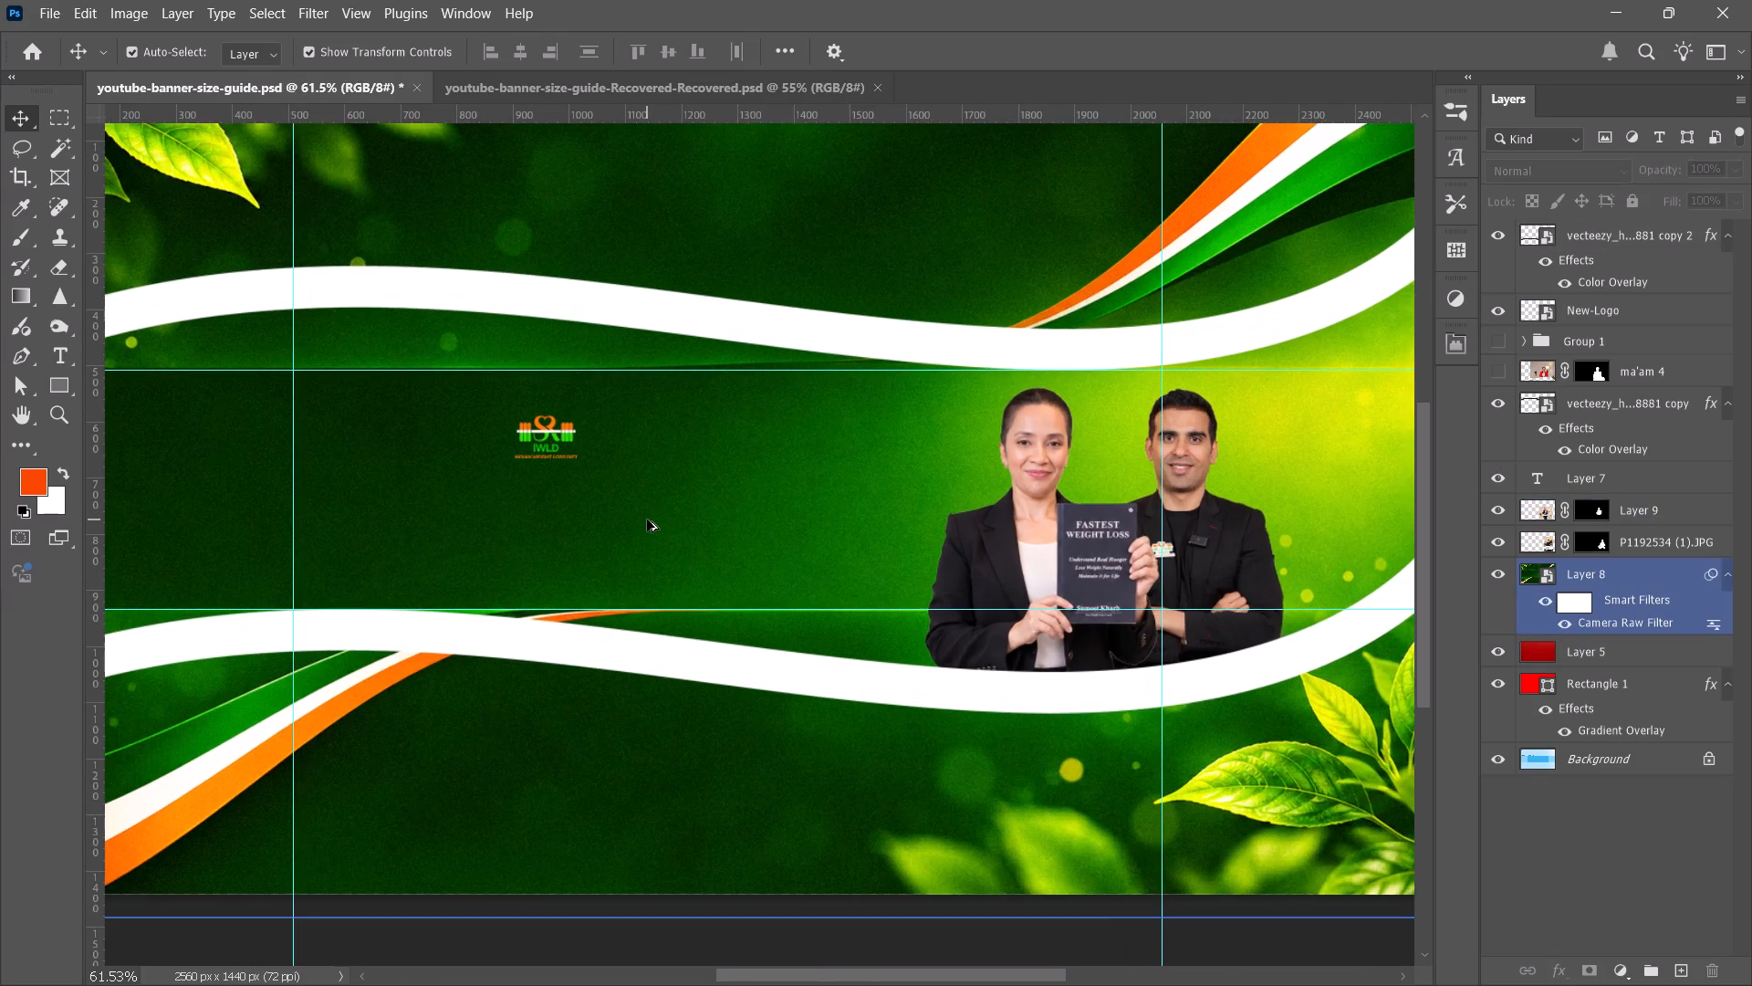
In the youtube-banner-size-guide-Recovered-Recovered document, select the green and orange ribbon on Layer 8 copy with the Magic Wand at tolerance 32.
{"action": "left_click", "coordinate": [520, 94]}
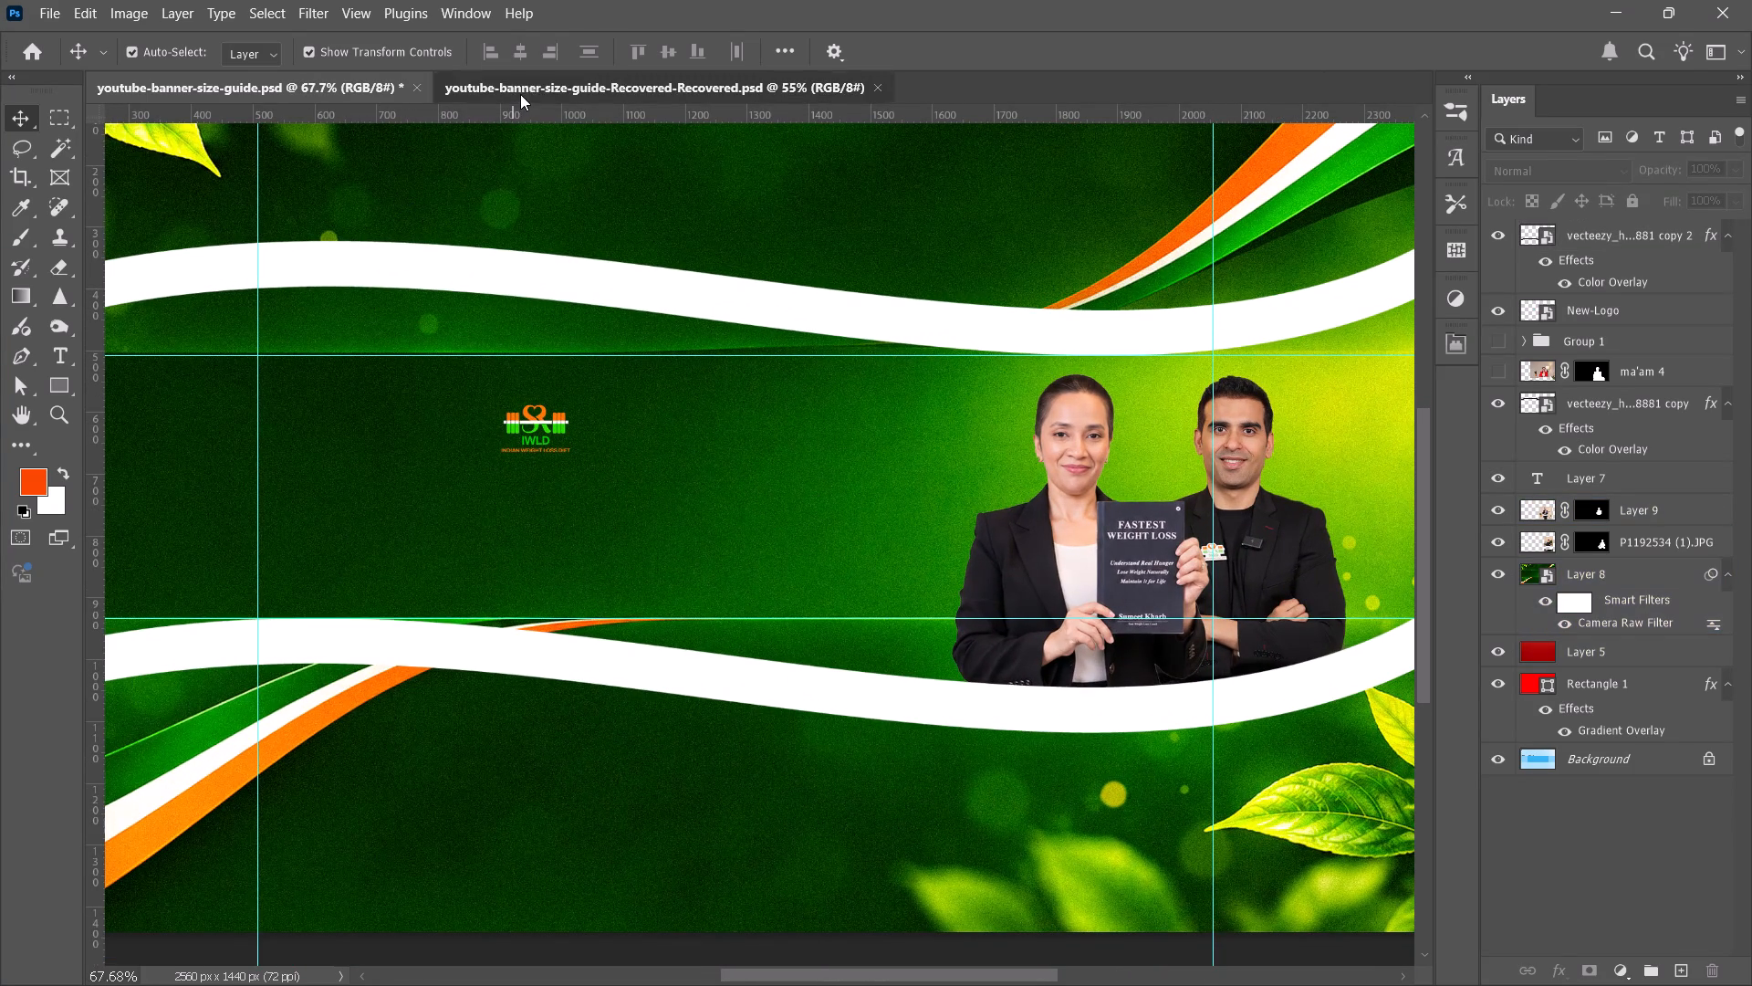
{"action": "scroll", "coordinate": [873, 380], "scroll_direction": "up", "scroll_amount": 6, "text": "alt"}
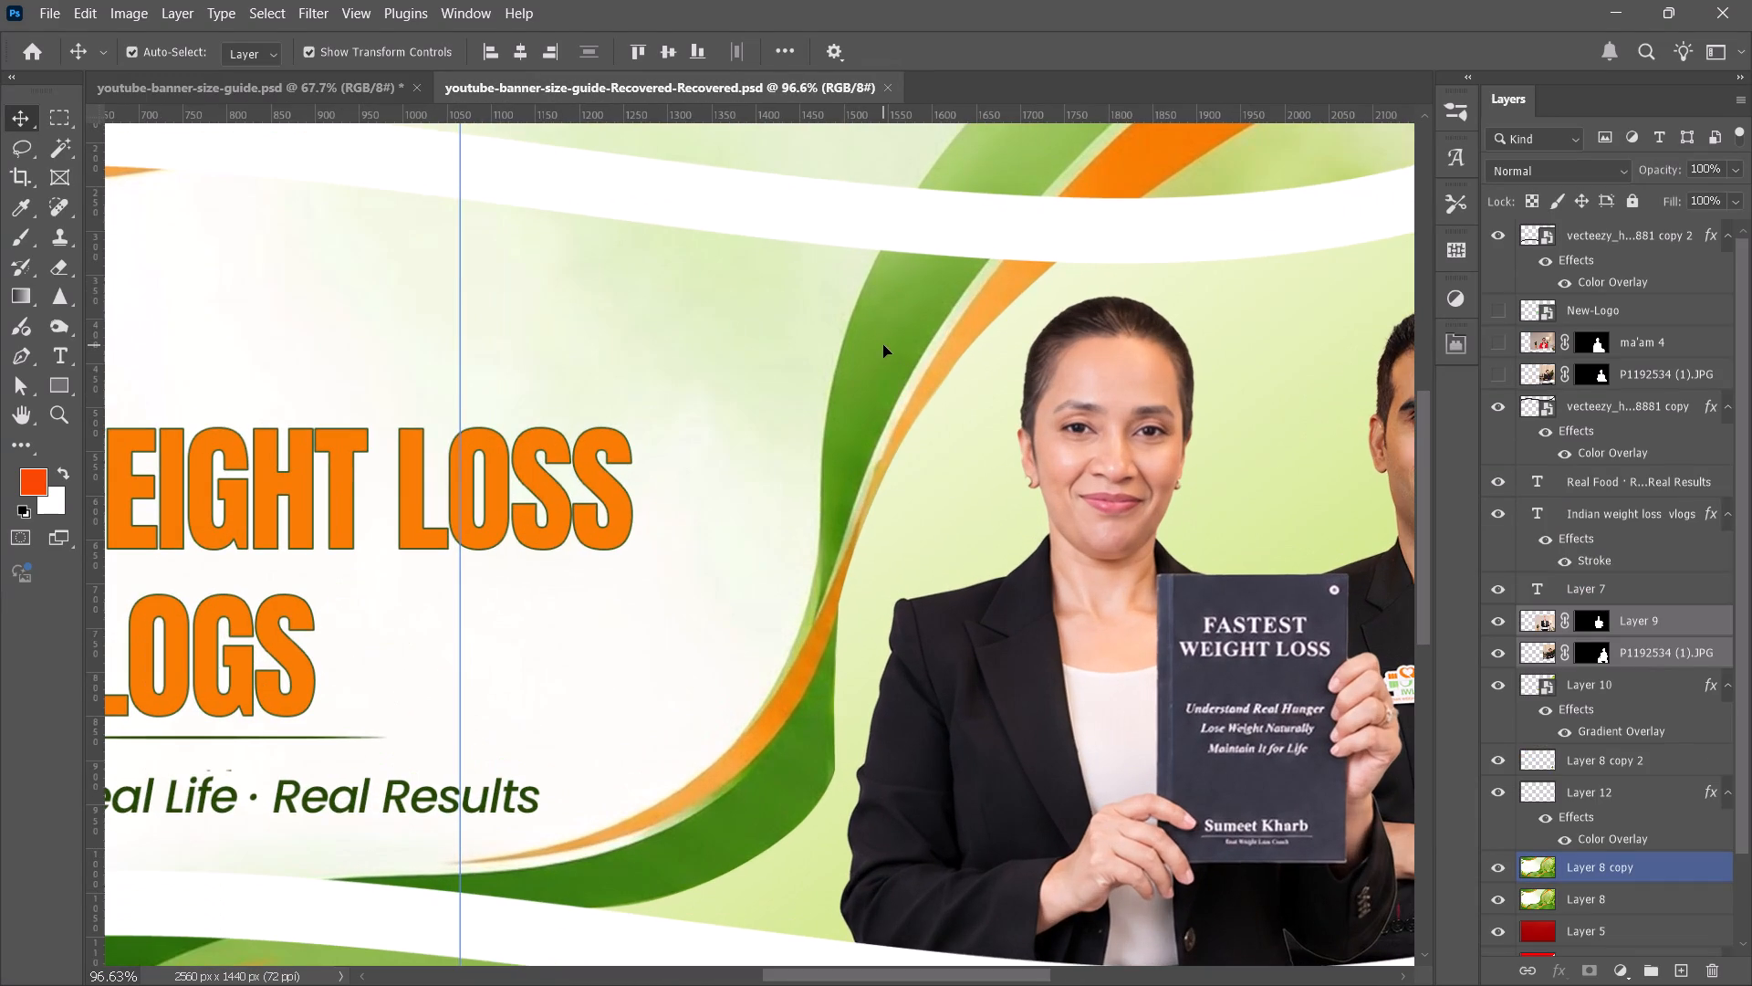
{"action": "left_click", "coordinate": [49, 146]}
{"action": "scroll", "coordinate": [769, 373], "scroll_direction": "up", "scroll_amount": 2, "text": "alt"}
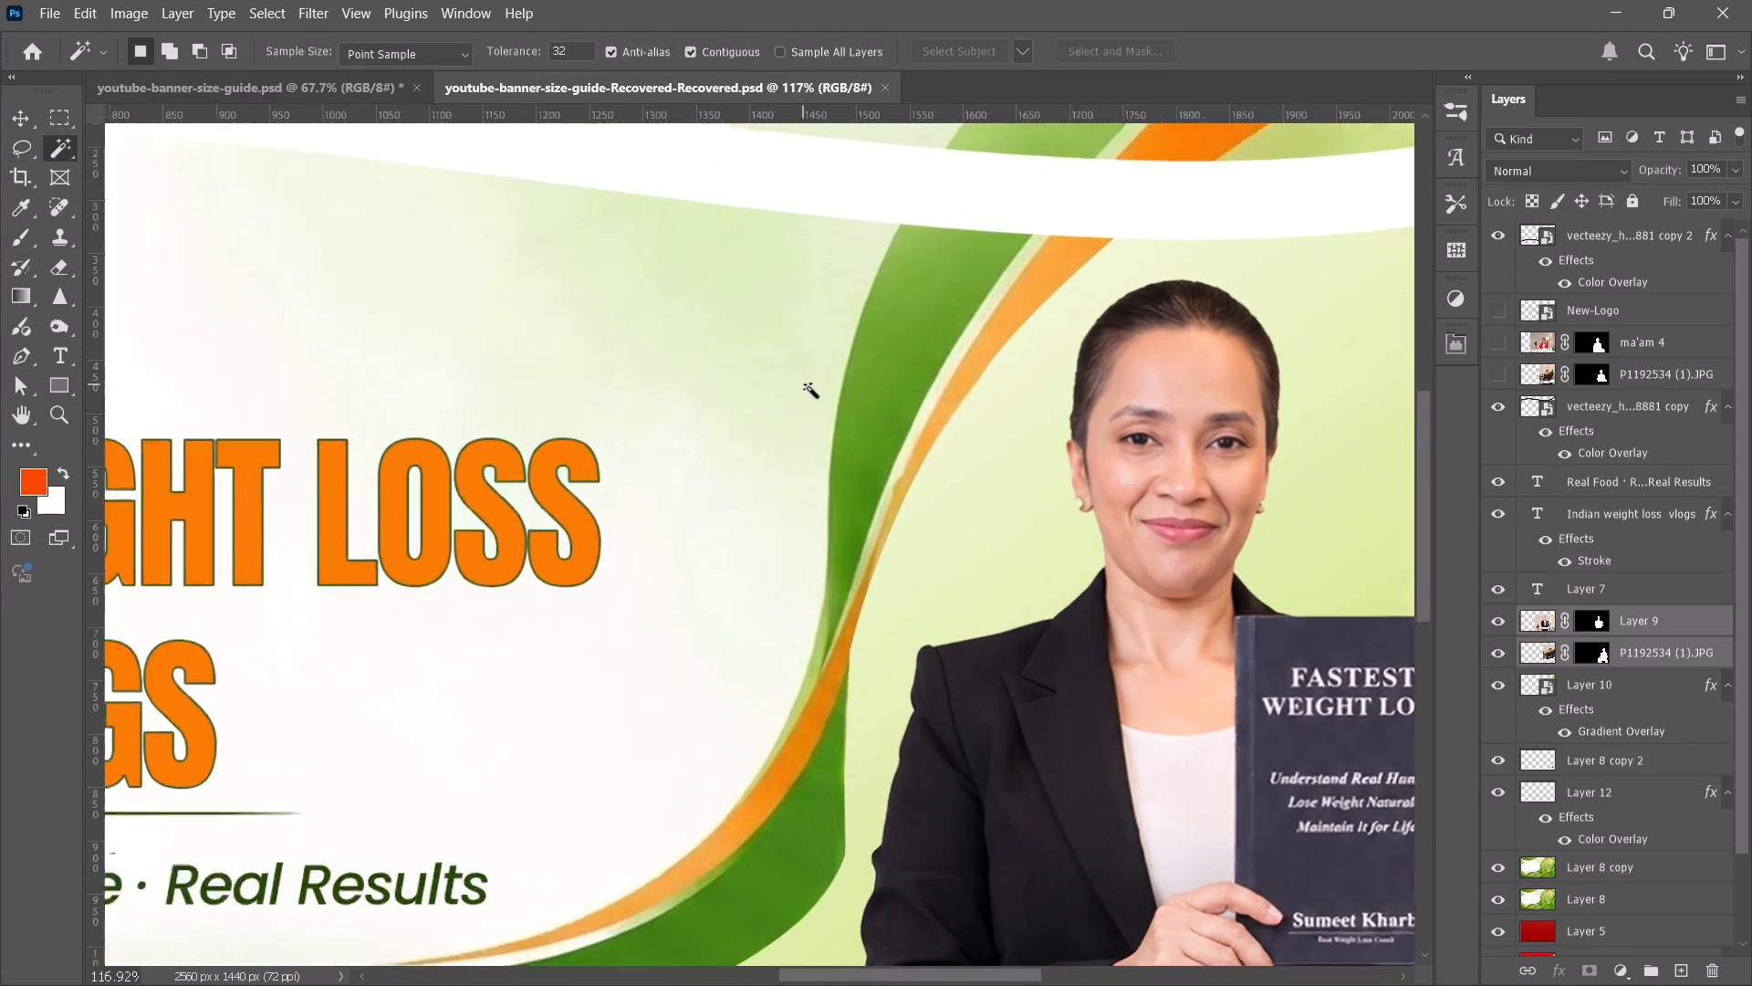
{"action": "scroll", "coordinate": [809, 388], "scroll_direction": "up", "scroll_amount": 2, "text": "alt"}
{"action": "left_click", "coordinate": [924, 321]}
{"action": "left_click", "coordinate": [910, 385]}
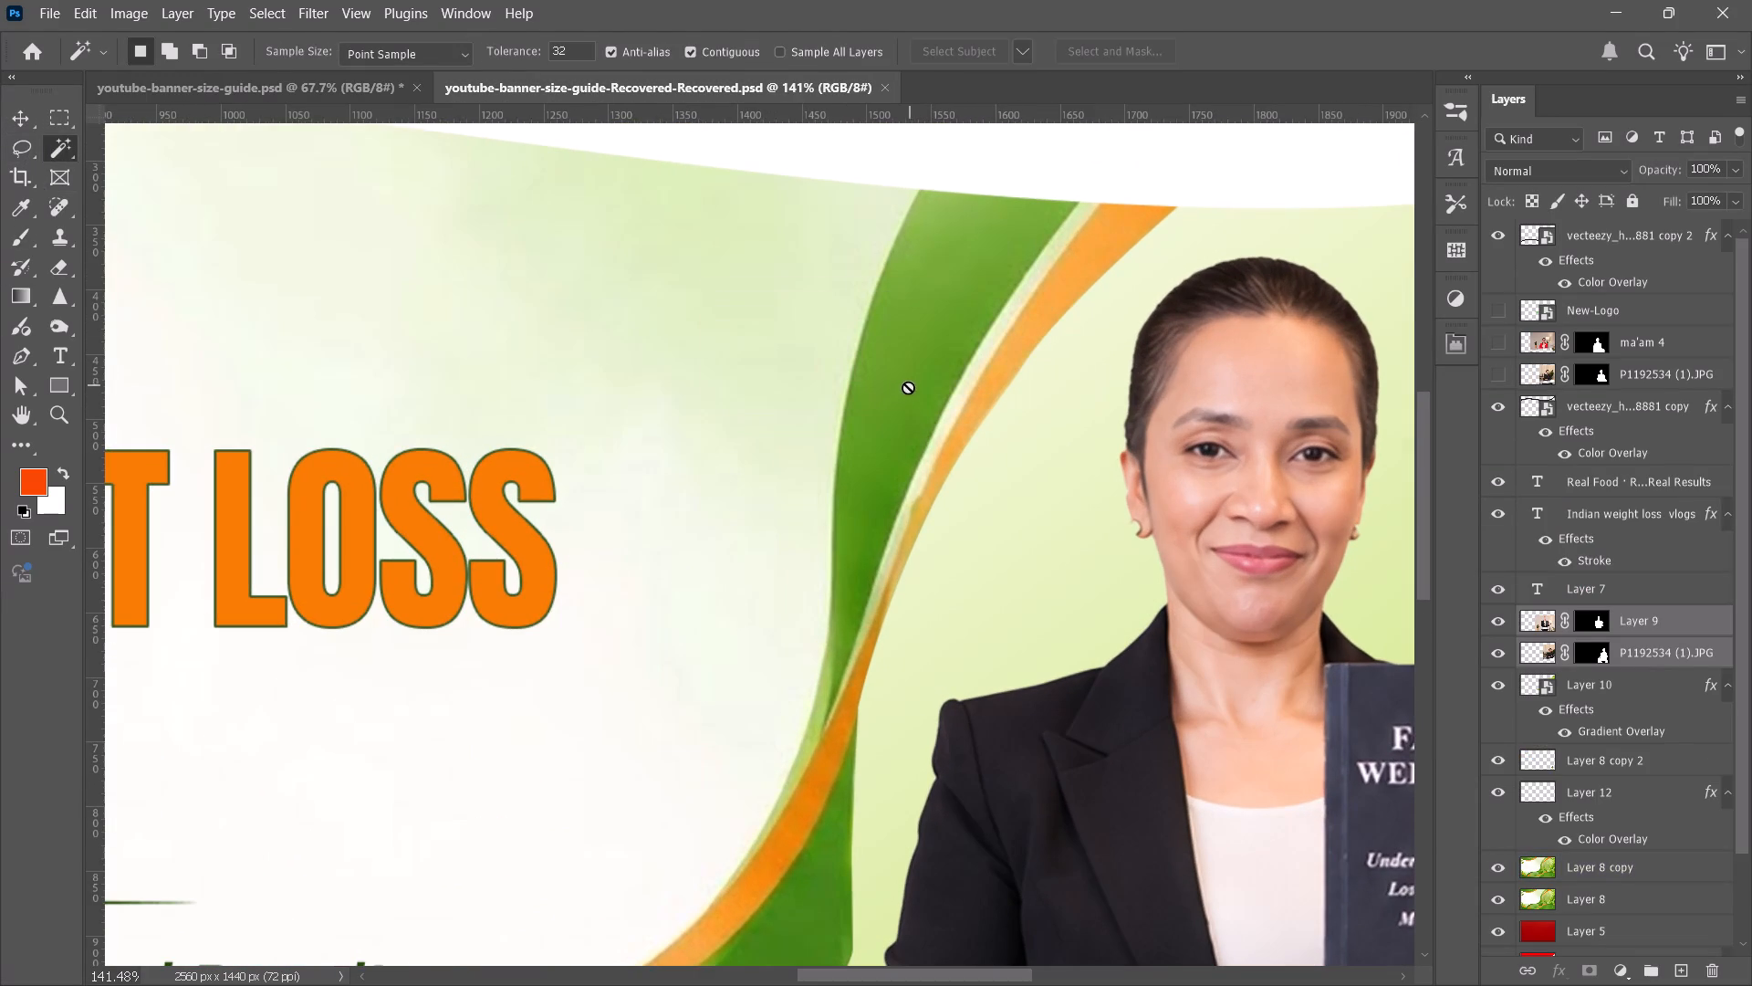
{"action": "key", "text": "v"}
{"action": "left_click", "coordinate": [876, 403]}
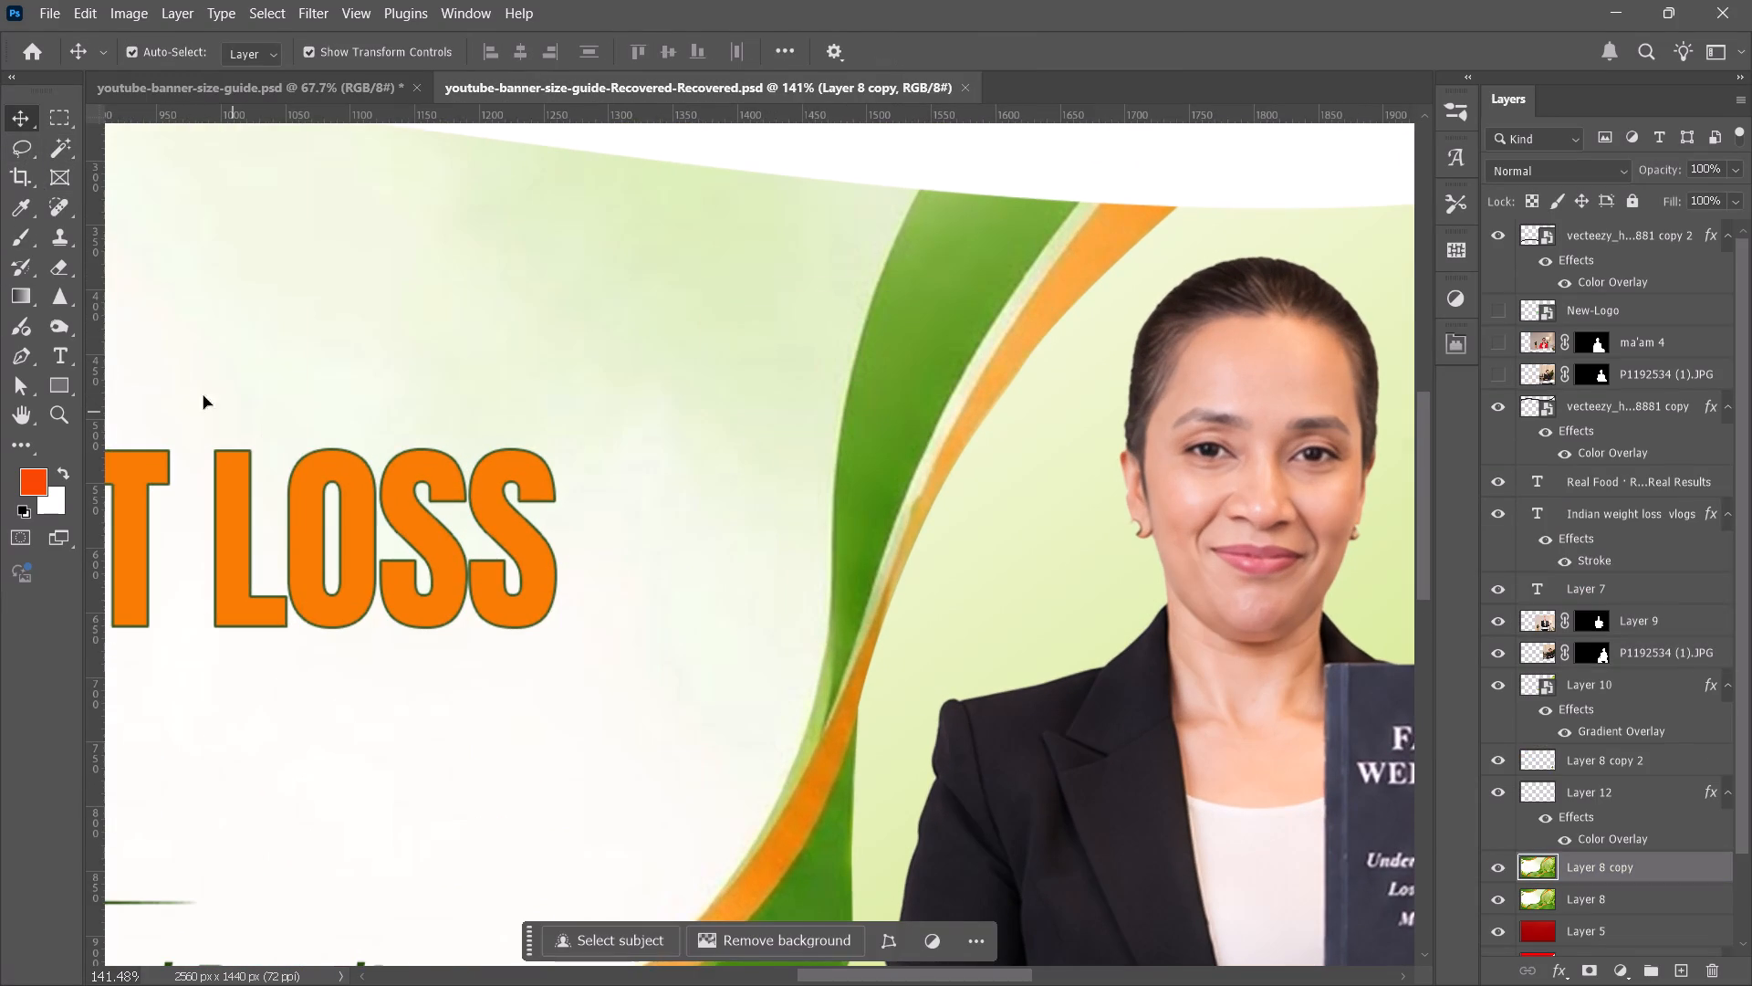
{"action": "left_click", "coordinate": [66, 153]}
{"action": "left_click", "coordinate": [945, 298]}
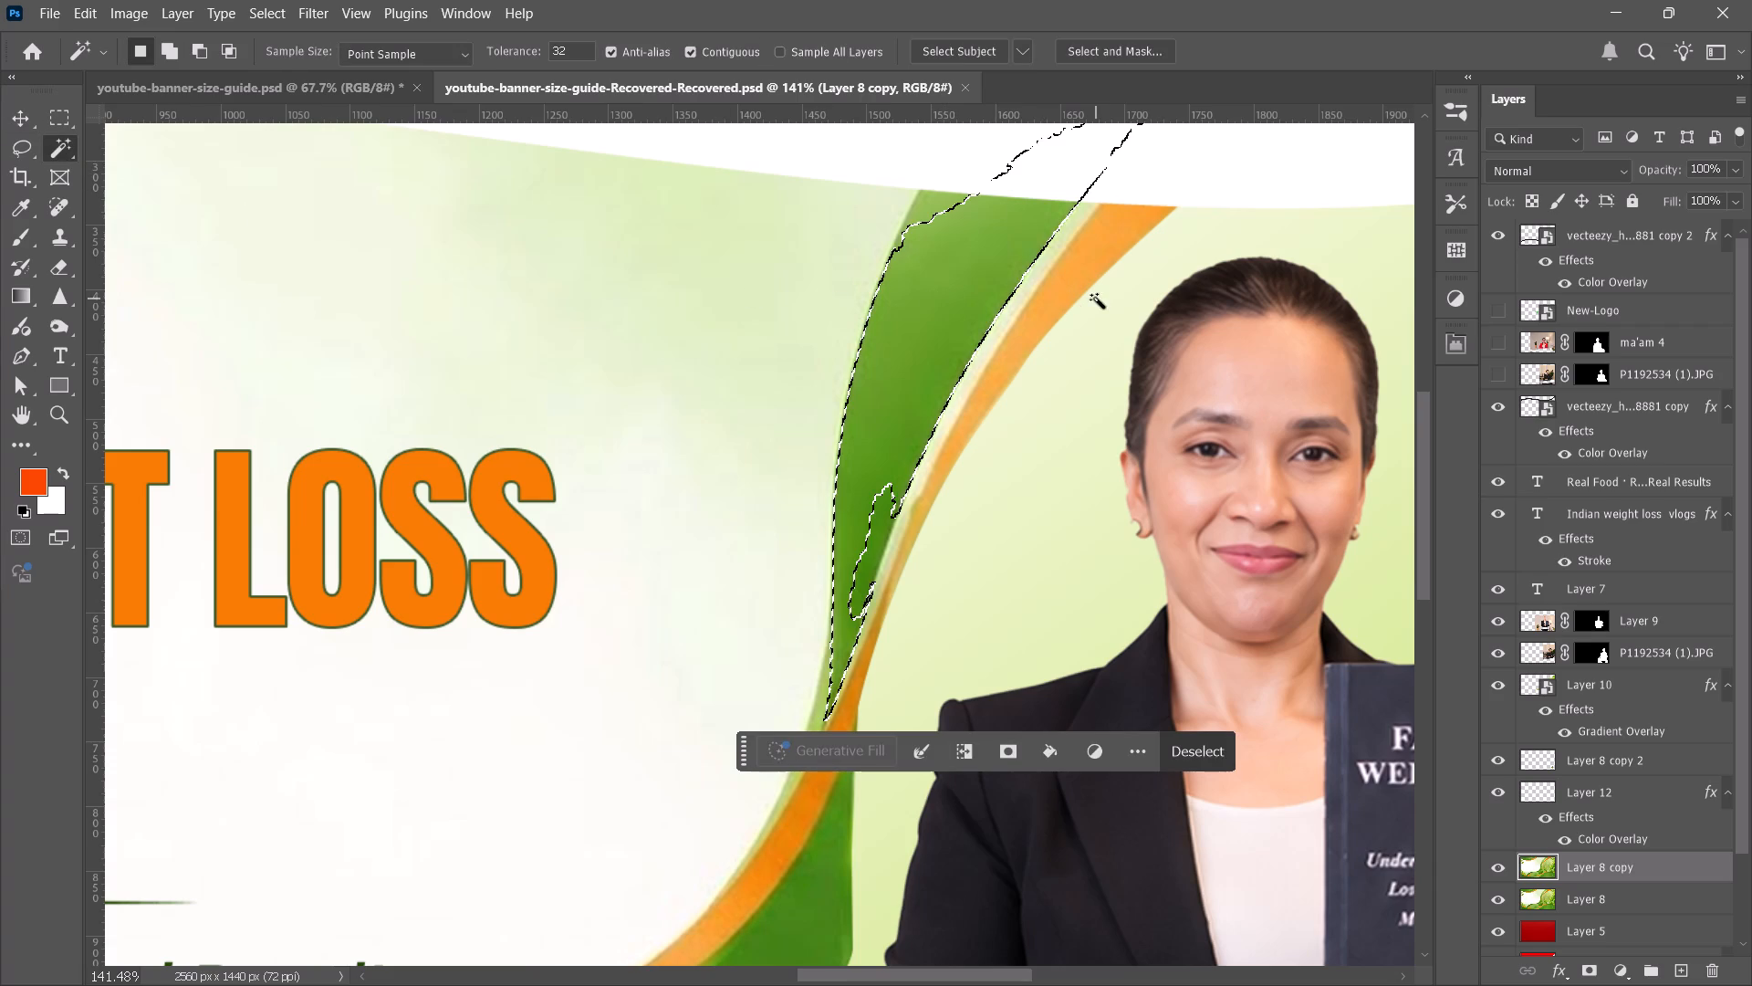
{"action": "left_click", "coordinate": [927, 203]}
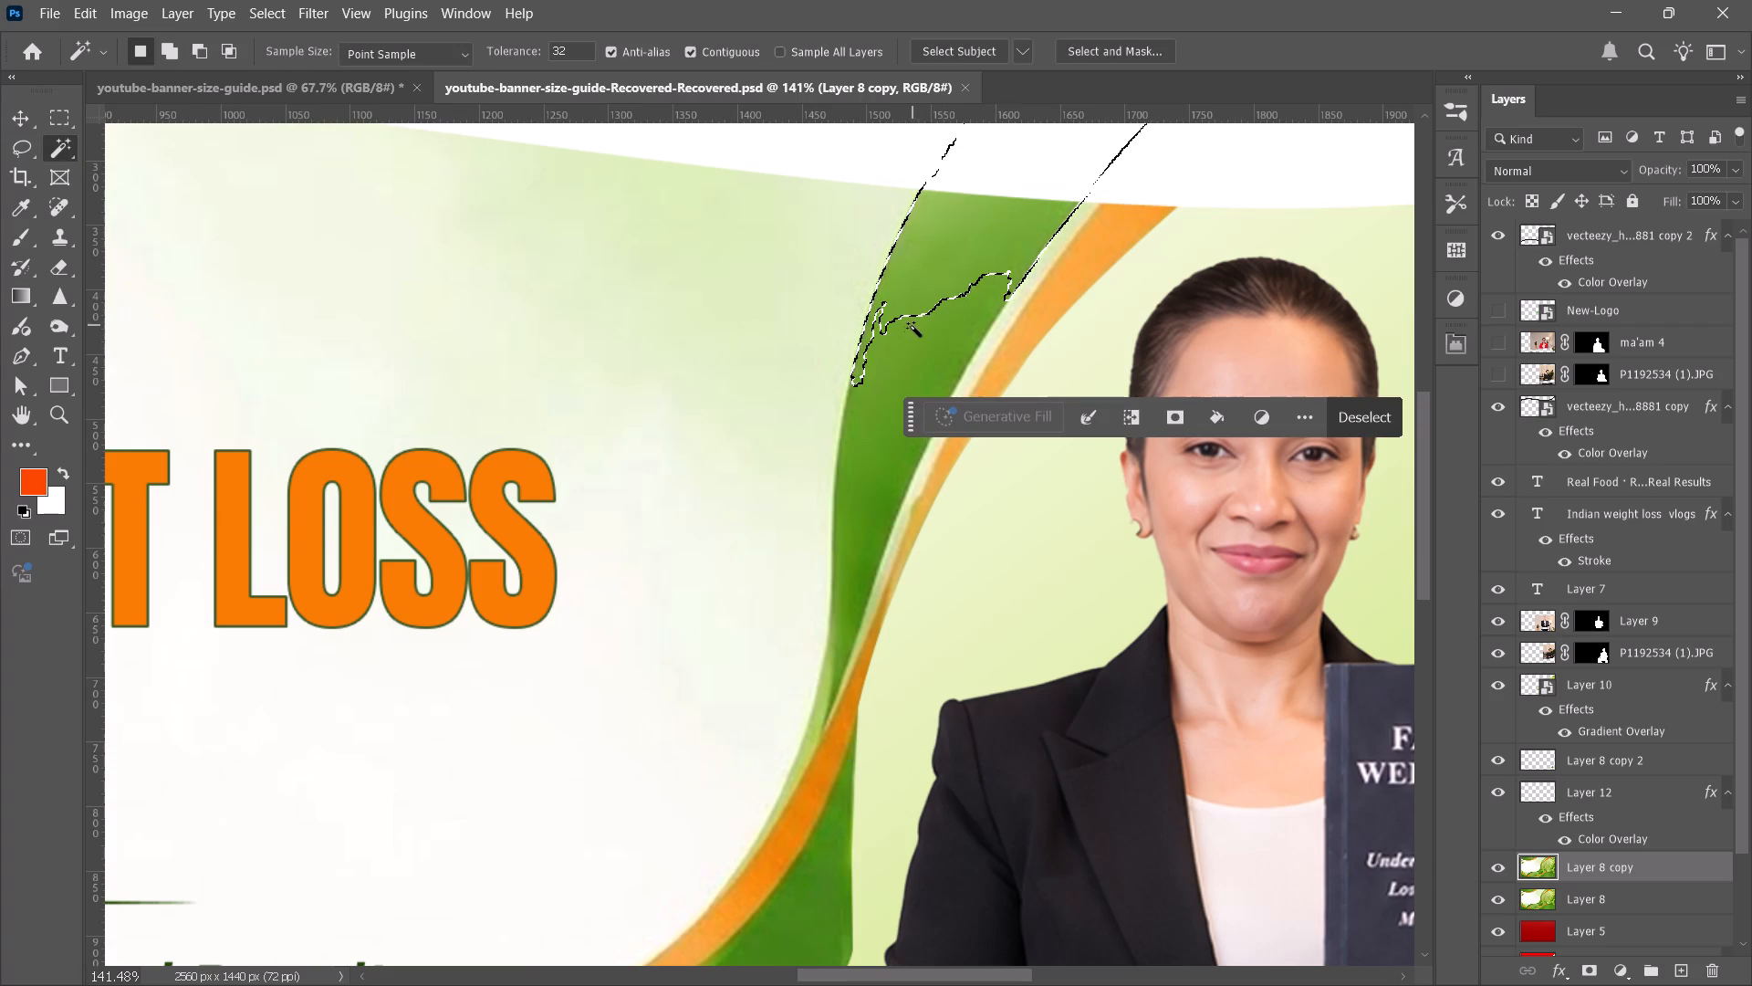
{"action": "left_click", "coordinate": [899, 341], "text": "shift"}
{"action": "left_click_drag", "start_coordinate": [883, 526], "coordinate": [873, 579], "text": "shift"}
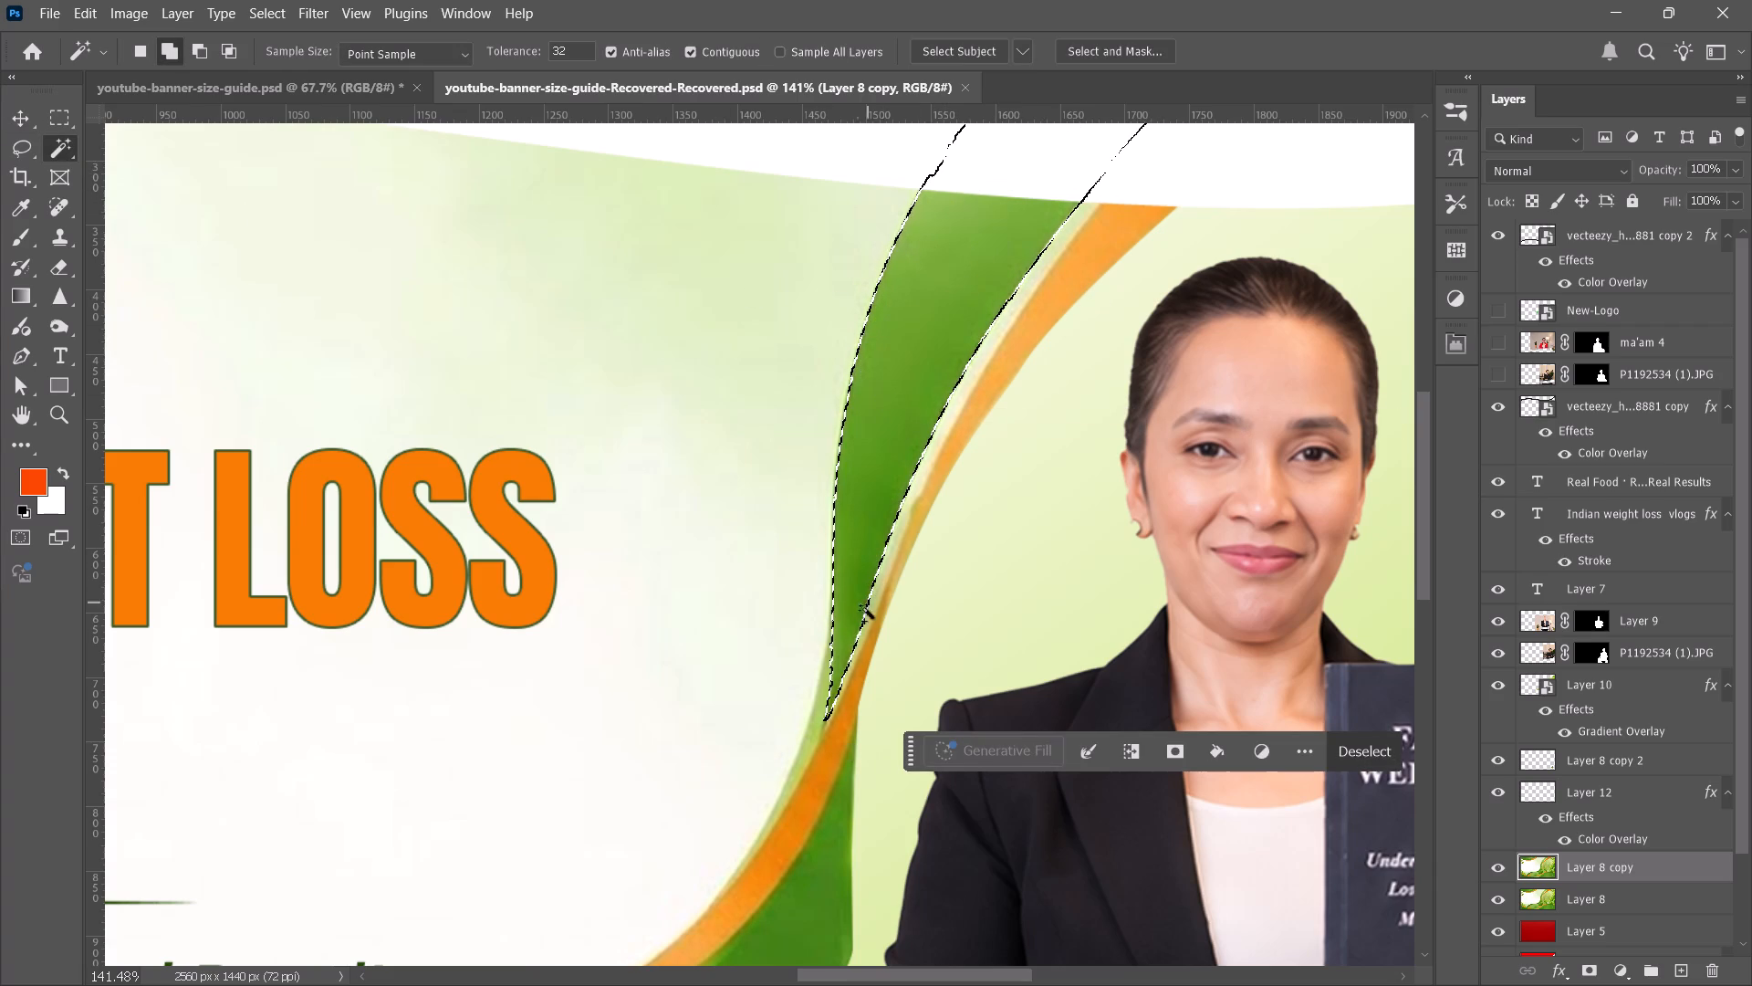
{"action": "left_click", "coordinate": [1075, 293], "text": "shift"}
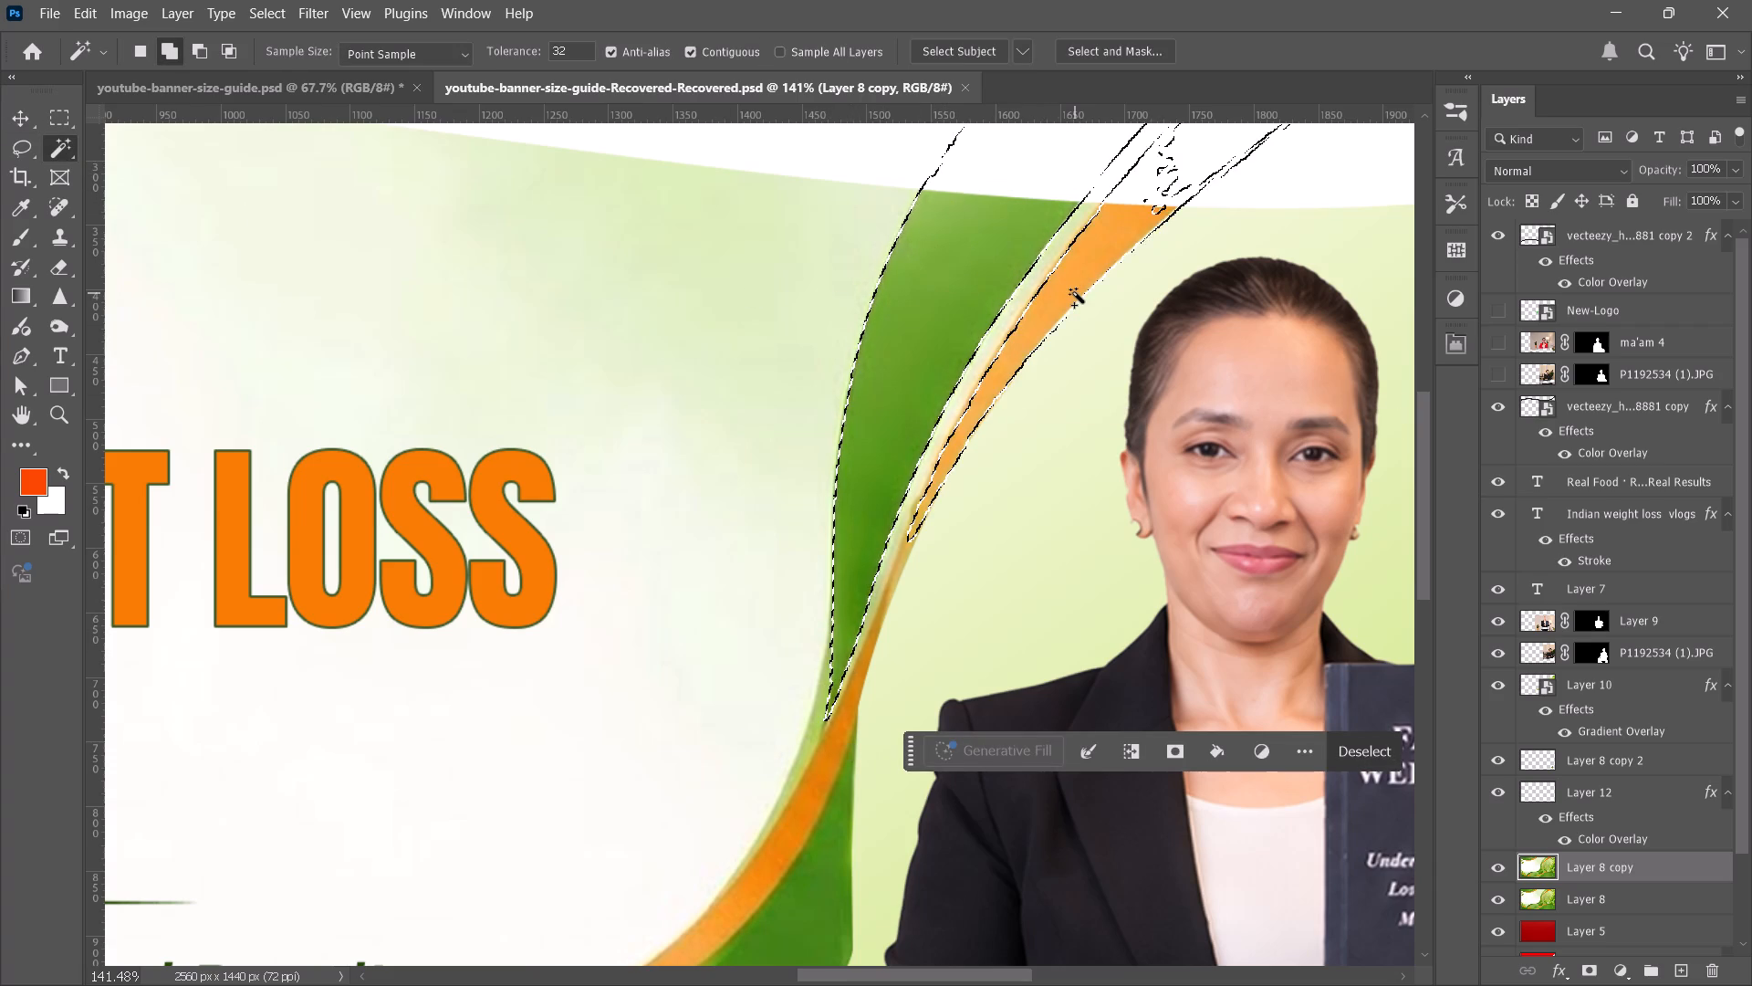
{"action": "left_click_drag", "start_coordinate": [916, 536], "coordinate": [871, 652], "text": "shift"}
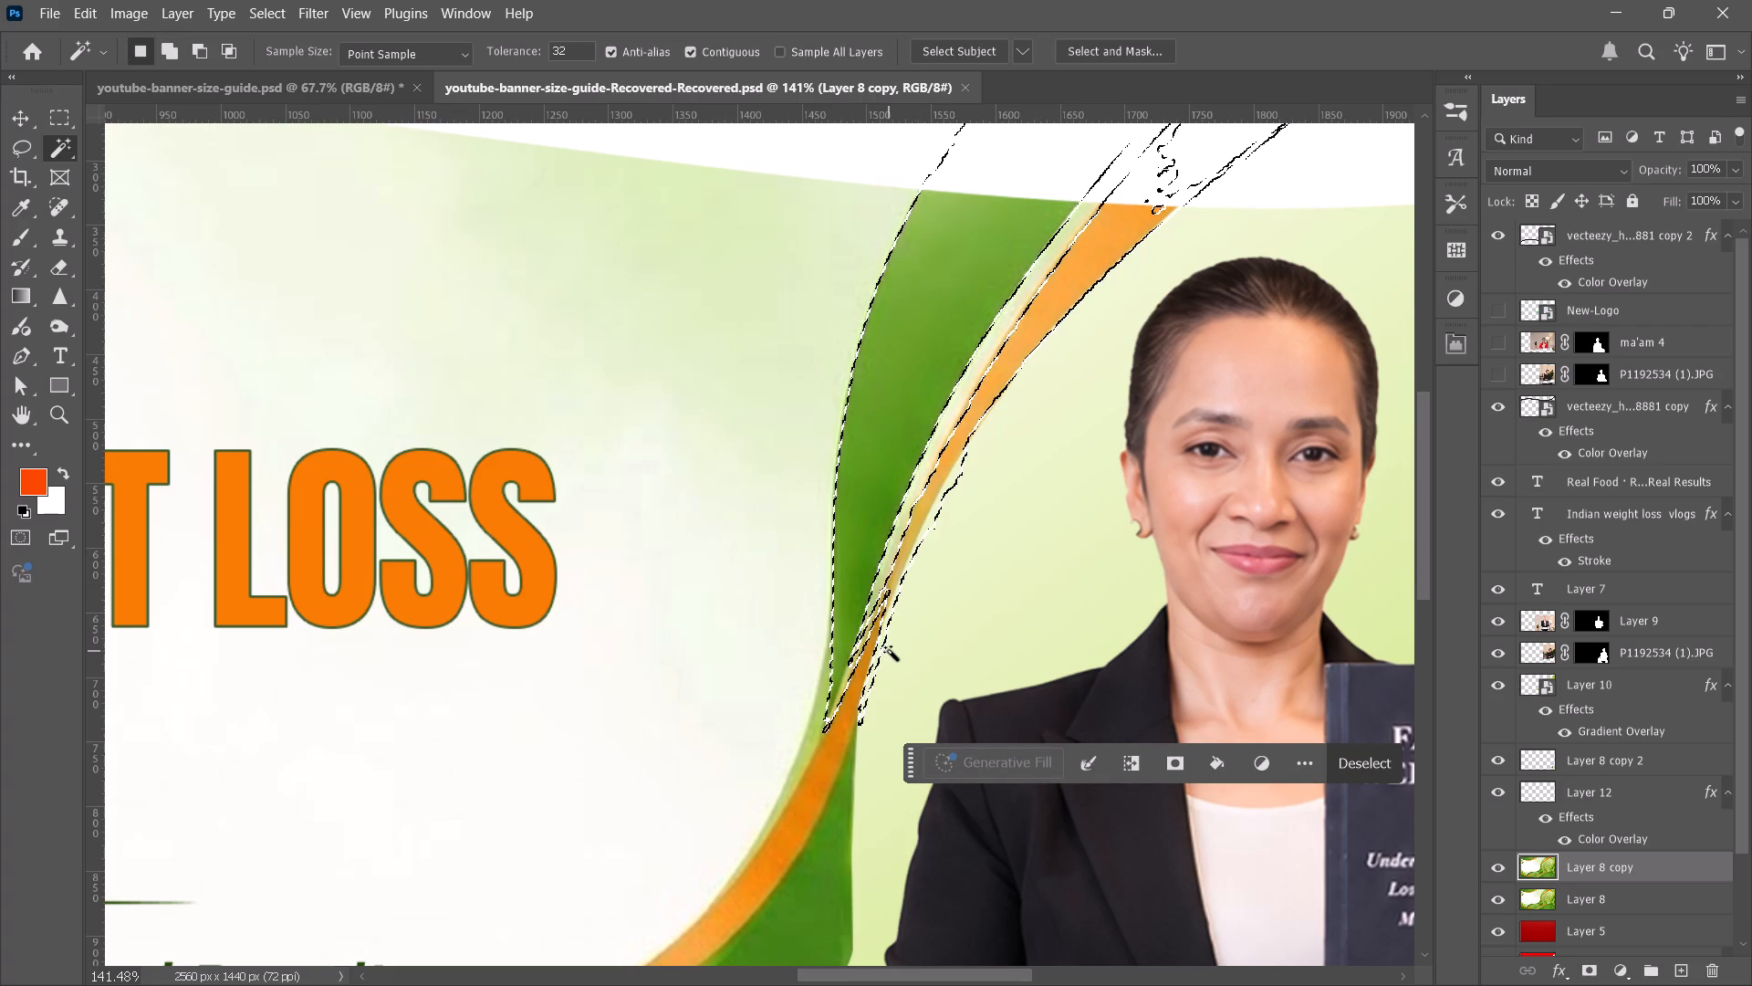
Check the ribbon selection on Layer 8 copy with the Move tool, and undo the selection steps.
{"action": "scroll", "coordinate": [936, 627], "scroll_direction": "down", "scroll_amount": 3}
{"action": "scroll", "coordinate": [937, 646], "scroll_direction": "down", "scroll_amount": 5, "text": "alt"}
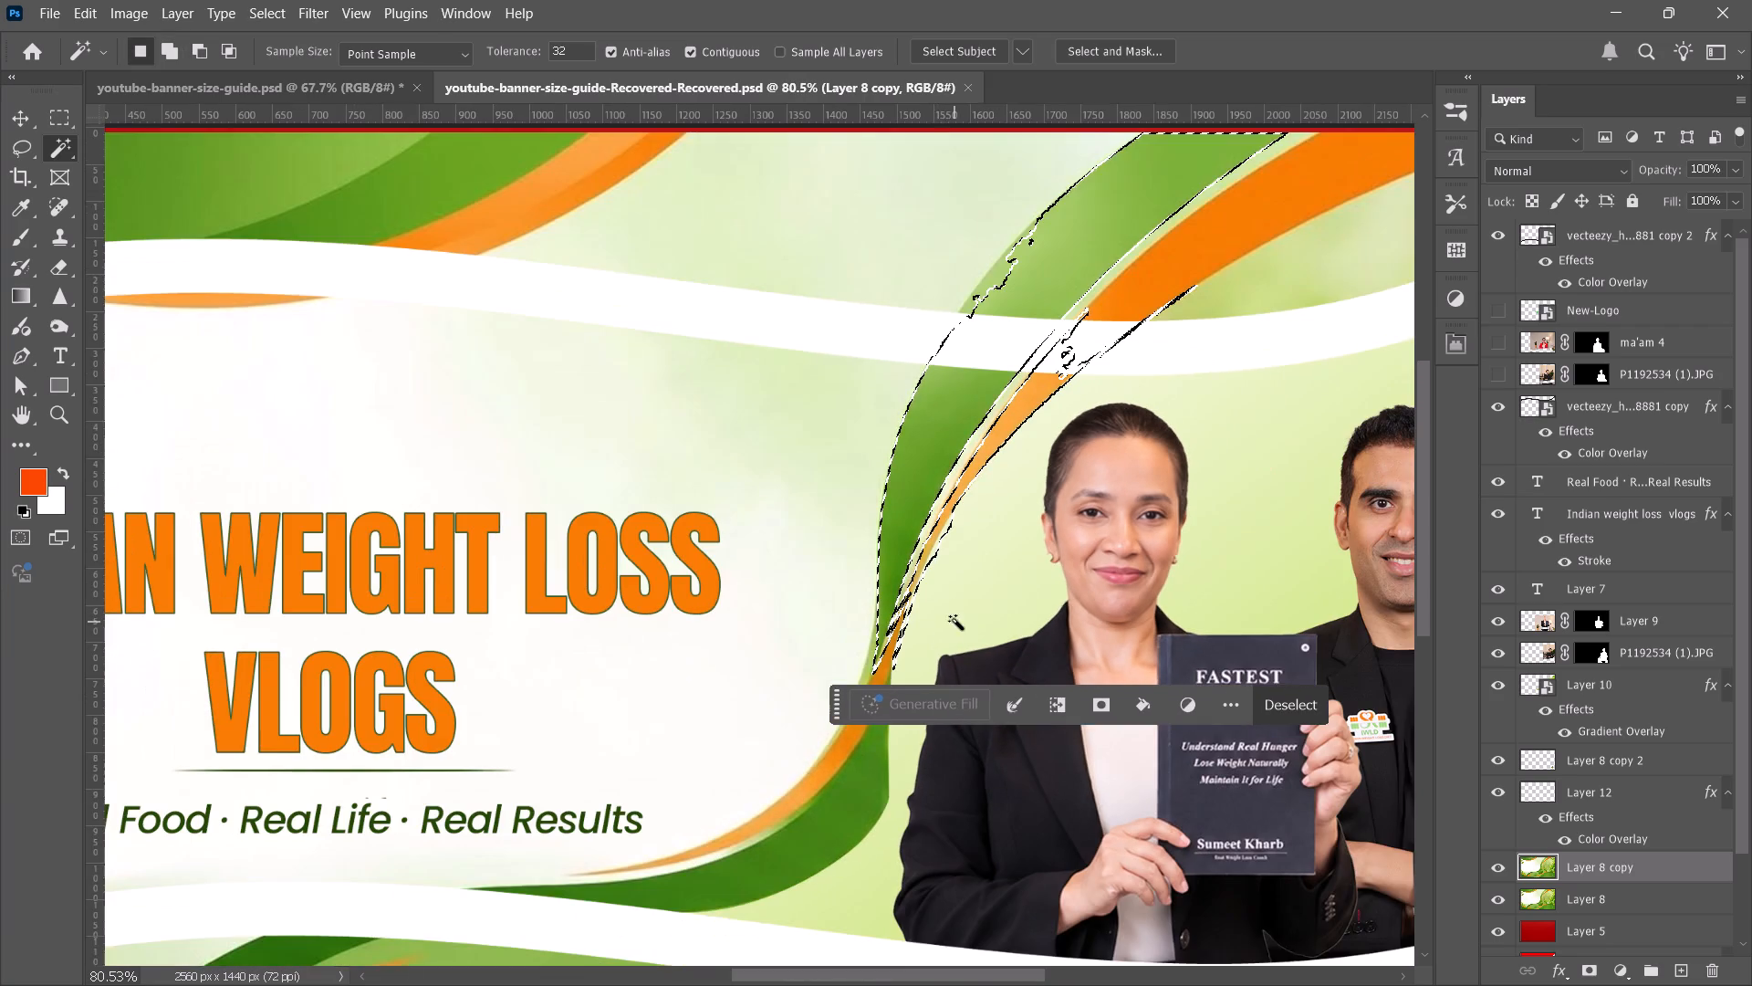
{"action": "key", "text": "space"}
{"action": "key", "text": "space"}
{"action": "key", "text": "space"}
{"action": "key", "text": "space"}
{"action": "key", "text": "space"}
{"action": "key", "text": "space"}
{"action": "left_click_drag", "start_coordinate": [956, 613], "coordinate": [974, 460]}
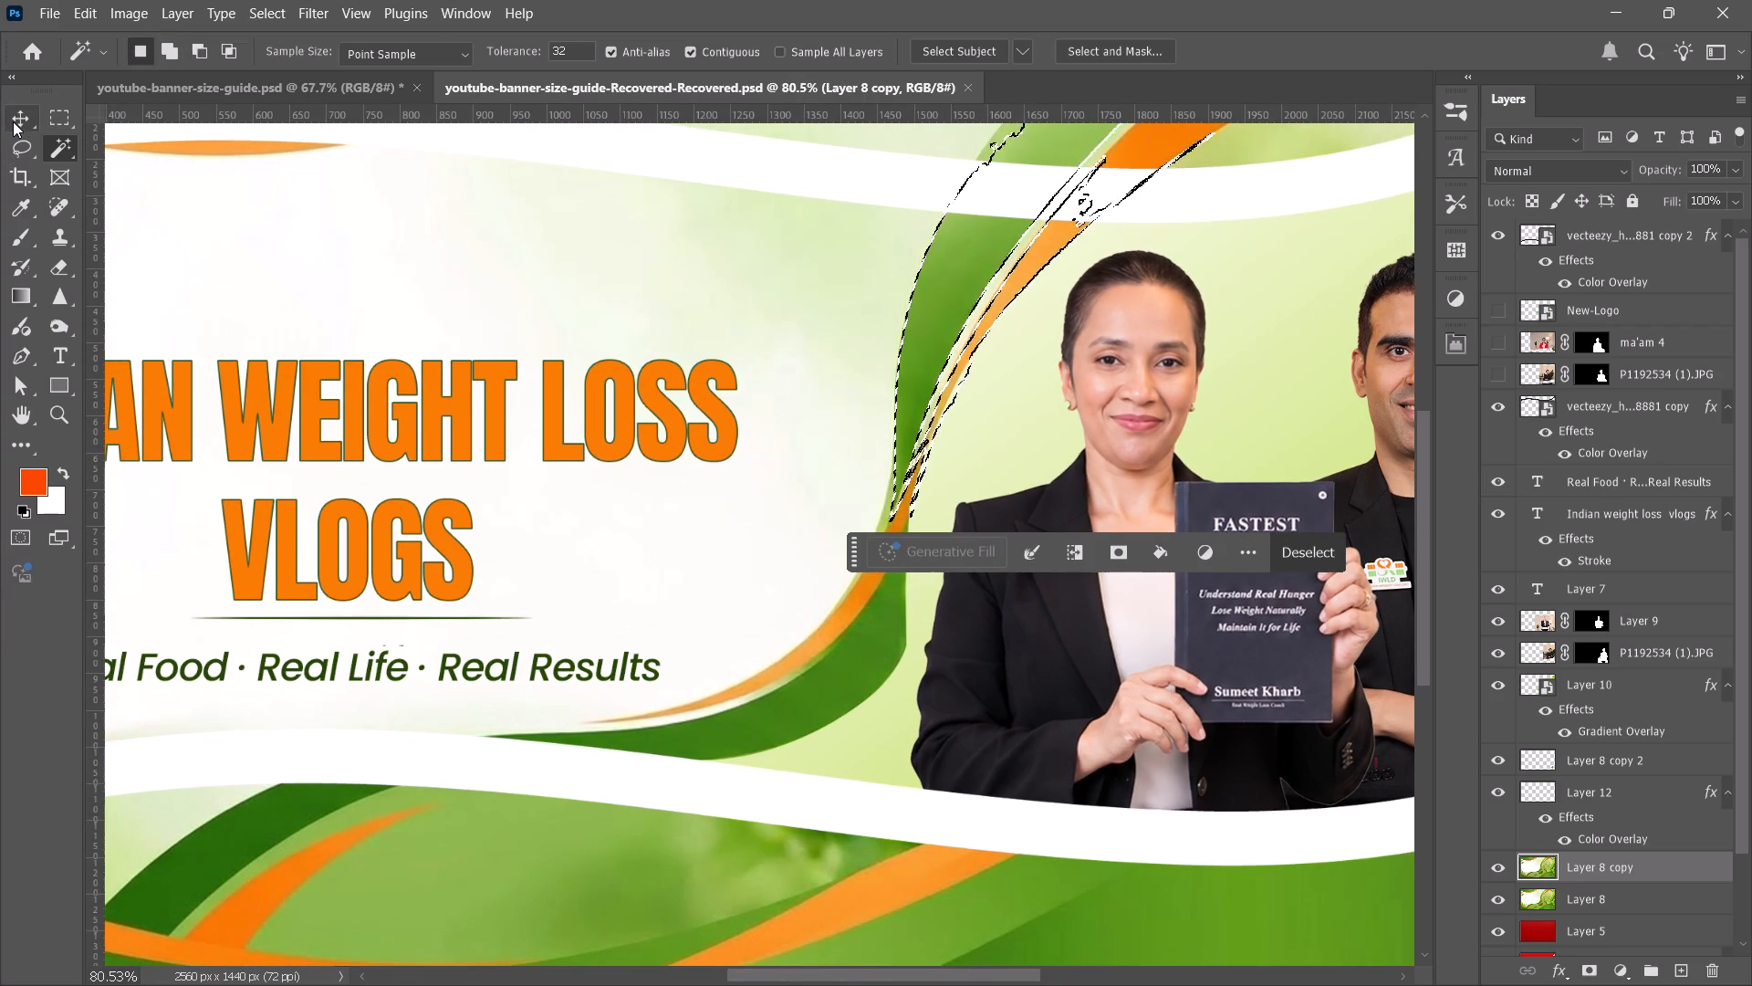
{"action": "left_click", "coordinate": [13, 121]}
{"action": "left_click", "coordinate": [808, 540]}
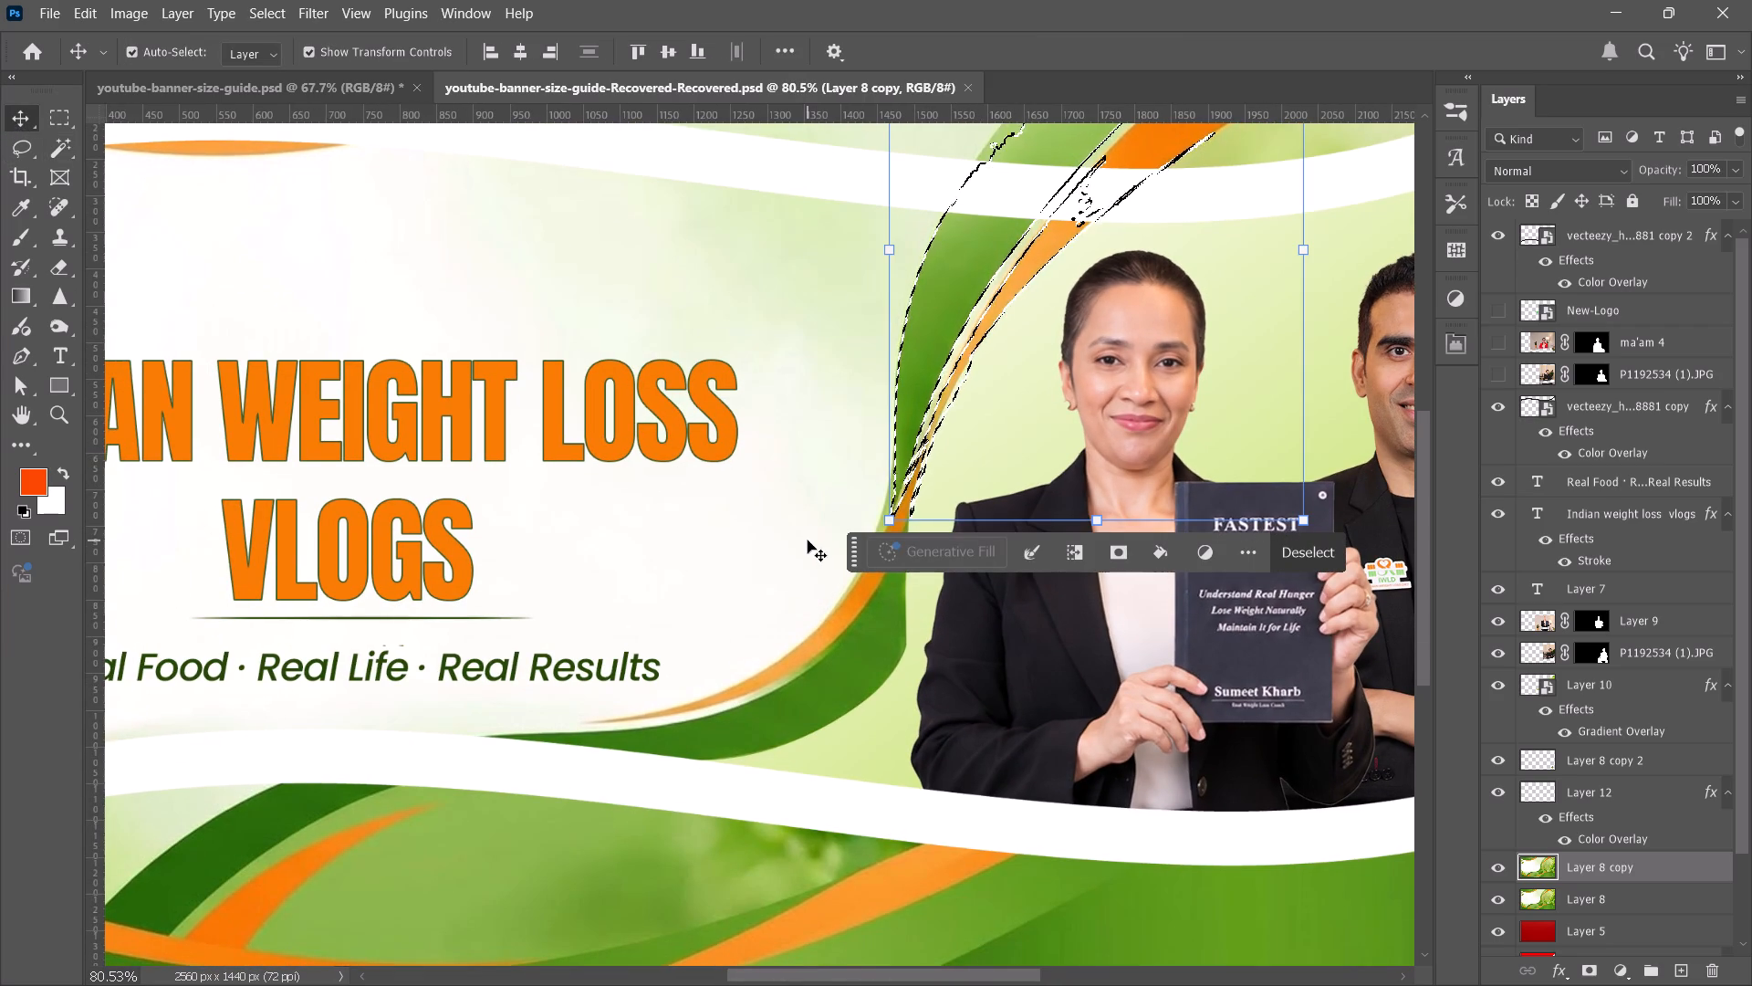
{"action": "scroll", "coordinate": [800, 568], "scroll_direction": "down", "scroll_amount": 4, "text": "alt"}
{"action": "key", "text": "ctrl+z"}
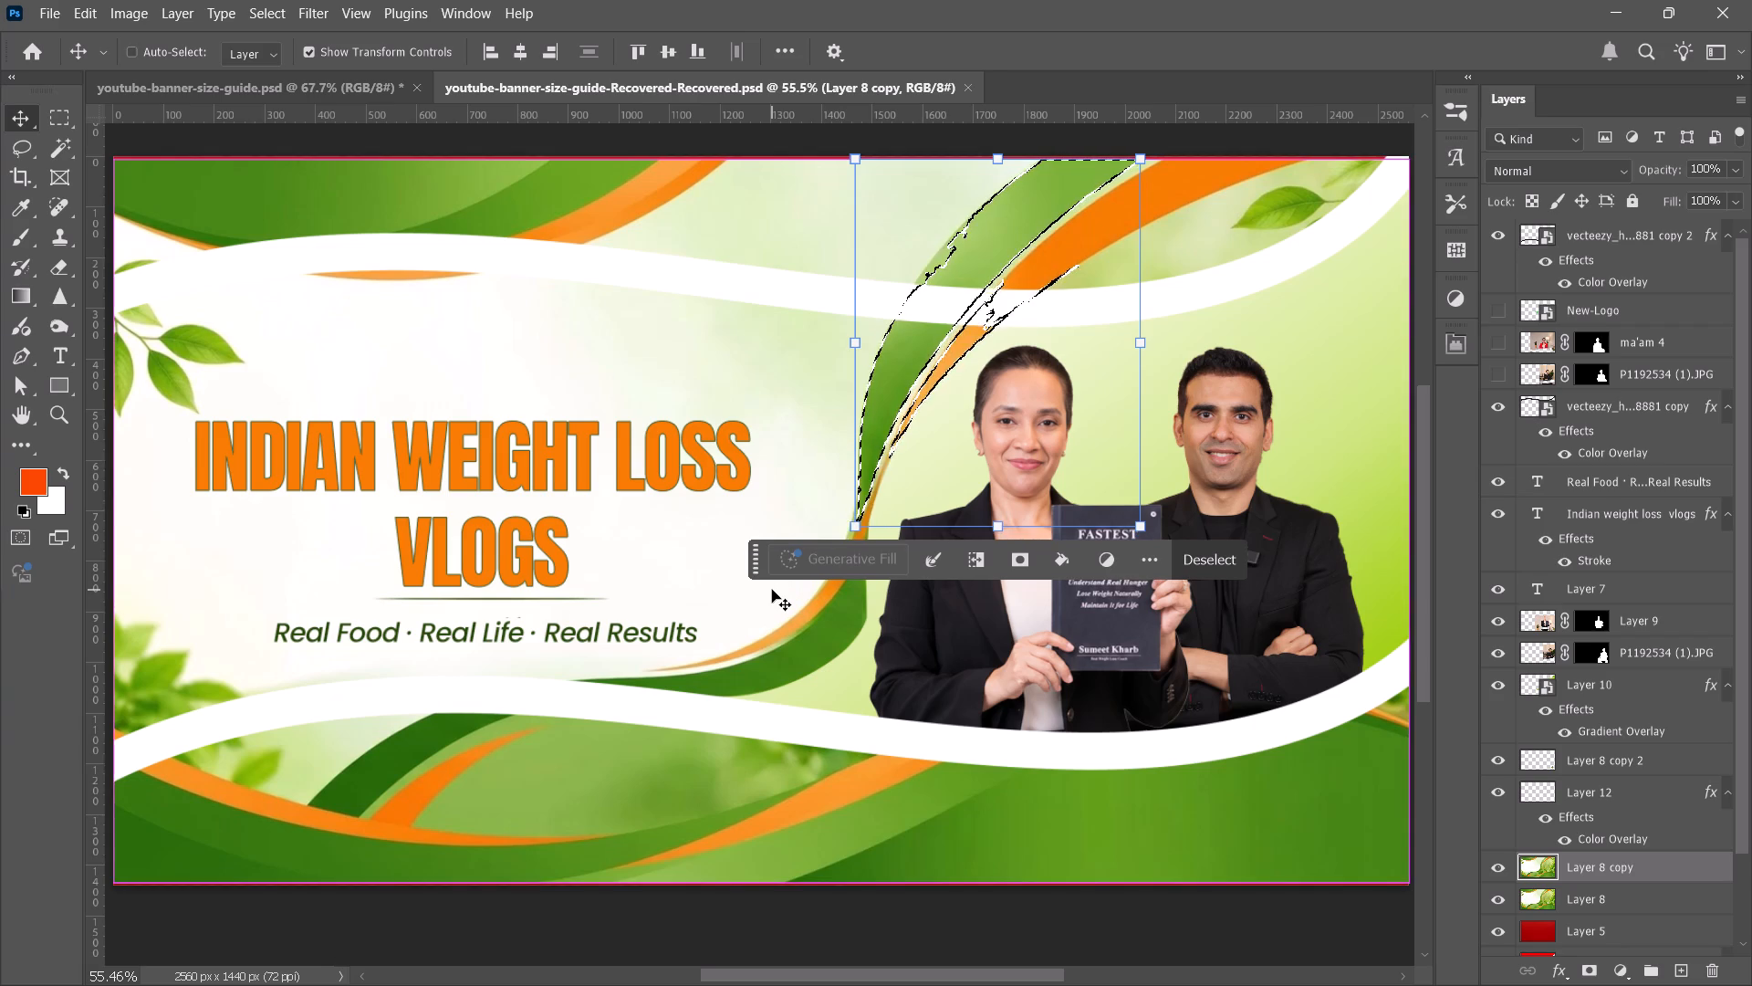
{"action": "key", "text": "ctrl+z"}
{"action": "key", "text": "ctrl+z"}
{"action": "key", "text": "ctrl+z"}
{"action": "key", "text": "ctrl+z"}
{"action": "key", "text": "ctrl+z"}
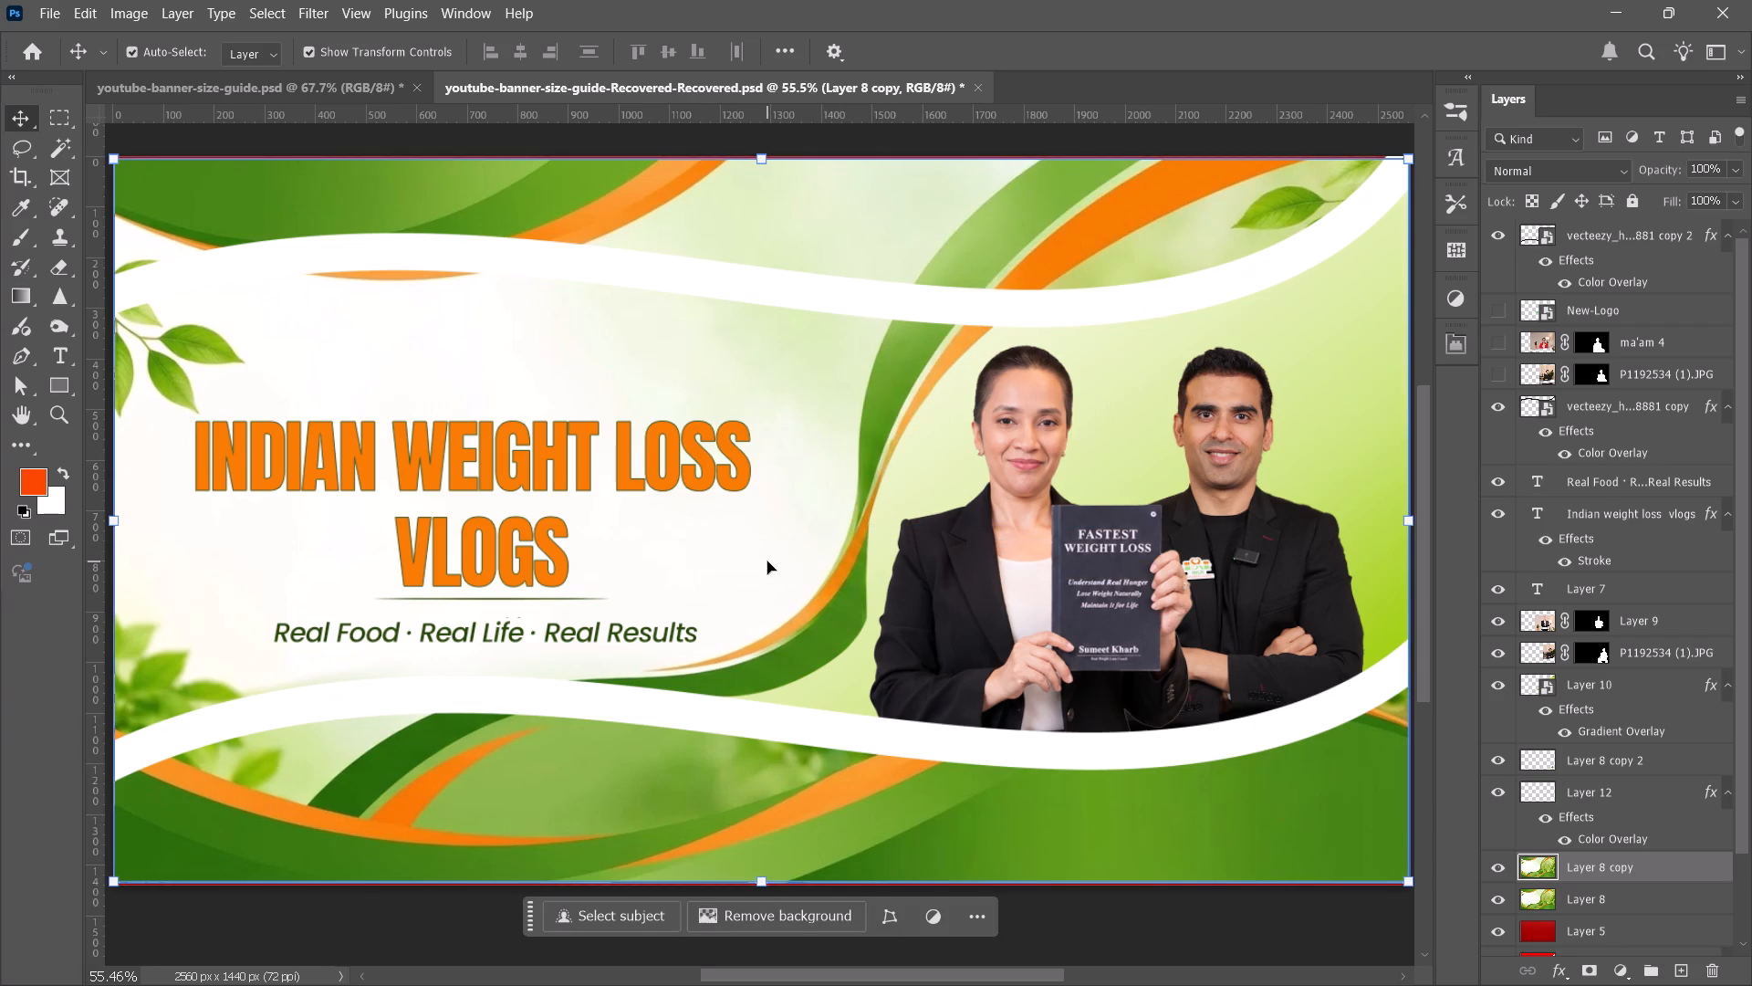
{"action": "scroll", "coordinate": [836, 589], "scroll_direction": "down", "scroll_amount": 3, "text": "alt"}
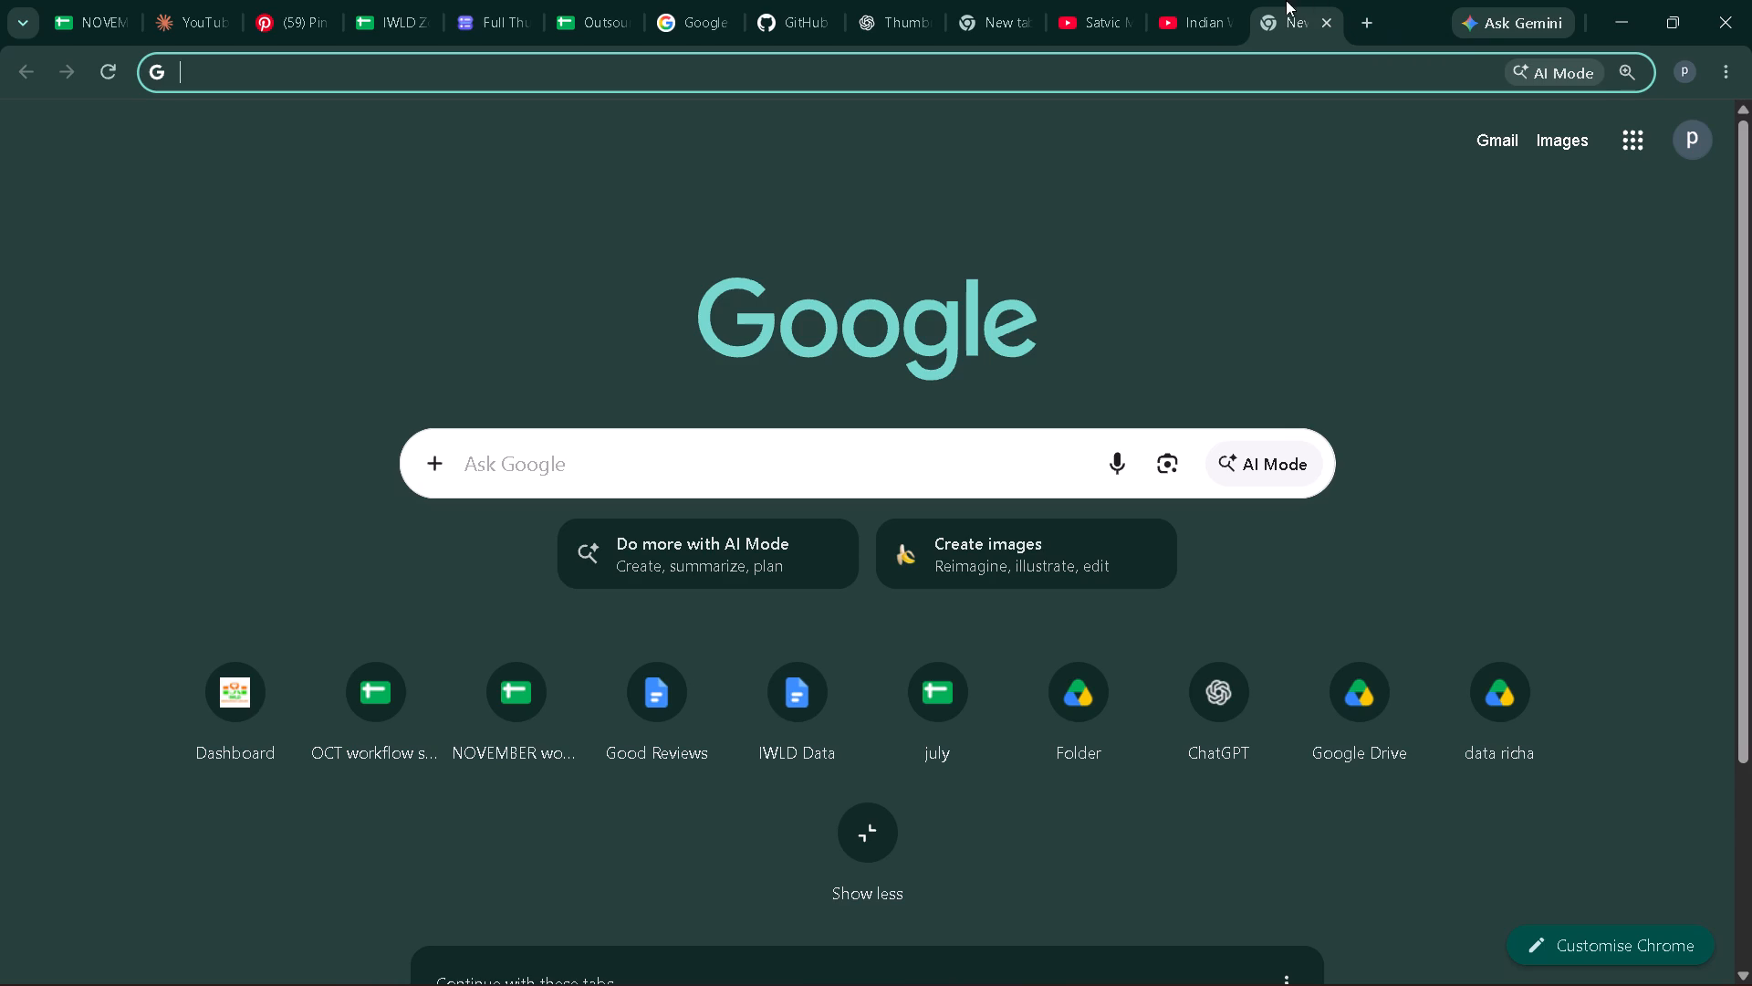
{"action": "left_click", "coordinate": [1106, 72]}
{"action": "type", "text": "shuu"}
{"action": "key", "text": "BackSpace"}
{"action": "type", "text": "terr"}
{"action": "key", "text": "Return"}
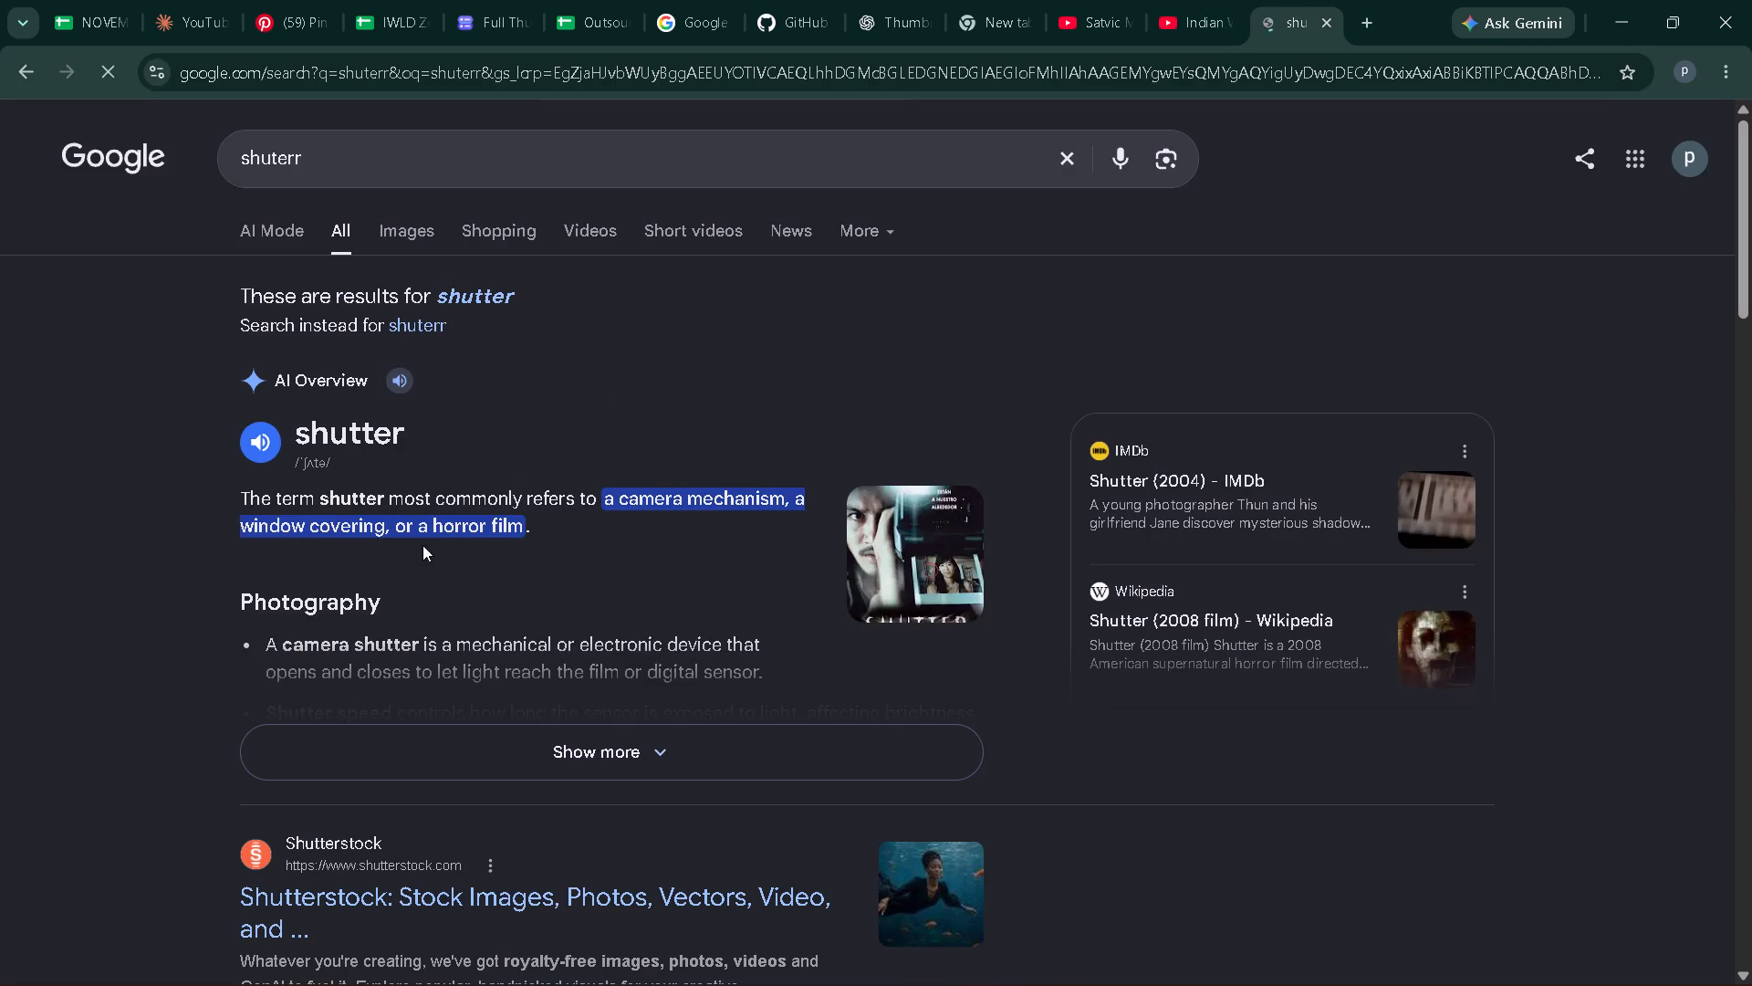
{"action": "left_click", "coordinate": [362, 903]}
{"action": "left_click_drag", "start_coordinate": [677, 226], "coordinate": [683, 239]}
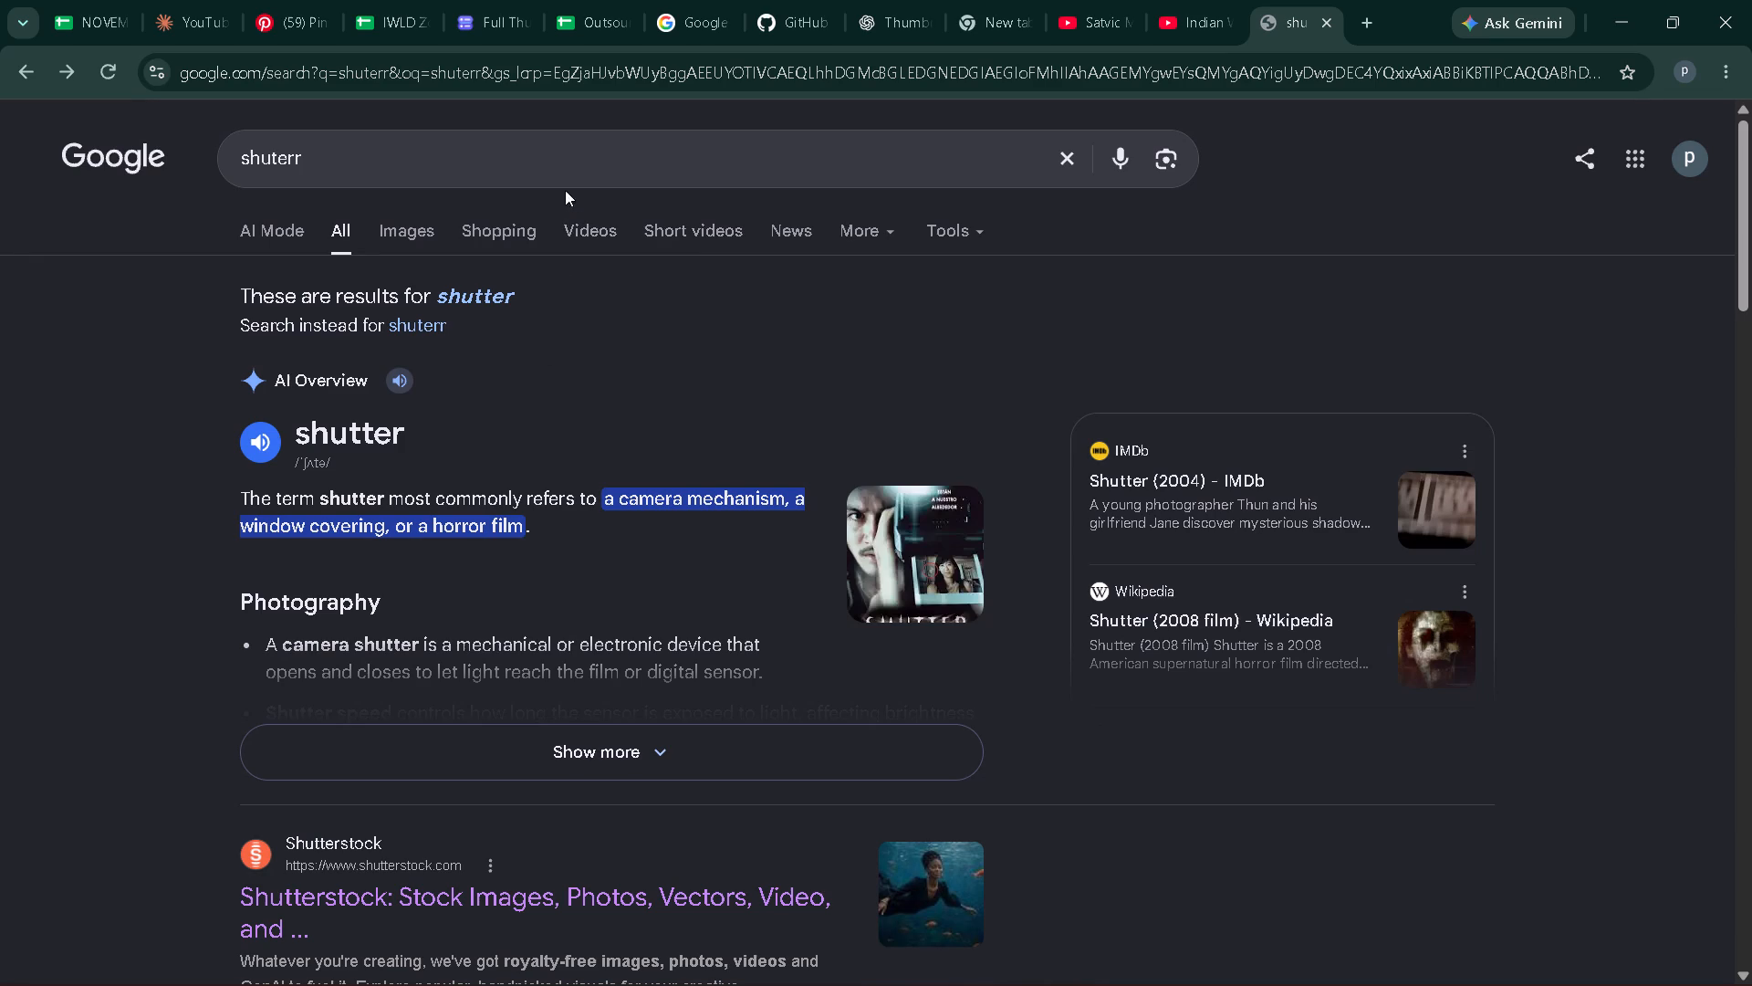
Search Google for "vecteezy" and open the Vecteezy website.
{"action": "left_click_drag", "start_coordinate": [566, 159], "coordinate": [222, 185]}
{"action": "key", "text": "v"}
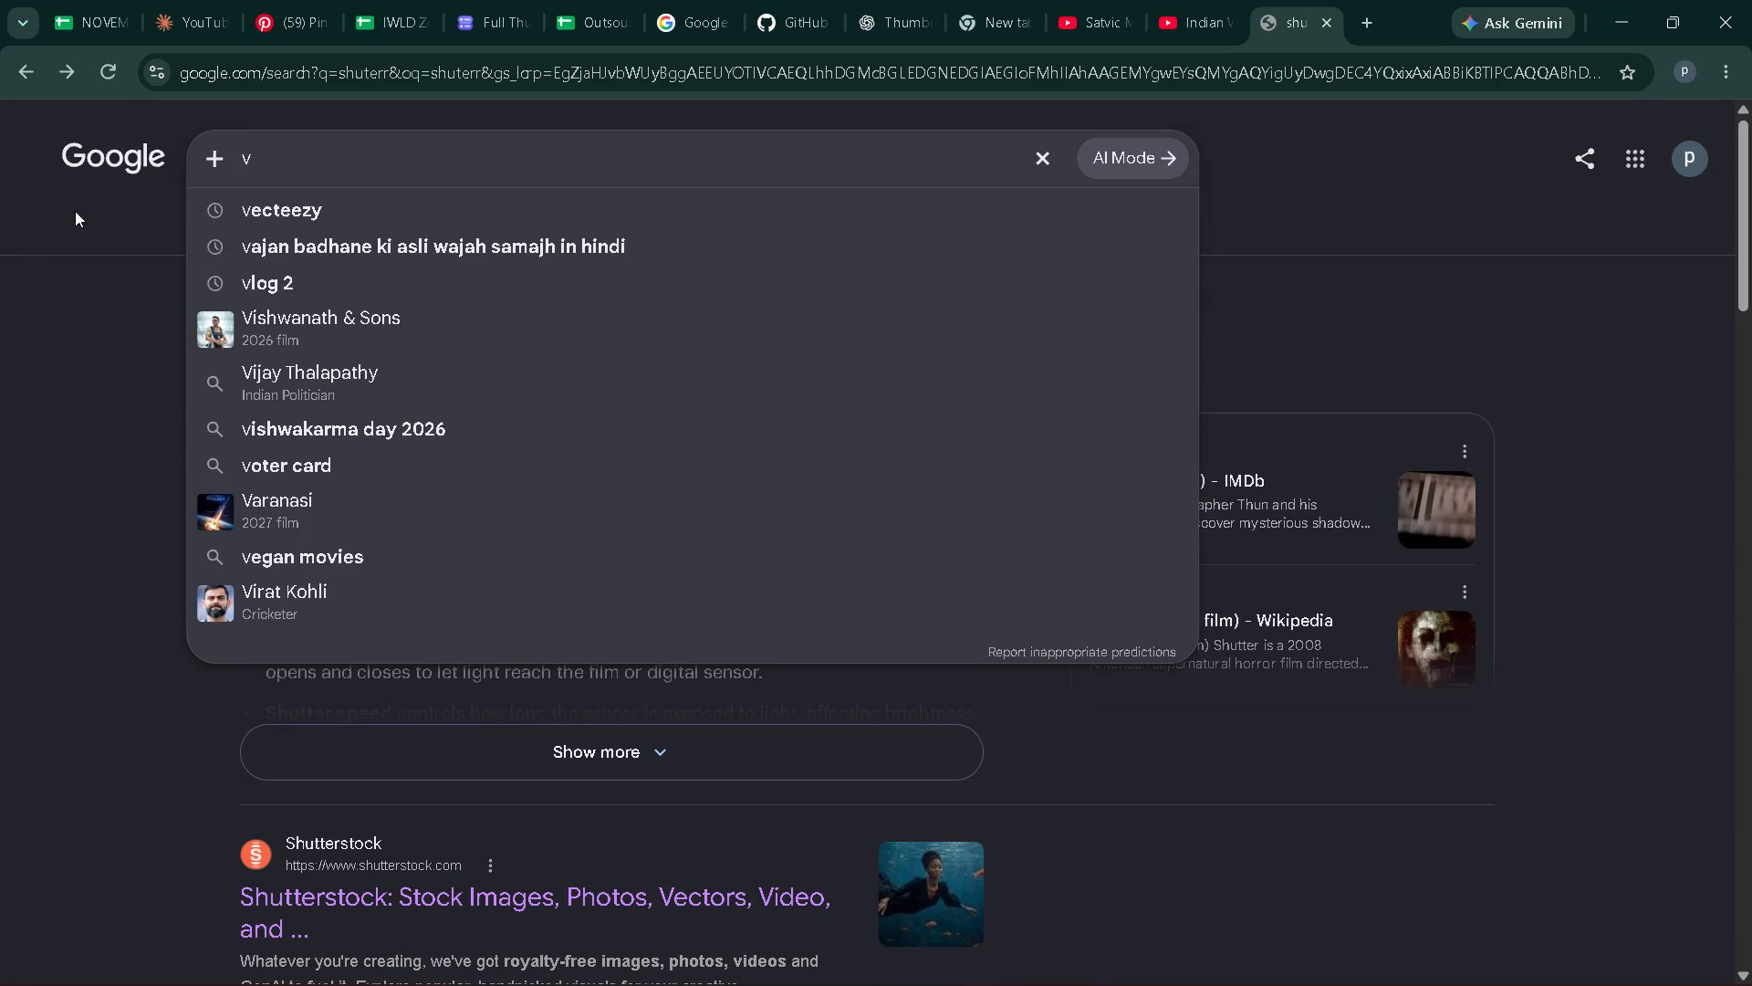
{"action": "left_click", "coordinate": [251, 208]}
{"action": "left_click", "coordinate": [437, 351]}
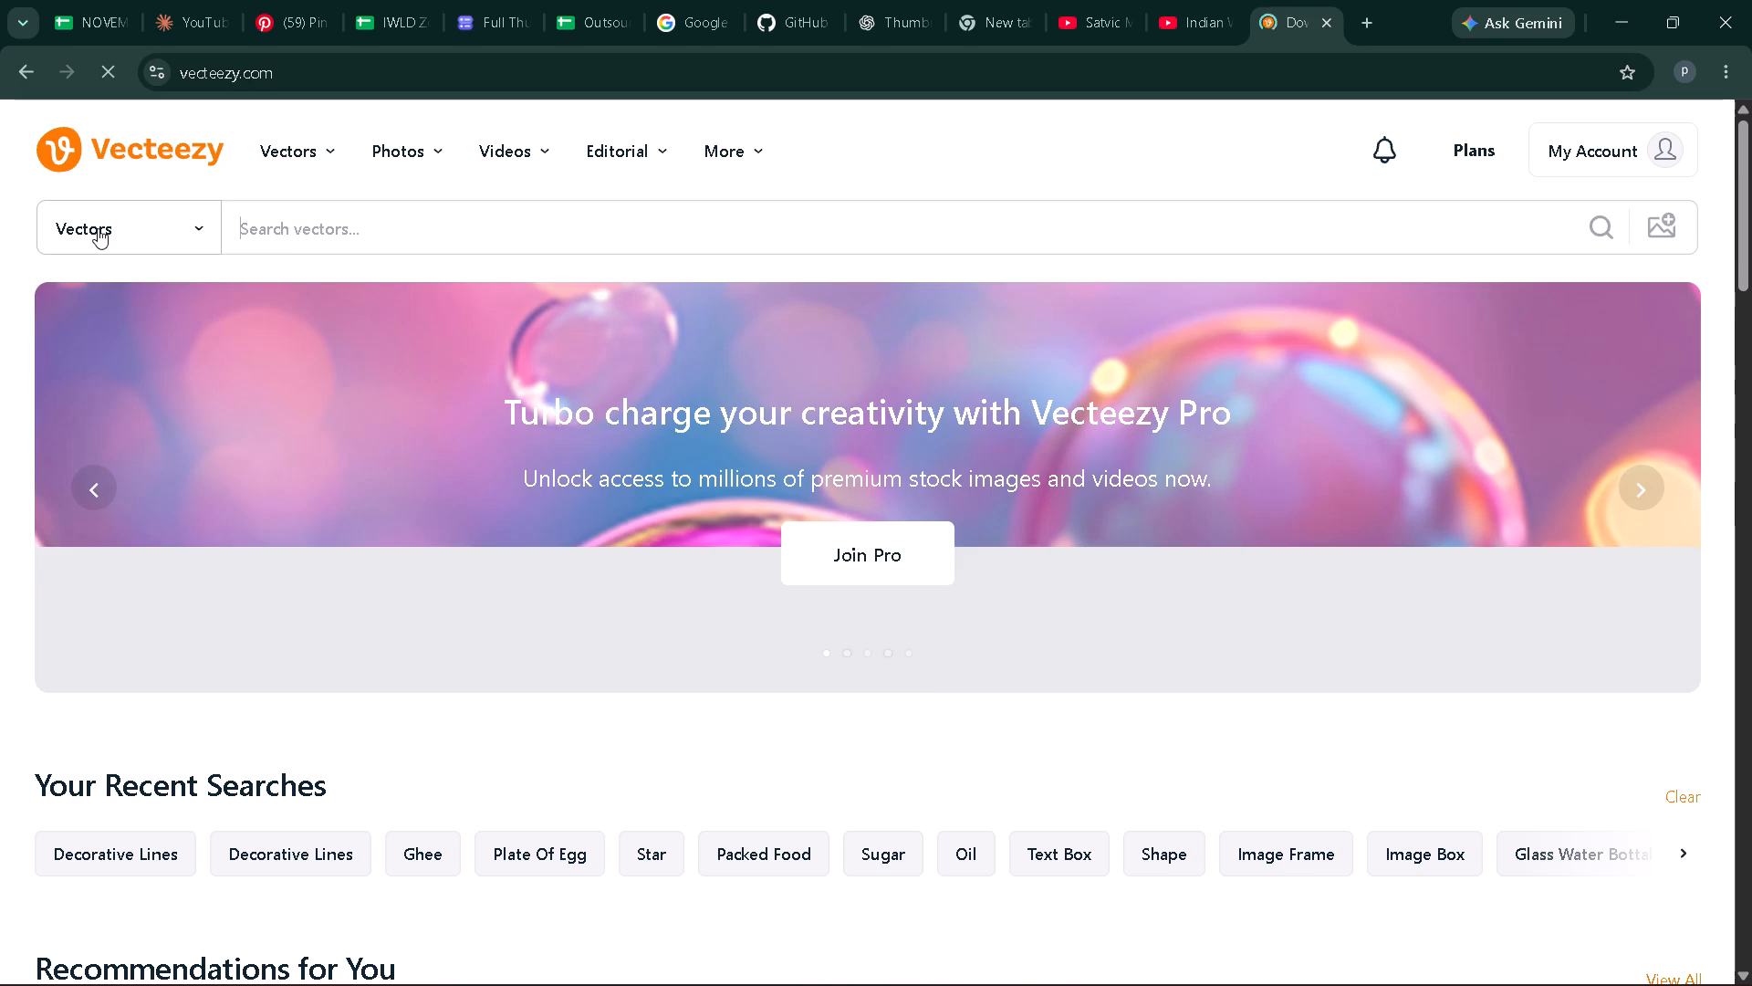
Search Vecteezy's PNGs for "strip" and look through the results for a usable design element.
{"action": "left_click", "coordinate": [98, 228]}
{"action": "left_click", "coordinate": [112, 328]}
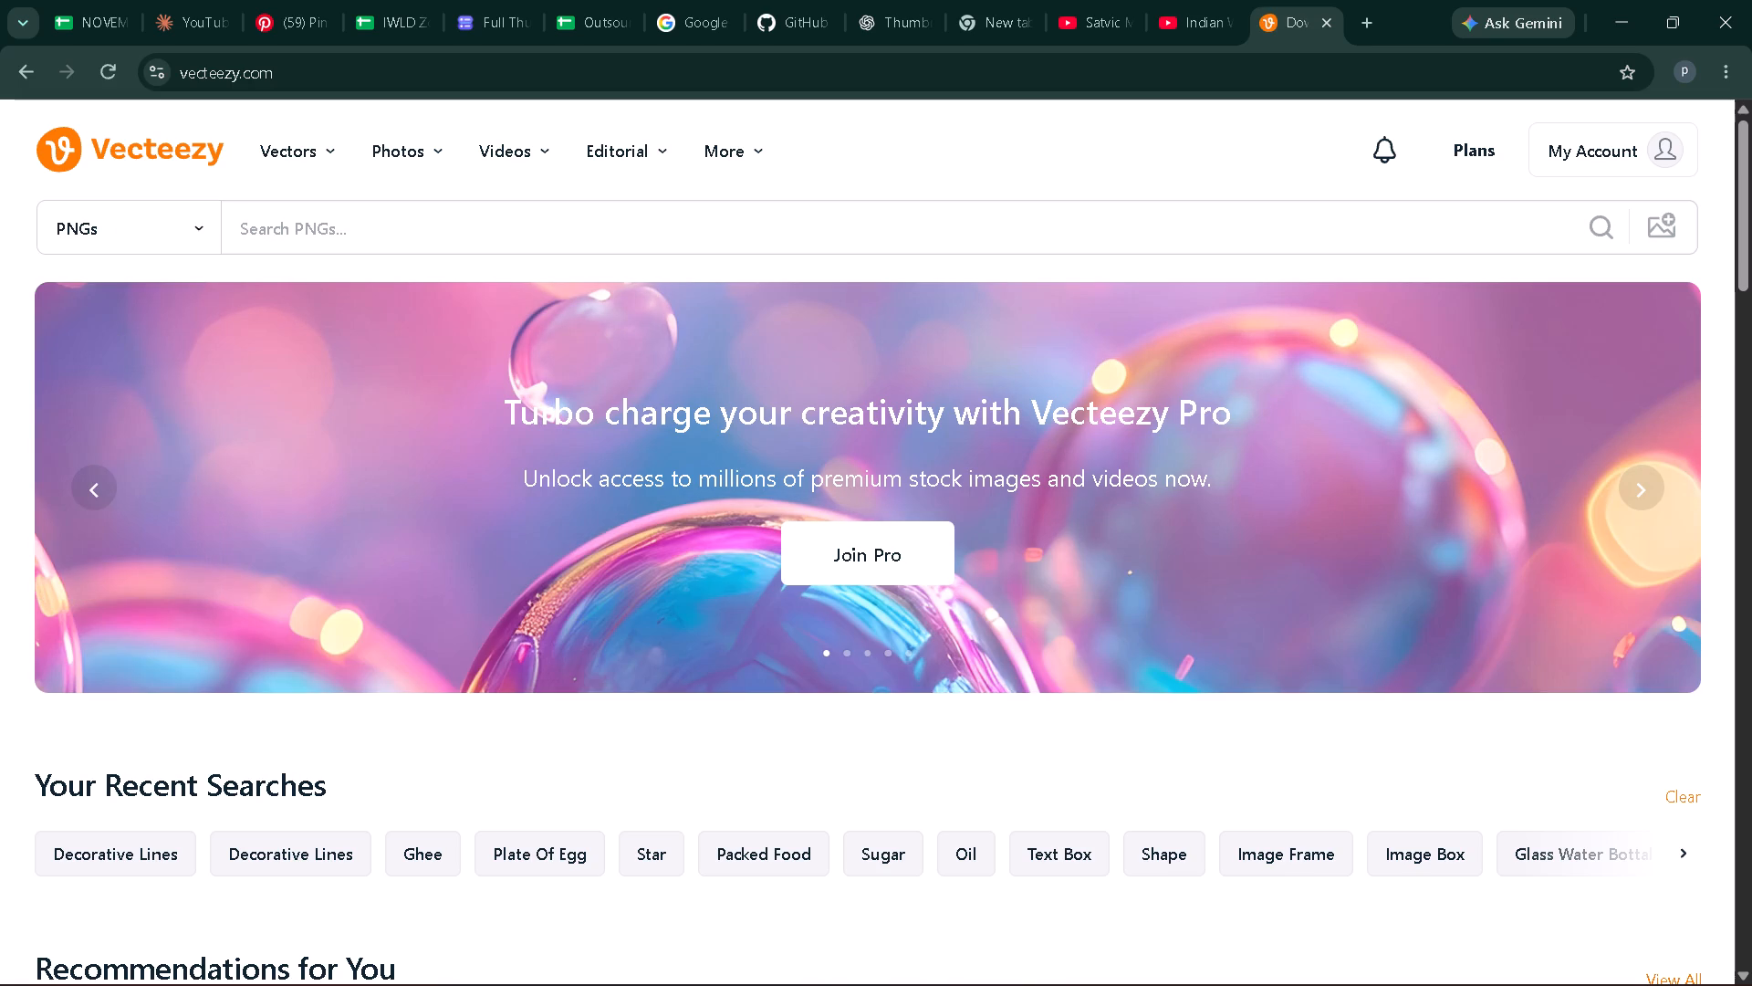
{"action": "left_click", "coordinate": [404, 240]}
{"action": "type", "text": "strip"}
{"action": "key", "text": "Return"}
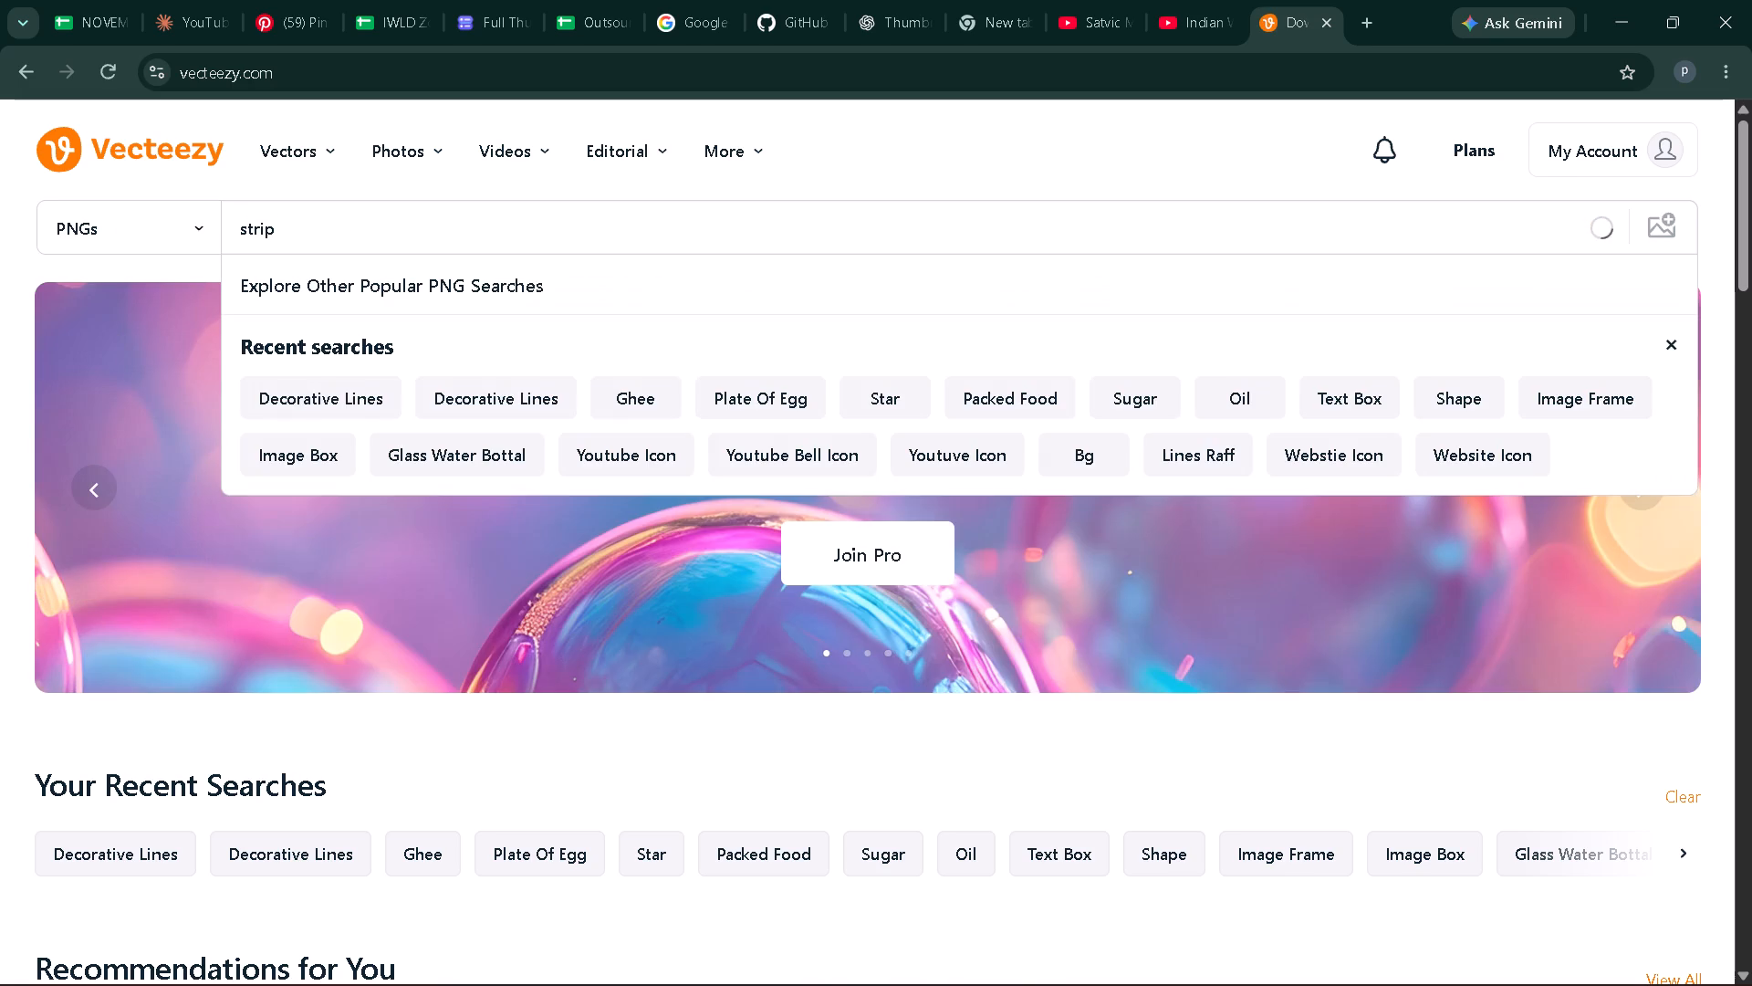
{"action": "scroll", "coordinate": [688, 720], "scroll_direction": "down", "scroll_amount": 7}
Refine the Vecteezy PNG search to "strip vertical" and look through the results.
{"action": "scroll", "coordinate": [771, 677], "scroll_direction": "up", "scroll_amount": 4}
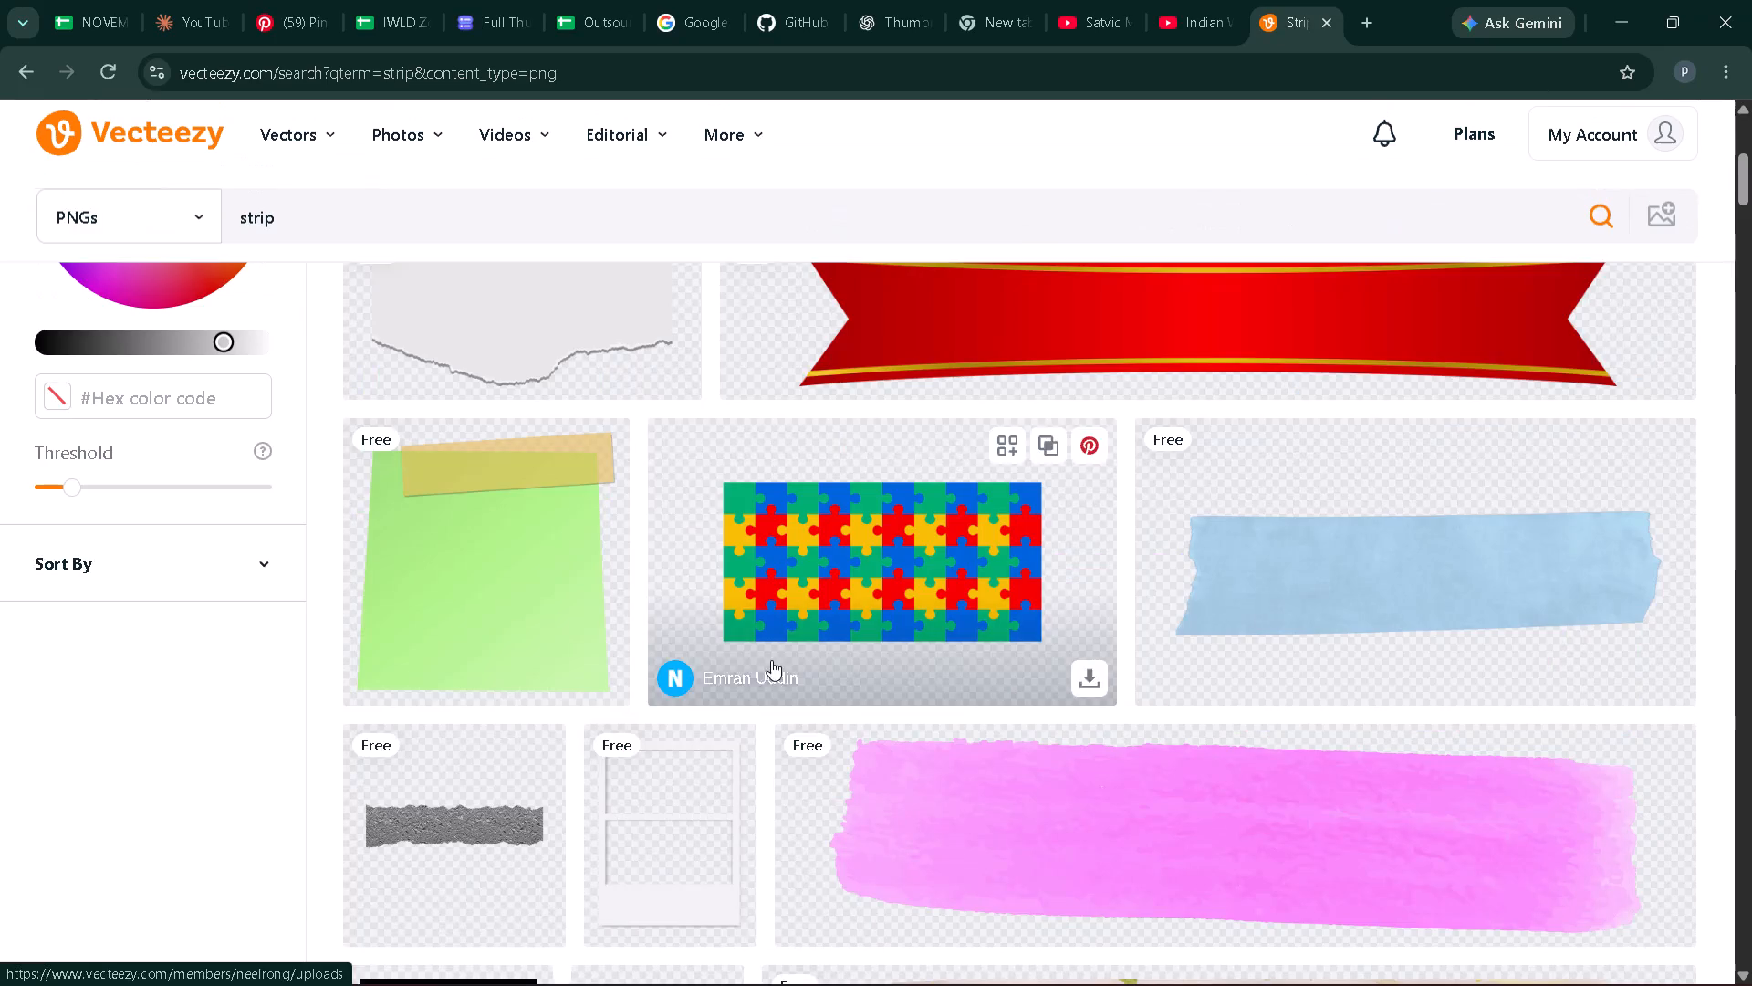
{"action": "scroll", "coordinate": [771, 660], "scroll_direction": "up", "scroll_amount": 2}
{"action": "left_click", "coordinate": [339, 240]}
{"action": "key", "text": "space"}
{"action": "type", "text": "verticla"}
{"action": "key", "text": "BackSpace"}
{"action": "key", "text": "BackSpace"}
{"action": "key", "text": "a"}
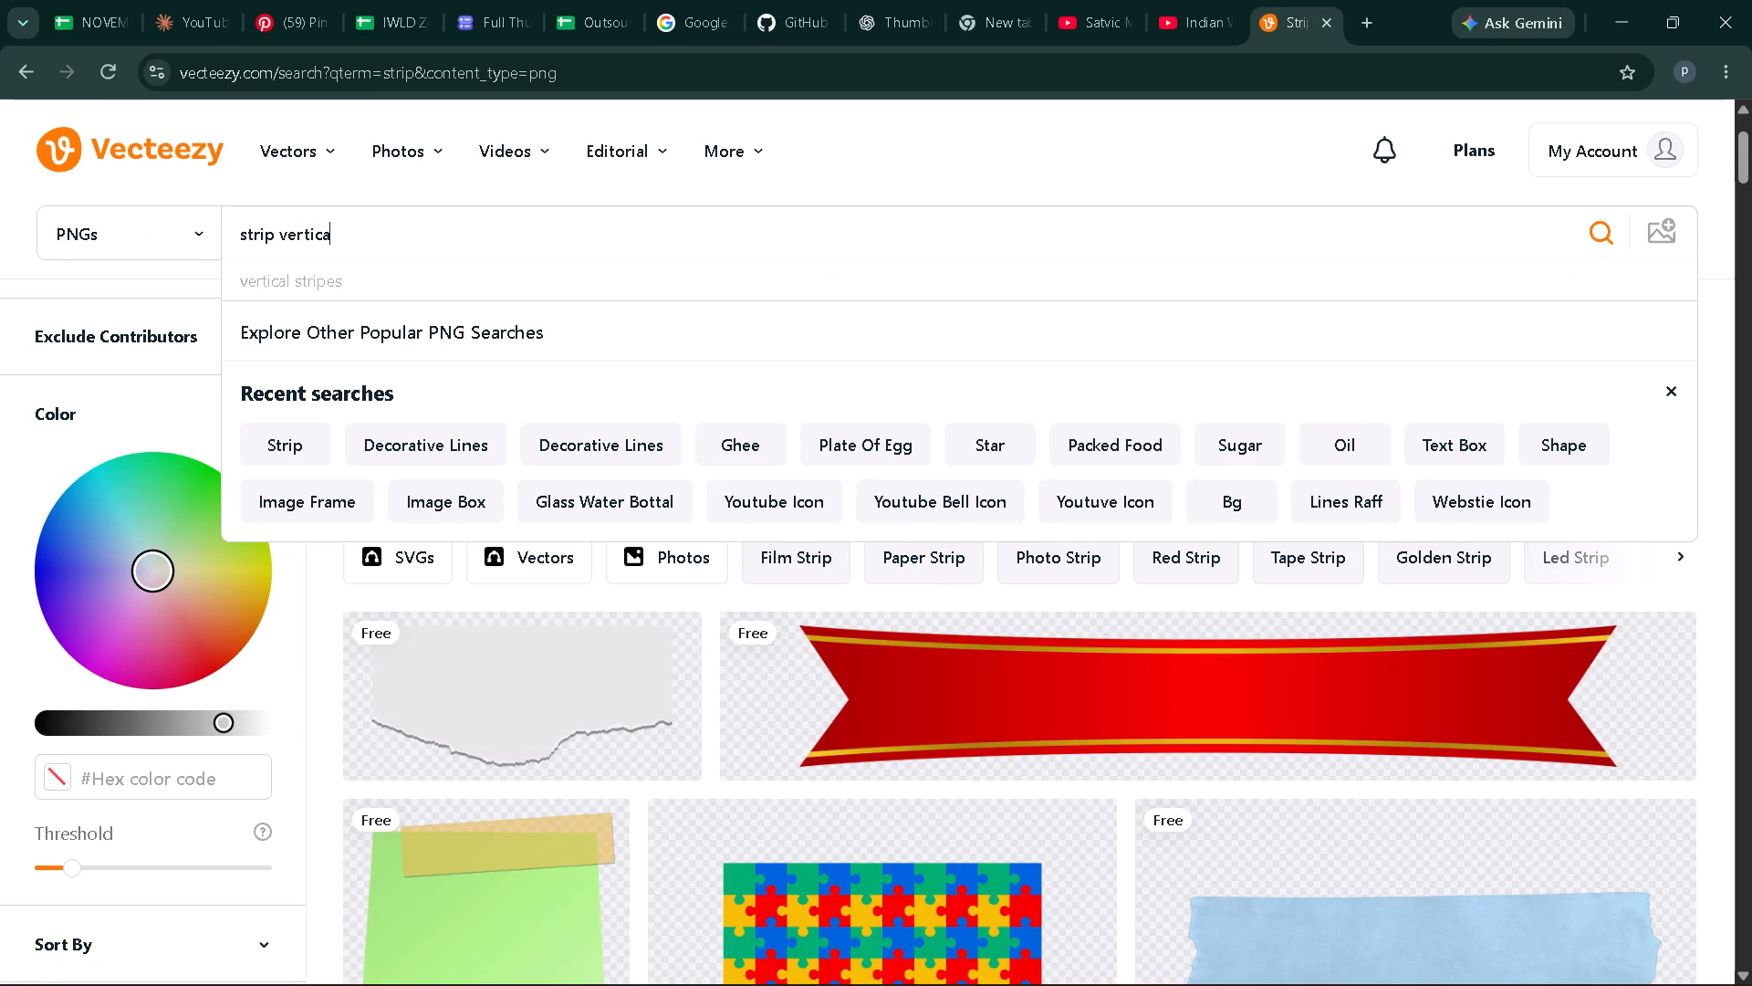
{"action": "key", "text": "l"}
{"action": "key", "text": "Return"}
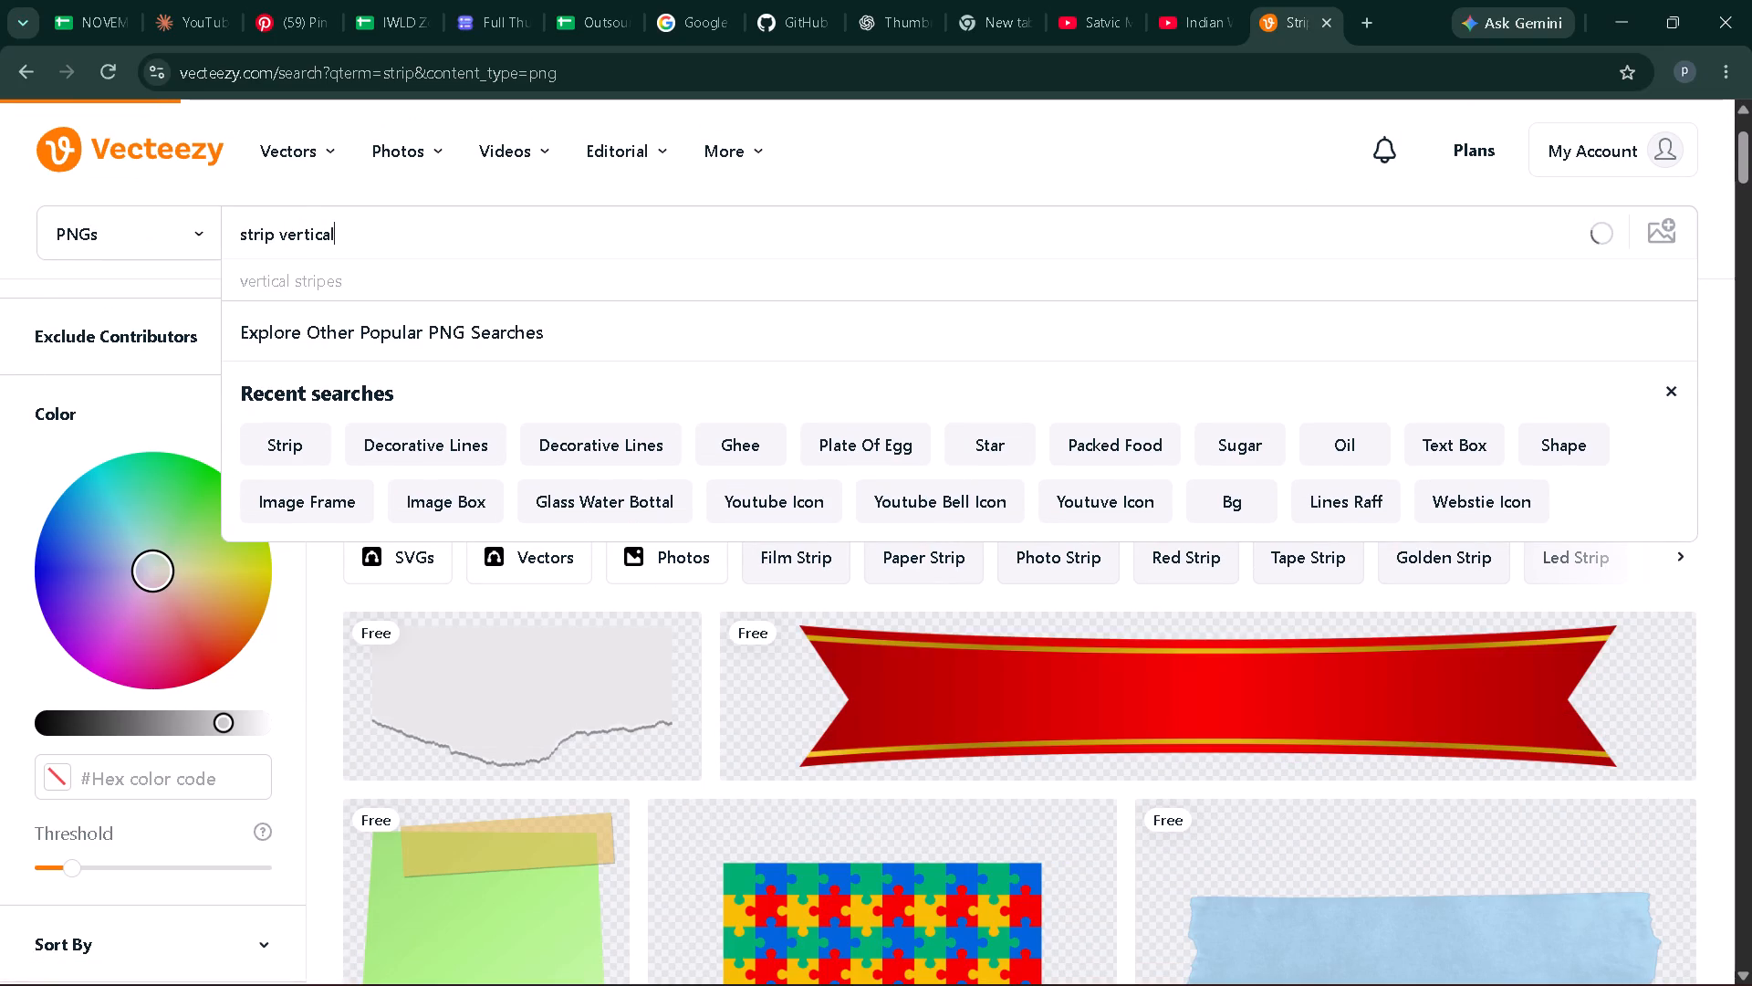
{"action": "scroll", "coordinate": [856, 644], "scroll_direction": "down", "scroll_amount": 2}
{"action": "scroll", "coordinate": [948, 607], "scroll_direction": "down", "scroll_amount": 2}
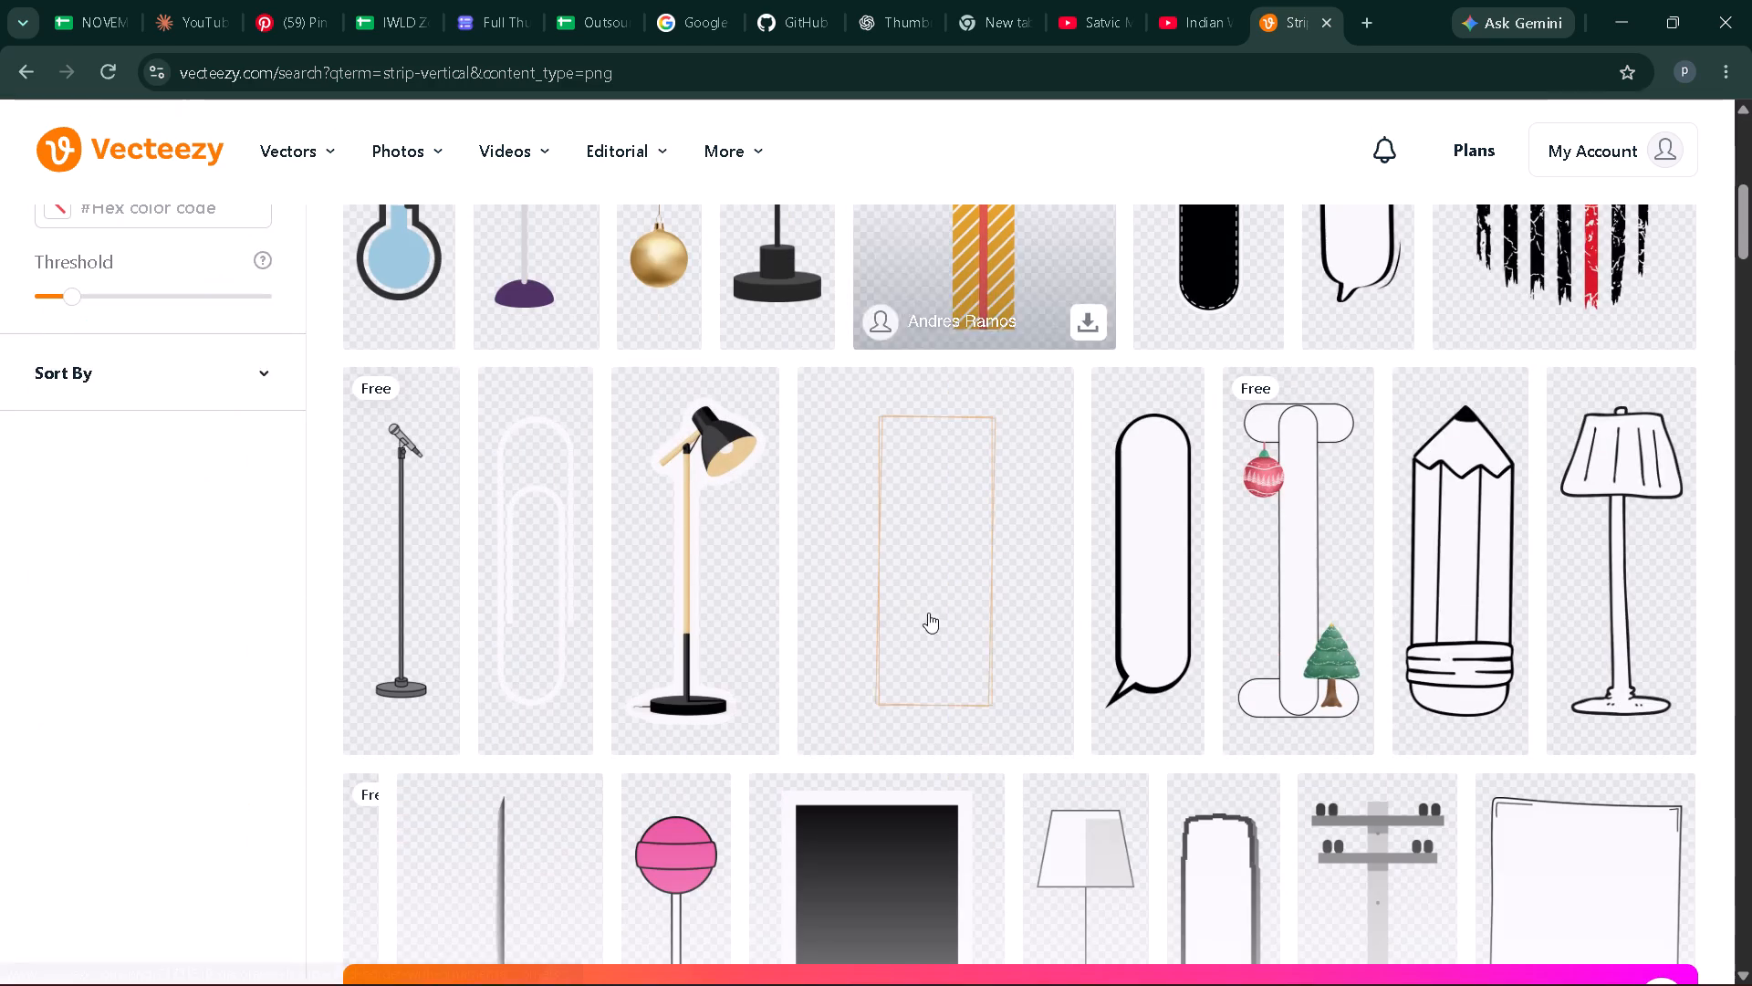
{"action": "scroll", "coordinate": [846, 628], "scroll_direction": "down", "scroll_amount": 3}
{"action": "scroll", "coordinate": [946, 614], "scroll_direction": "down", "scroll_amount": 1}
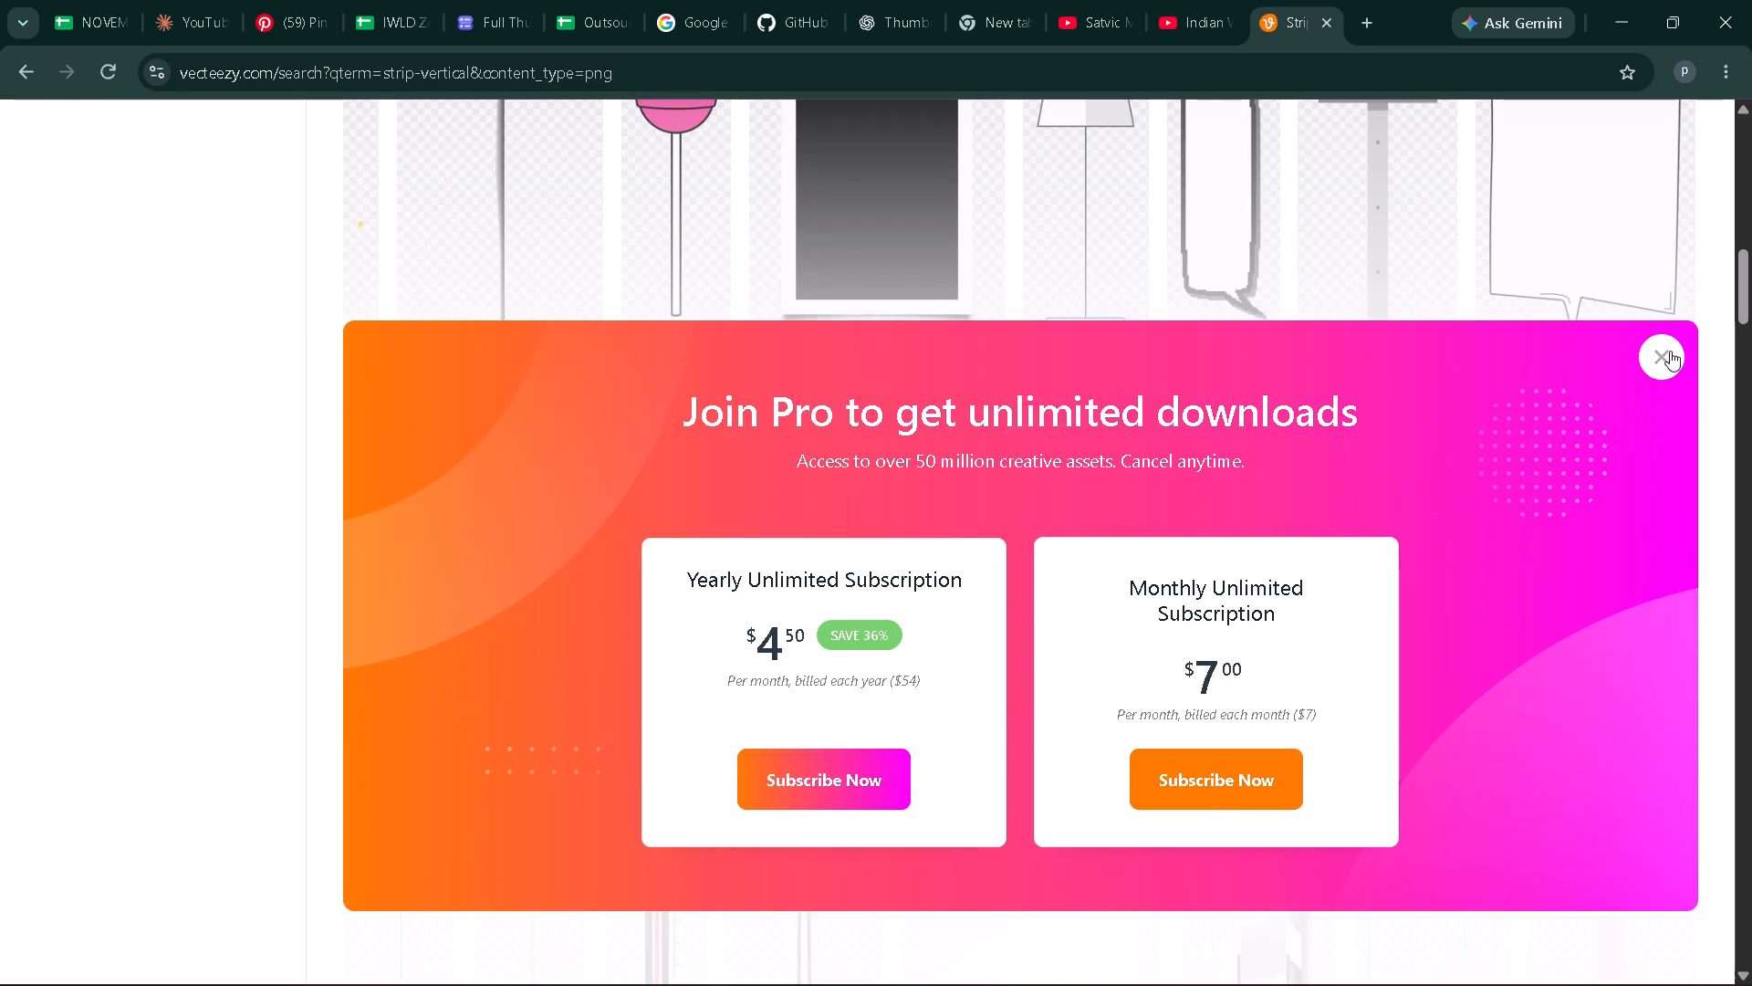
{"action": "left_click", "coordinate": [1670, 351]}
{"action": "scroll", "coordinate": [696, 623], "scroll_direction": "down", "scroll_amount": 5}
Extend the Vecteezy PNG search to "strip vertical pattern" and look over the results.
{"action": "scroll", "coordinate": [605, 634], "scroll_direction": "up", "scroll_amount": 5}
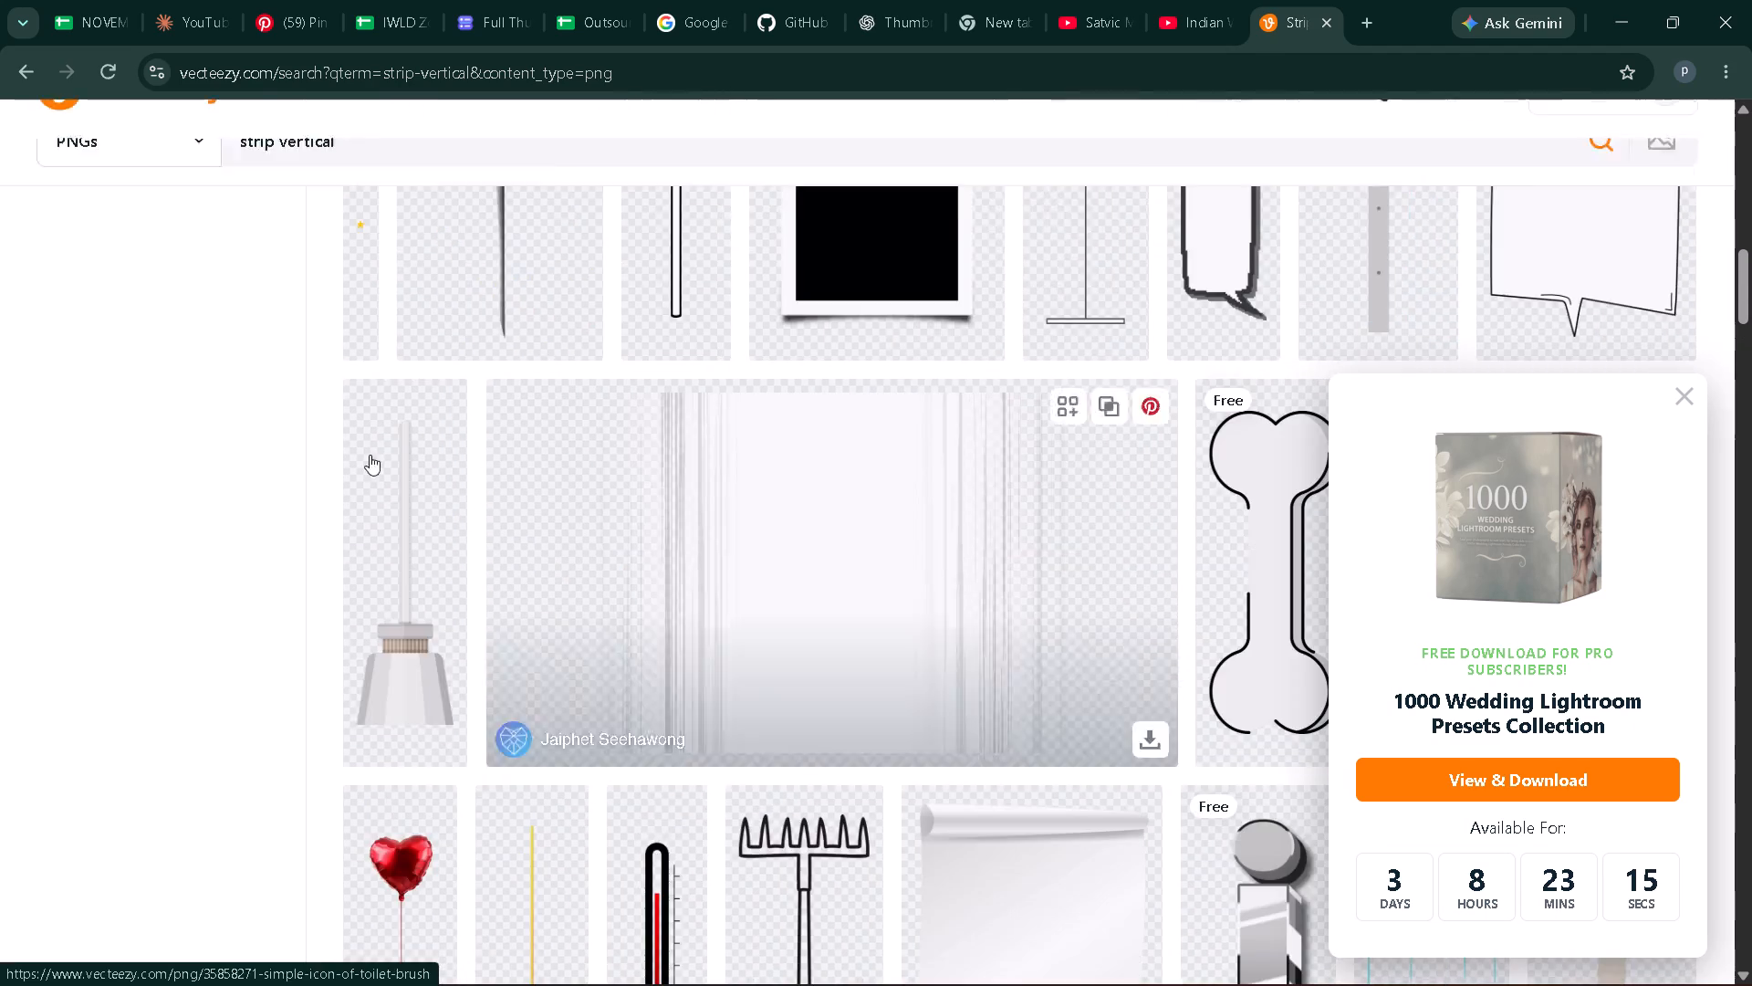
{"action": "scroll", "coordinate": [370, 455], "scroll_direction": "up", "scroll_amount": 3}
{"action": "left_click", "coordinate": [349, 237]}
{"action": "key", "text": "space"}
{"action": "type", "text": "pa"}
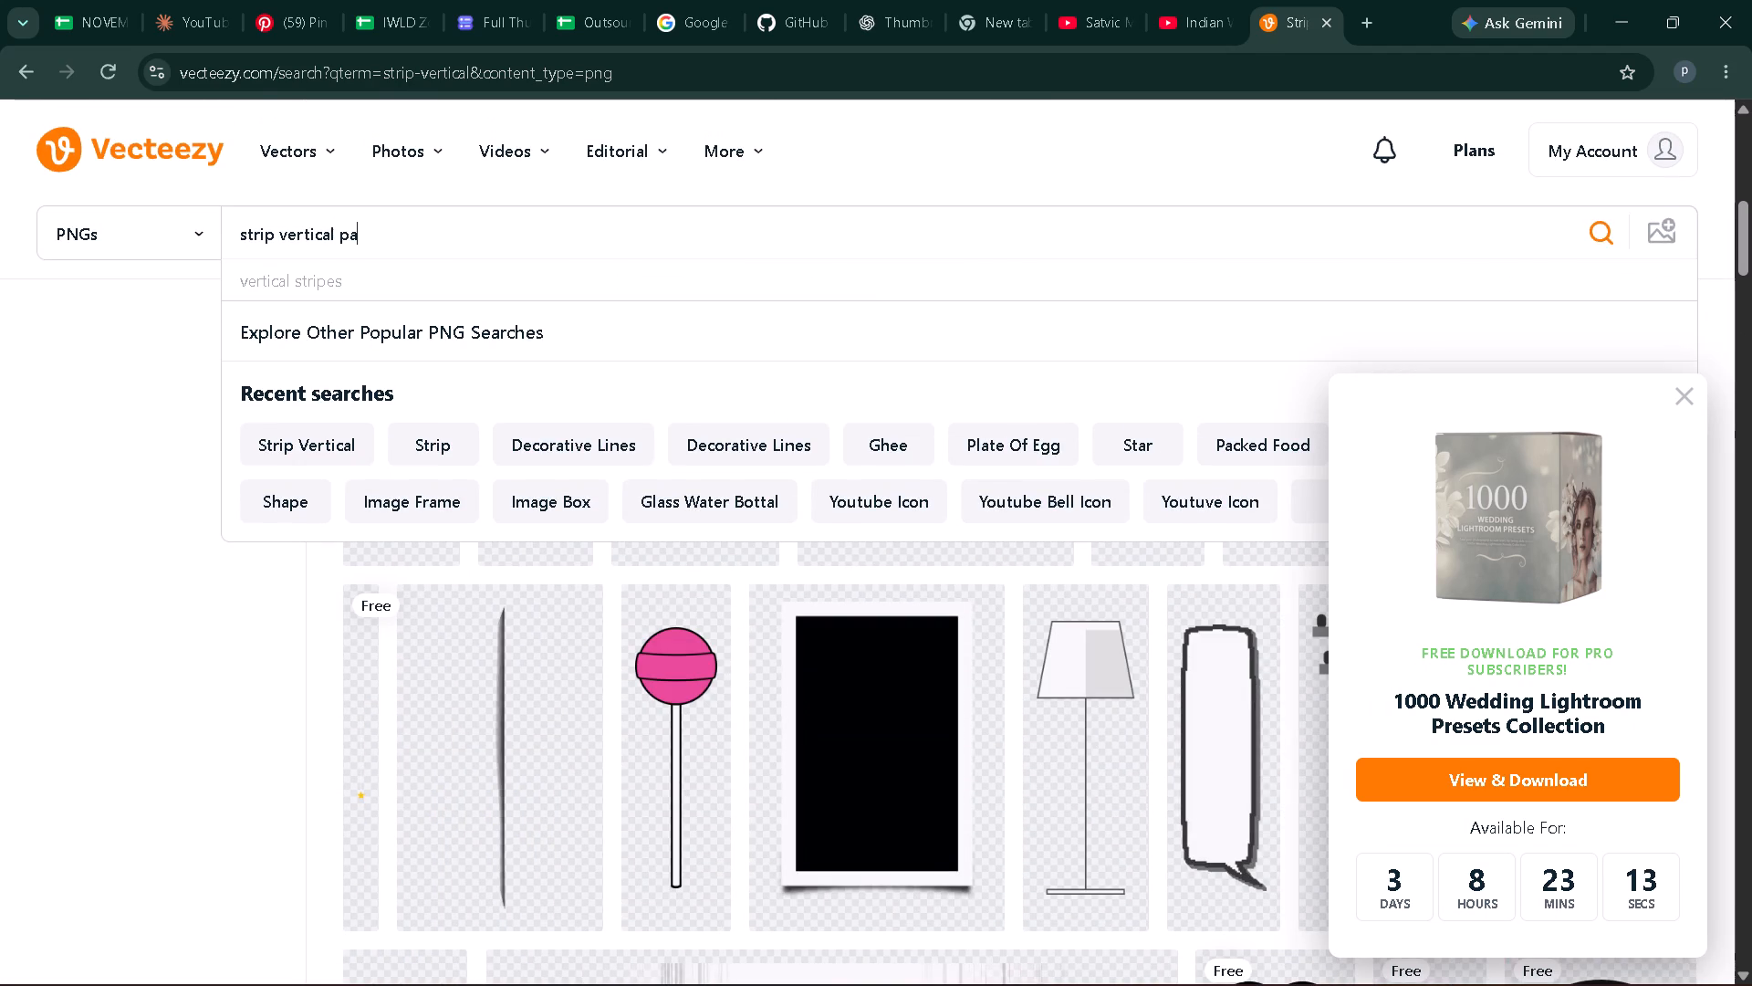
{"action": "key", "text": "t"}
{"action": "key", "text": "t"}
{"action": "type", "text": "ern"}
{"action": "key", "text": "Return"}
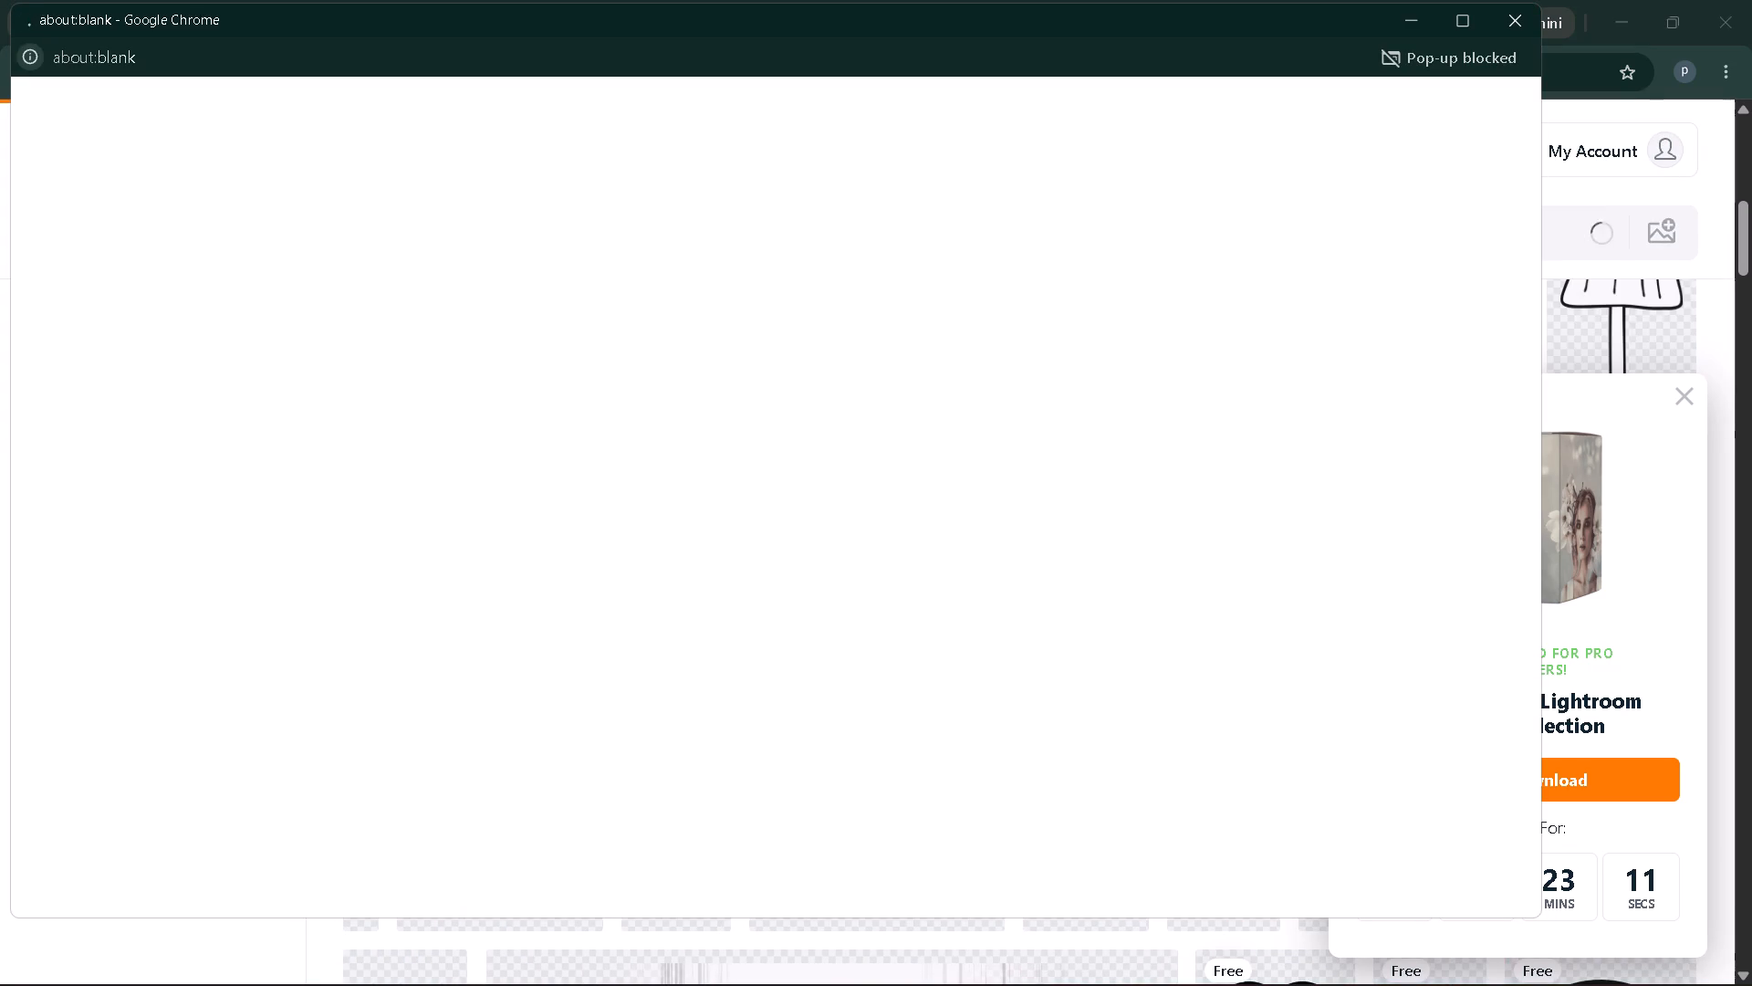
{"action": "left_click", "coordinate": [1527, 7]}
{"action": "key", "text": "Return"}
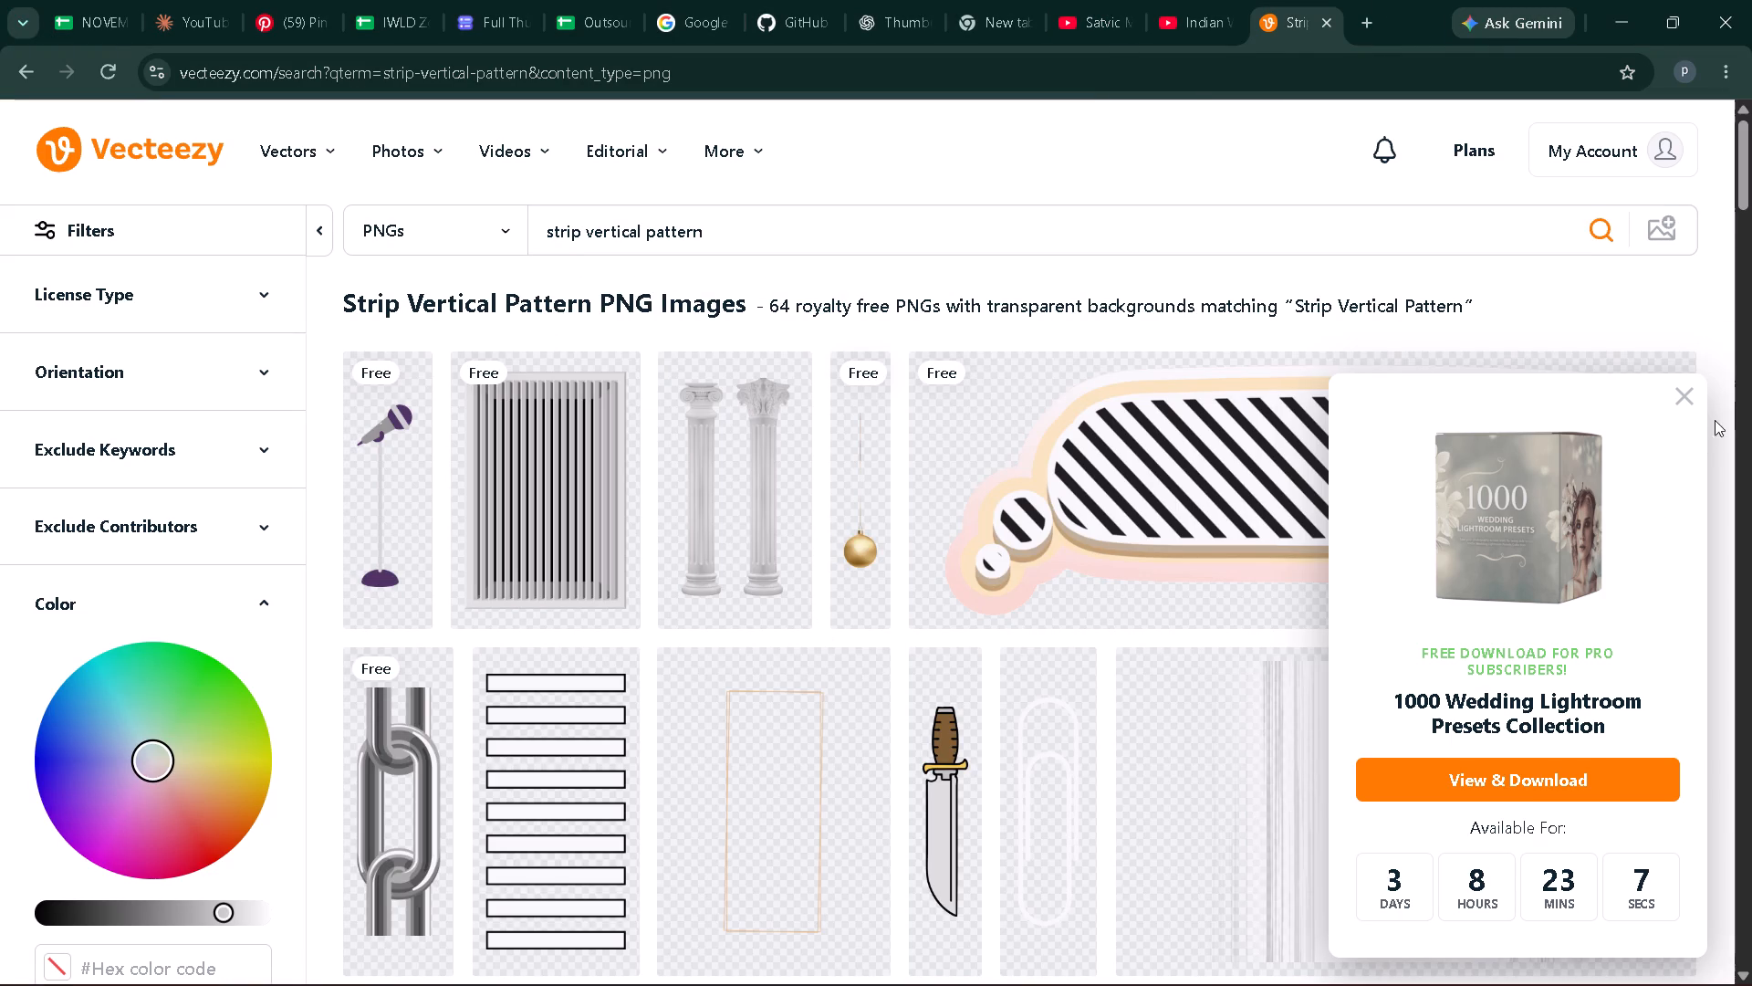
{"action": "left_click", "coordinate": [1693, 405]}
{"action": "scroll", "coordinate": [859, 692], "scroll_direction": "down", "scroll_amount": 5}
Replace the Vecteezy PNG search with the suggested query "vertical lines".
{"action": "scroll", "coordinate": [438, 587], "scroll_direction": "up", "scroll_amount": 7}
{"action": "left_click_drag", "start_coordinate": [642, 231], "coordinate": [631, 231]}
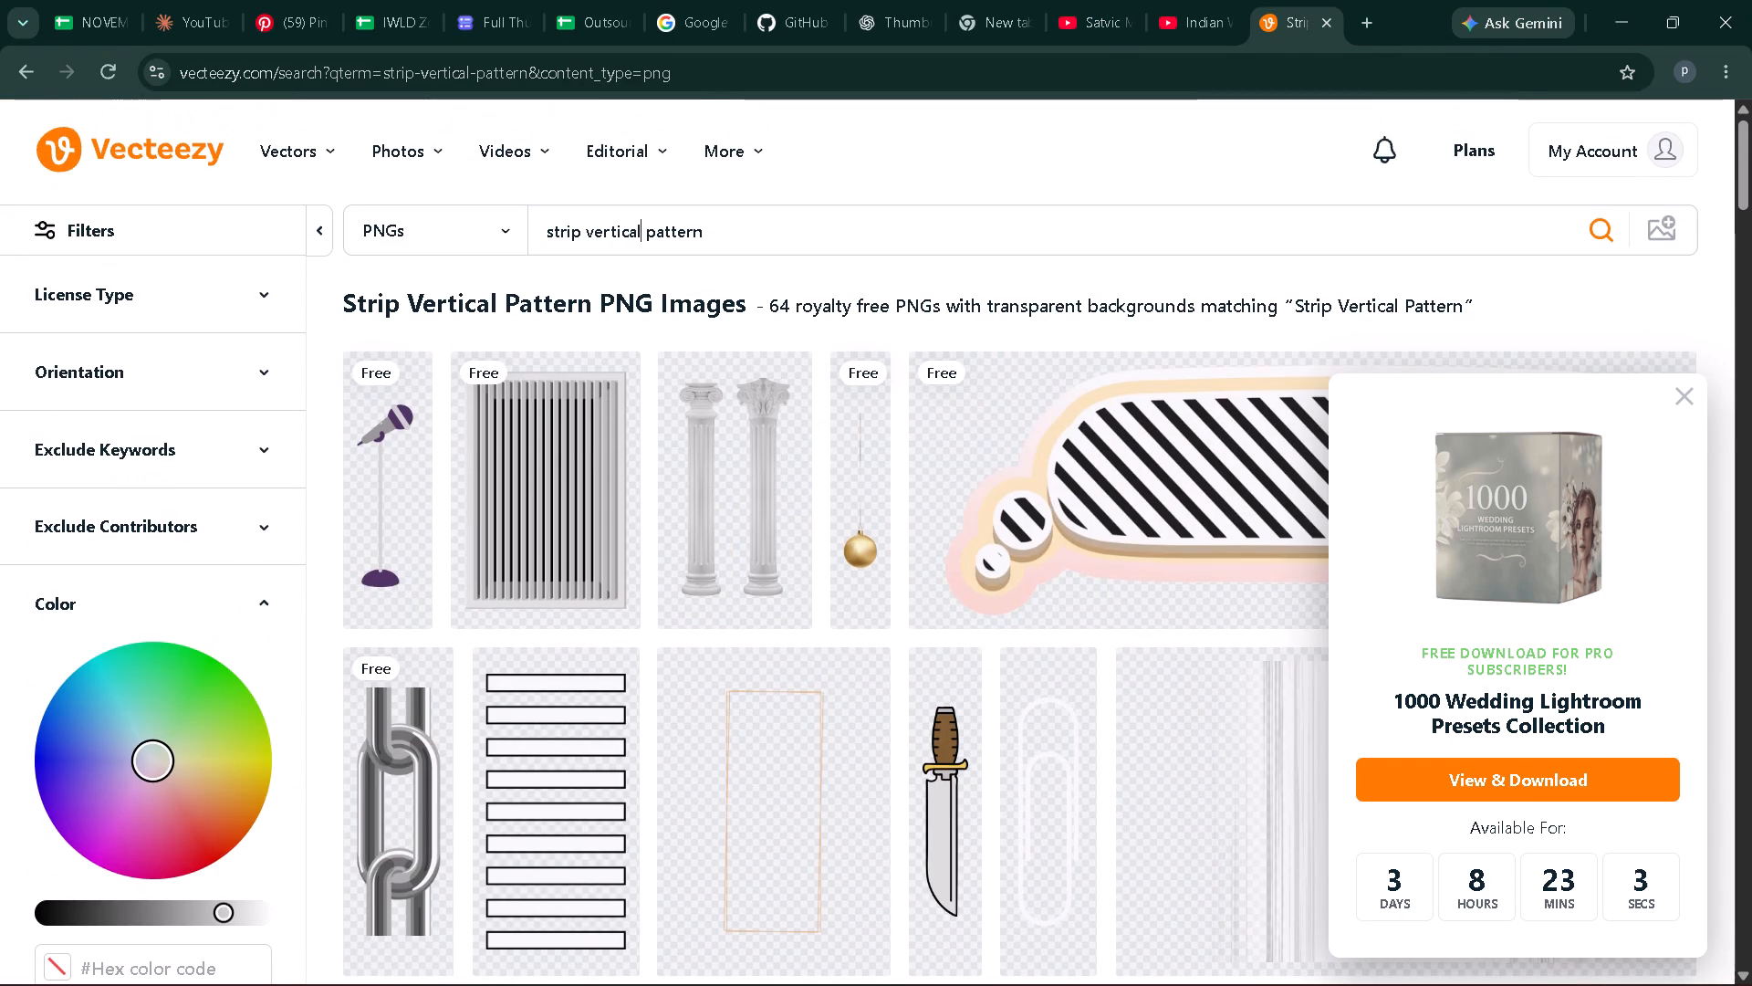
{"action": "left_click_drag", "start_coordinate": [631, 231], "coordinate": [591, 239]}
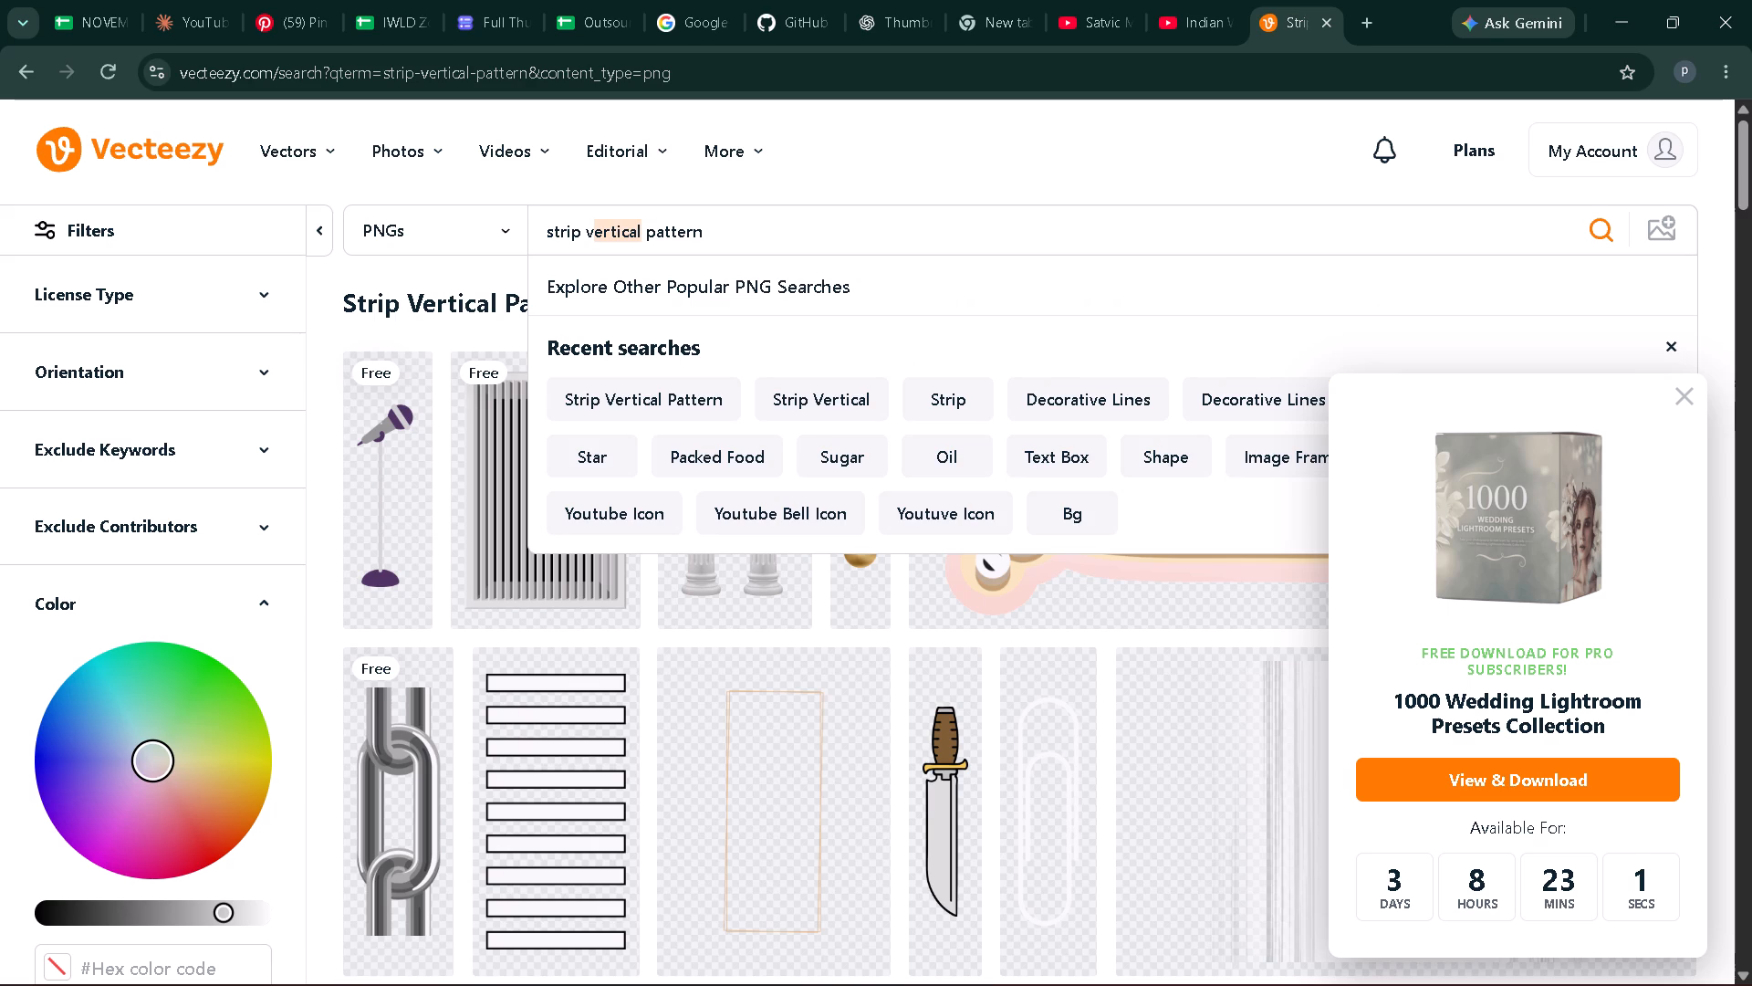
{"action": "key", "text": "Return"}
{"action": "key", "text": "BackSpace"}
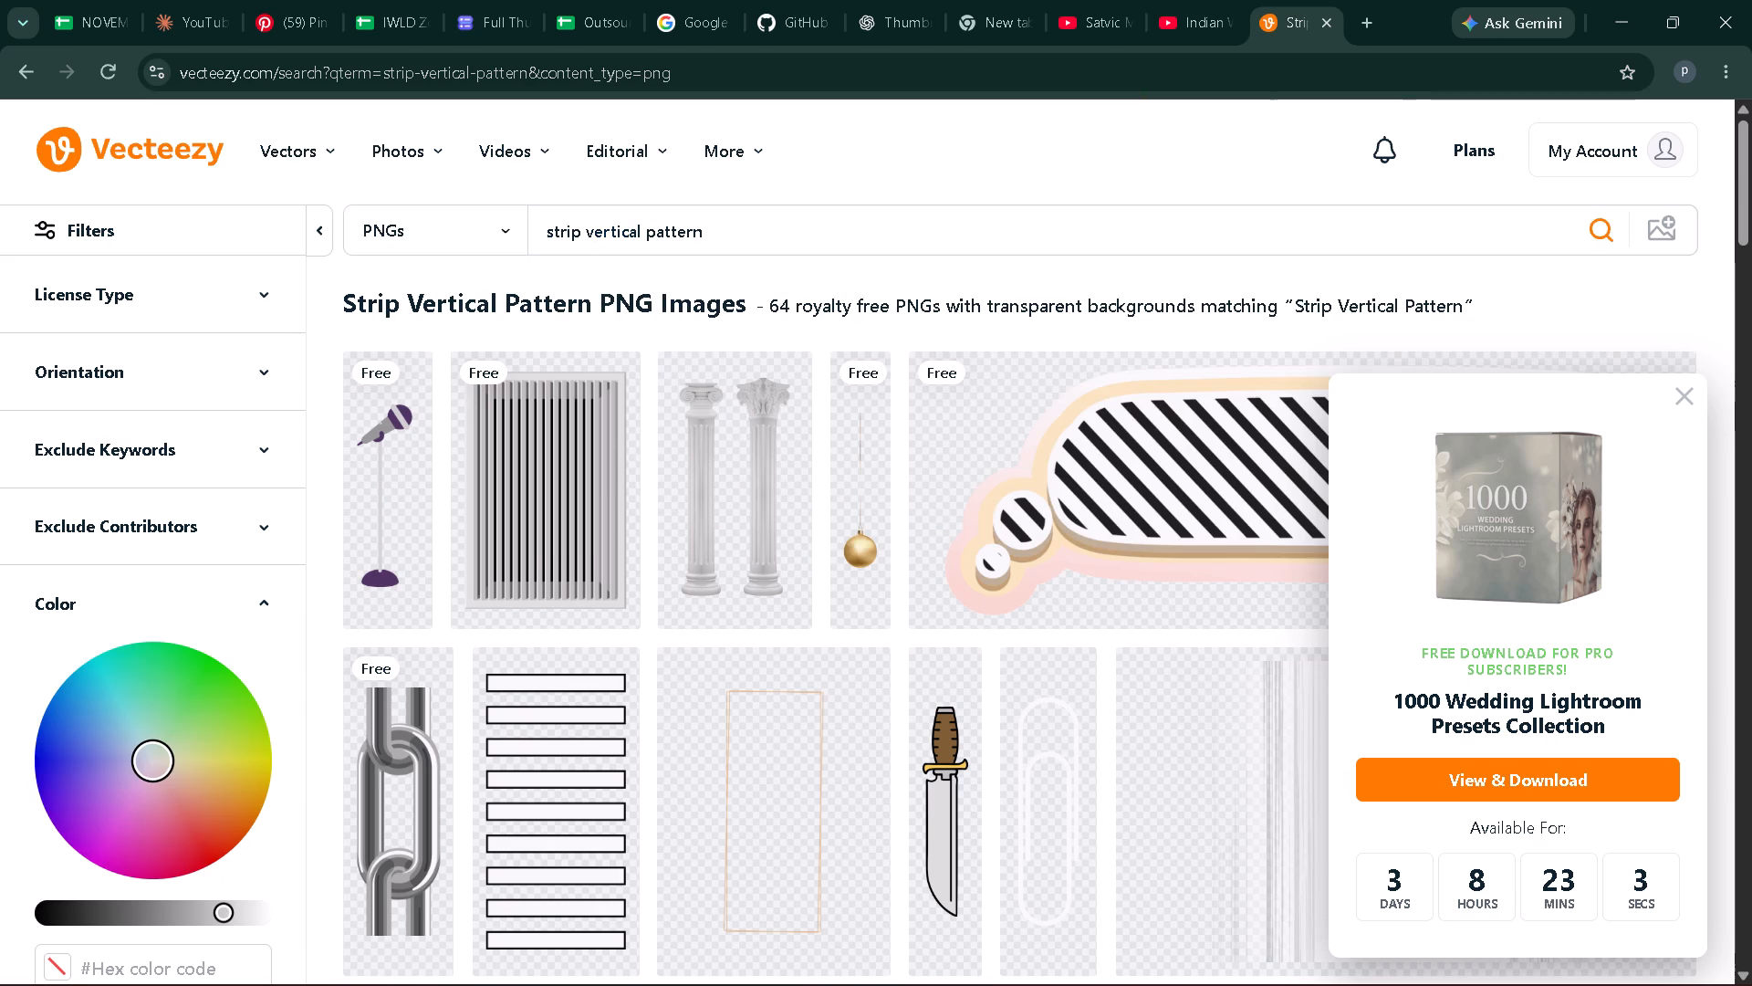
{"action": "key", "text": "BackSpace"}
{"action": "key", "text": "BackSpace"}
{"action": "key", "text": "BackSpace"}
{"action": "key", "text": "BackSpace"}
{"action": "key", "text": "BackSpace"}
{"action": "key", "text": "BackSpace"}
{"action": "key", "text": "BackSpace"}
{"action": "key", "text": "BackSpace"}
{"action": "key", "text": "BackSpace"}
{"action": "key", "text": "BackSpace"}
{"action": "key", "text": "BackSpace"}
{"action": "key", "text": "BackSpace"}
{"action": "key", "text": "BackSpace"}
{"action": "key", "text": "BackSpace"}
{"action": "key", "text": "BackSpace"}
{"action": "key", "text": "BackSpace"}
{"action": "key", "text": "BackSpace"}
{"action": "key", "text": "BackSpace"}
{"action": "key", "text": "BackSpace"}
{"action": "key", "text": "BackSpace"}
{"action": "key", "text": "BackSpace"}
{"action": "key", "text": "BackSpace"}
{"action": "key", "text": "BackSpace"}
{"action": "key", "text": "BackSpace"}
{"action": "key", "text": "BackSpace"}
{"action": "key", "text": "BackSpace"}
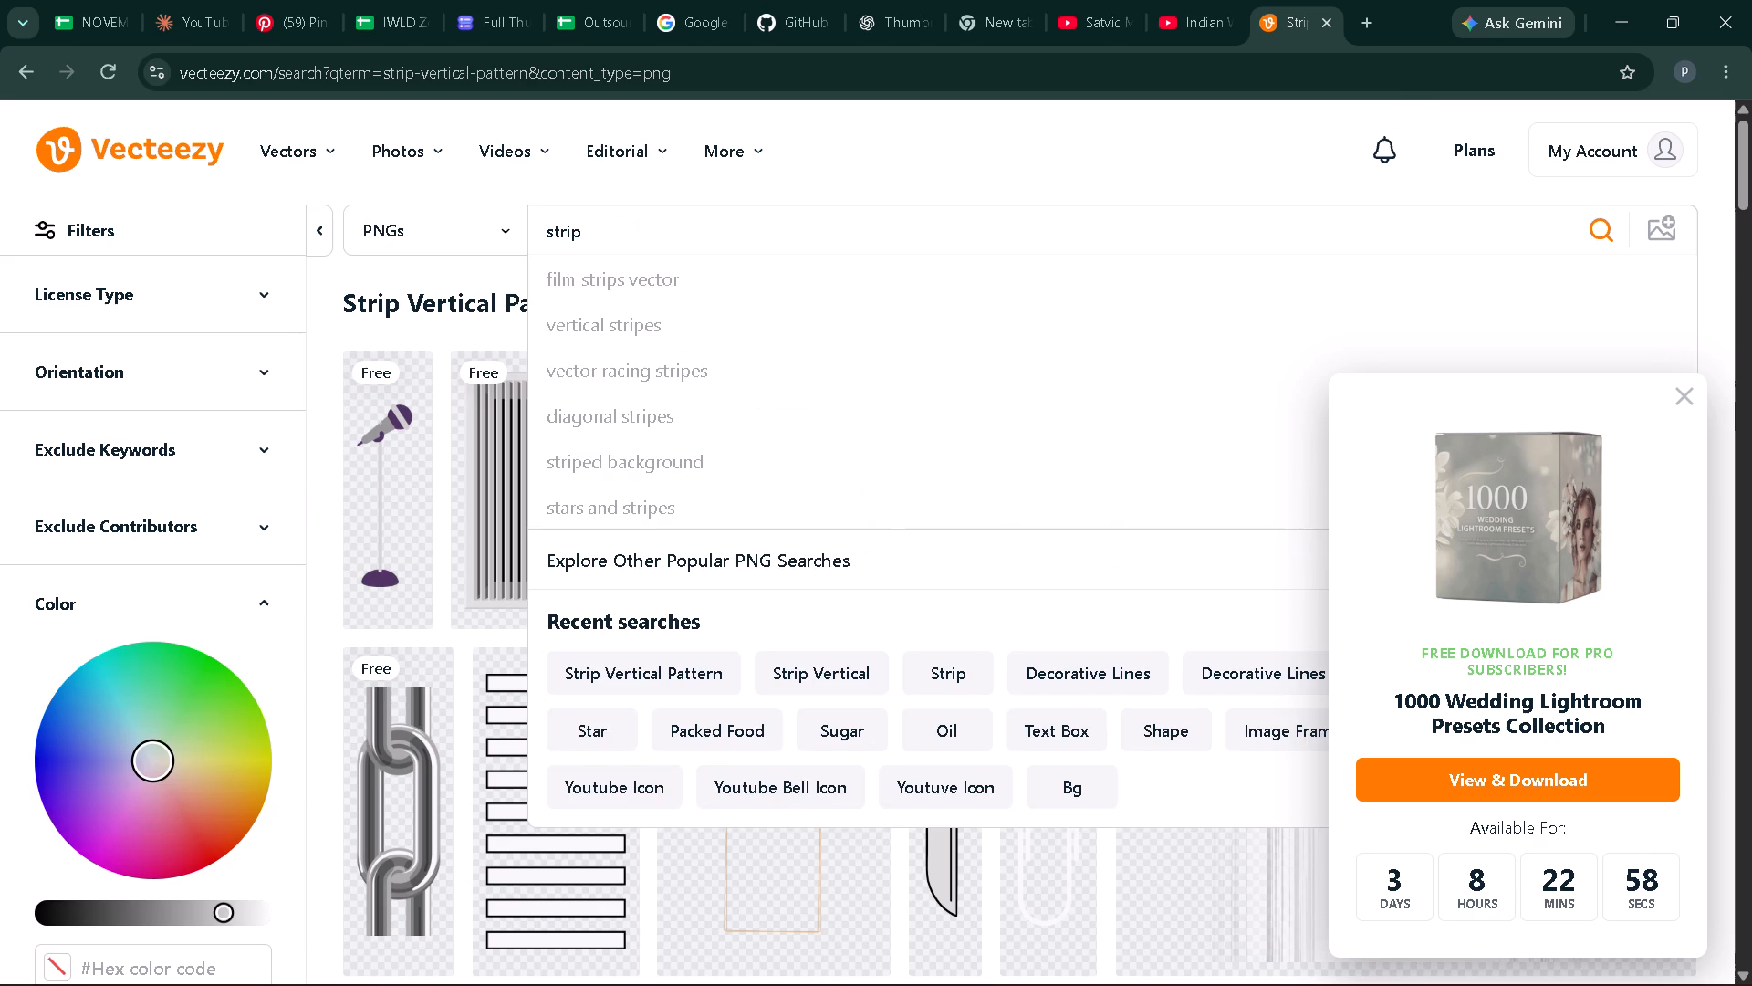
{"action": "type", "text": "vertical"}
{"action": "key", "text": "space"}
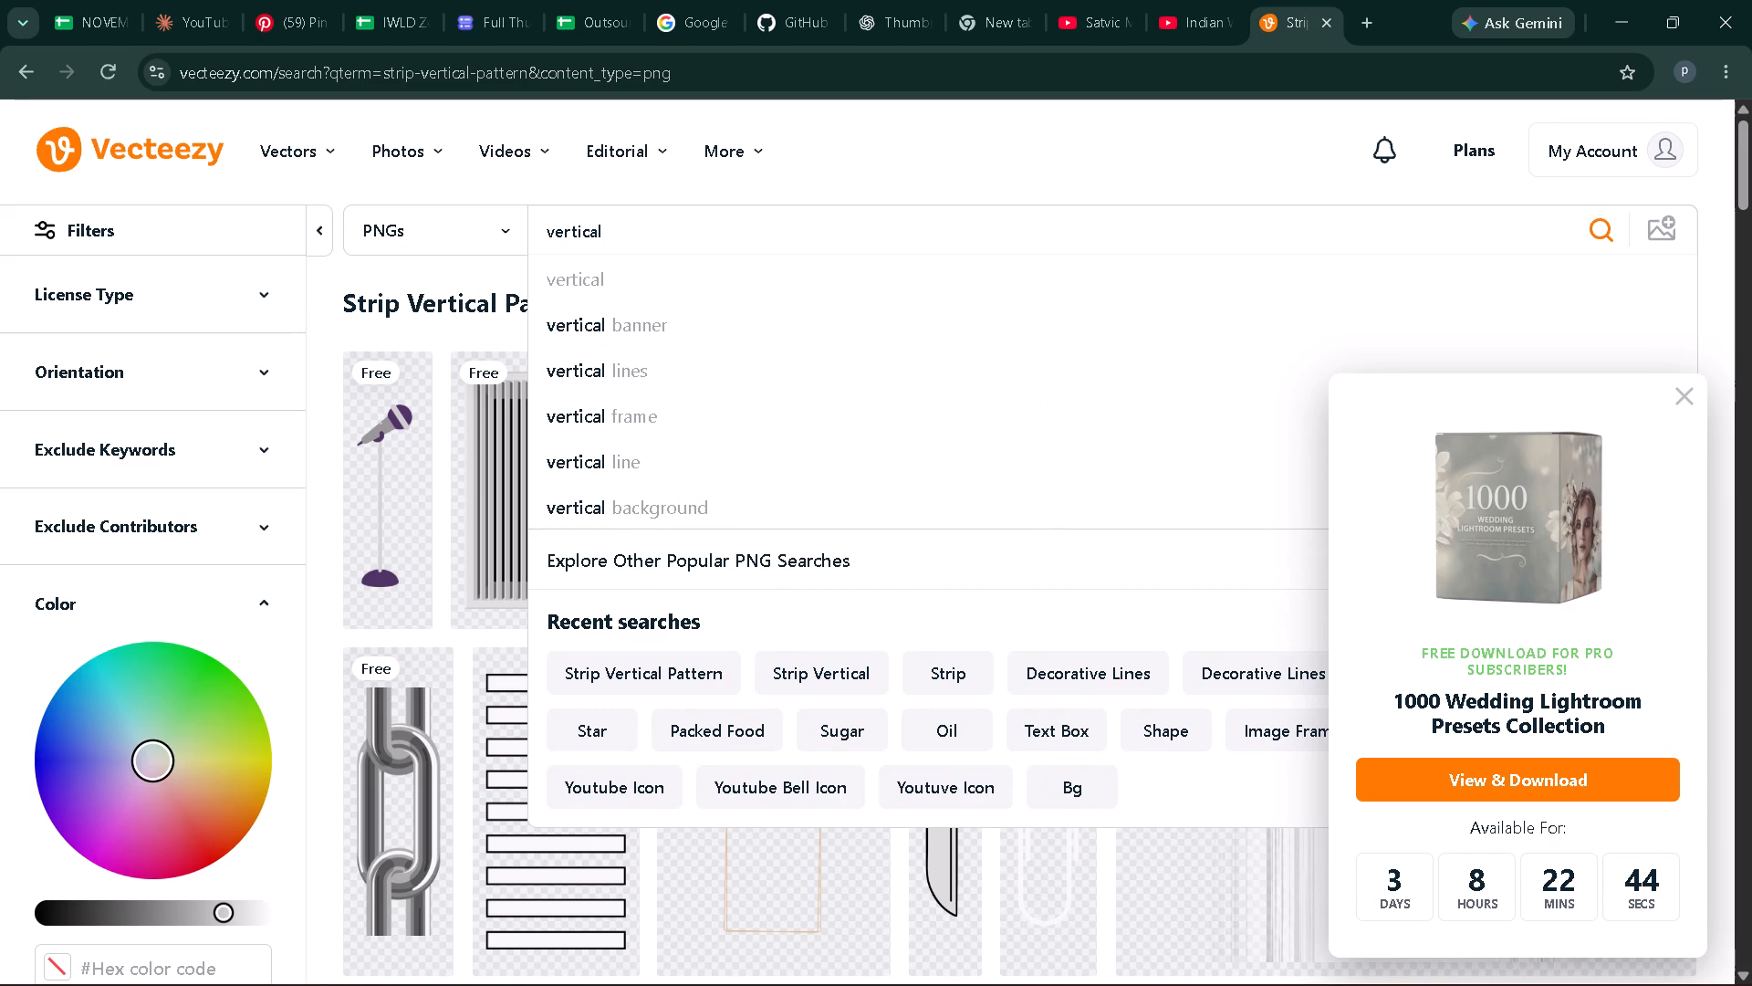
{"action": "left_click", "coordinate": [568, 365]}
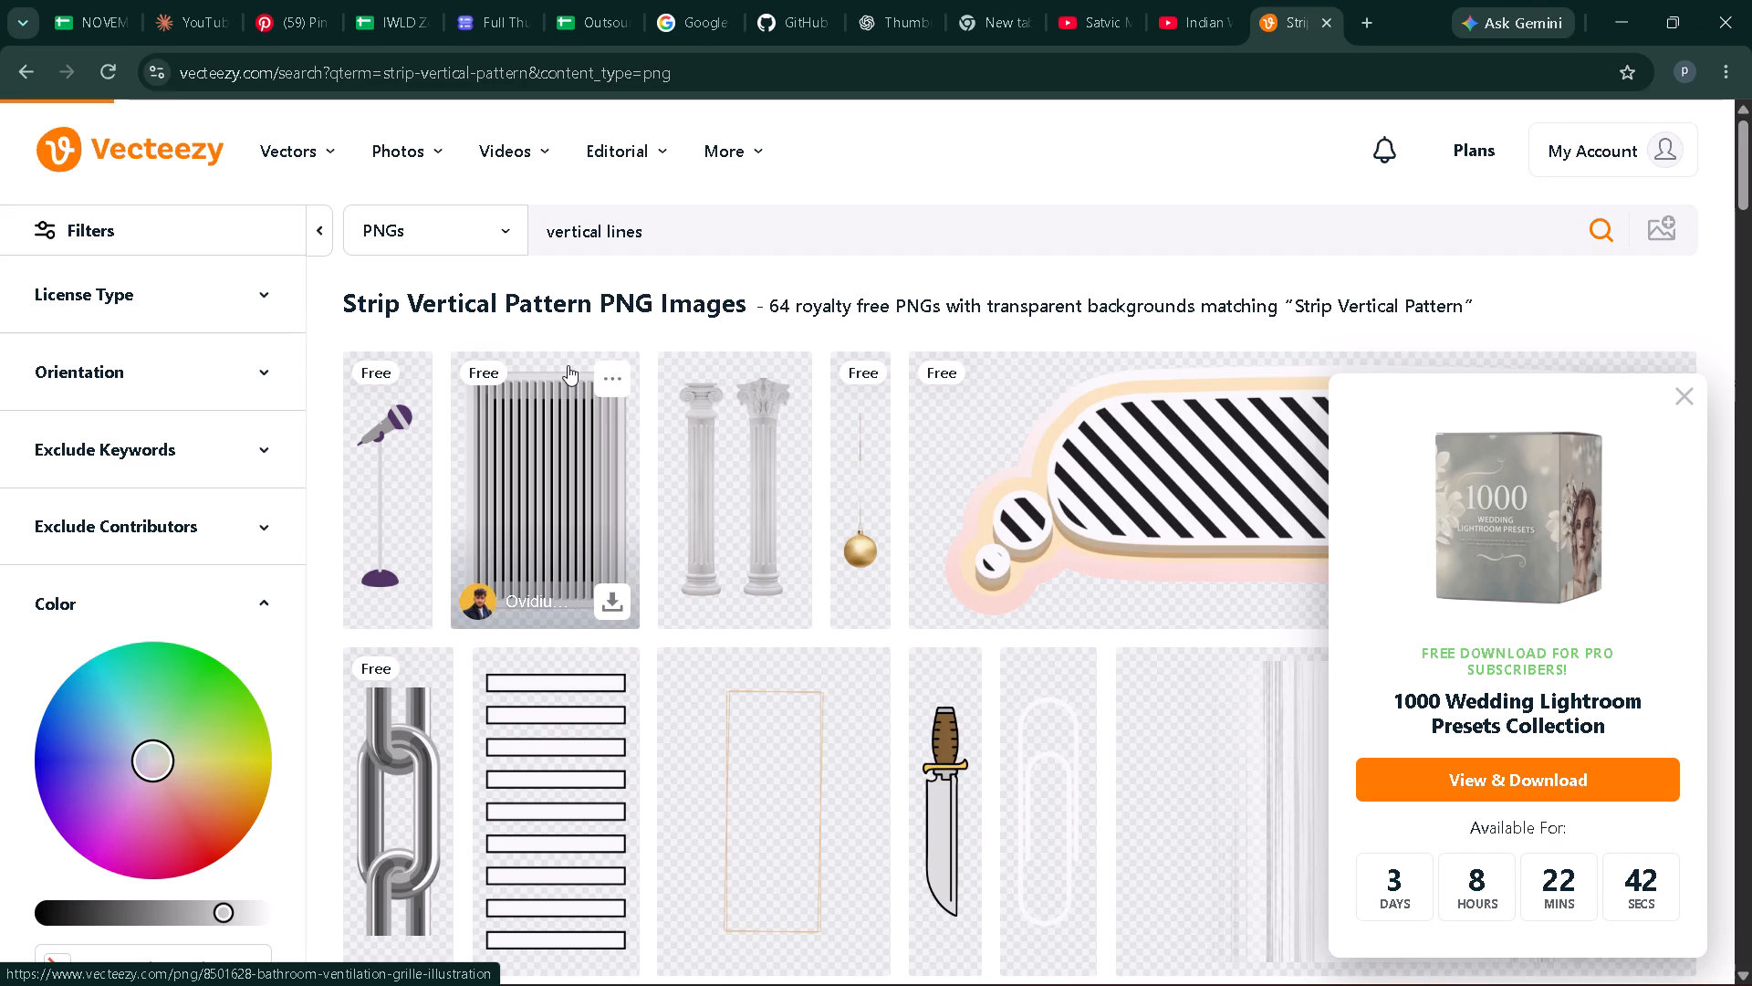
Dismiss the presets offer and examine the vertical lines PNG results for strips suited to the banner.
{"action": "left_click", "coordinate": [1684, 397]}
{"action": "scroll", "coordinate": [840, 576], "scroll_direction": "down", "scroll_amount": 4}
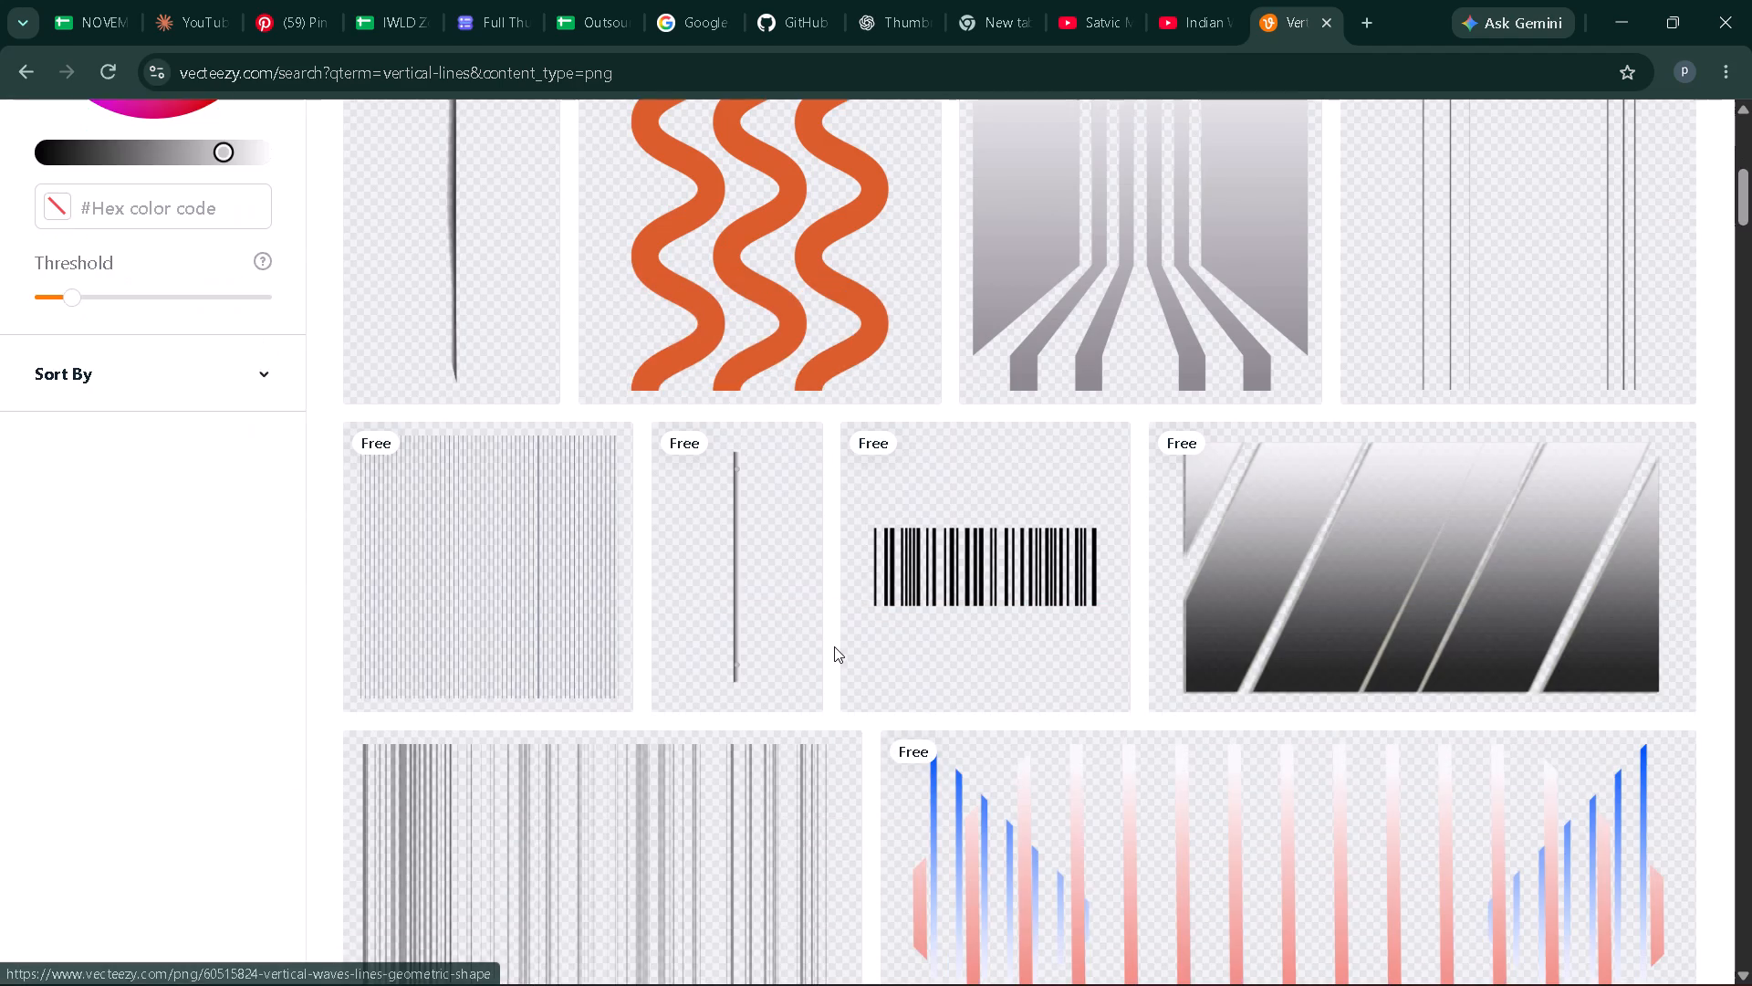
{"action": "scroll", "coordinate": [818, 651], "scroll_direction": "down", "scroll_amount": 5}
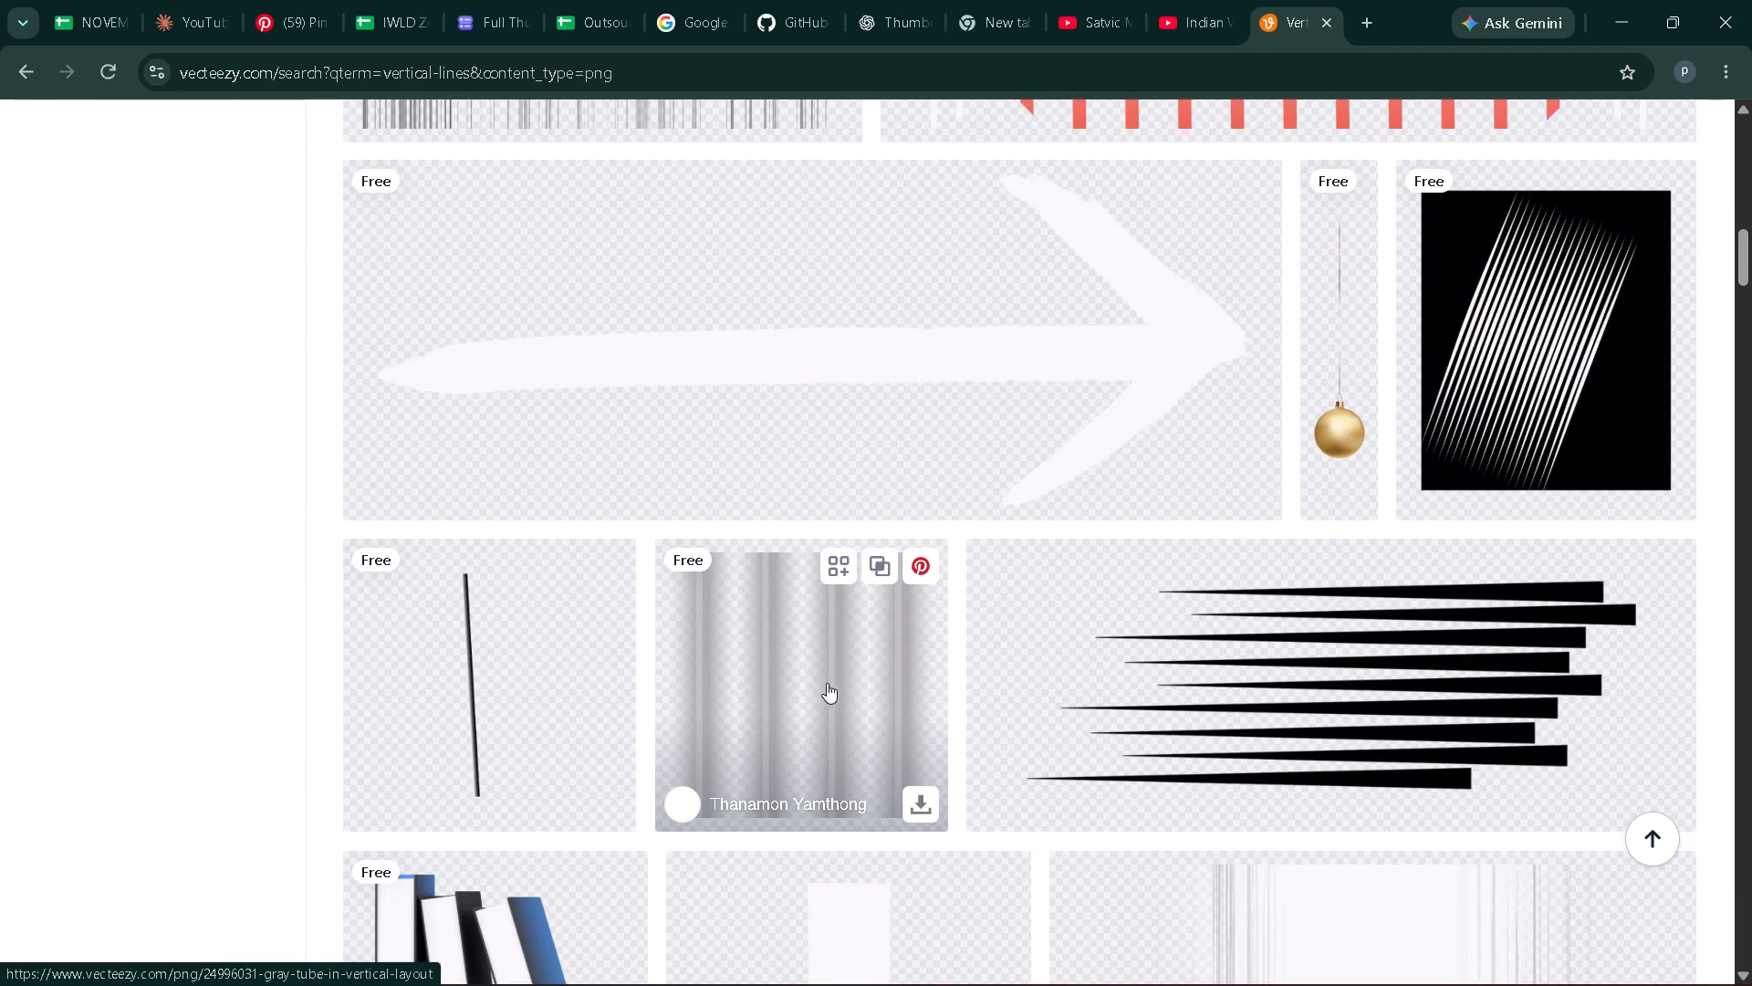
{"action": "scroll", "coordinate": [854, 664], "scroll_direction": "down", "scroll_amount": 1}
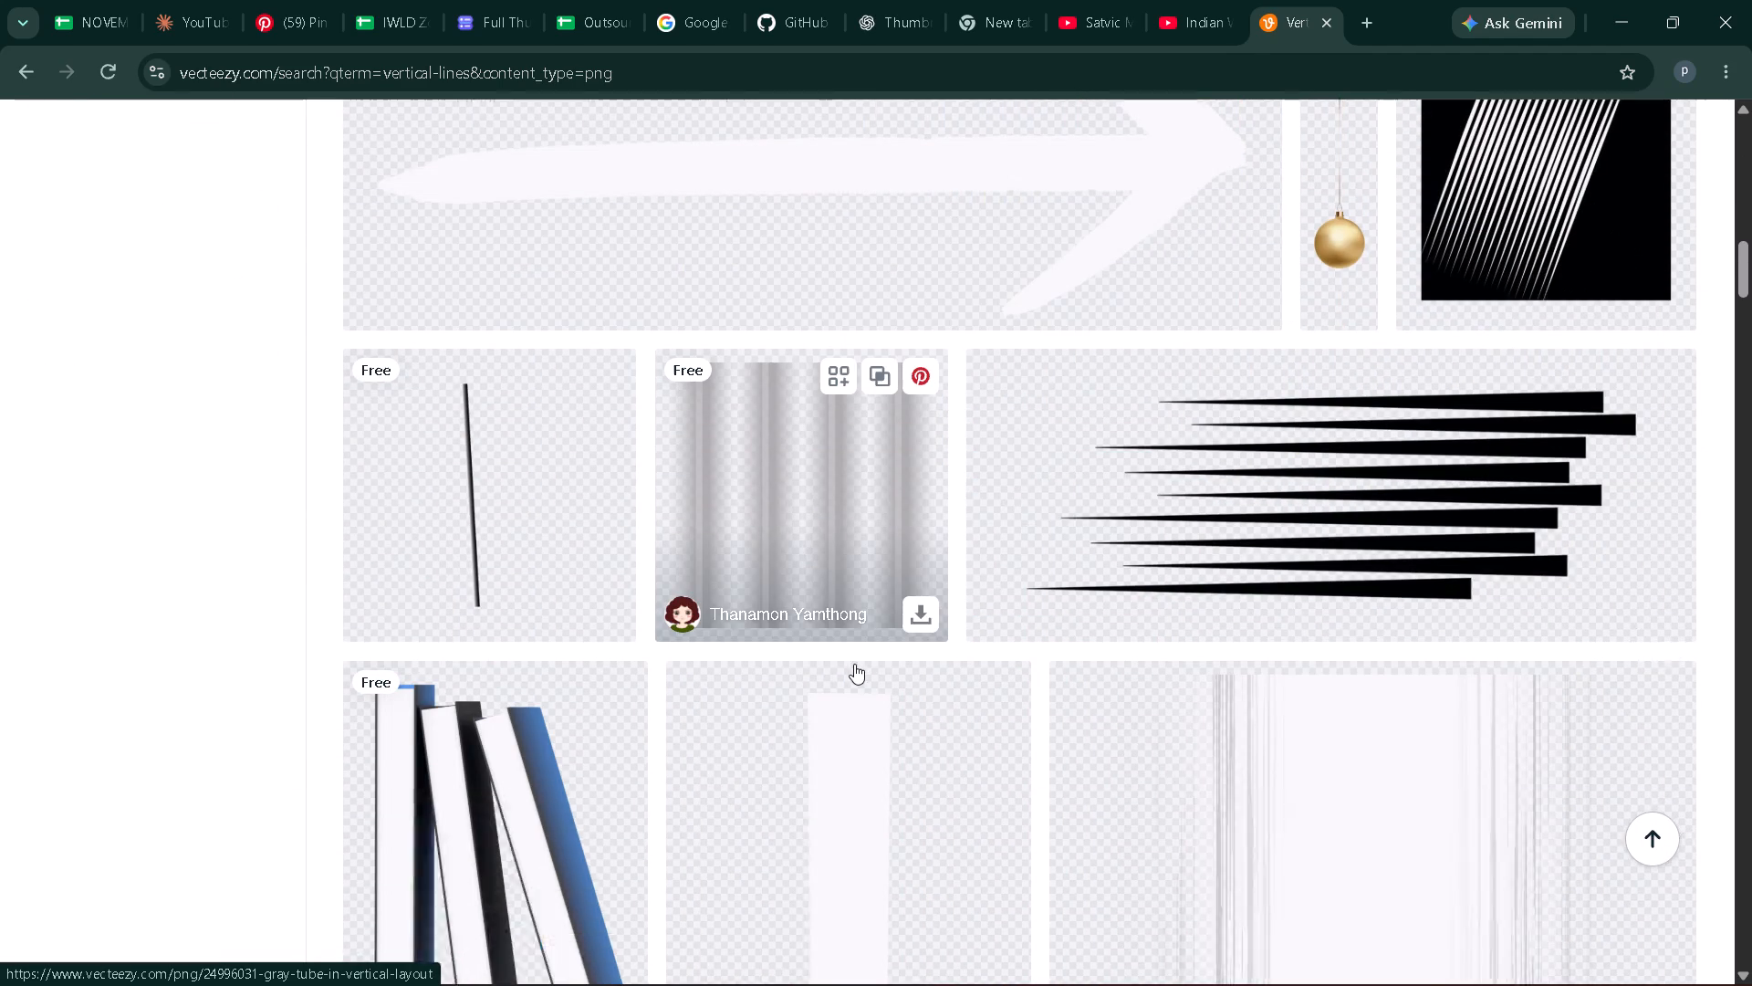
{"action": "scroll", "coordinate": [854, 664], "scroll_direction": "down", "scroll_amount": 4}
{"action": "scroll", "coordinate": [987, 601], "scroll_direction": "down", "scroll_amount": 2}
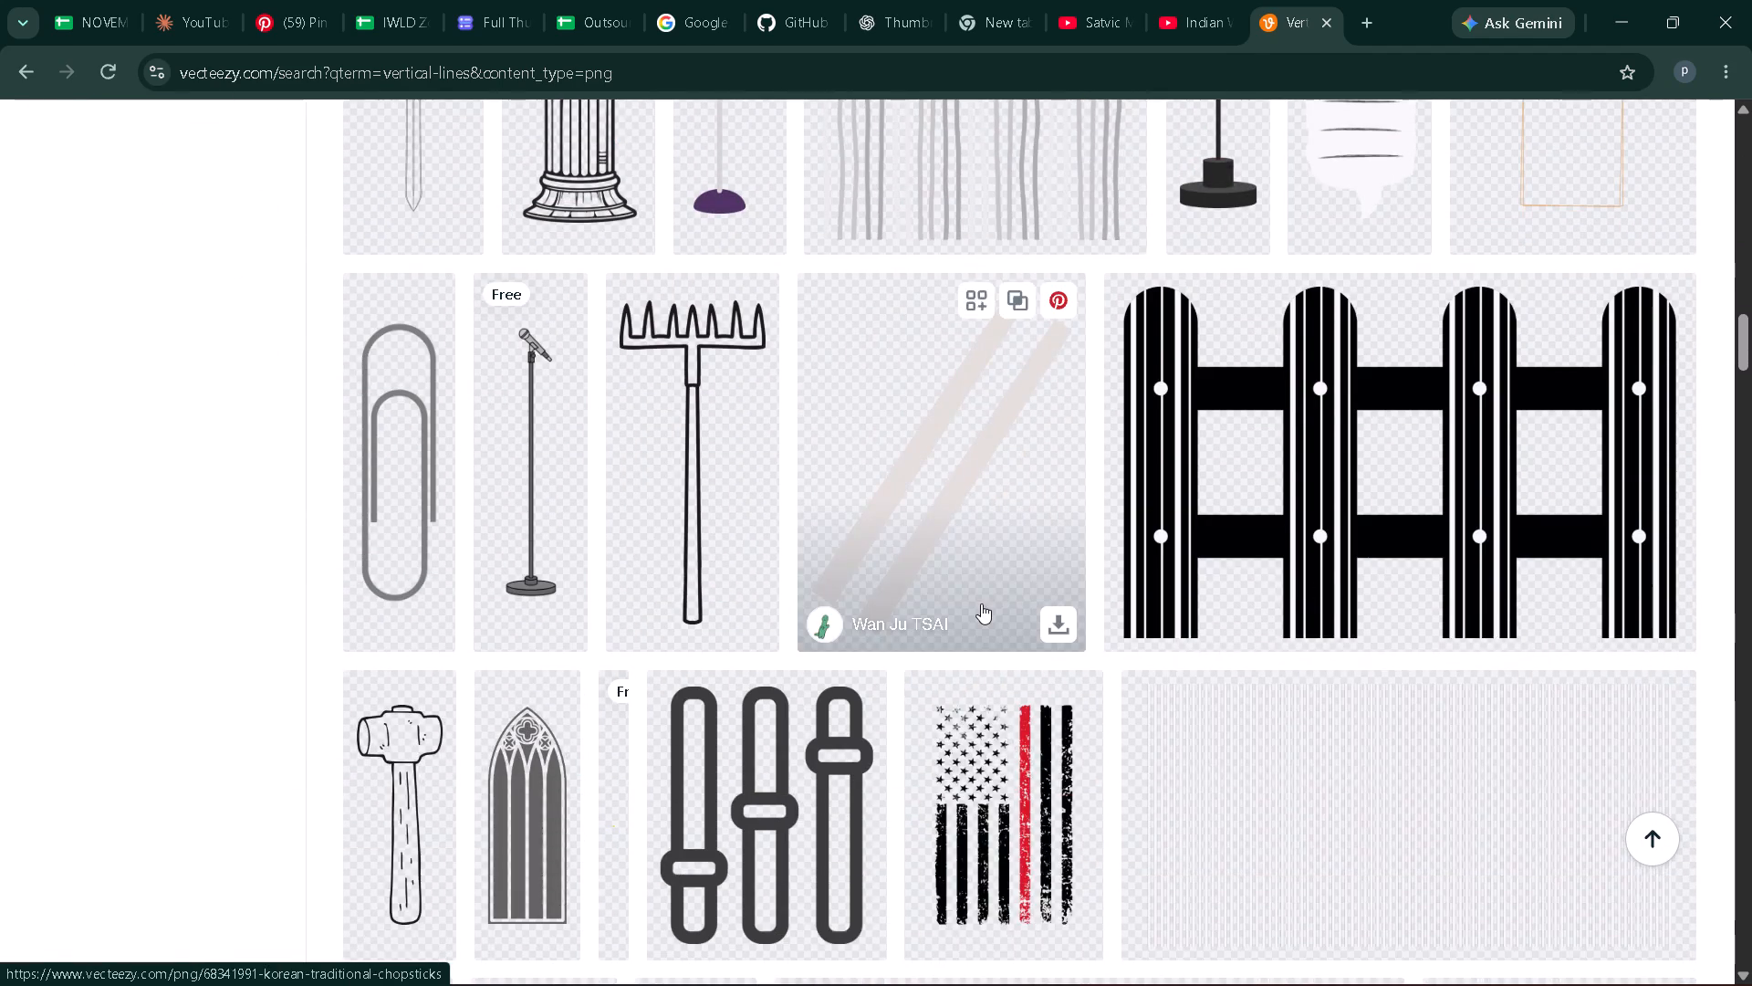
{"action": "scroll", "coordinate": [947, 626], "scroll_direction": "down", "scroll_amount": 7}
{"action": "scroll", "coordinate": [885, 685], "scroll_direction": "down", "scroll_amount": 3}
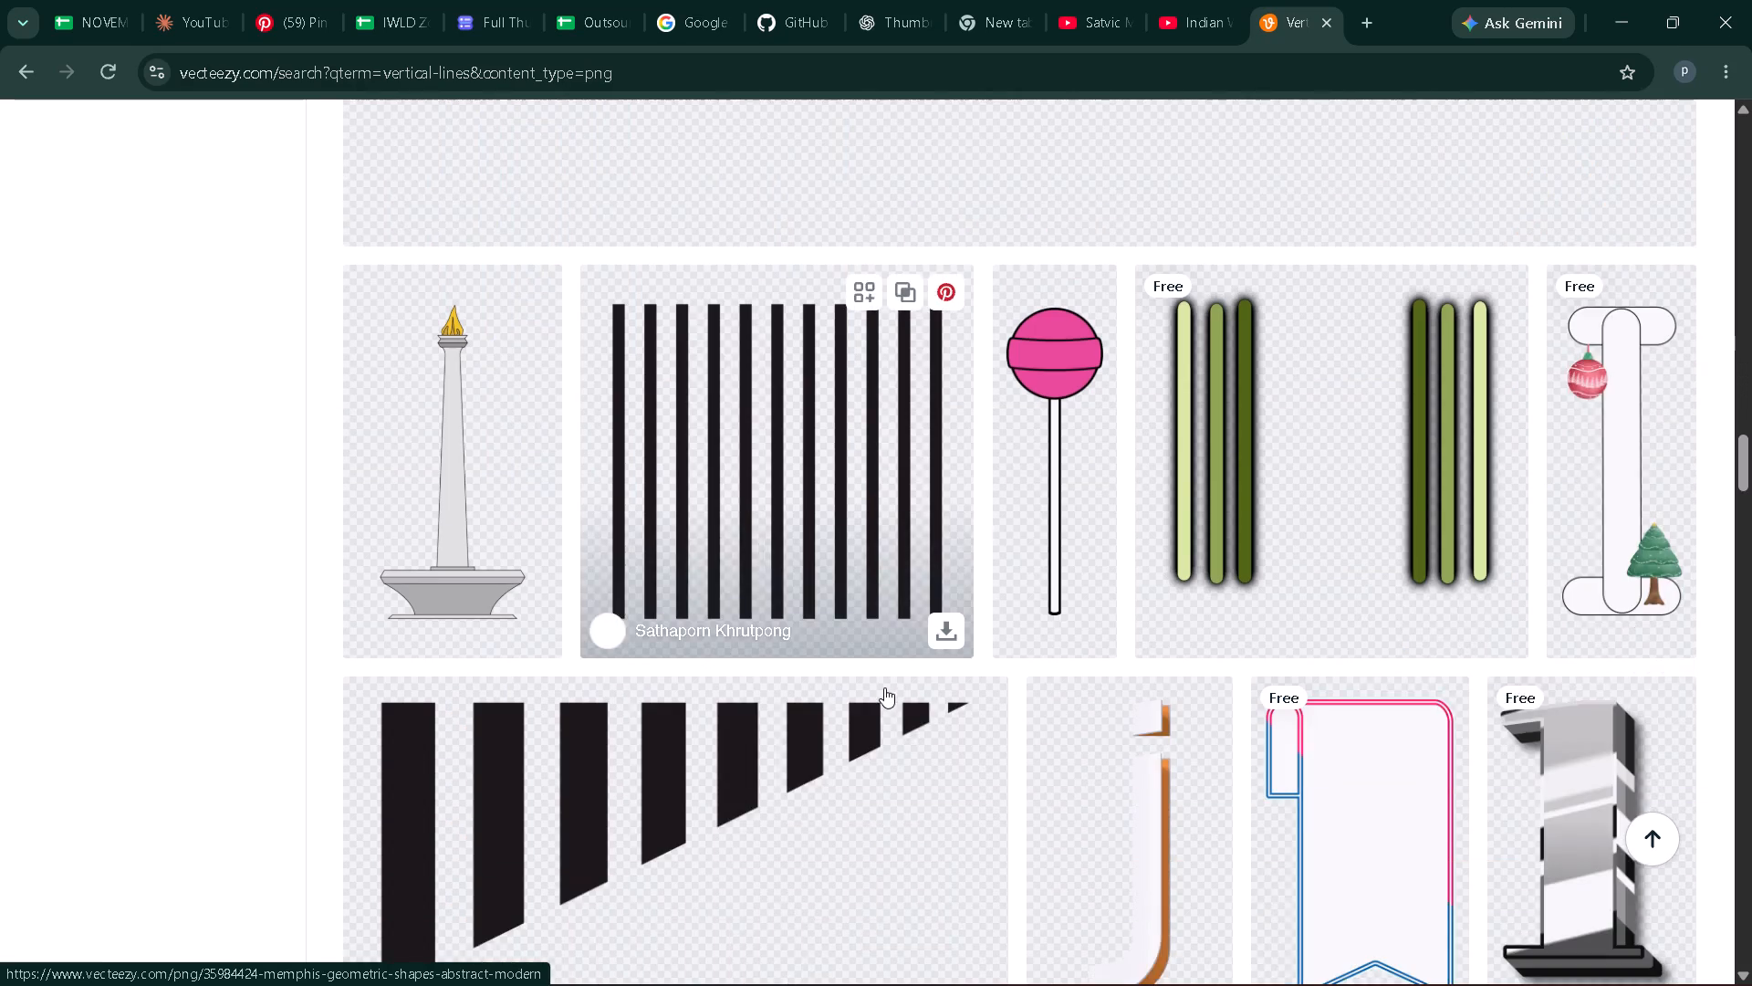
{"action": "scroll", "coordinate": [884, 687], "scroll_direction": "up", "scroll_amount": 2}
{"action": "scroll", "coordinate": [882, 694], "scroll_direction": "down", "scroll_amount": 6}
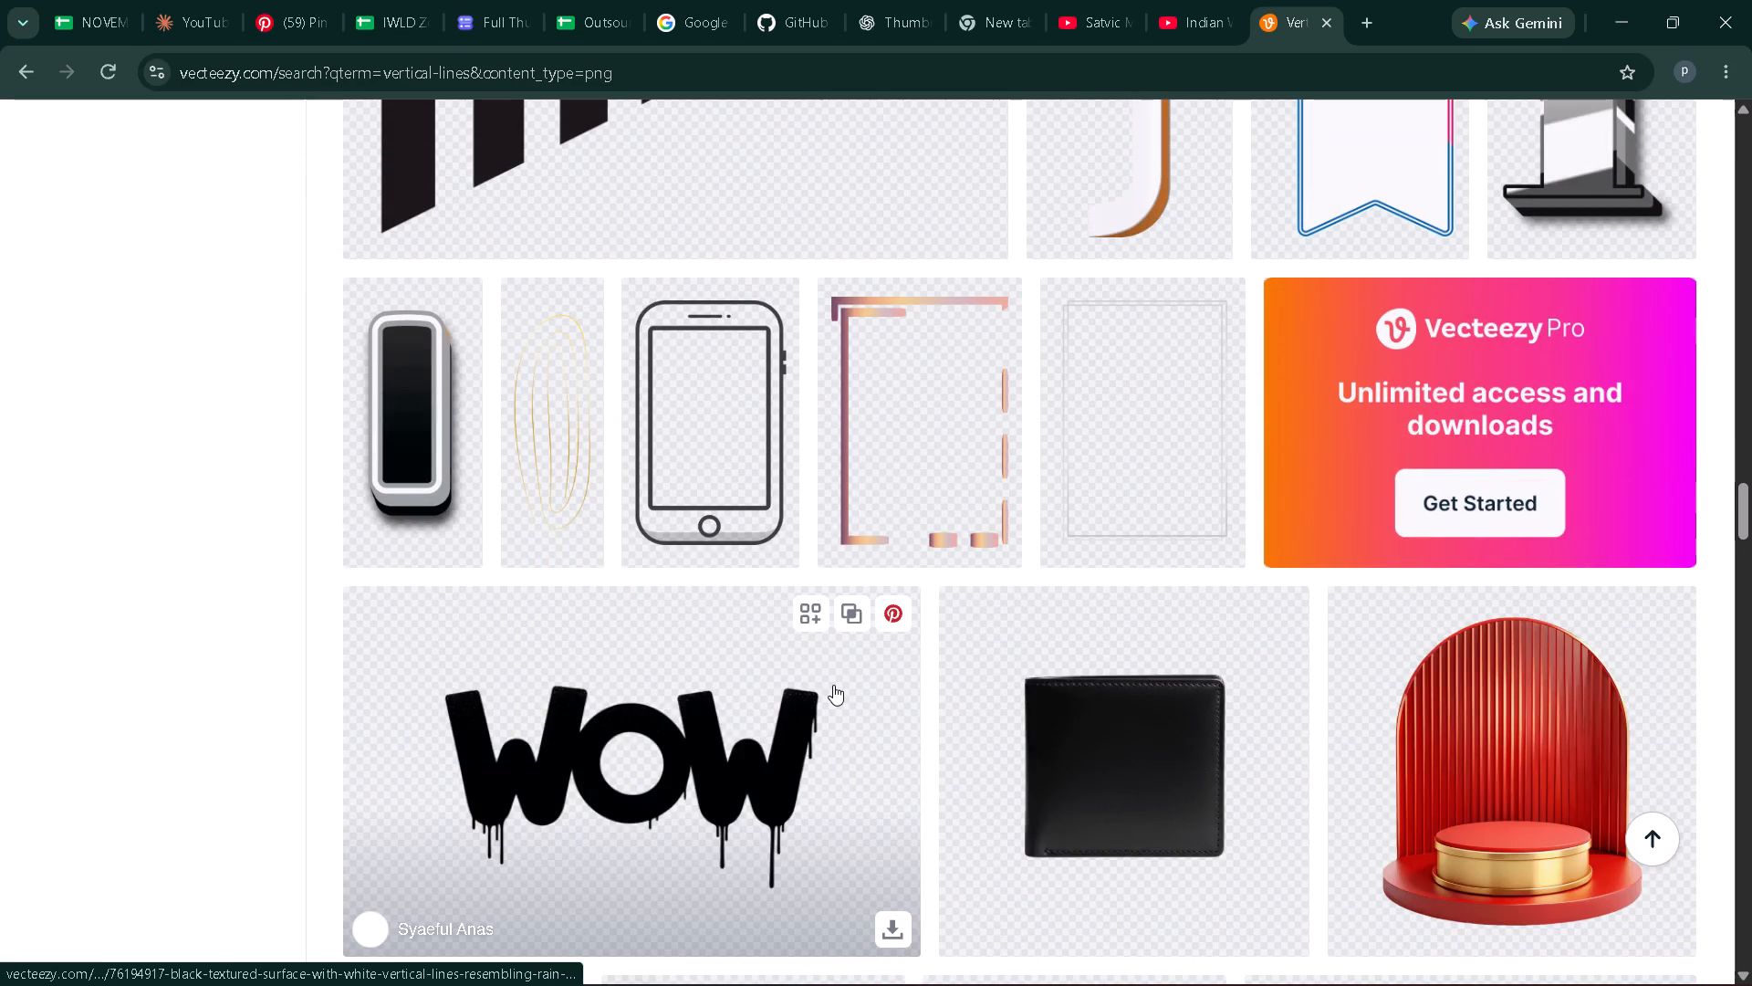
Switch to the ChatGPT window and view the generated green YouTube banner background with tricolour ribbons.
{"action": "key", "text": "alt+Tab"}
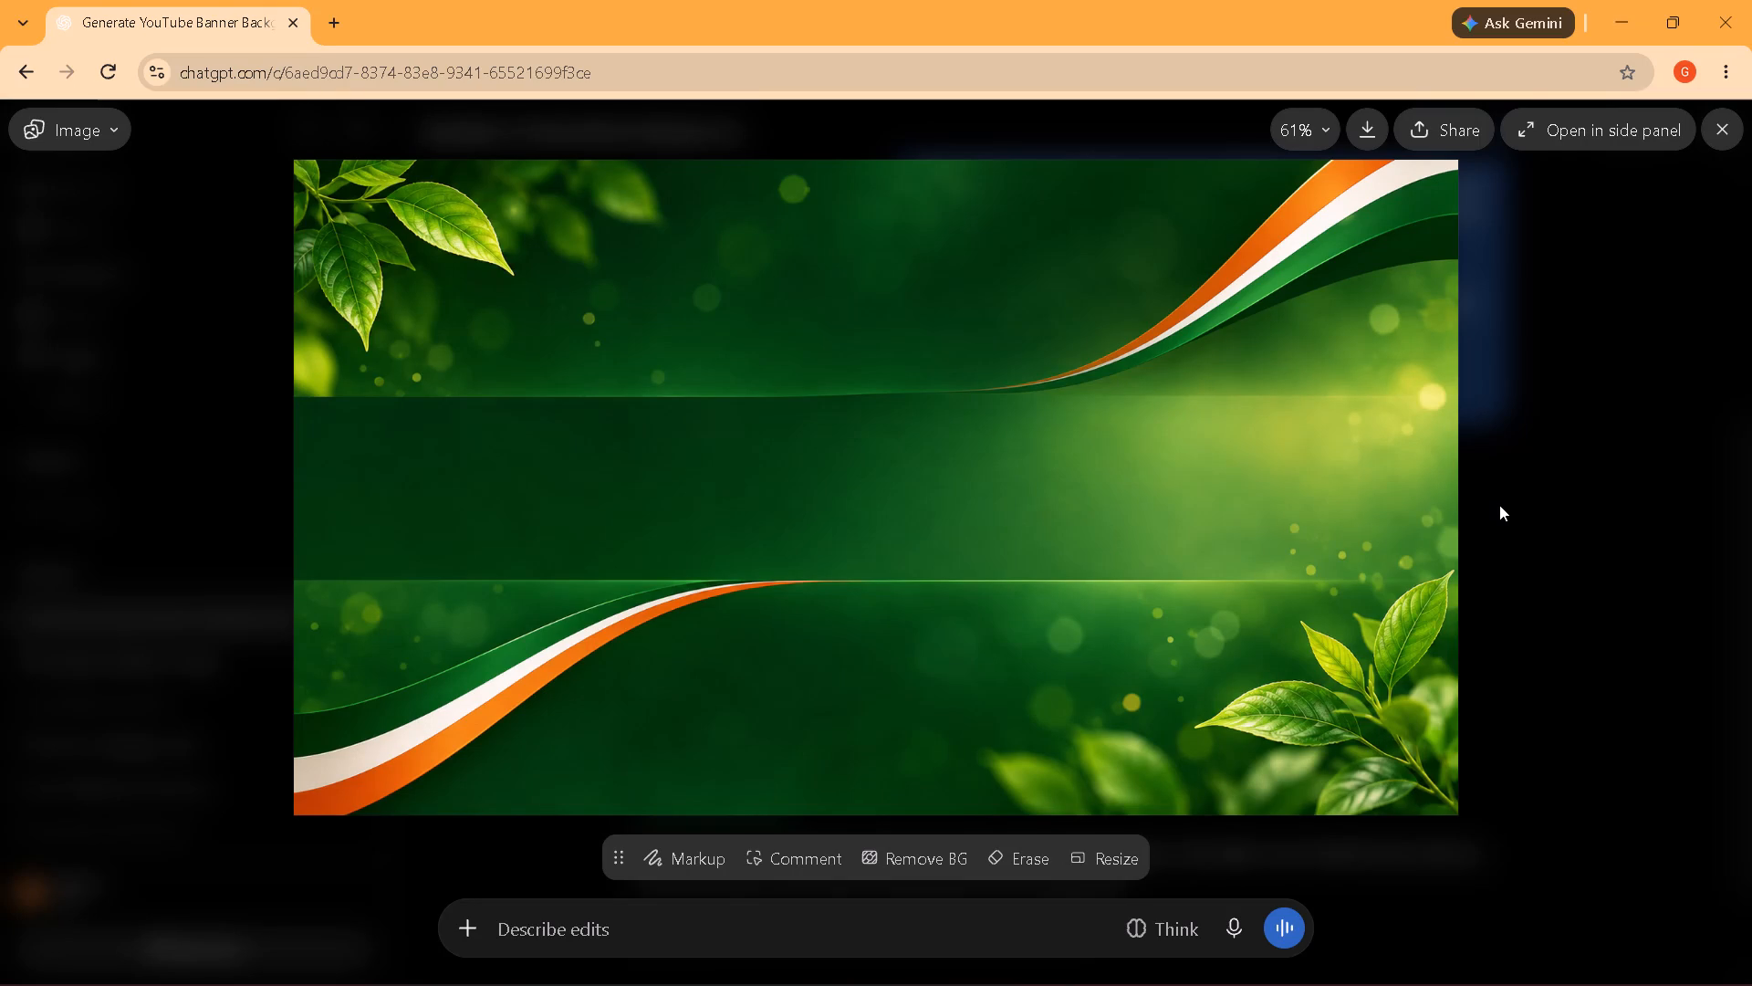
{"action": "key", "text": "alt+Tab"}
{"action": "key", "text": "alt+Tab"}
{"action": "key", "text": "alt+Tab"}
{"action": "key", "text": "alt+Tab"}
{"action": "key", "text": "alt+Tab"}
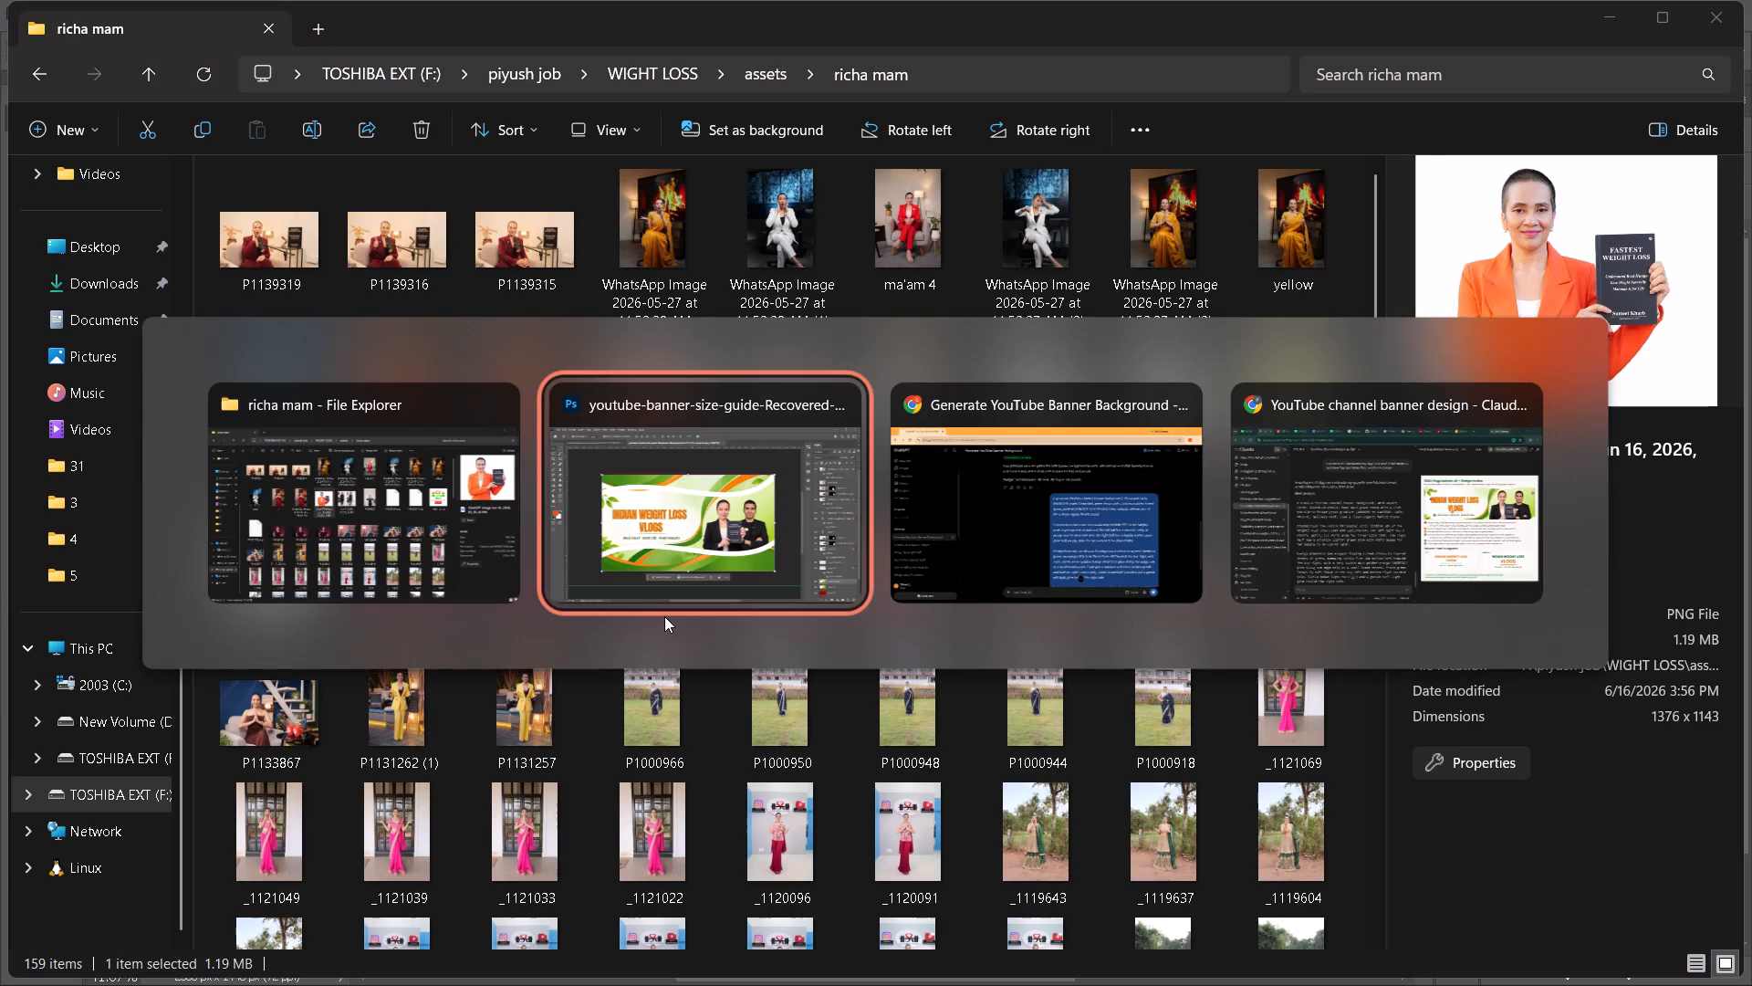
{"action": "left_click", "coordinate": [229, 86]}
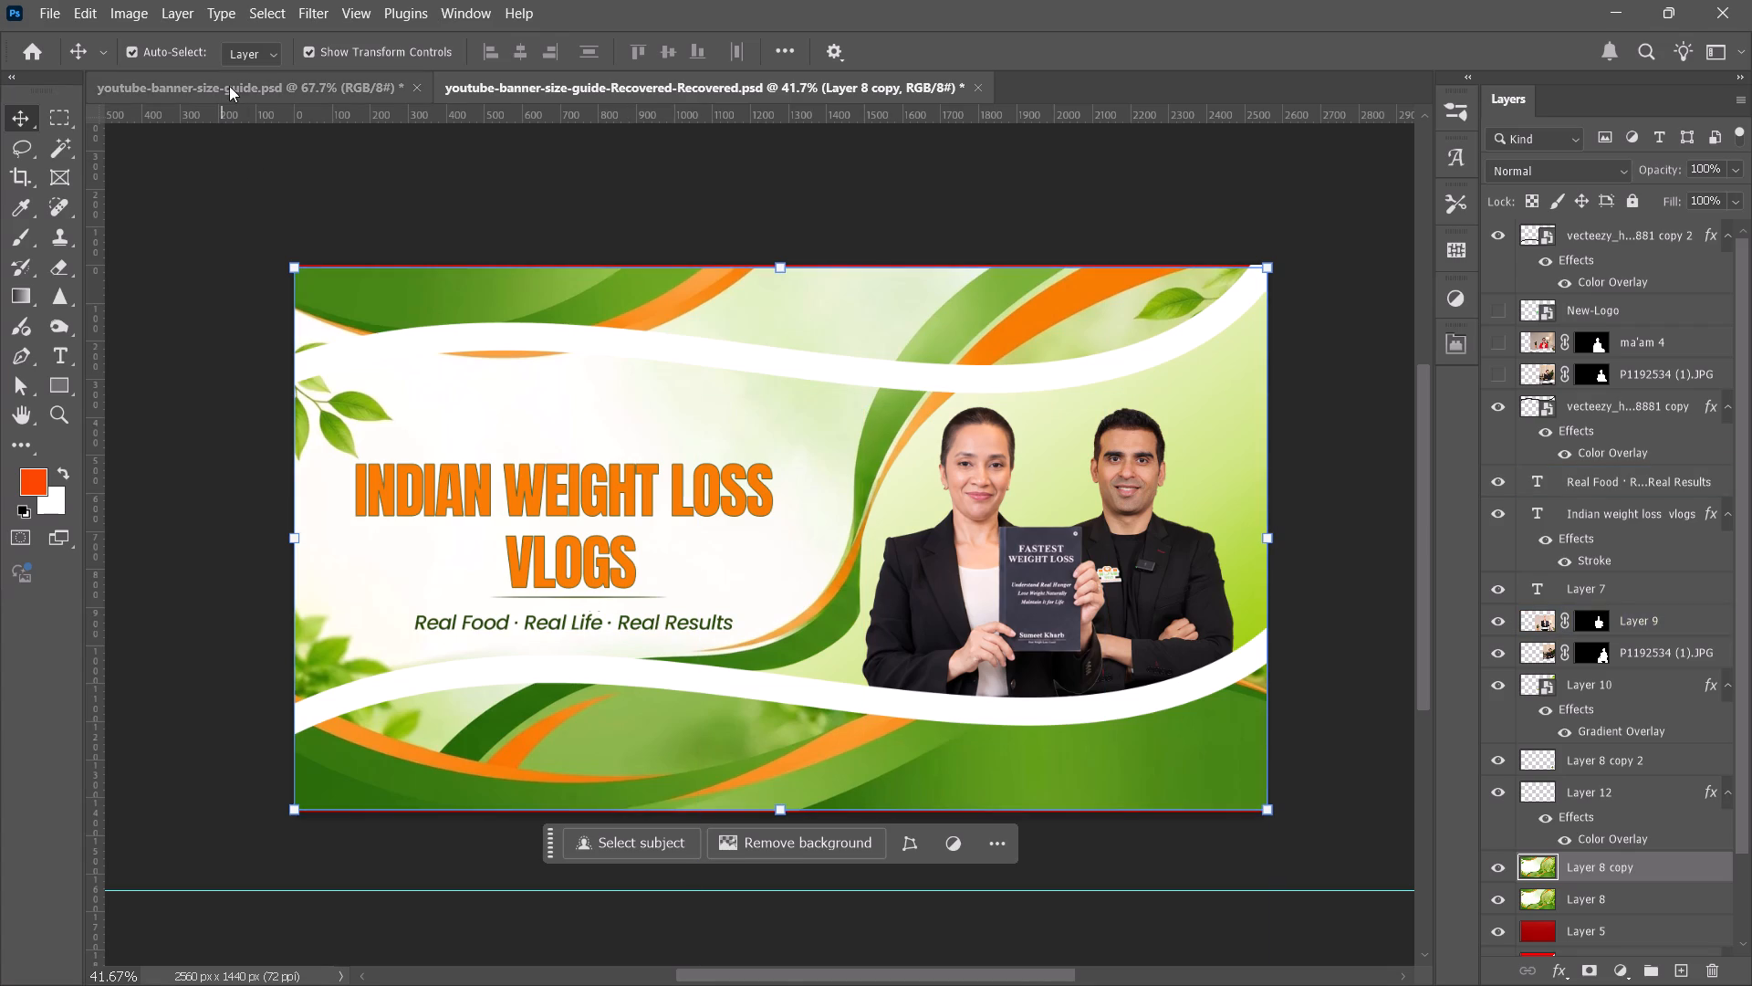
{"action": "left_click", "coordinate": [612, 533]}
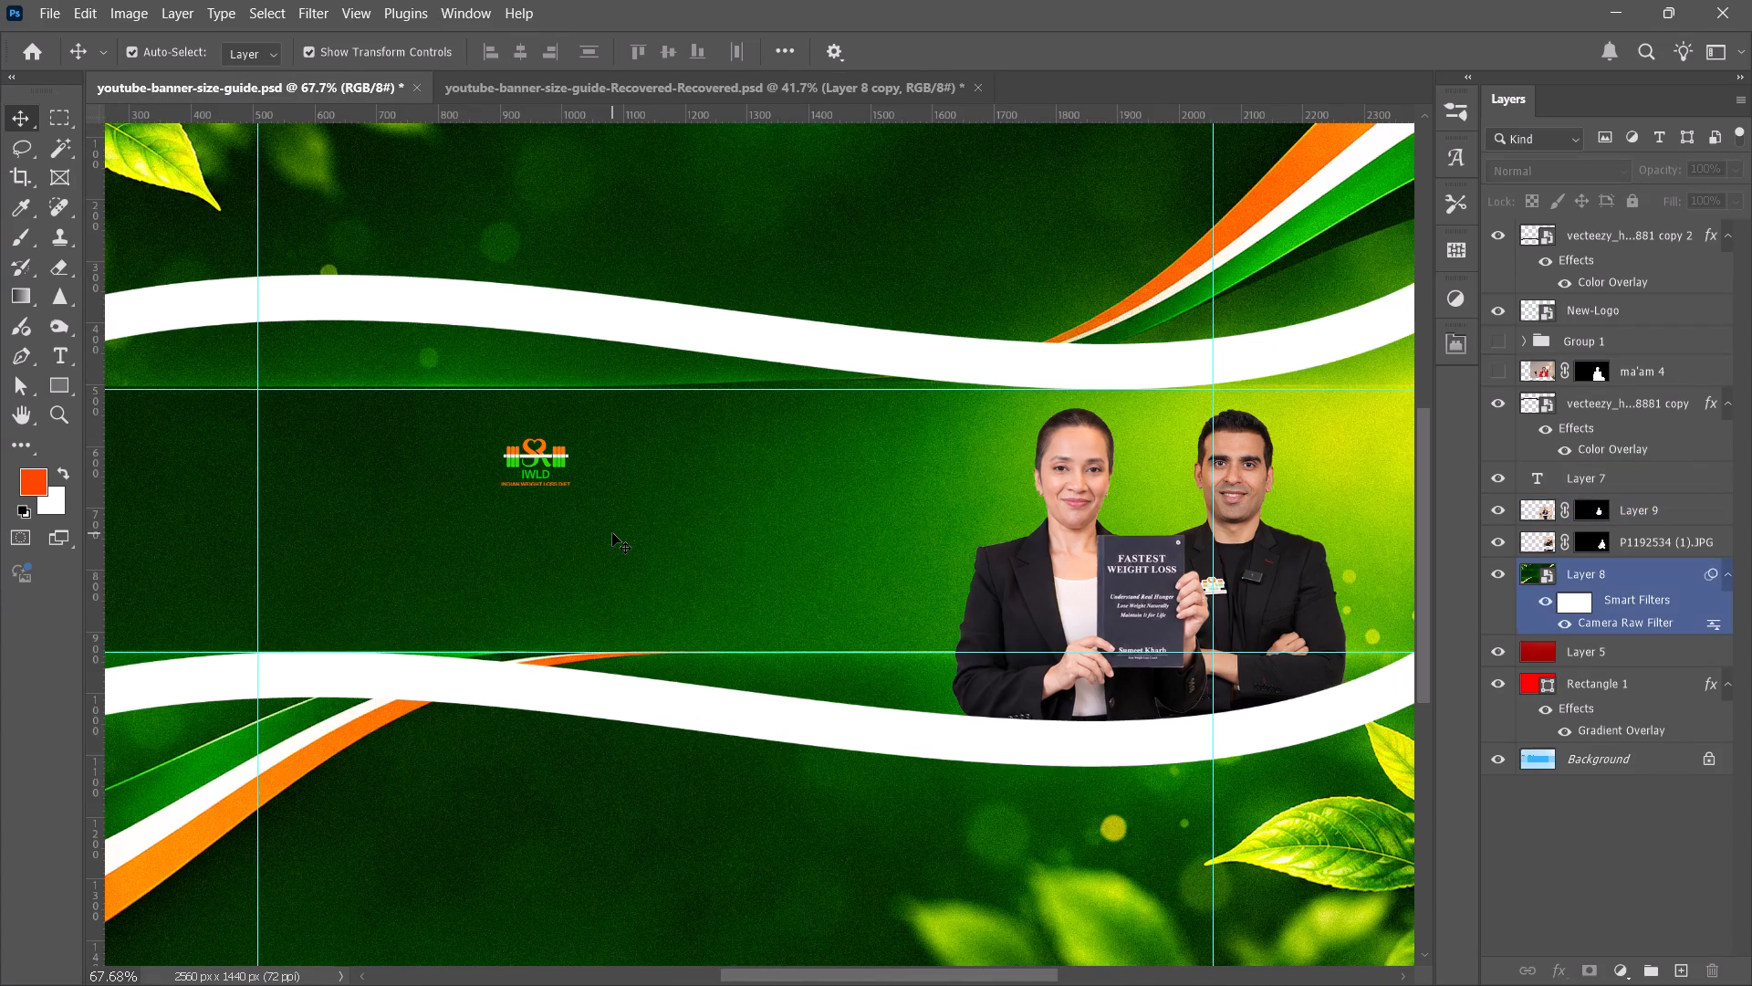
{"action": "left_click", "coordinate": [578, 554]}
{"action": "key", "text": "alt+Tab"}
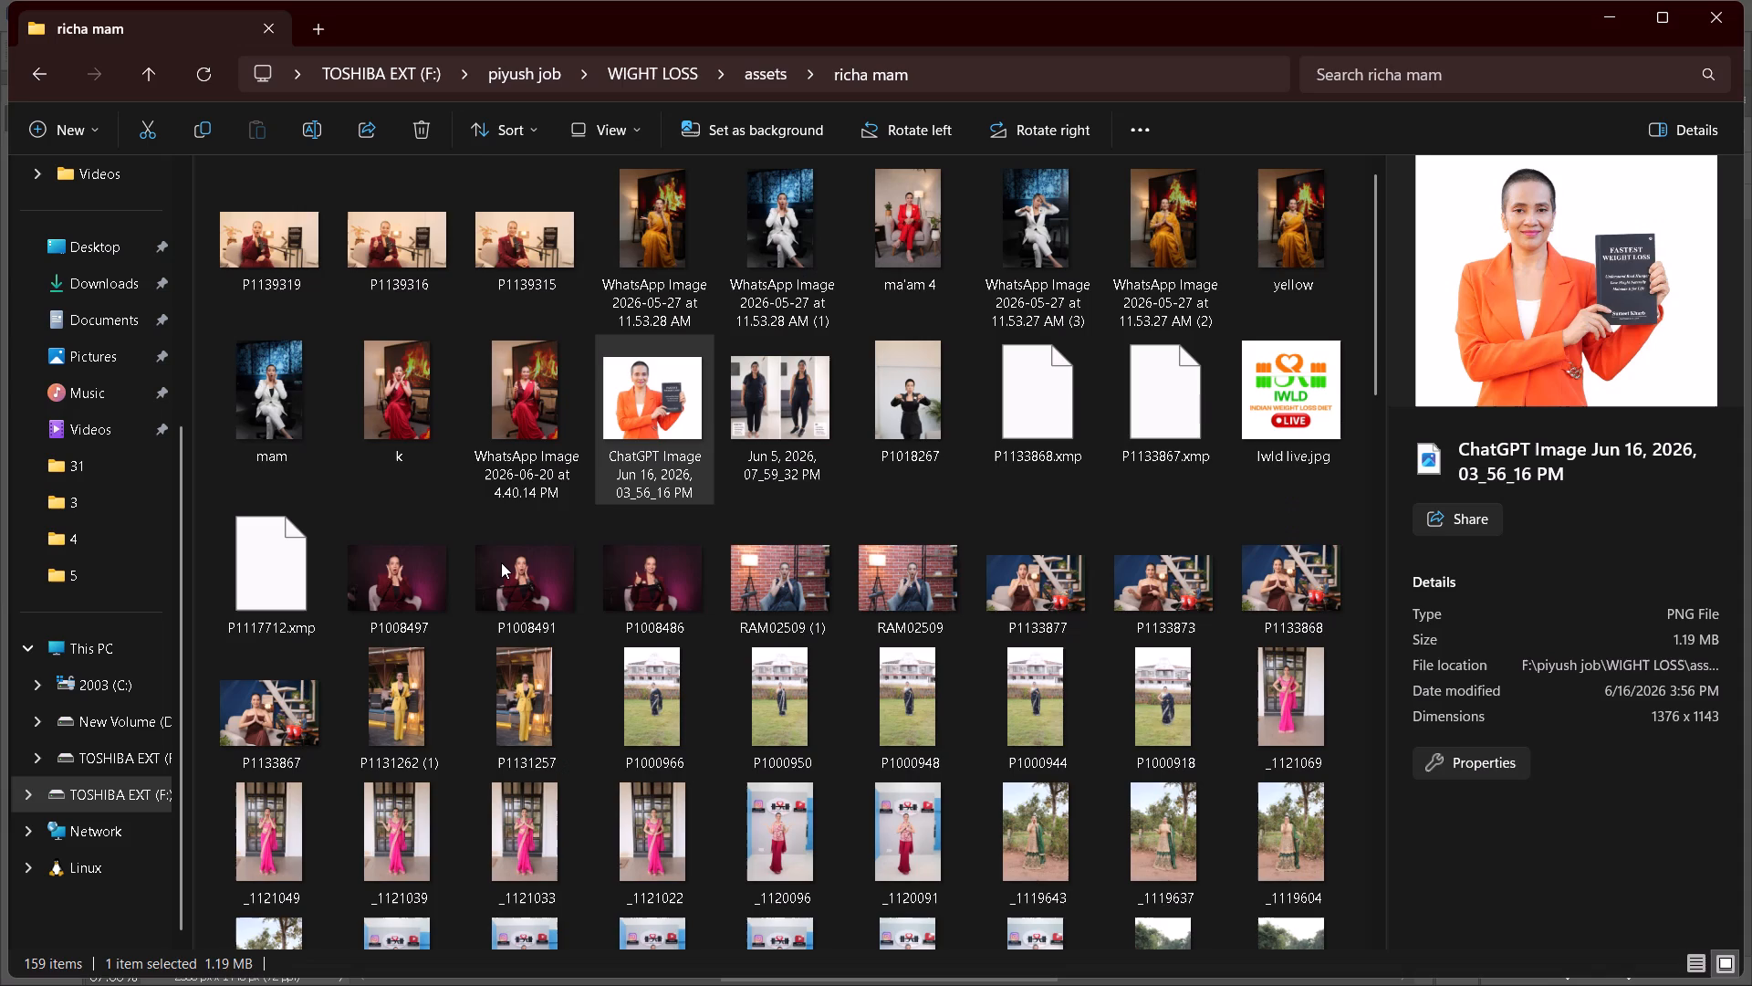
{"action": "key", "text": "alt+Tab"}
Copy the "Indian Weight Loss Vlogs" title and "Real Food · Real Life · Real Results" tagline from the Recovered document into the green banner.
{"action": "left_click", "coordinate": [516, 88]}
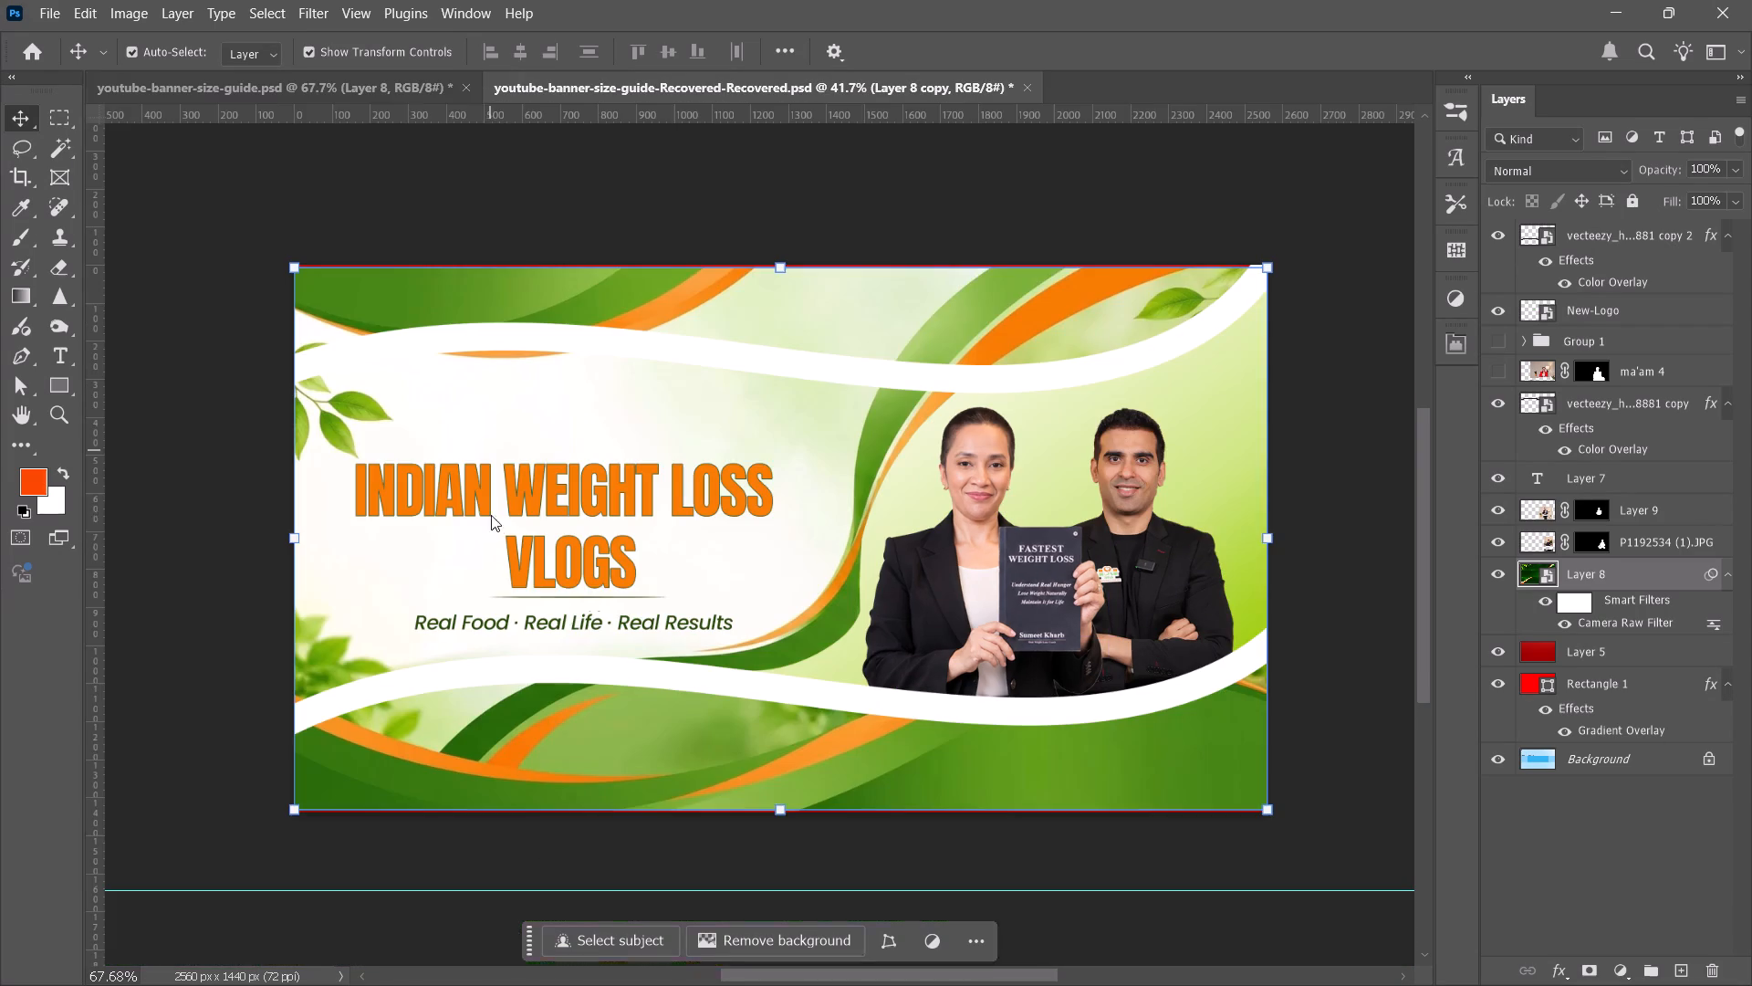
{"action": "left_click", "coordinate": [505, 502]}
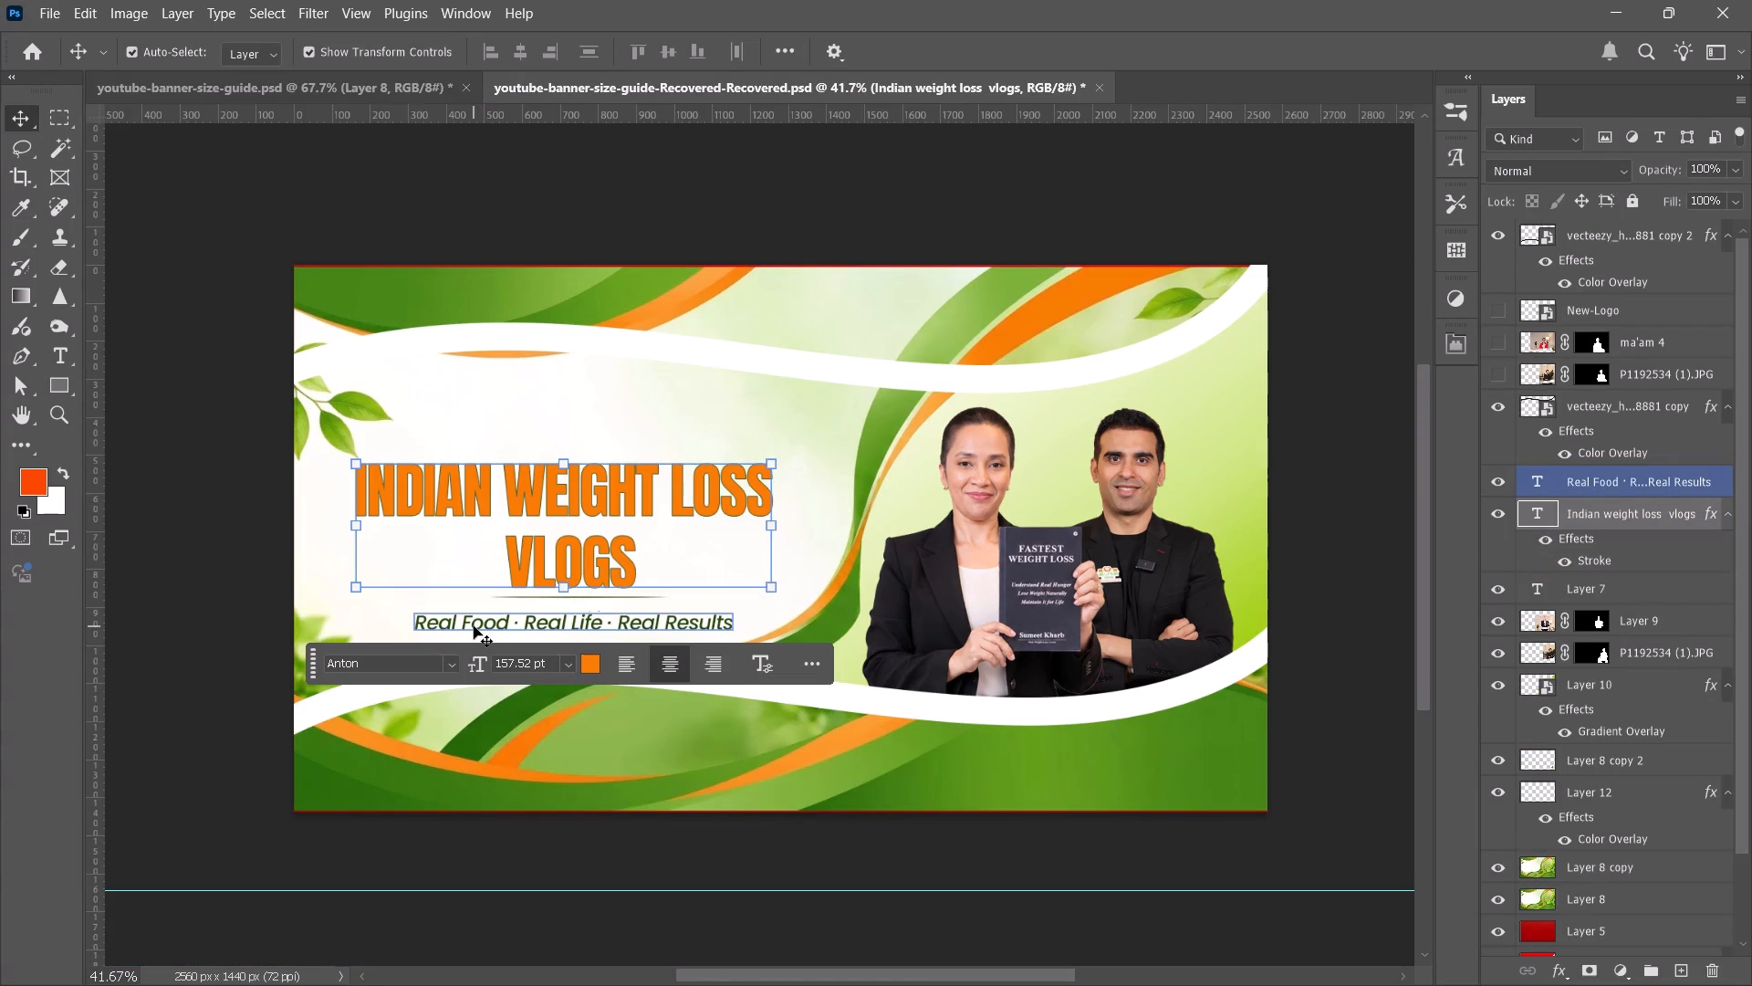
{"action": "left_click", "coordinate": [474, 626], "text": "shift"}
{"action": "key", "text": "ctrl+c"}
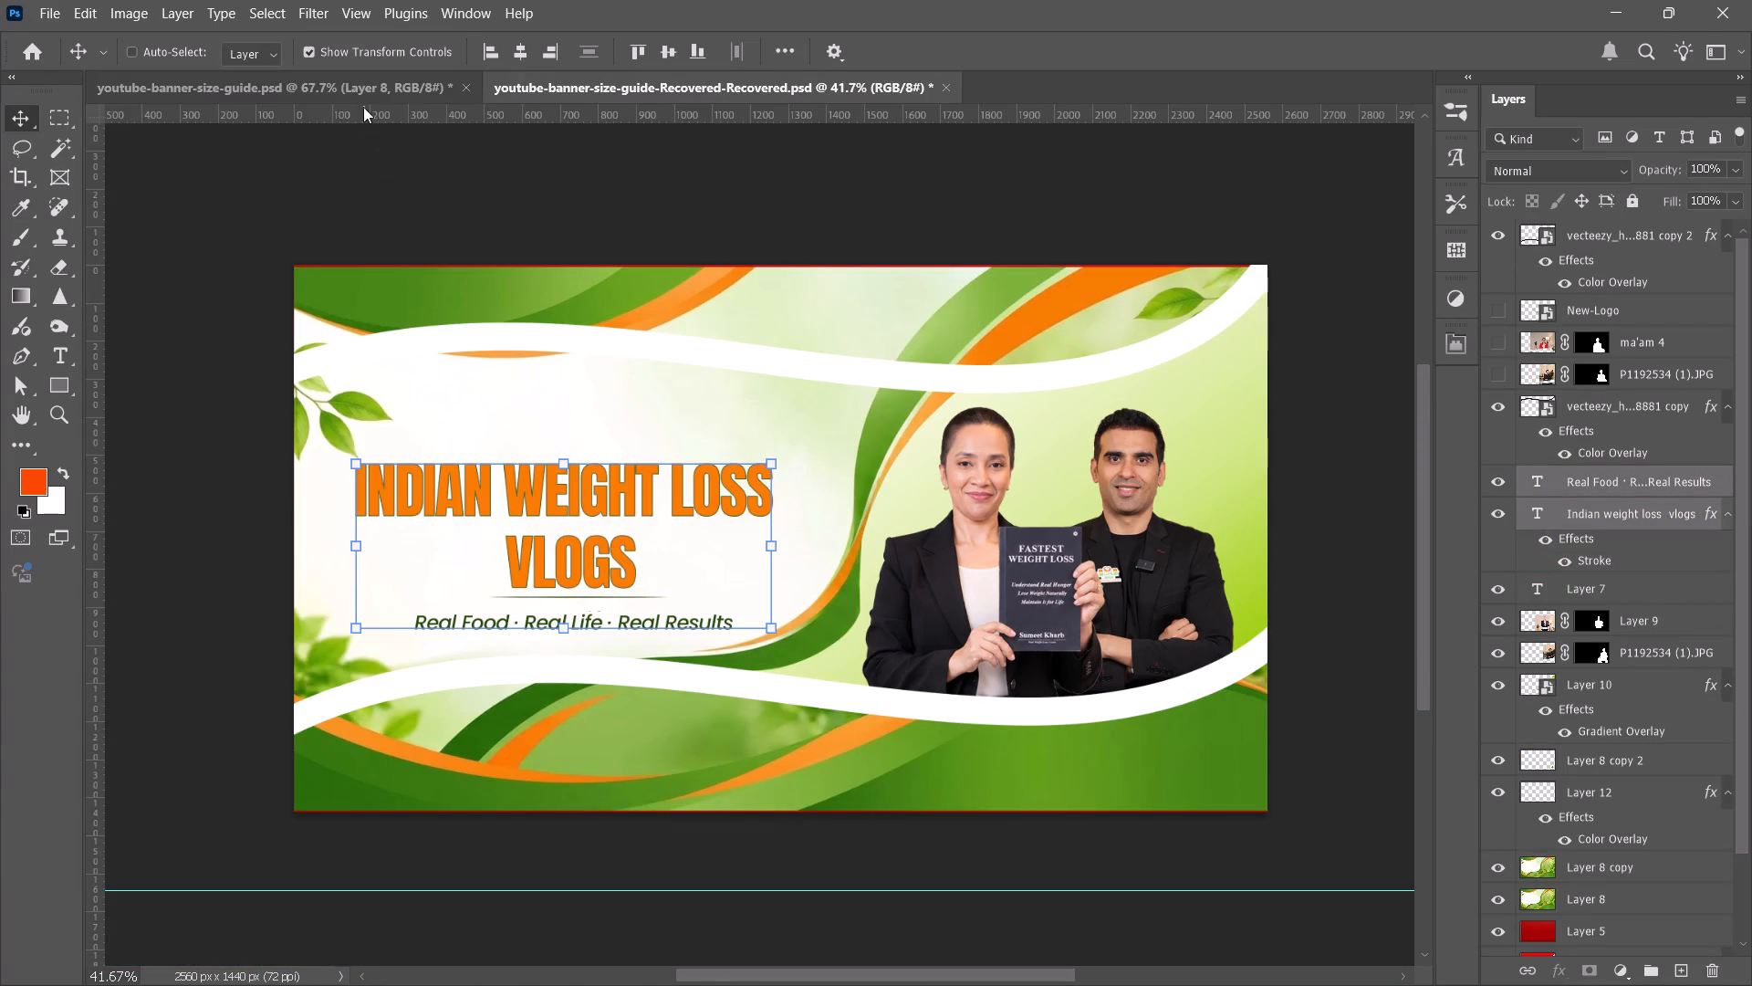
{"action": "left_click", "coordinate": [363, 91]}
{"action": "left_click", "coordinate": [584, 569]}
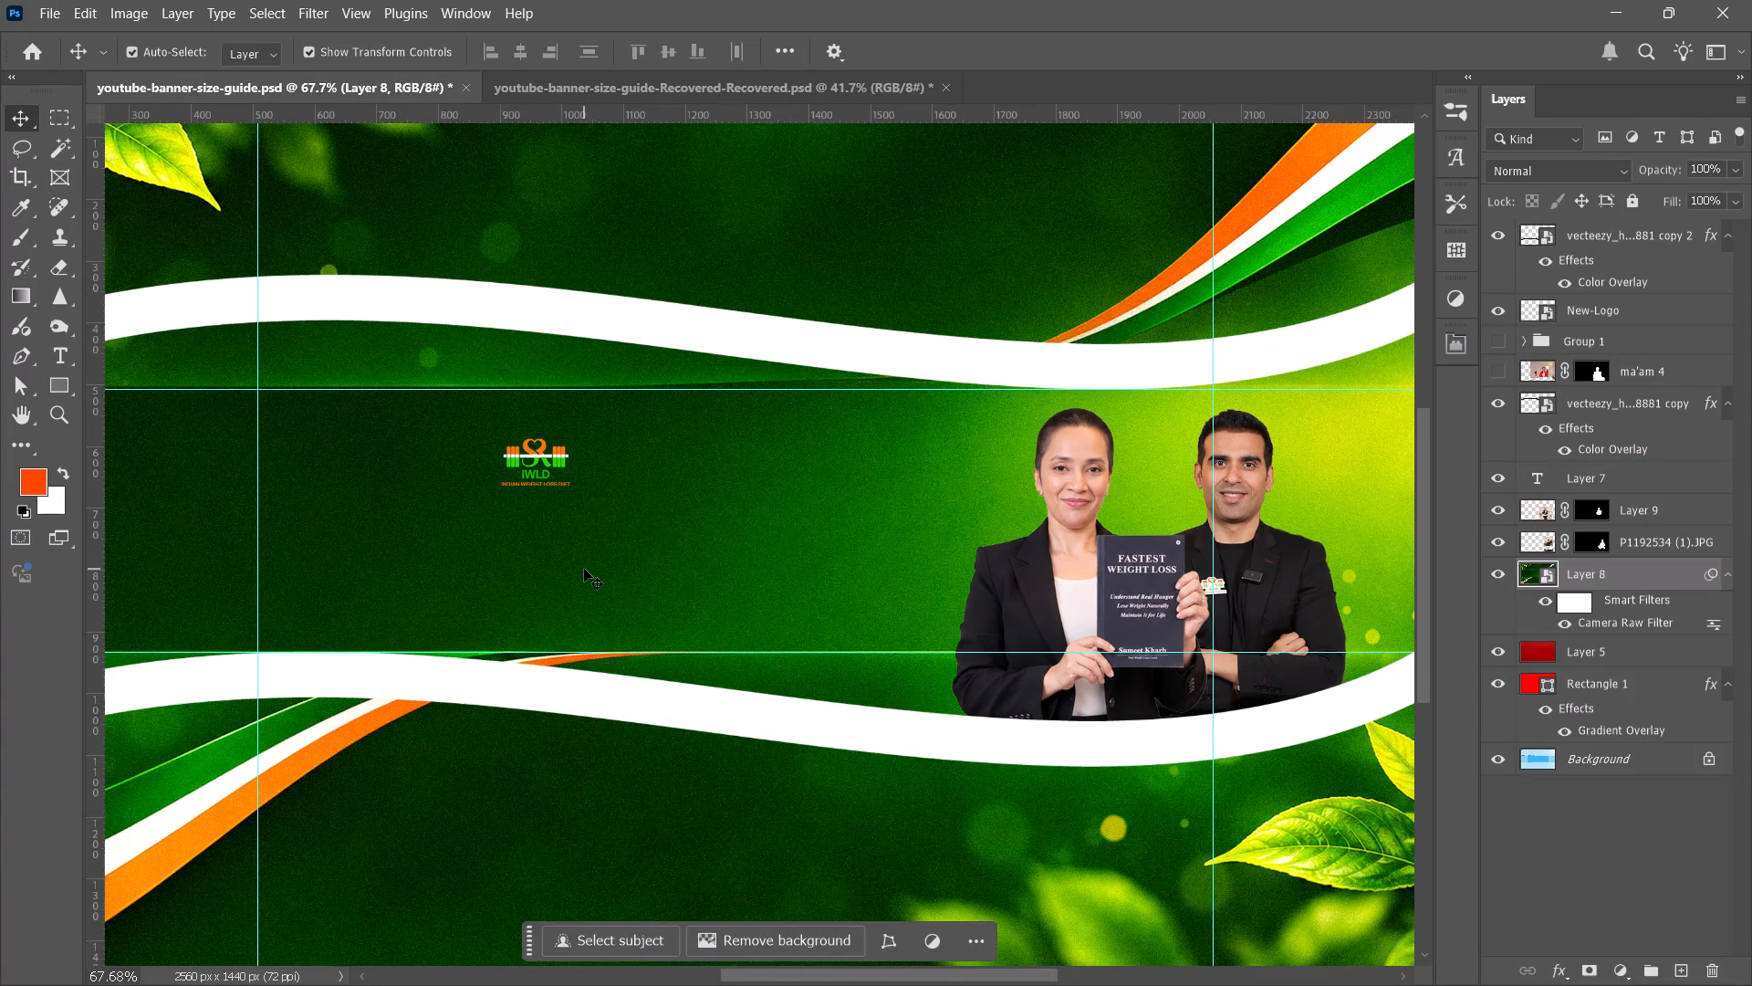
{"action": "key", "text": "ctrl+v"}
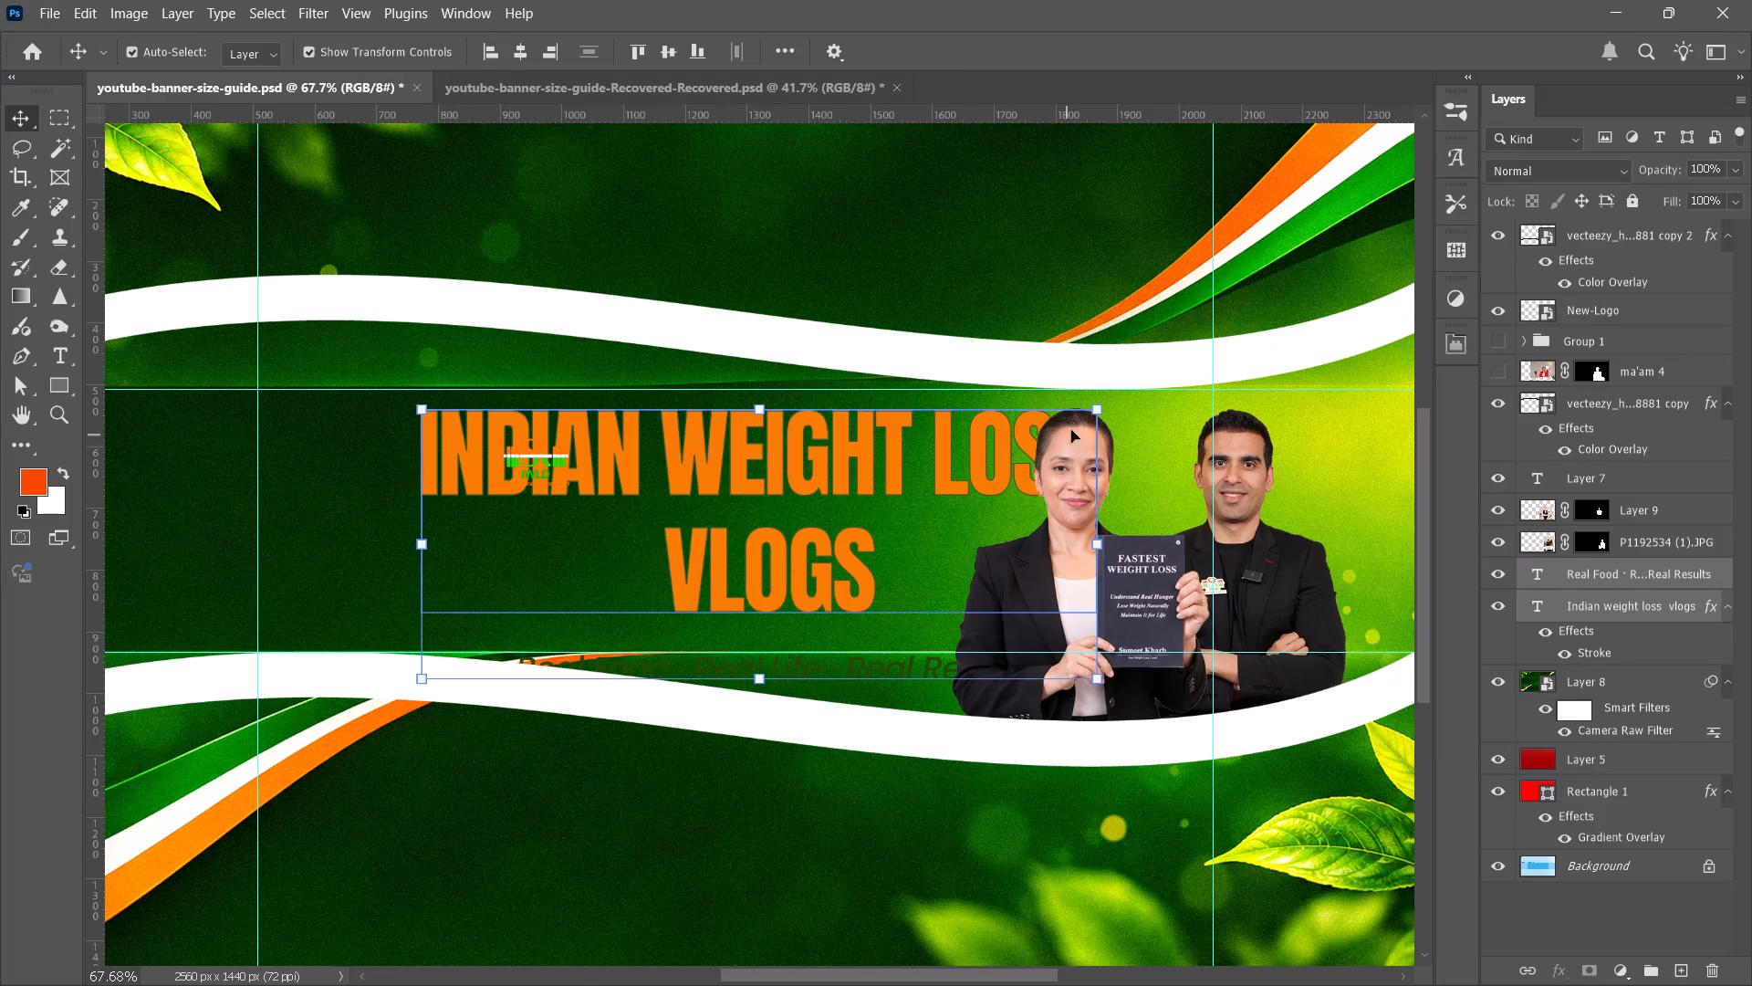
Scale the pasted title and tagline together to about 52% and place them below the IWLD logo, between the white curves.
{"action": "left_click_drag", "start_coordinate": [1100, 410], "coordinate": [803, 461]}
{"action": "left_click_drag", "start_coordinate": [590, 582], "coordinate": [524, 551]}
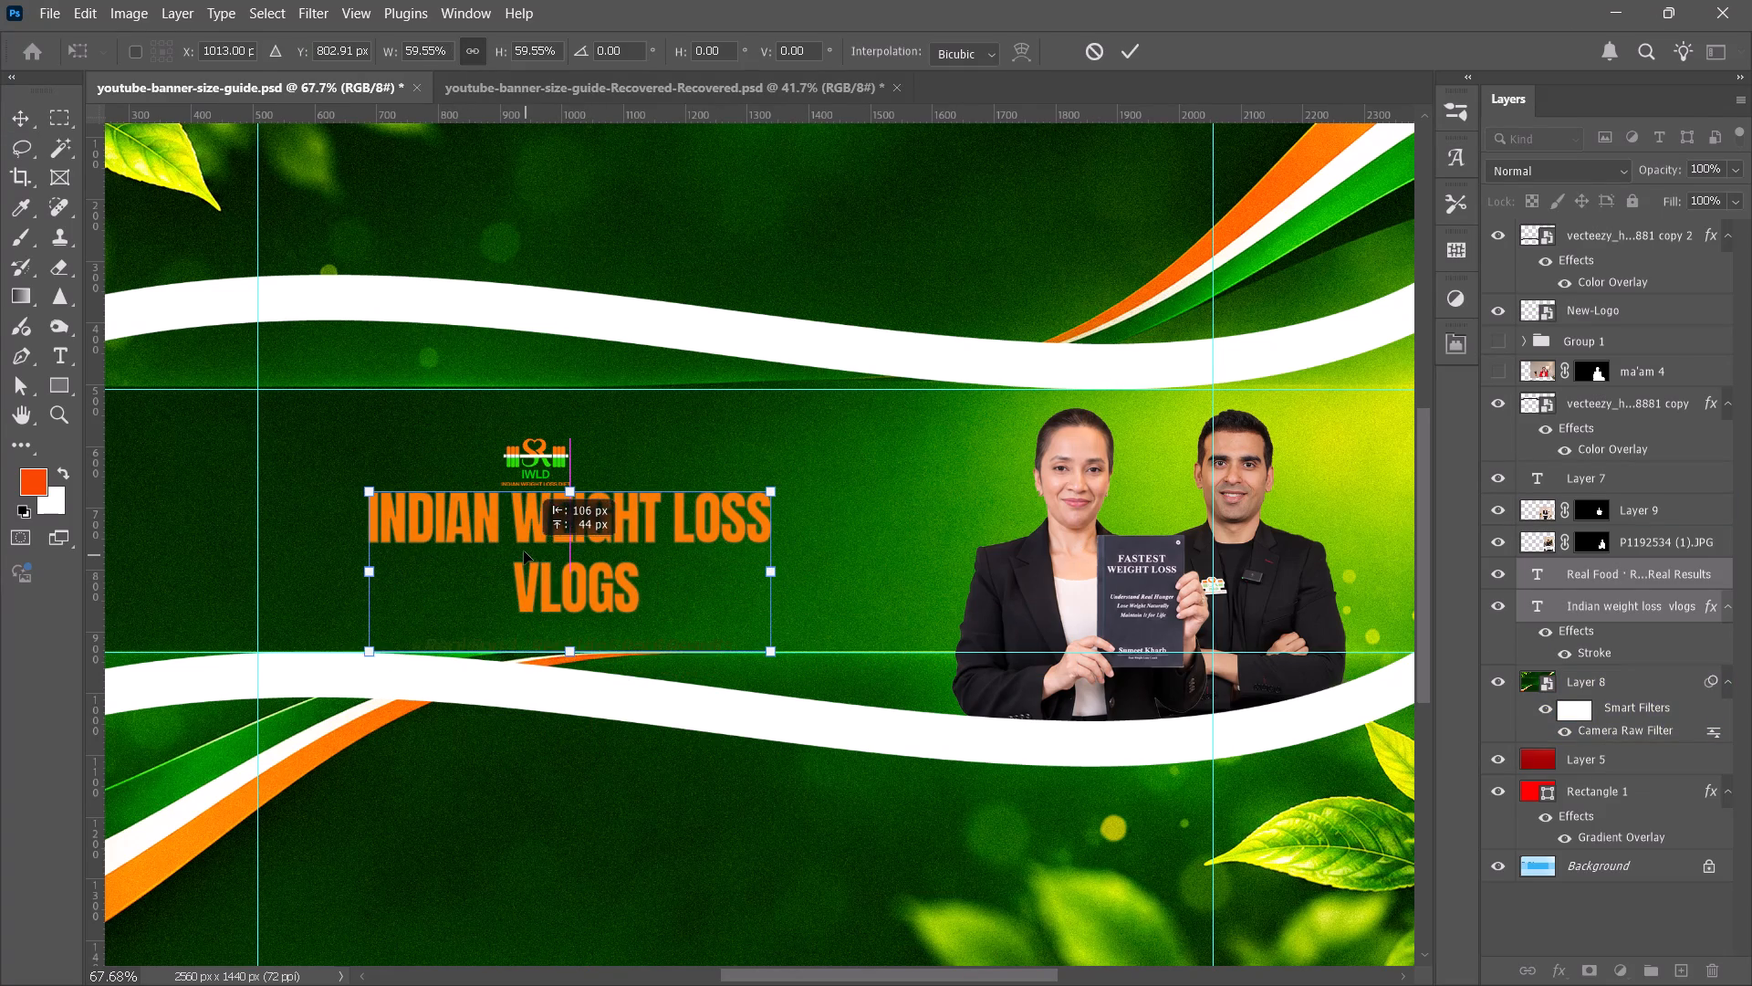
{"action": "left_click_drag", "start_coordinate": [524, 551], "coordinate": [519, 547]}
{"action": "left_click_drag", "start_coordinate": [741, 647], "coordinate": [734, 635]}
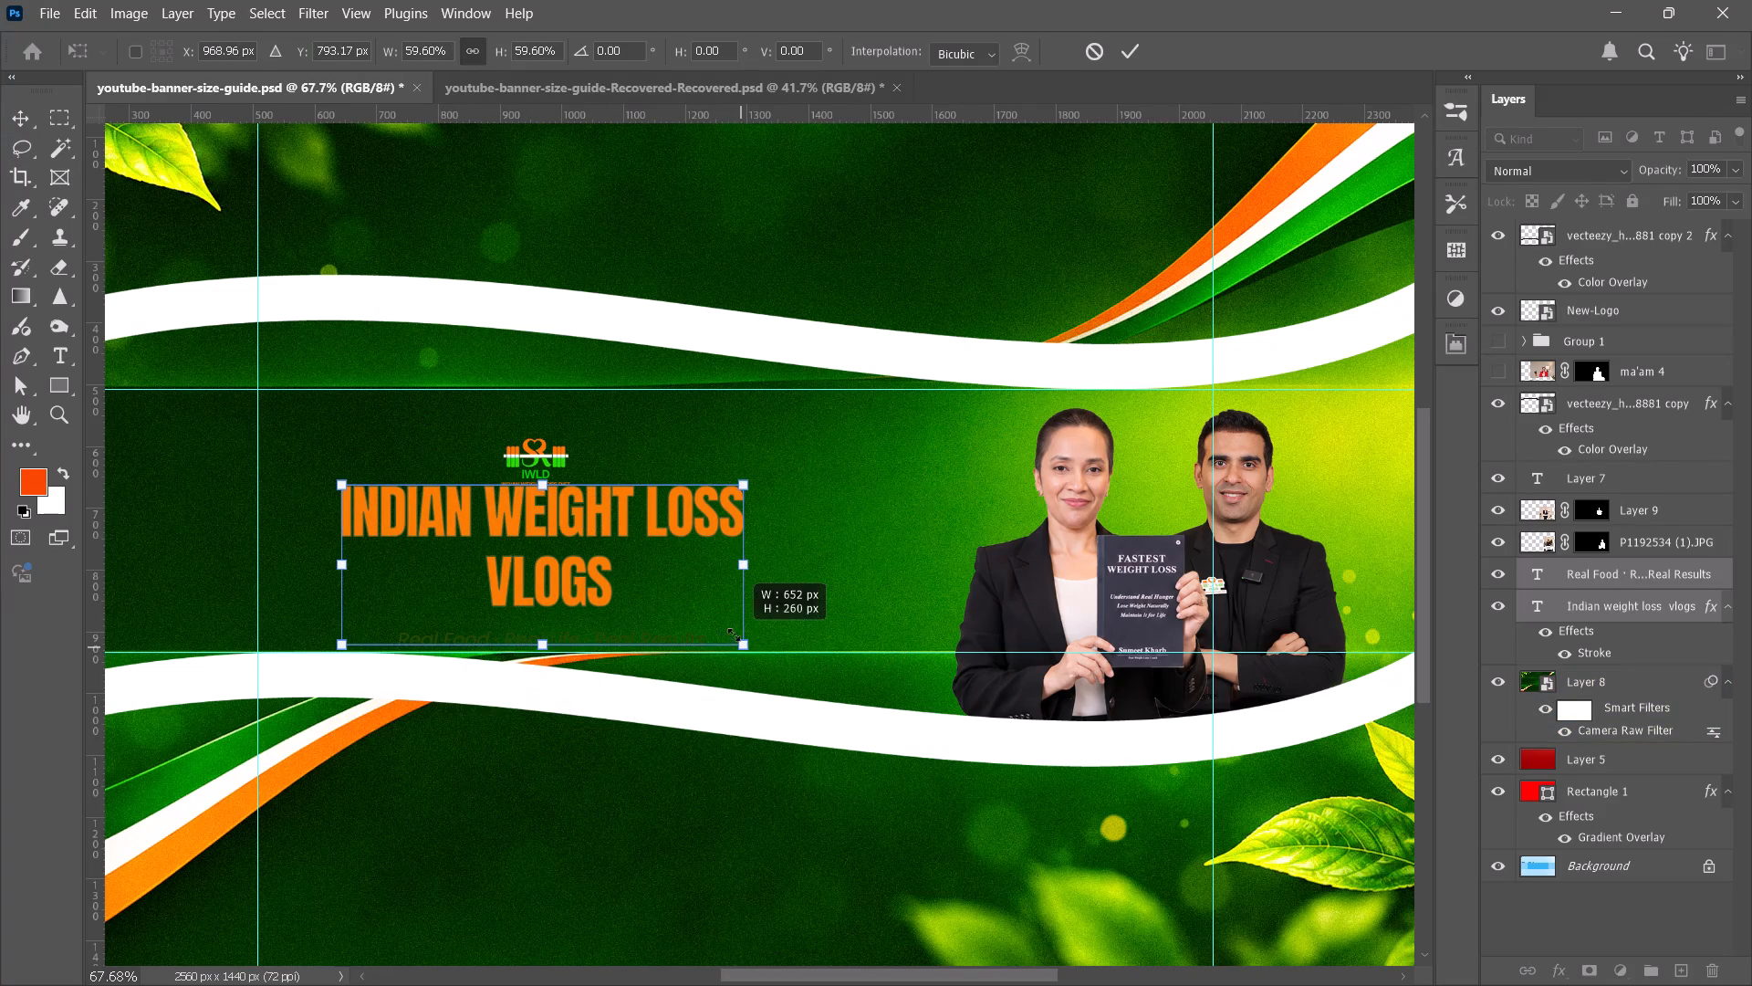
{"action": "left_click_drag", "start_coordinate": [734, 635], "coordinate": [696, 612]}
{"action": "left_click_drag", "start_coordinate": [530, 552], "coordinate": [598, 567]}
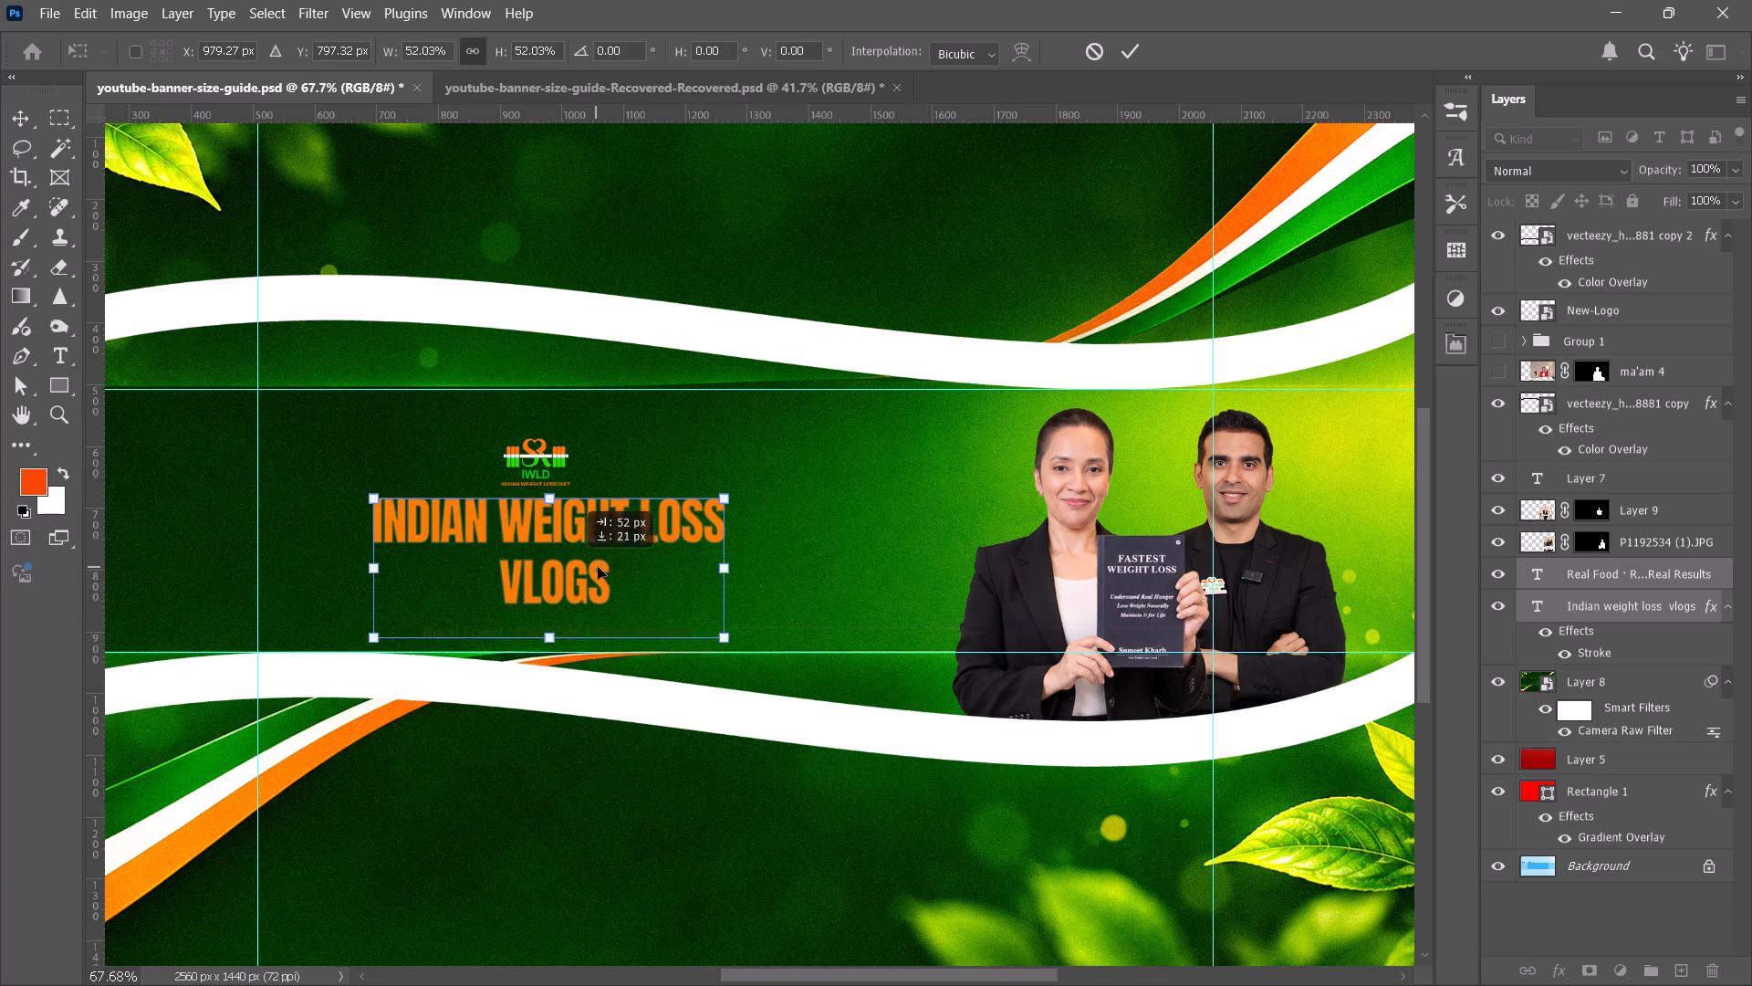
{"action": "left_click_drag", "start_coordinate": [598, 567], "coordinate": [607, 562]}
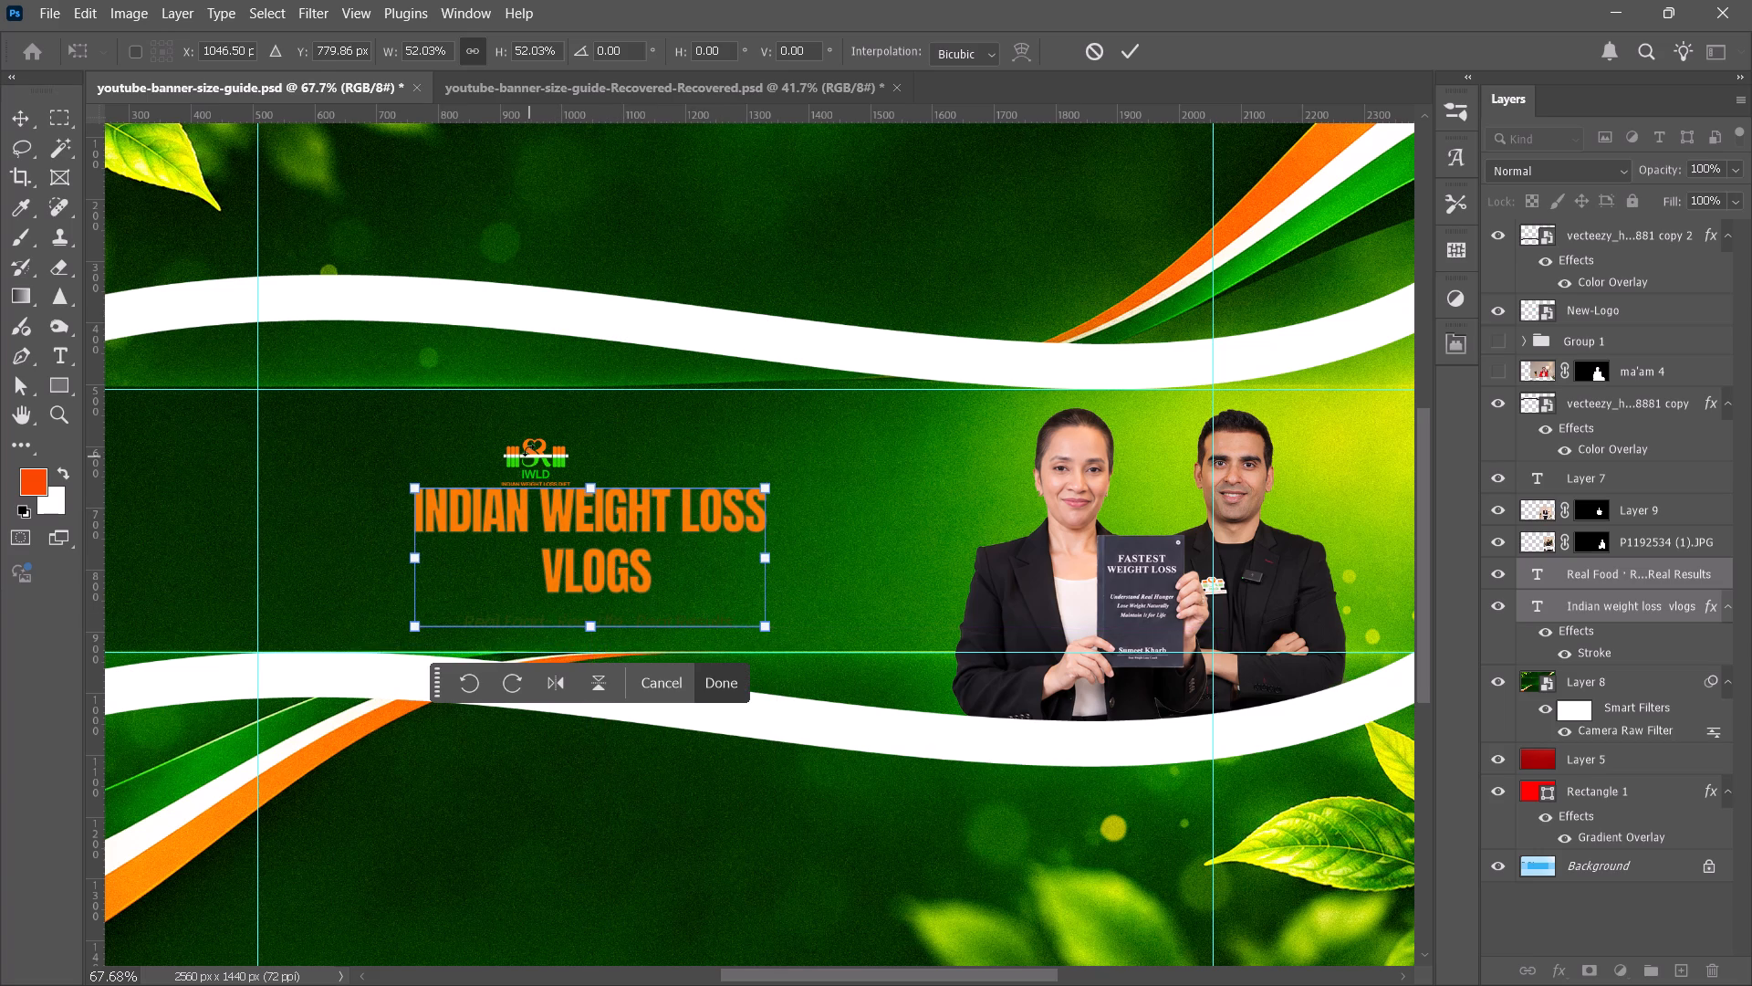
{"action": "left_click", "coordinate": [1128, 43]}
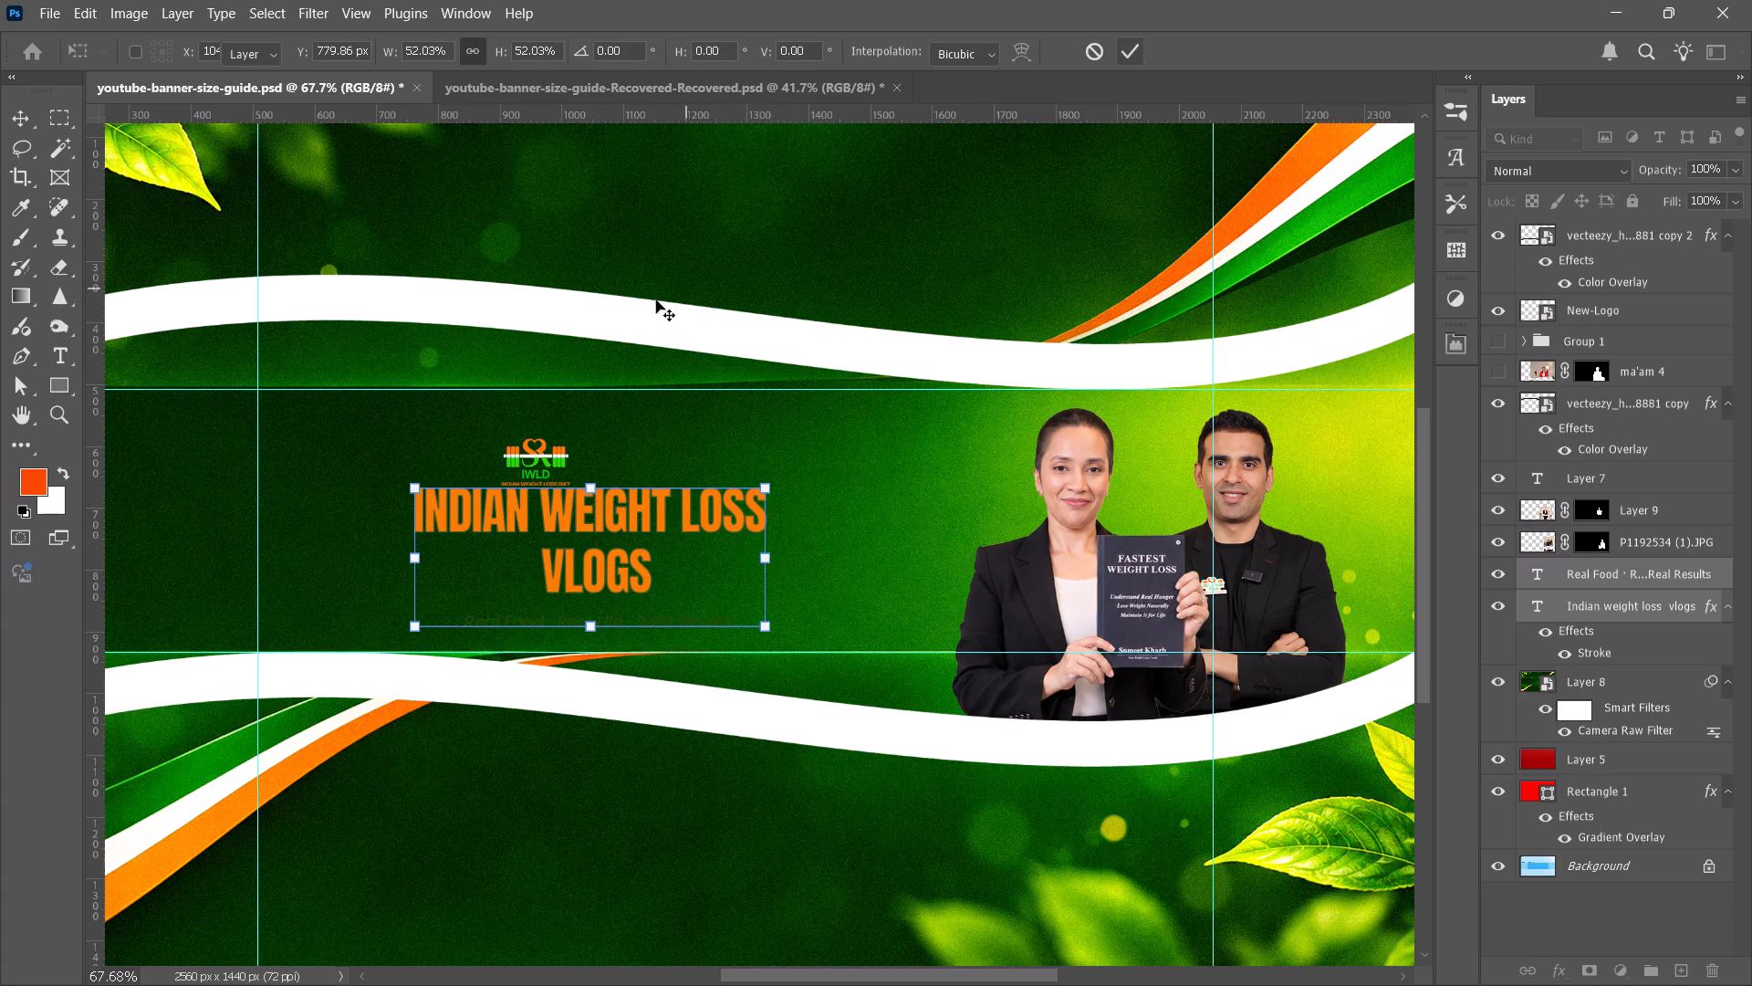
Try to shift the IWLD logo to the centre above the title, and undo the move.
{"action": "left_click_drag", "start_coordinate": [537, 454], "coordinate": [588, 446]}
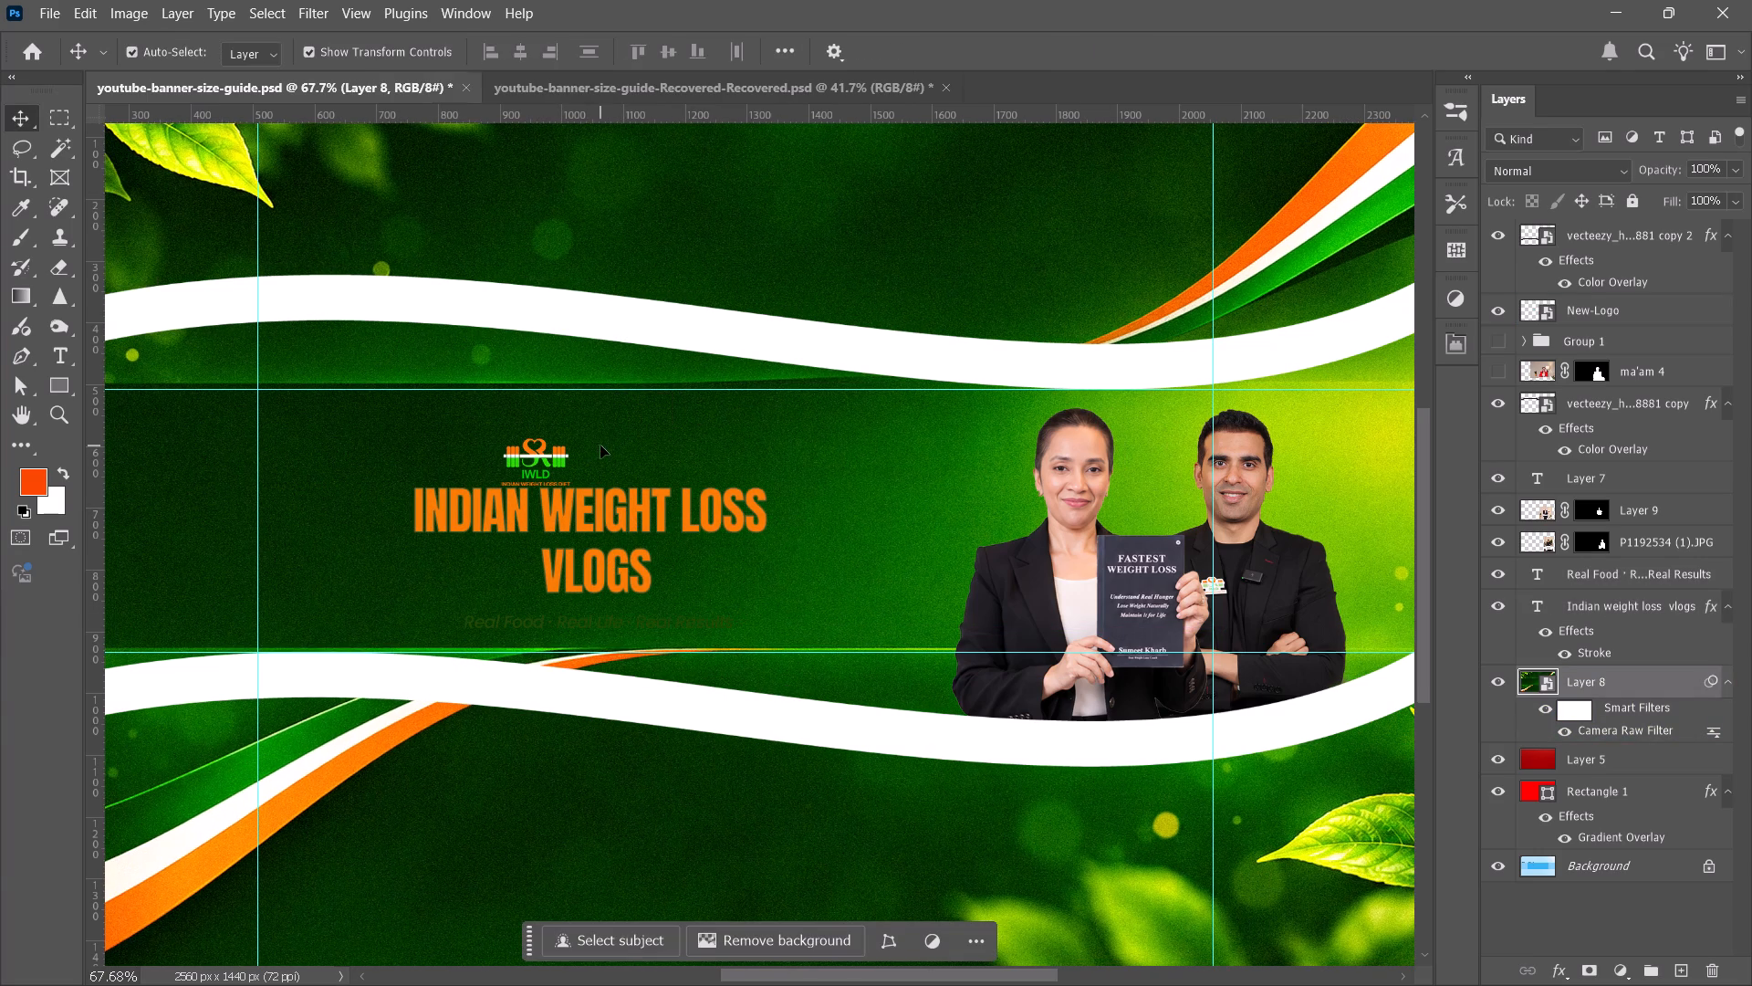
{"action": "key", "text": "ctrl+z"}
Add a vertical guide at the horizontal middle of the background artwork, at about X 1294.5 px.
{"action": "scroll", "coordinate": [743, 481], "scroll_direction": "down", "scroll_amount": 5, "text": "alt"}
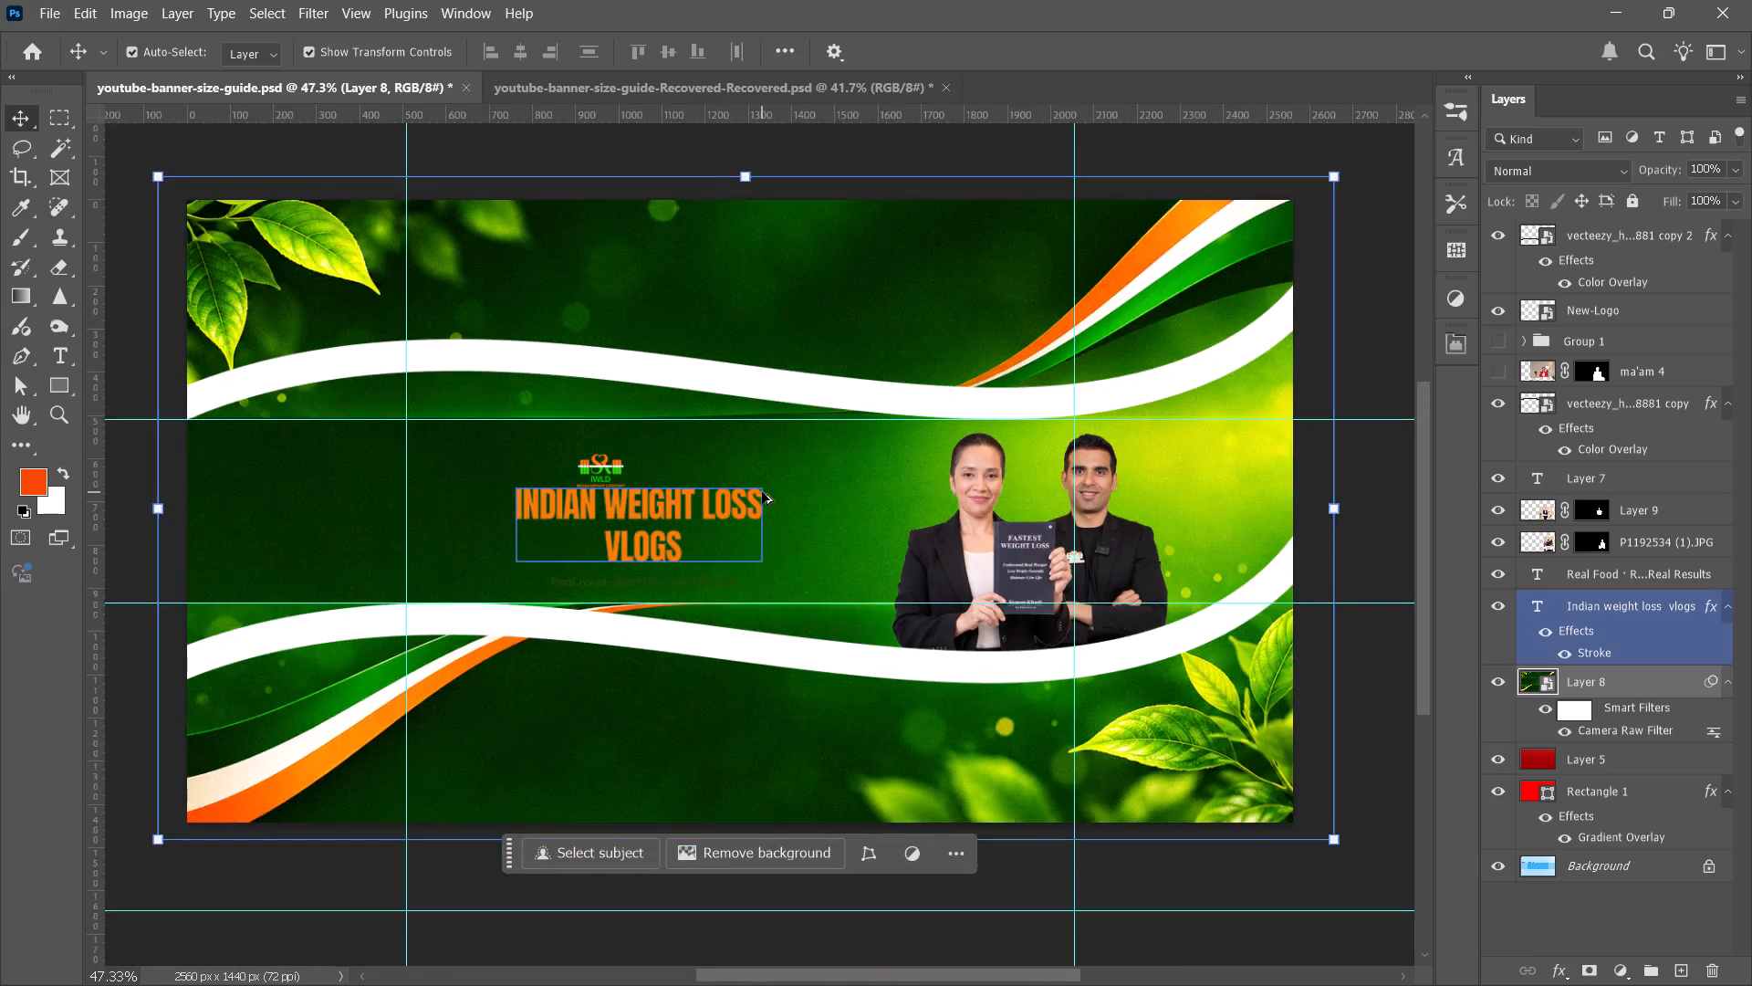
{"action": "scroll", "coordinate": [762, 492], "scroll_direction": "down", "scroll_amount": 2, "text": "alt"}
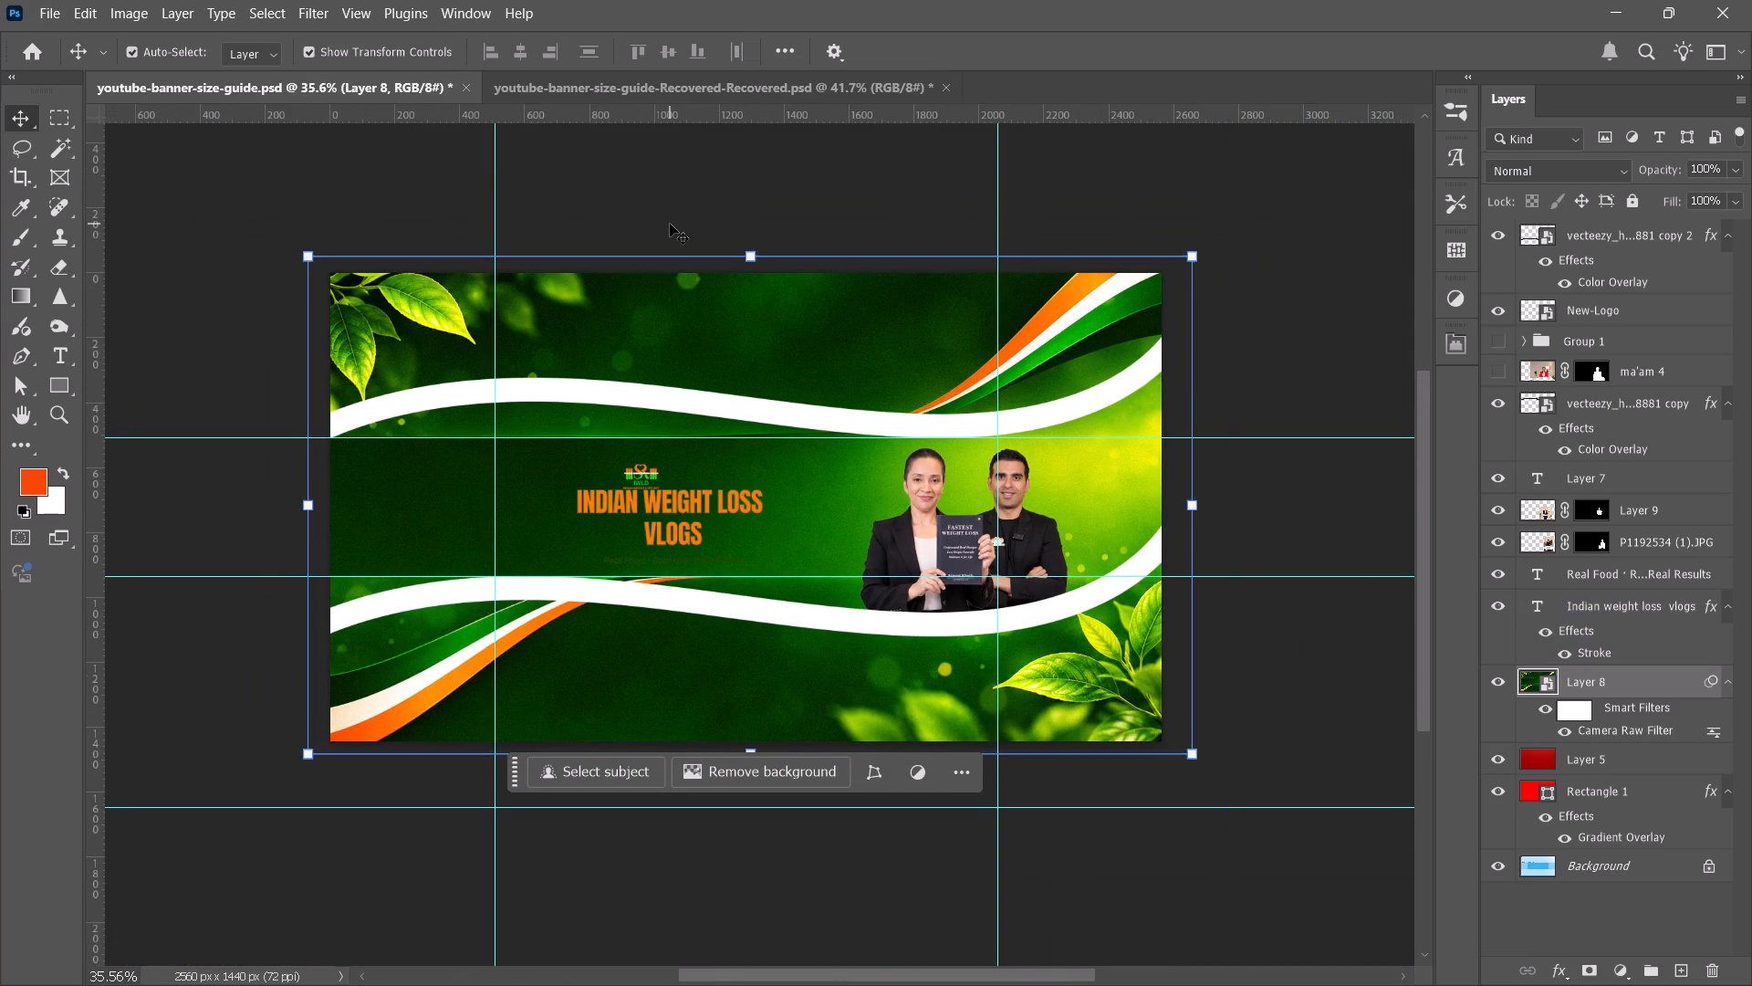
{"action": "scroll", "coordinate": [670, 224], "scroll_direction": "up", "scroll_amount": 1, "text": "alt"}
{"action": "left_click_drag", "start_coordinate": [98, 321], "coordinate": [98, 323]}
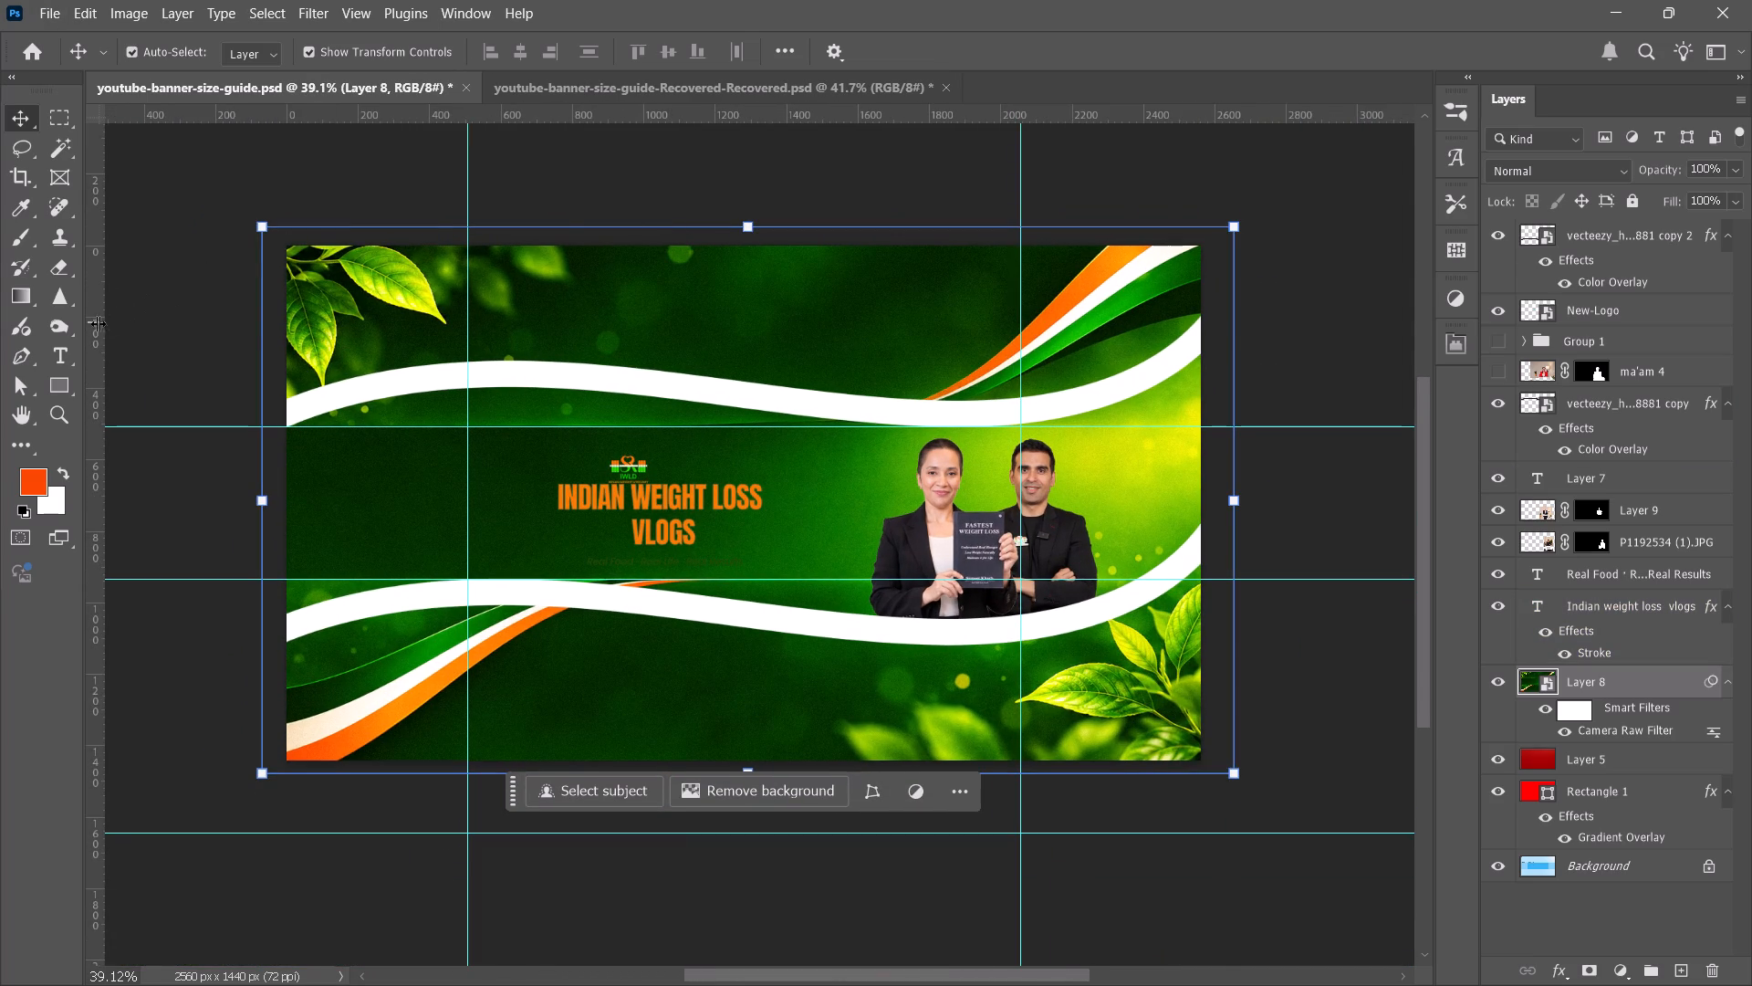
{"action": "left_click_drag", "start_coordinate": [98, 323], "coordinate": [744, 309]}
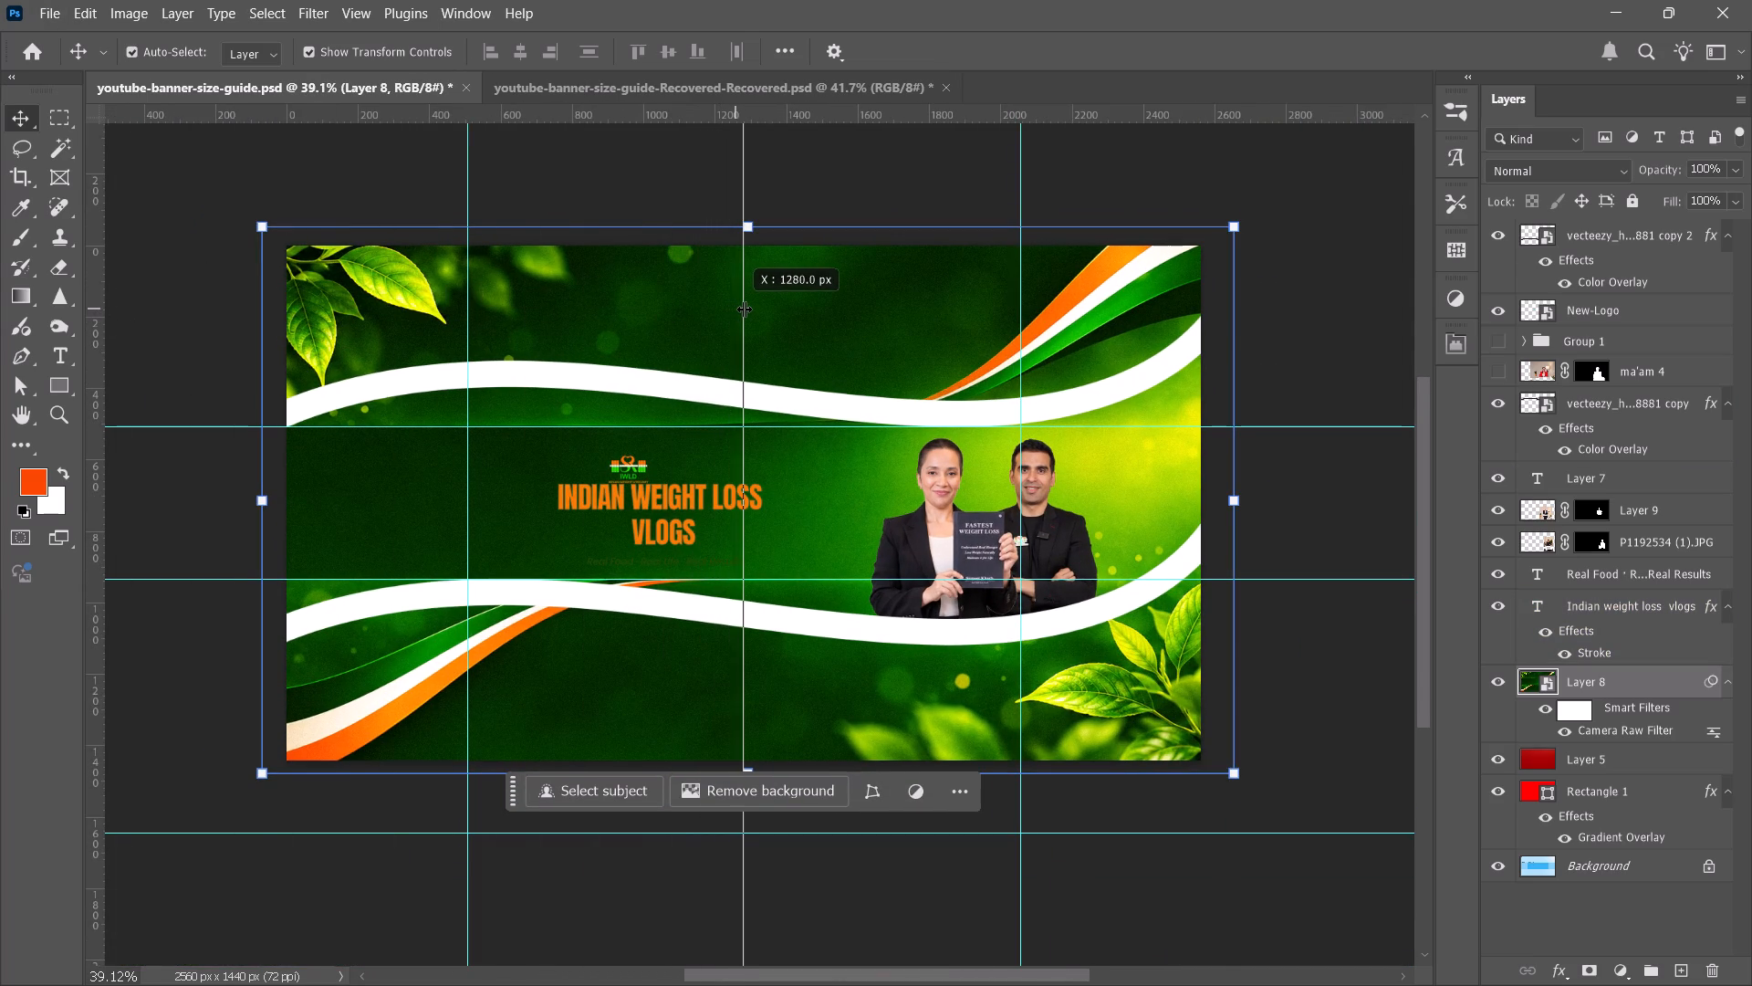
{"action": "left_click_drag", "start_coordinate": [744, 309], "coordinate": [751, 309]}
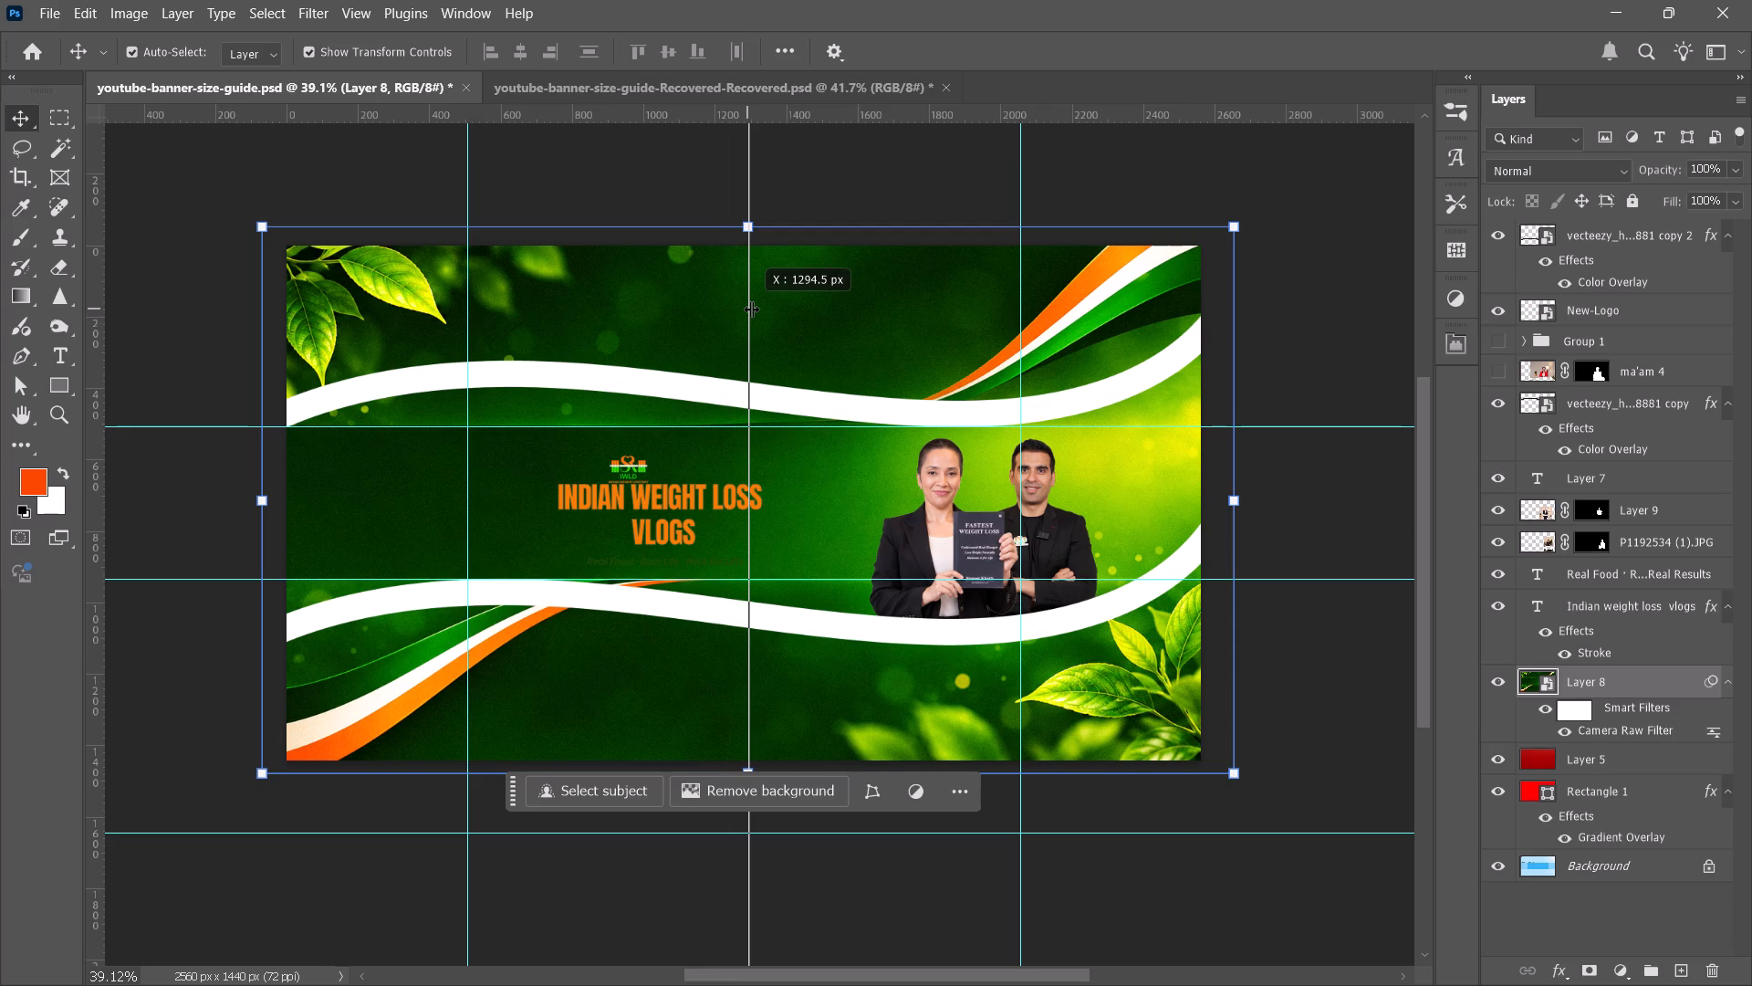
{"action": "left_click_drag", "start_coordinate": [751, 309], "coordinate": [752, 309]}
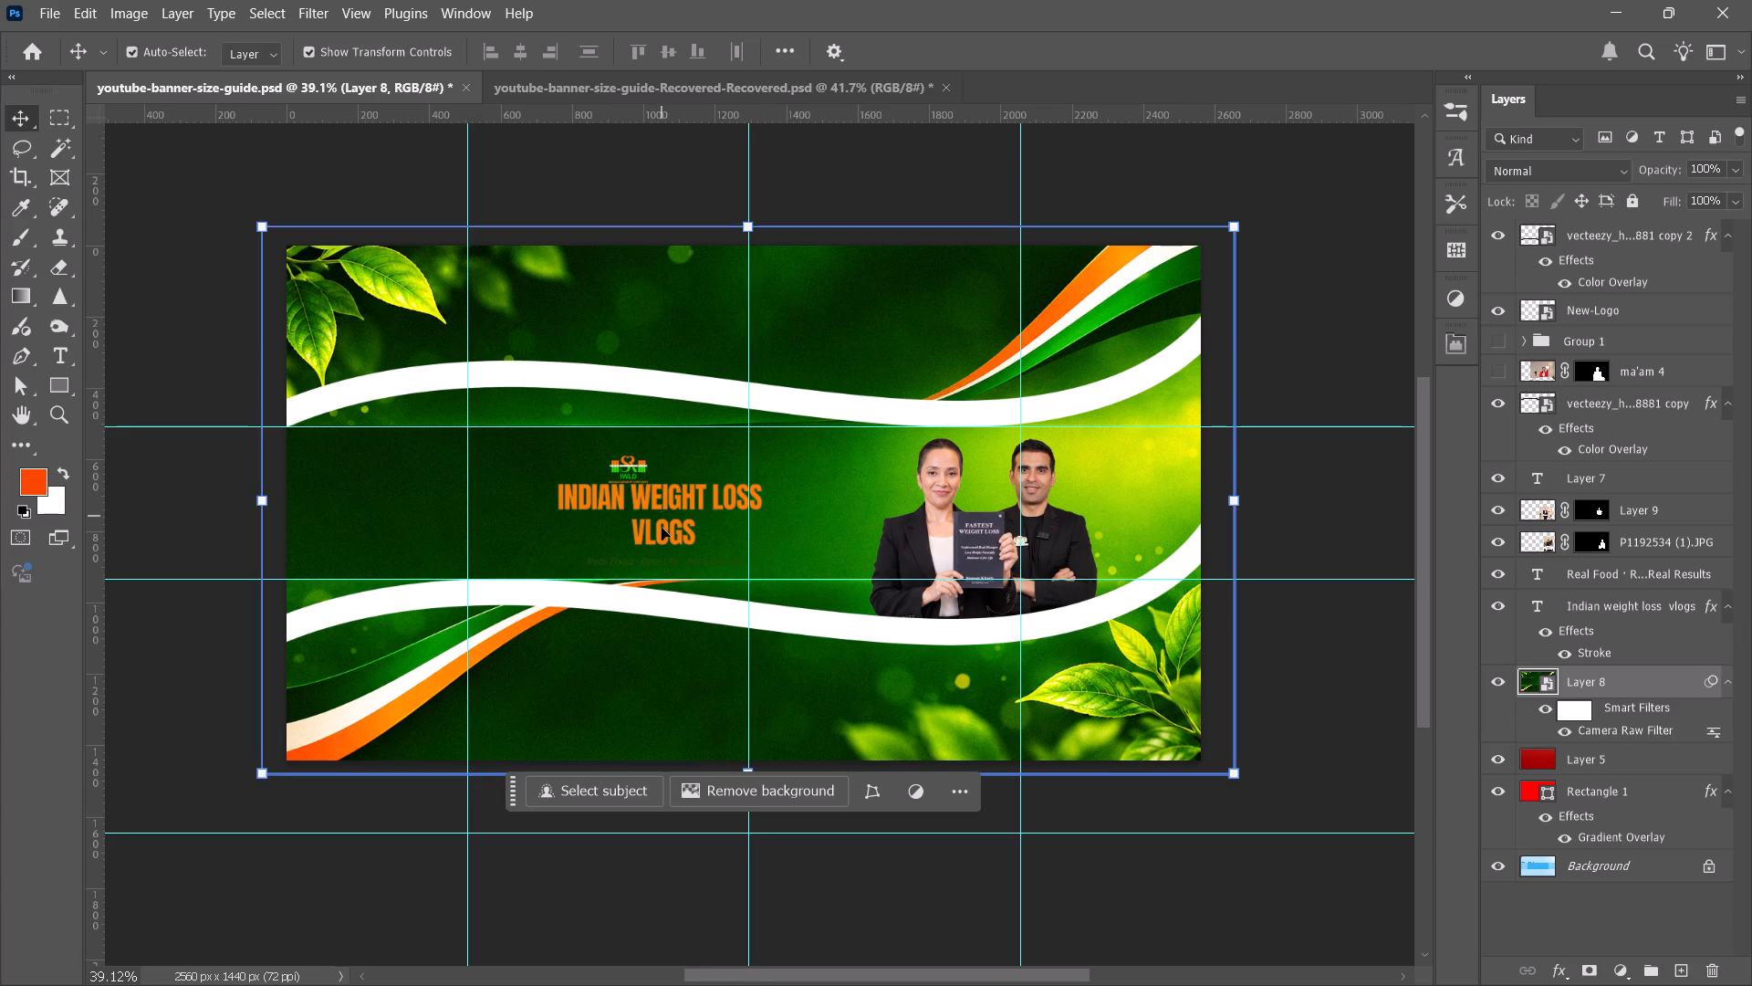
Move the "Indian Weight Loss Vlogs" title further left of the centre guide and reposition the IWLD logo just above it.
{"action": "scroll", "coordinate": [701, 520], "scroll_direction": "up", "scroll_amount": 7, "text": "alt"}
{"action": "left_click_drag", "start_coordinate": [621, 509], "coordinate": [579, 510]}
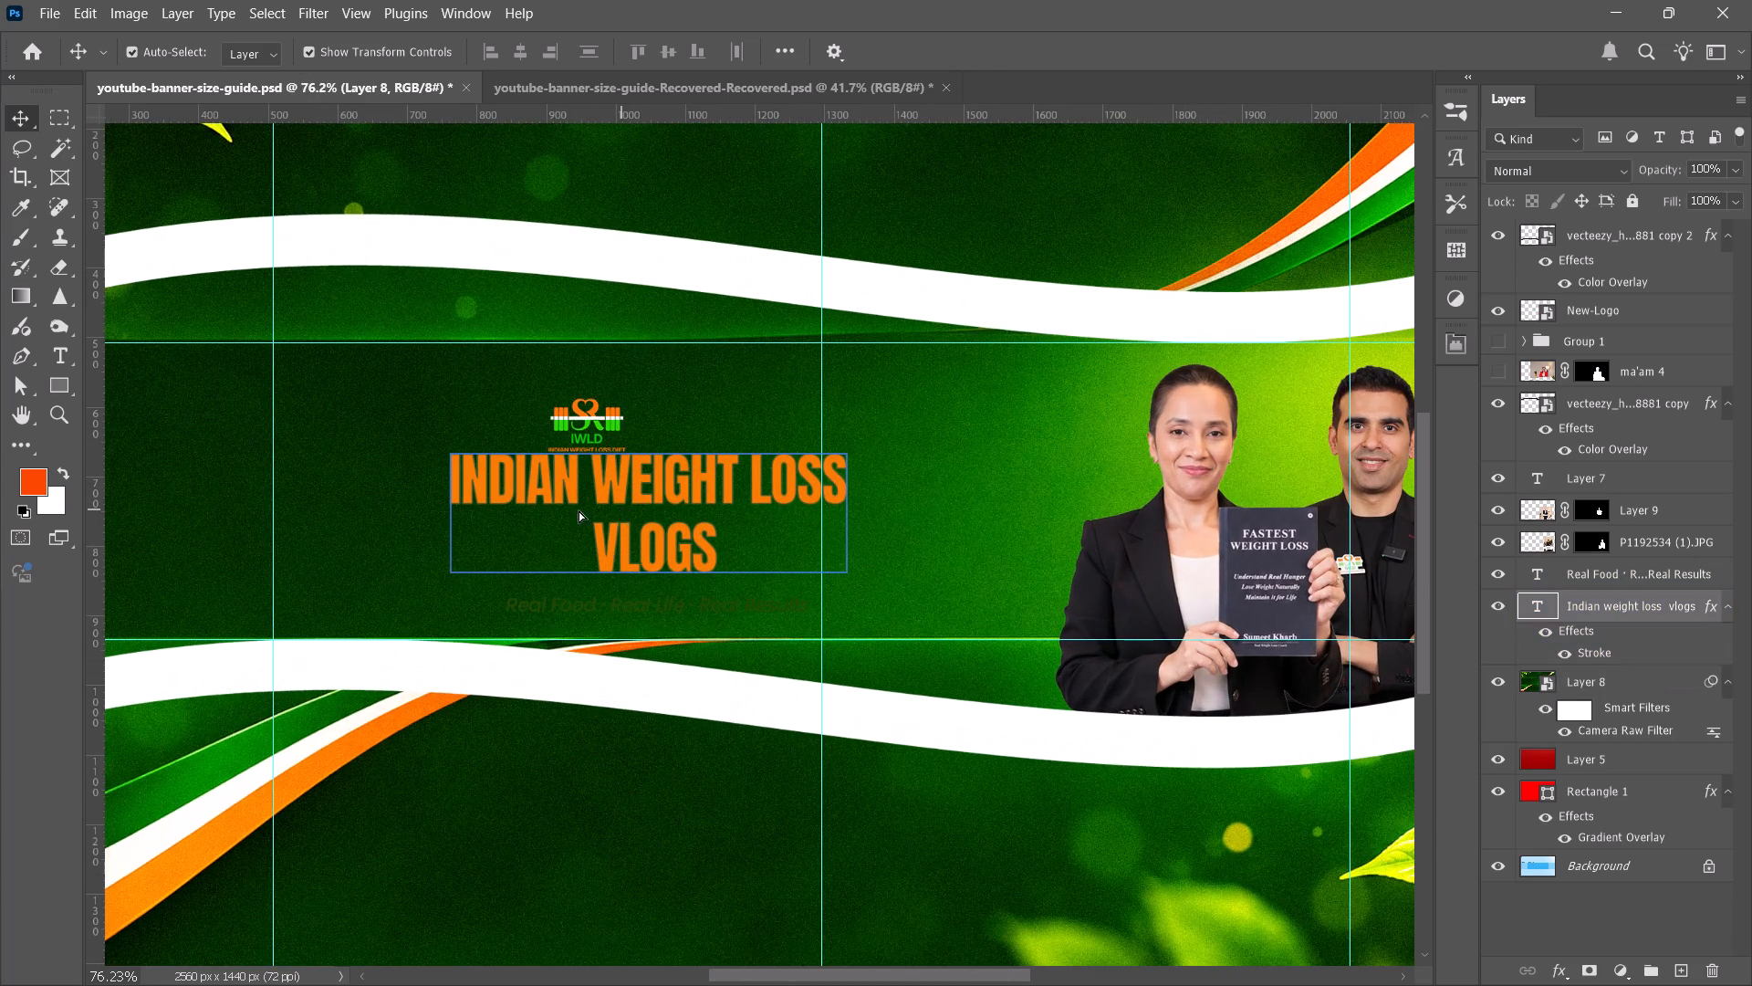
{"action": "left_click_drag", "start_coordinate": [579, 510], "coordinate": [528, 513]}
{"action": "left_click_drag", "start_coordinate": [598, 416], "coordinate": [595, 415]}
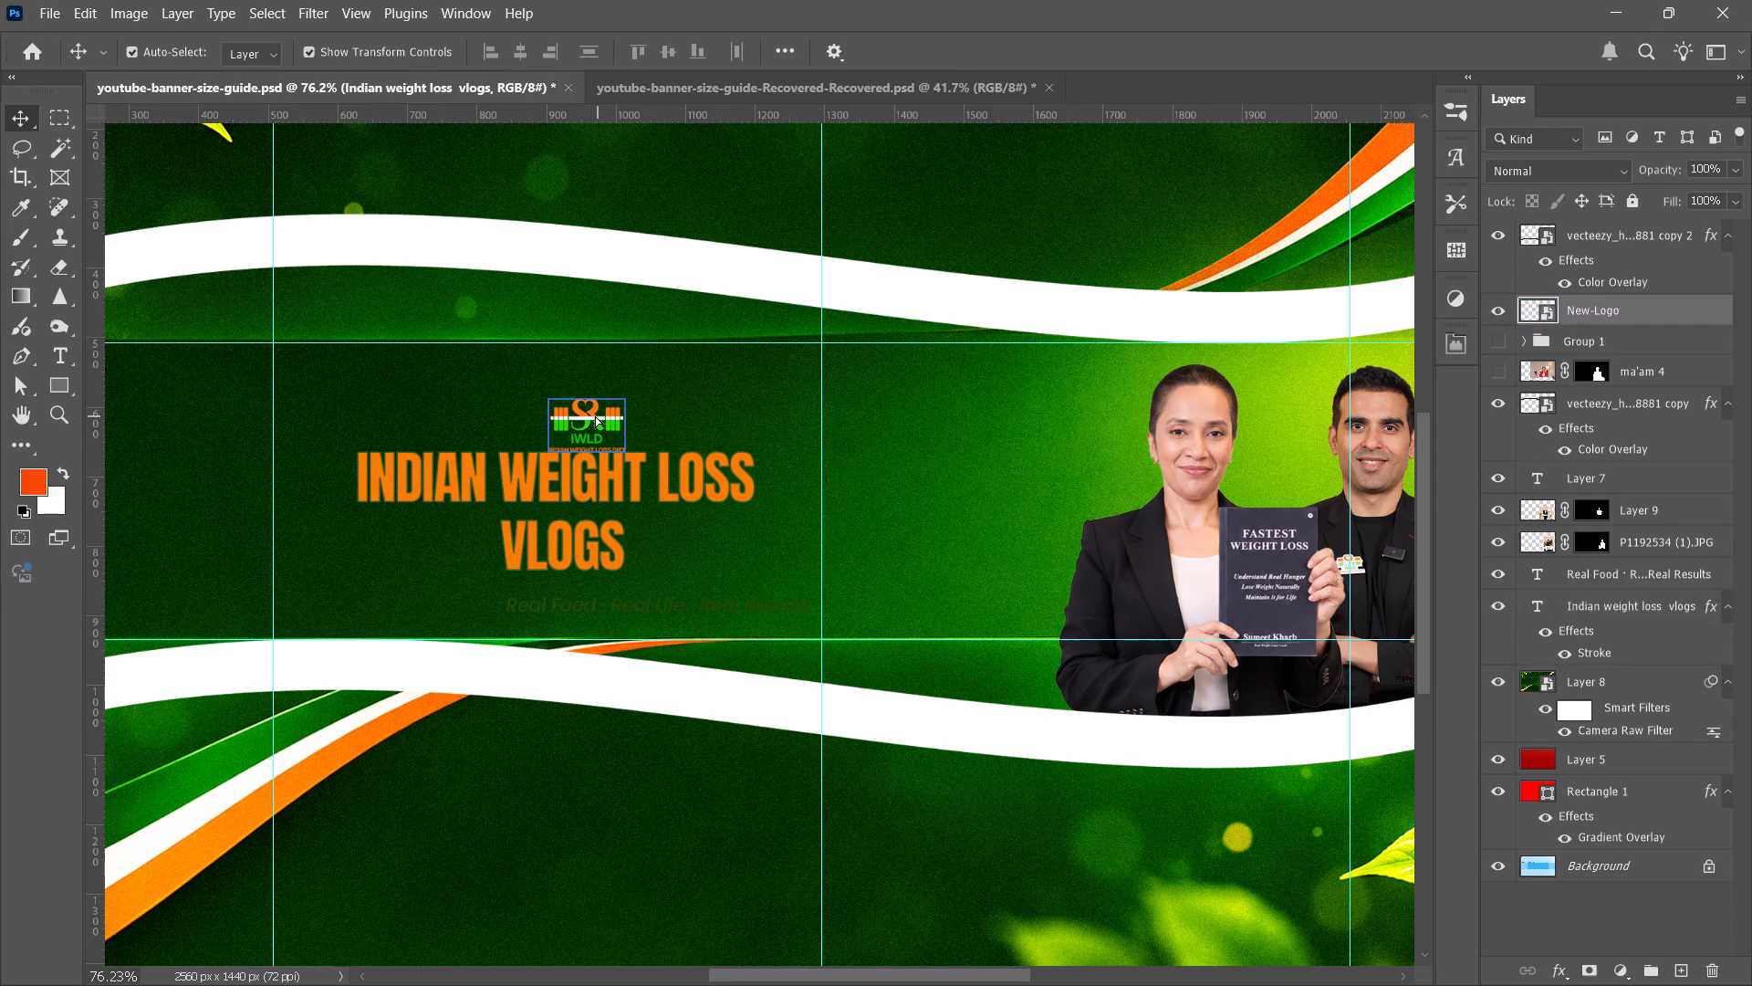
{"action": "left_click_drag", "start_coordinate": [595, 415], "coordinate": [554, 395]}
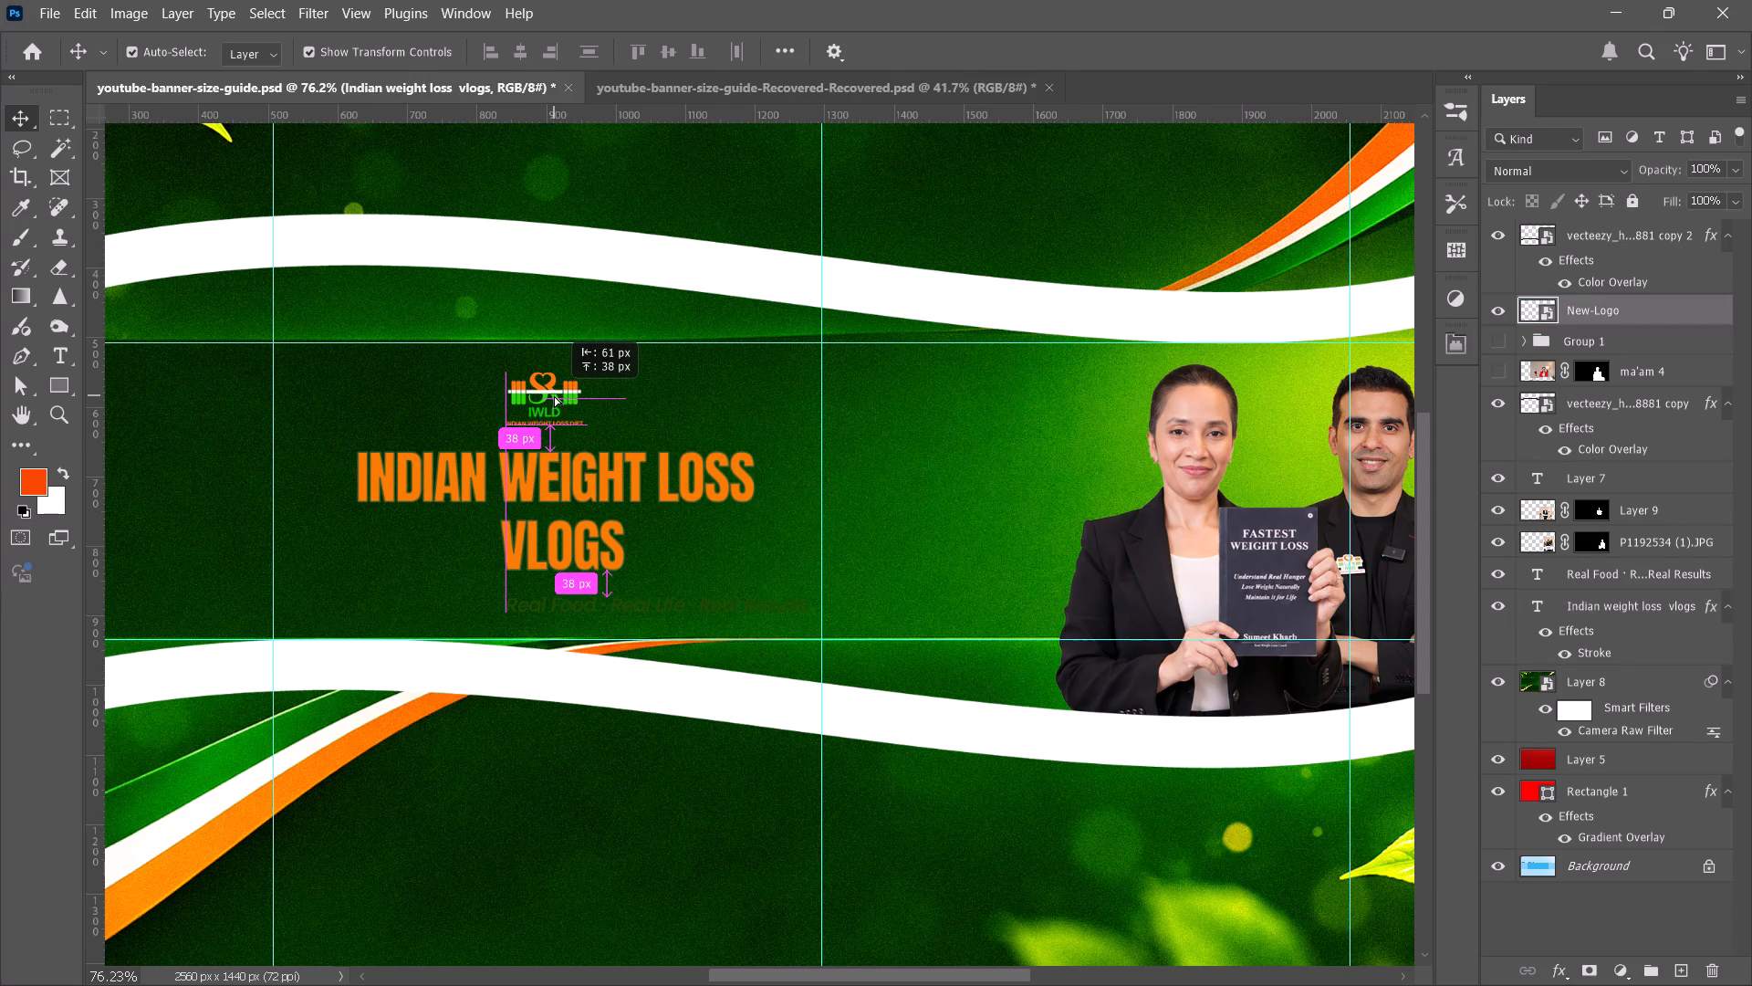
{"action": "left_click_drag", "start_coordinate": [554, 395], "coordinate": [554, 405]}
Move the "Real Food · Real Life · Real Results" tagline left and up, directly beneath the word VLOGS.
{"action": "scroll", "coordinate": [554, 404], "scroll_direction": "up", "scroll_amount": 4, "text": "alt"}
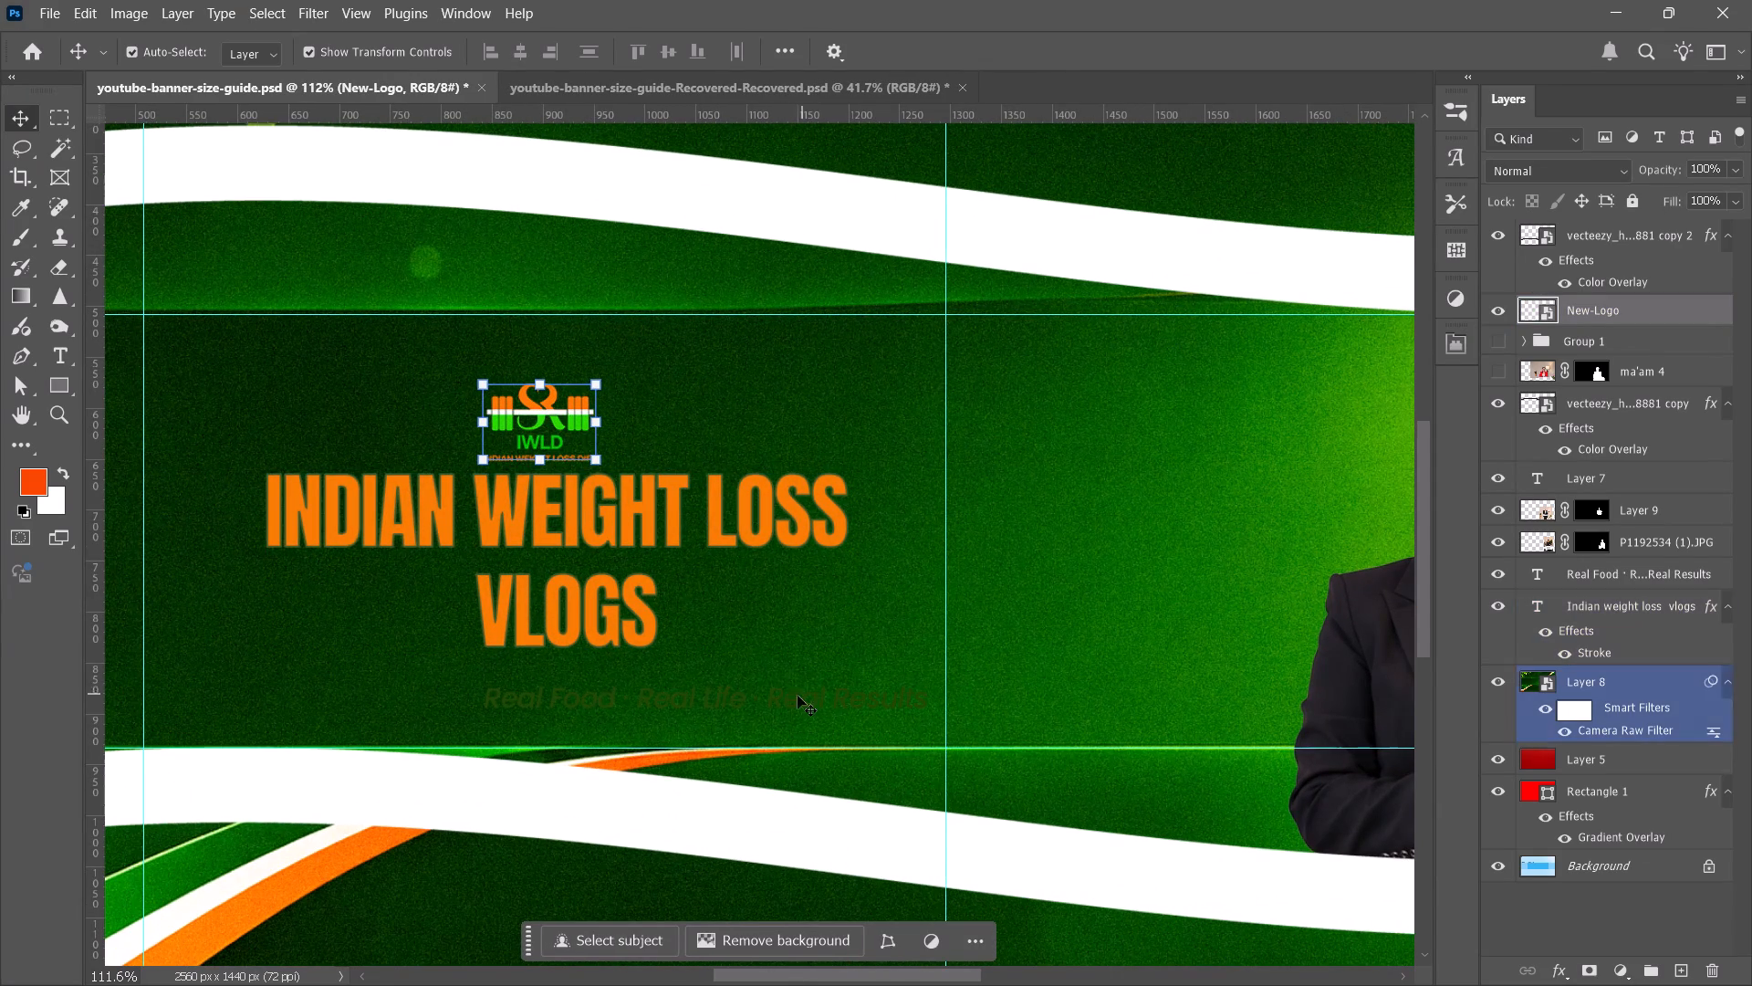
{"action": "left_click_drag", "start_coordinate": [770, 693], "coordinate": [580, 674]}
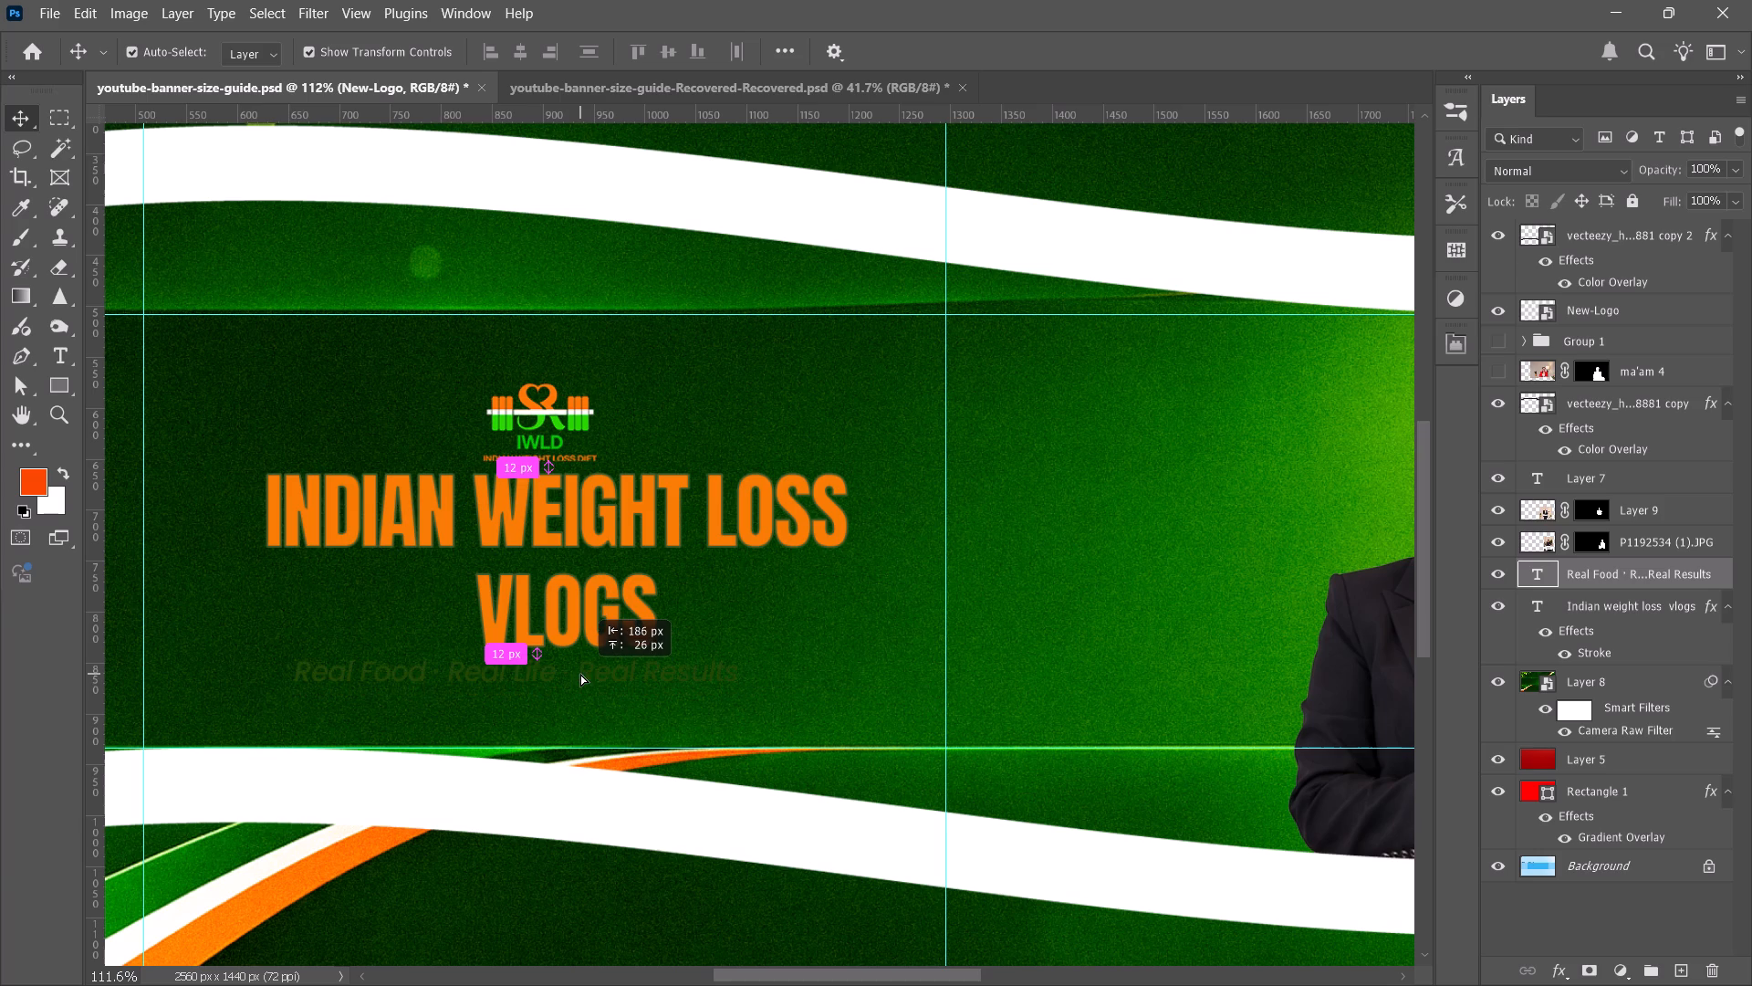
{"action": "left_click_drag", "start_coordinate": [580, 674], "coordinate": [580, 680]}
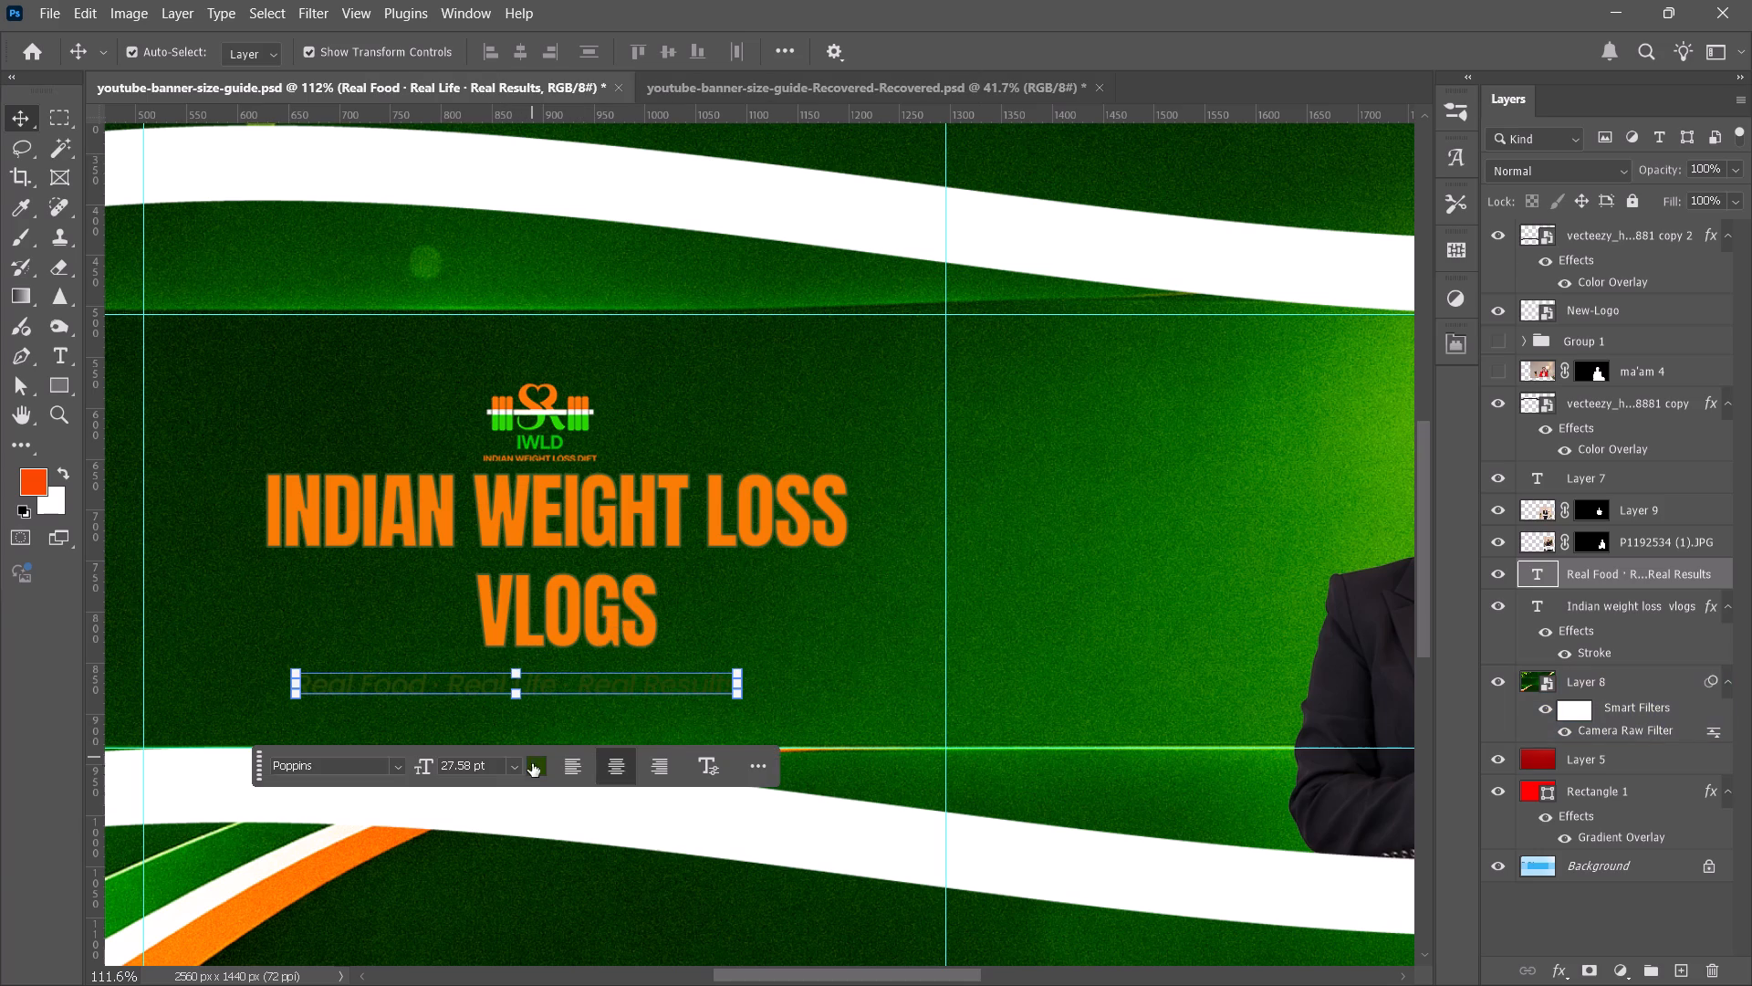
Change the tagline's text colour to white (#ffffff).
{"action": "left_click", "coordinate": [532, 765]}
{"action": "left_click_drag", "start_coordinate": [215, 689], "coordinate": [51, 550]}
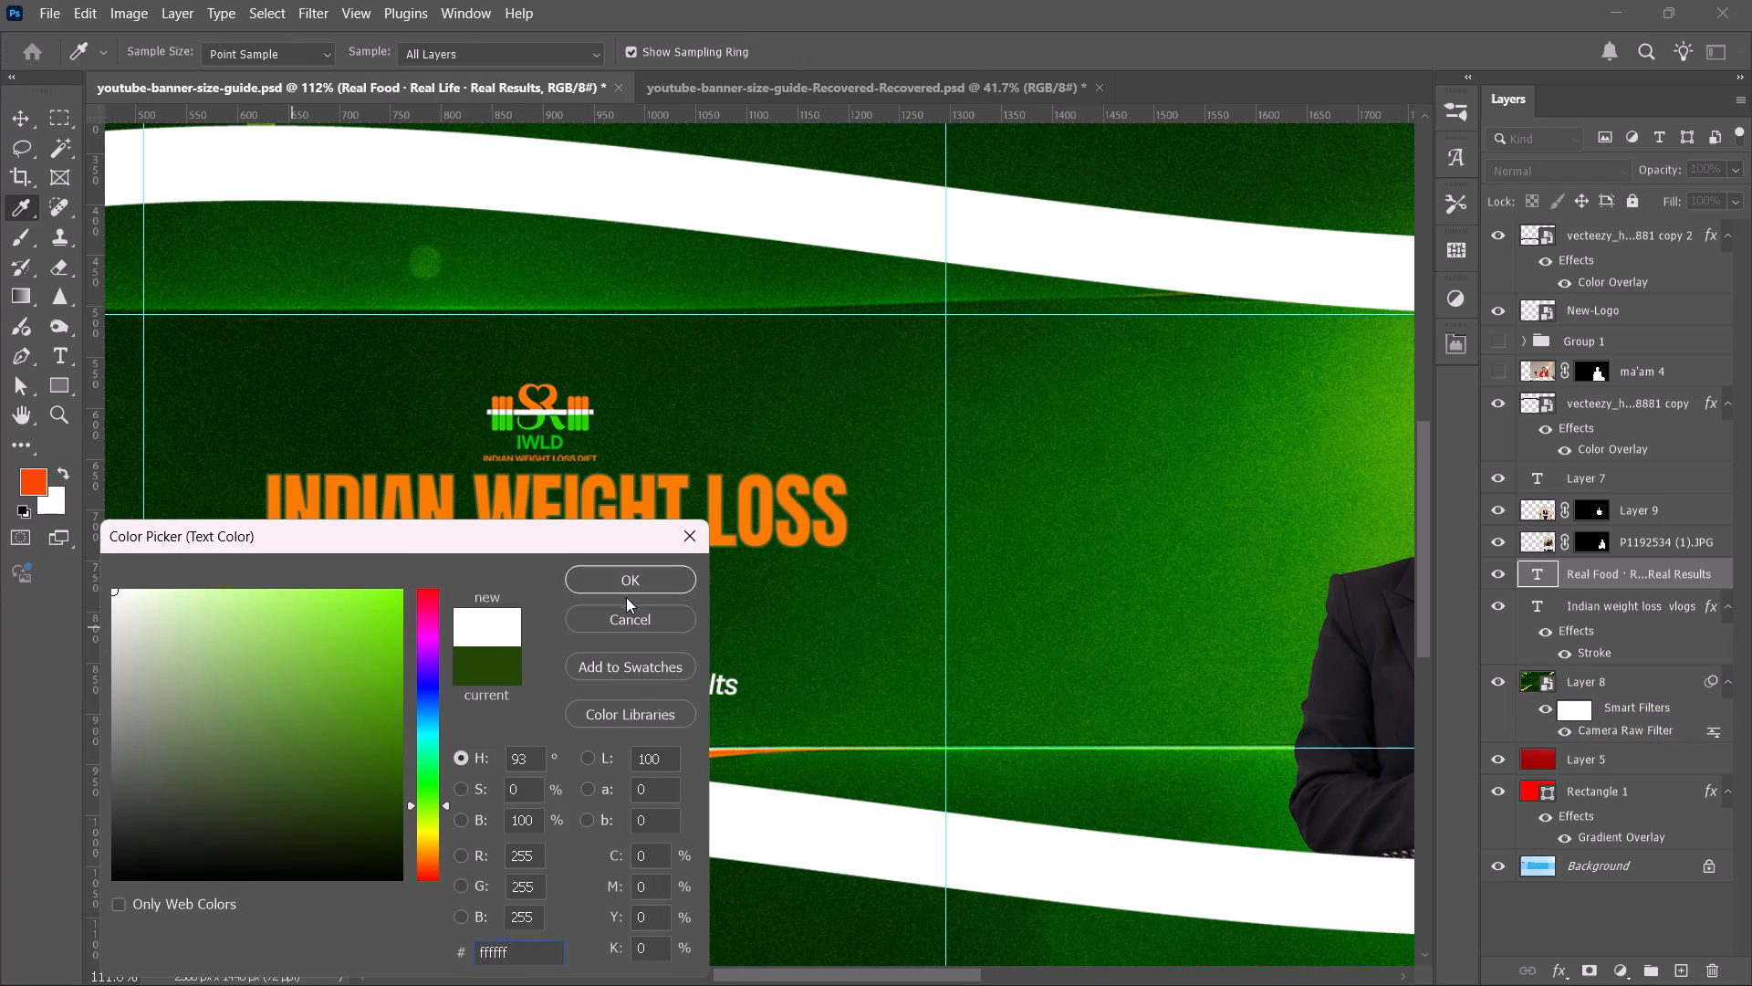
{"action": "left_click", "coordinate": [628, 590]}
{"action": "left_click", "coordinate": [892, 772]}
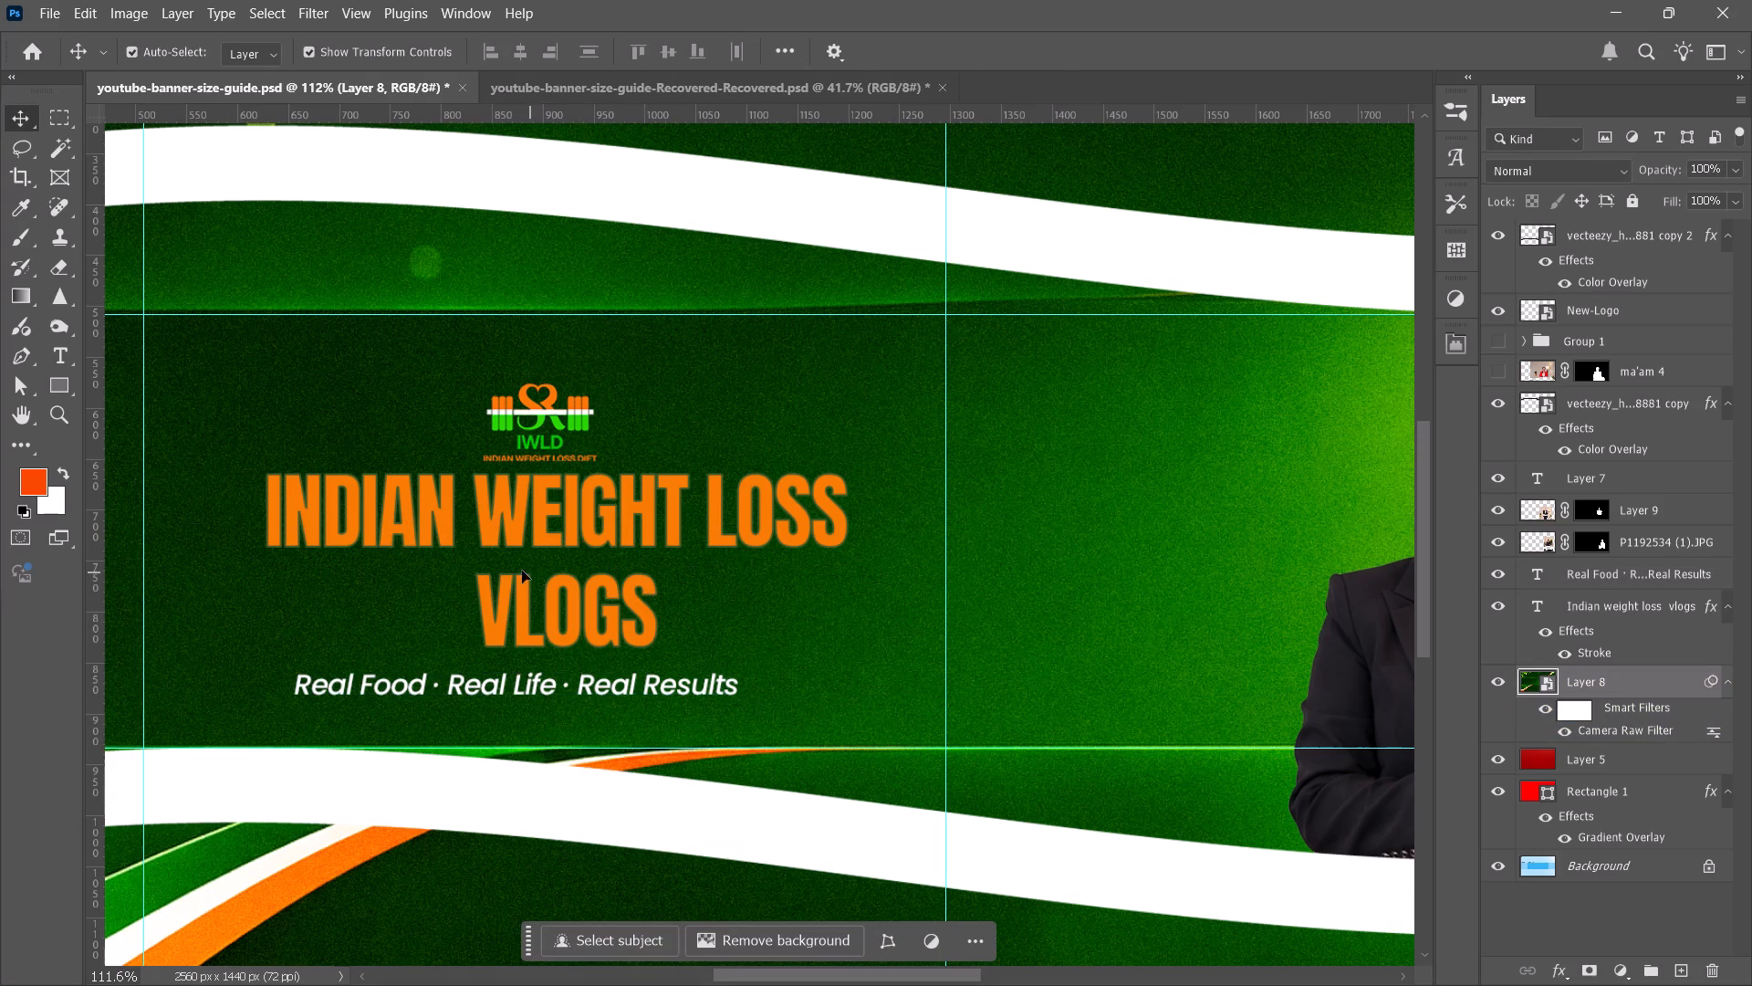
Nudge the tagline slightly right so it is centred under the IWLD logo.
{"action": "left_click_drag", "start_coordinate": [522, 685], "coordinate": [542, 688]}
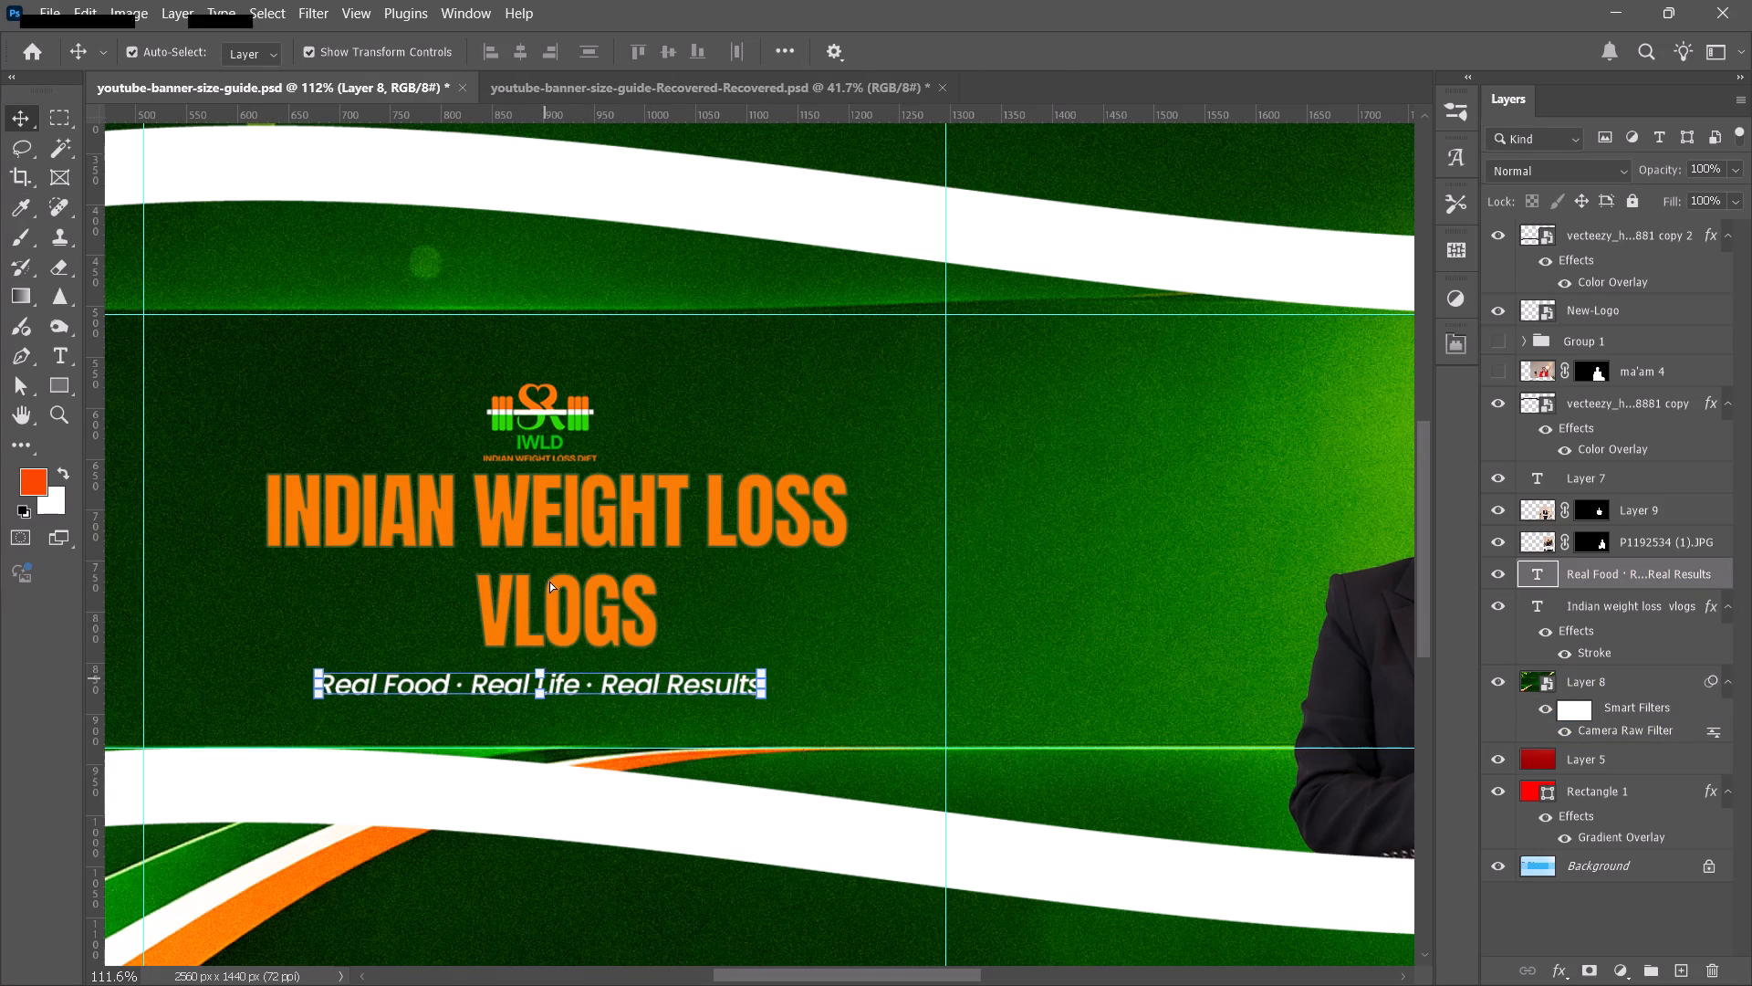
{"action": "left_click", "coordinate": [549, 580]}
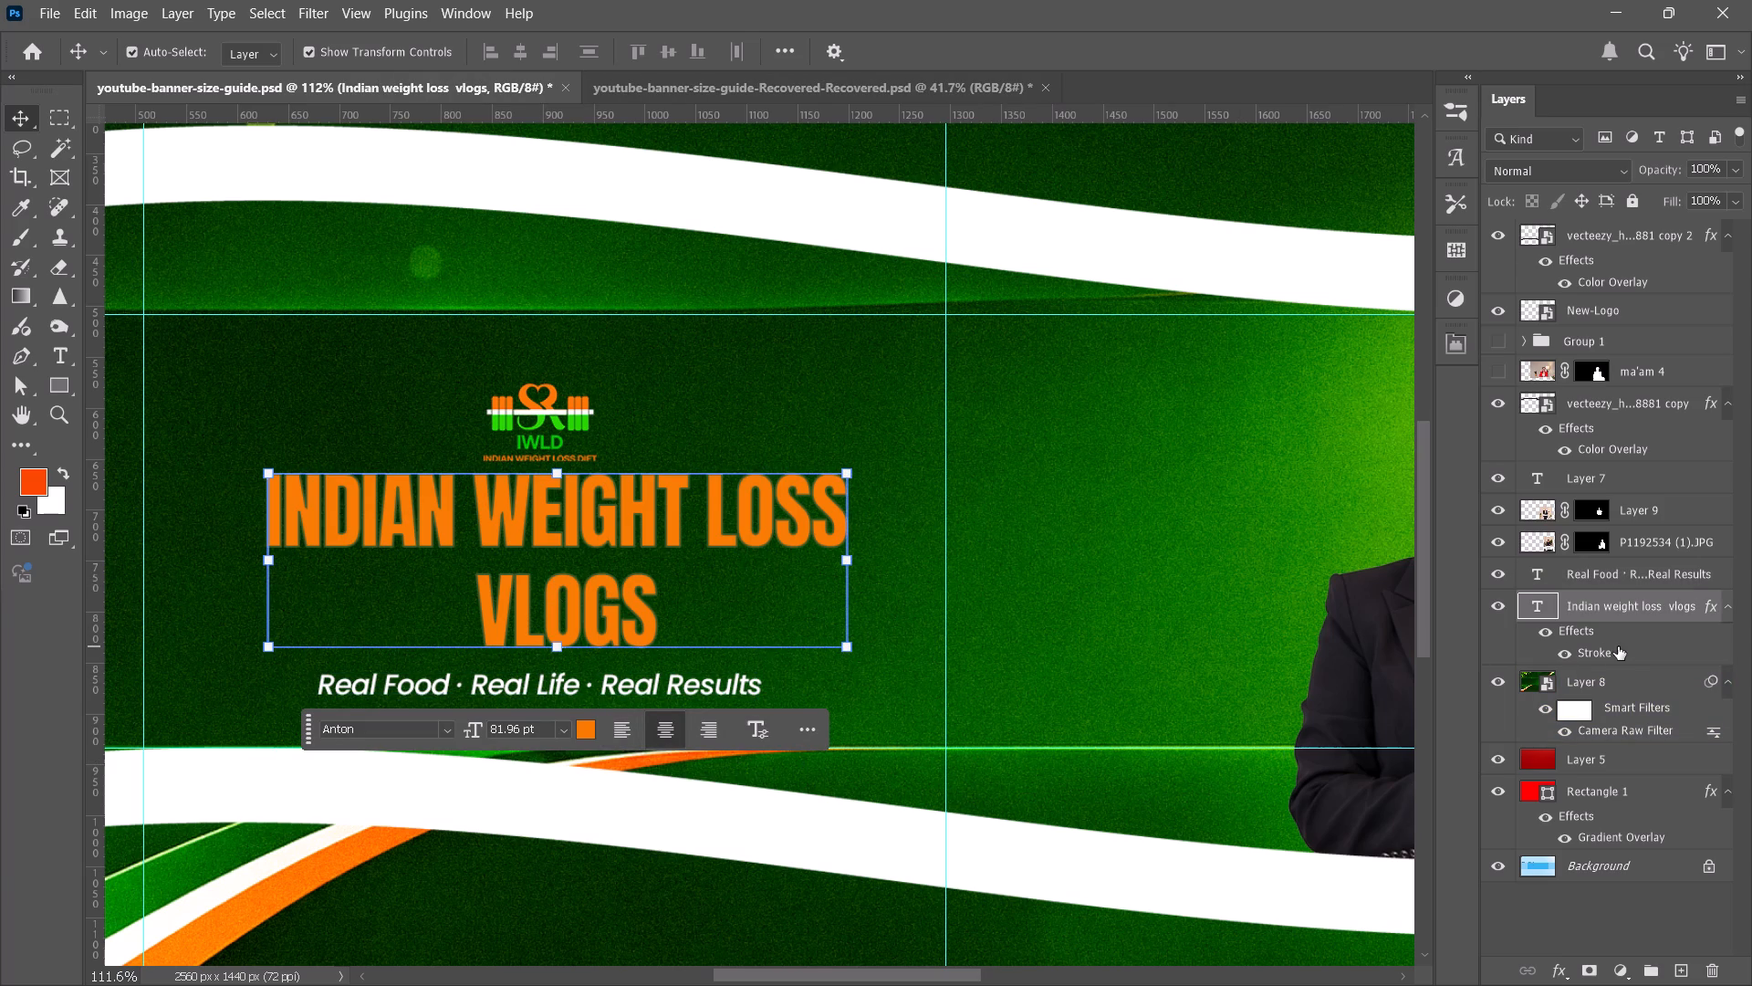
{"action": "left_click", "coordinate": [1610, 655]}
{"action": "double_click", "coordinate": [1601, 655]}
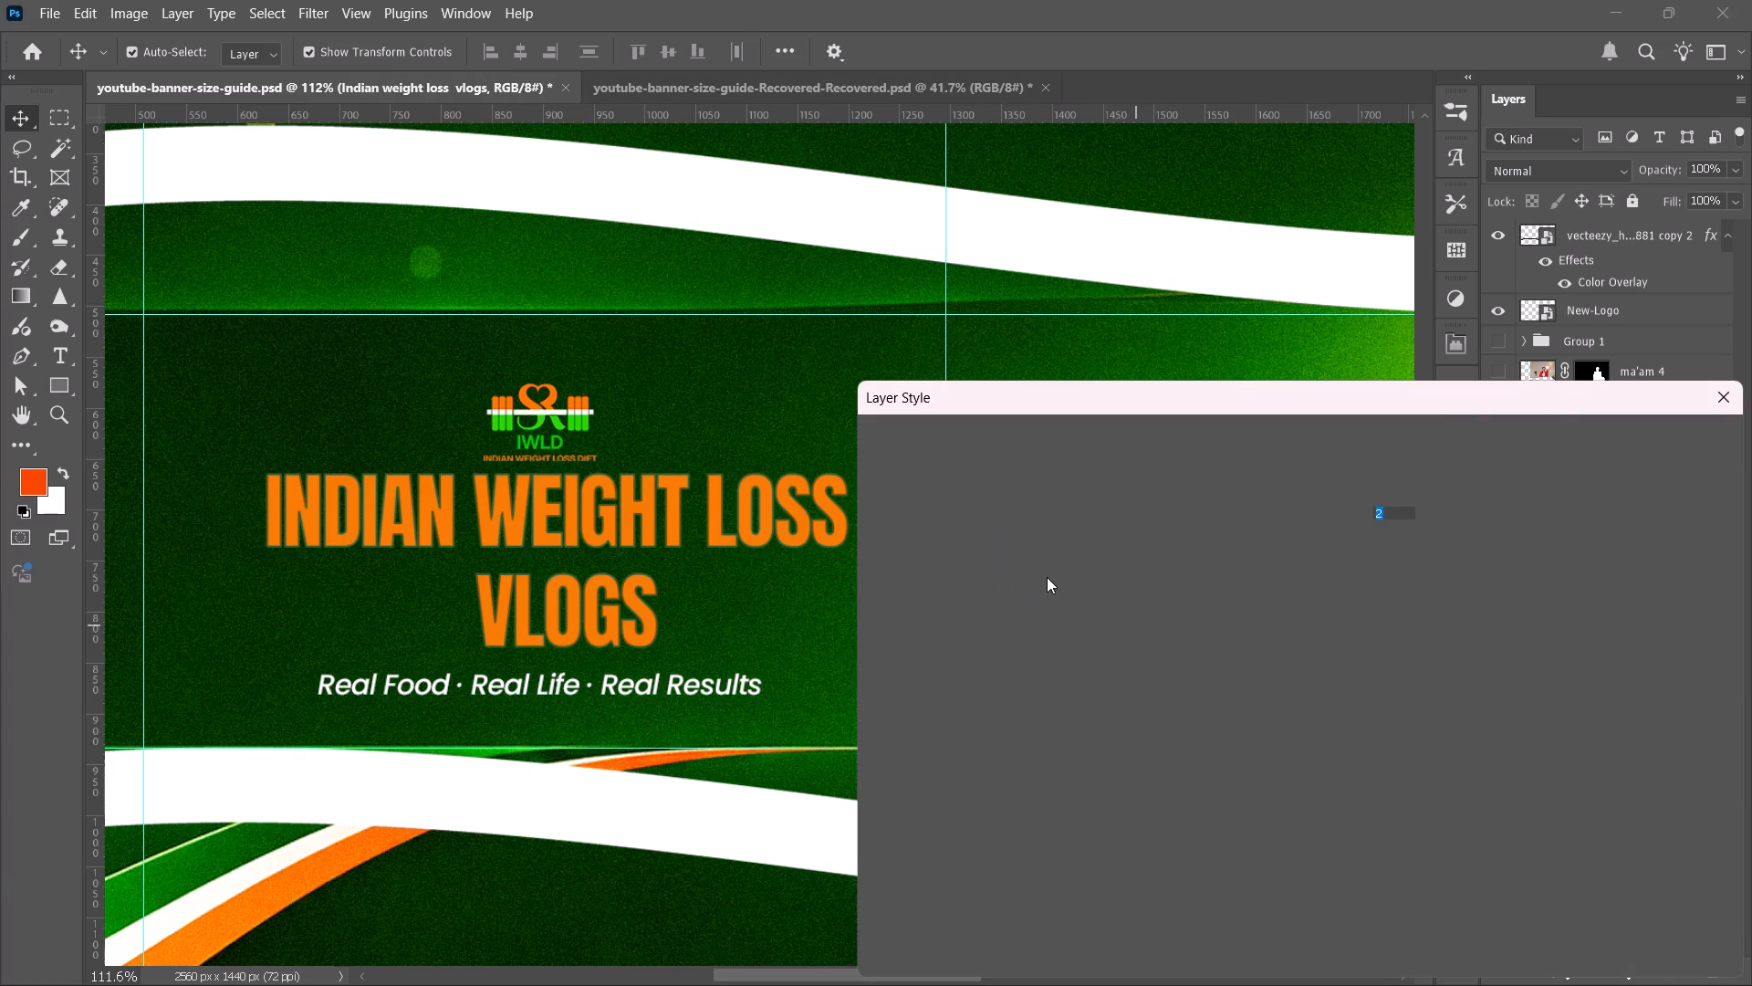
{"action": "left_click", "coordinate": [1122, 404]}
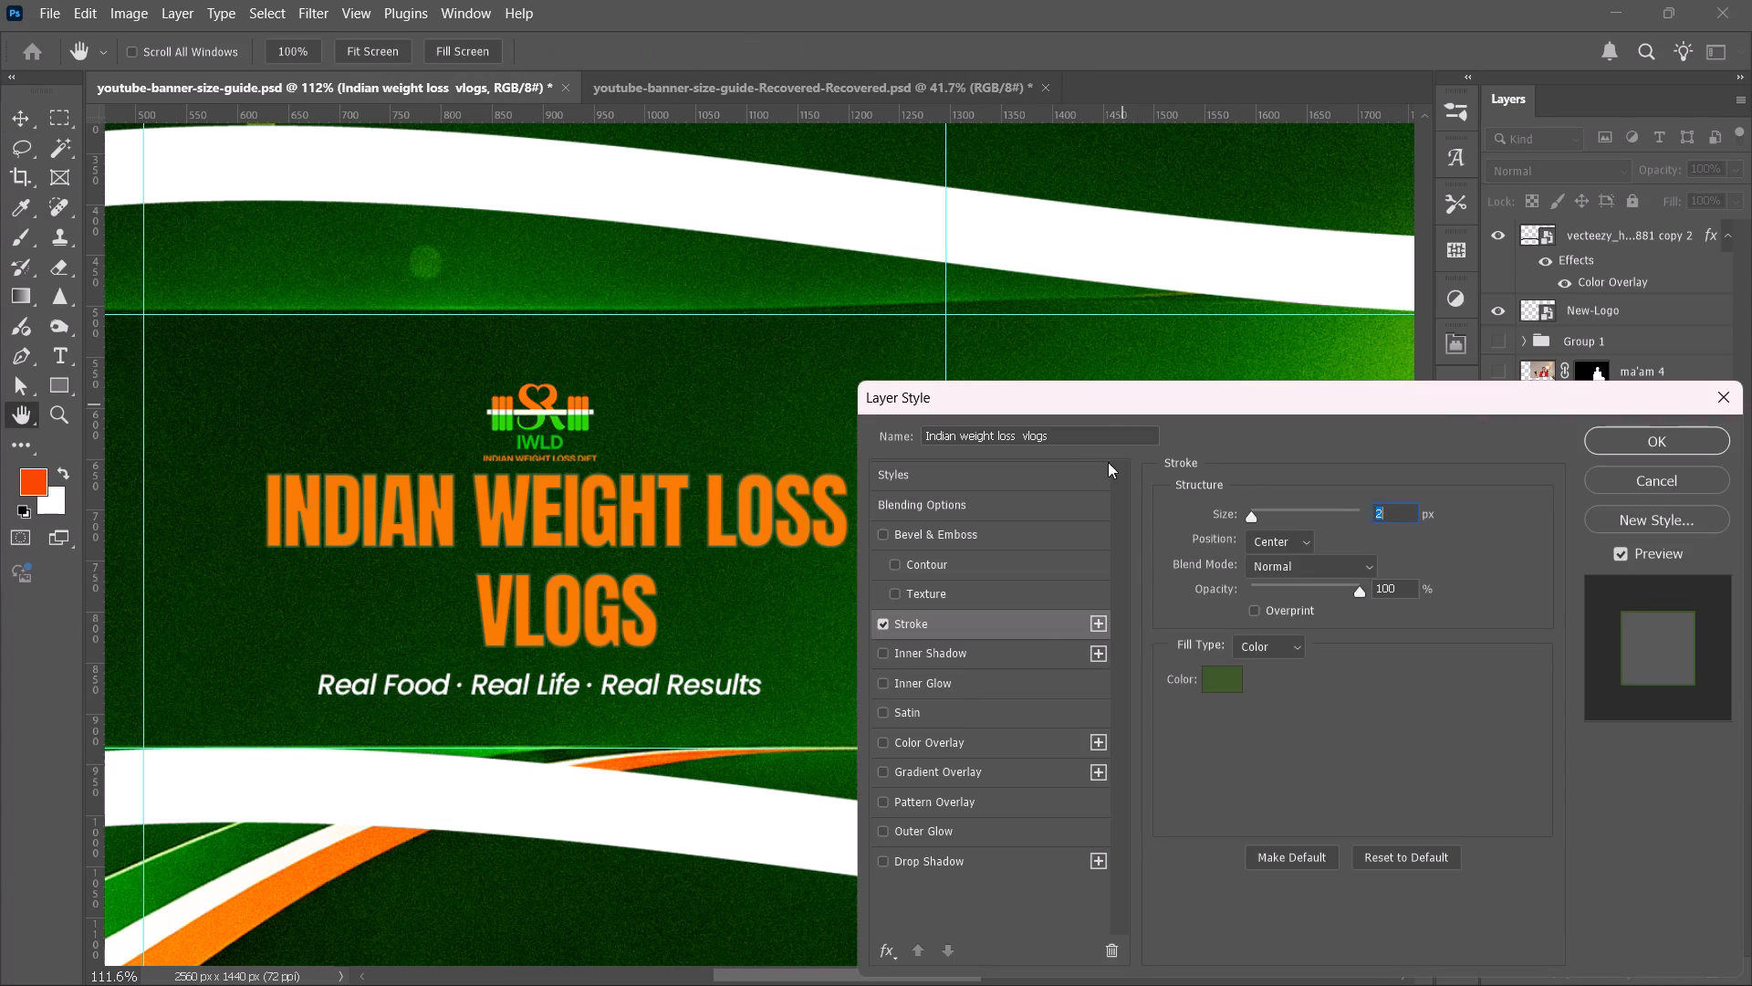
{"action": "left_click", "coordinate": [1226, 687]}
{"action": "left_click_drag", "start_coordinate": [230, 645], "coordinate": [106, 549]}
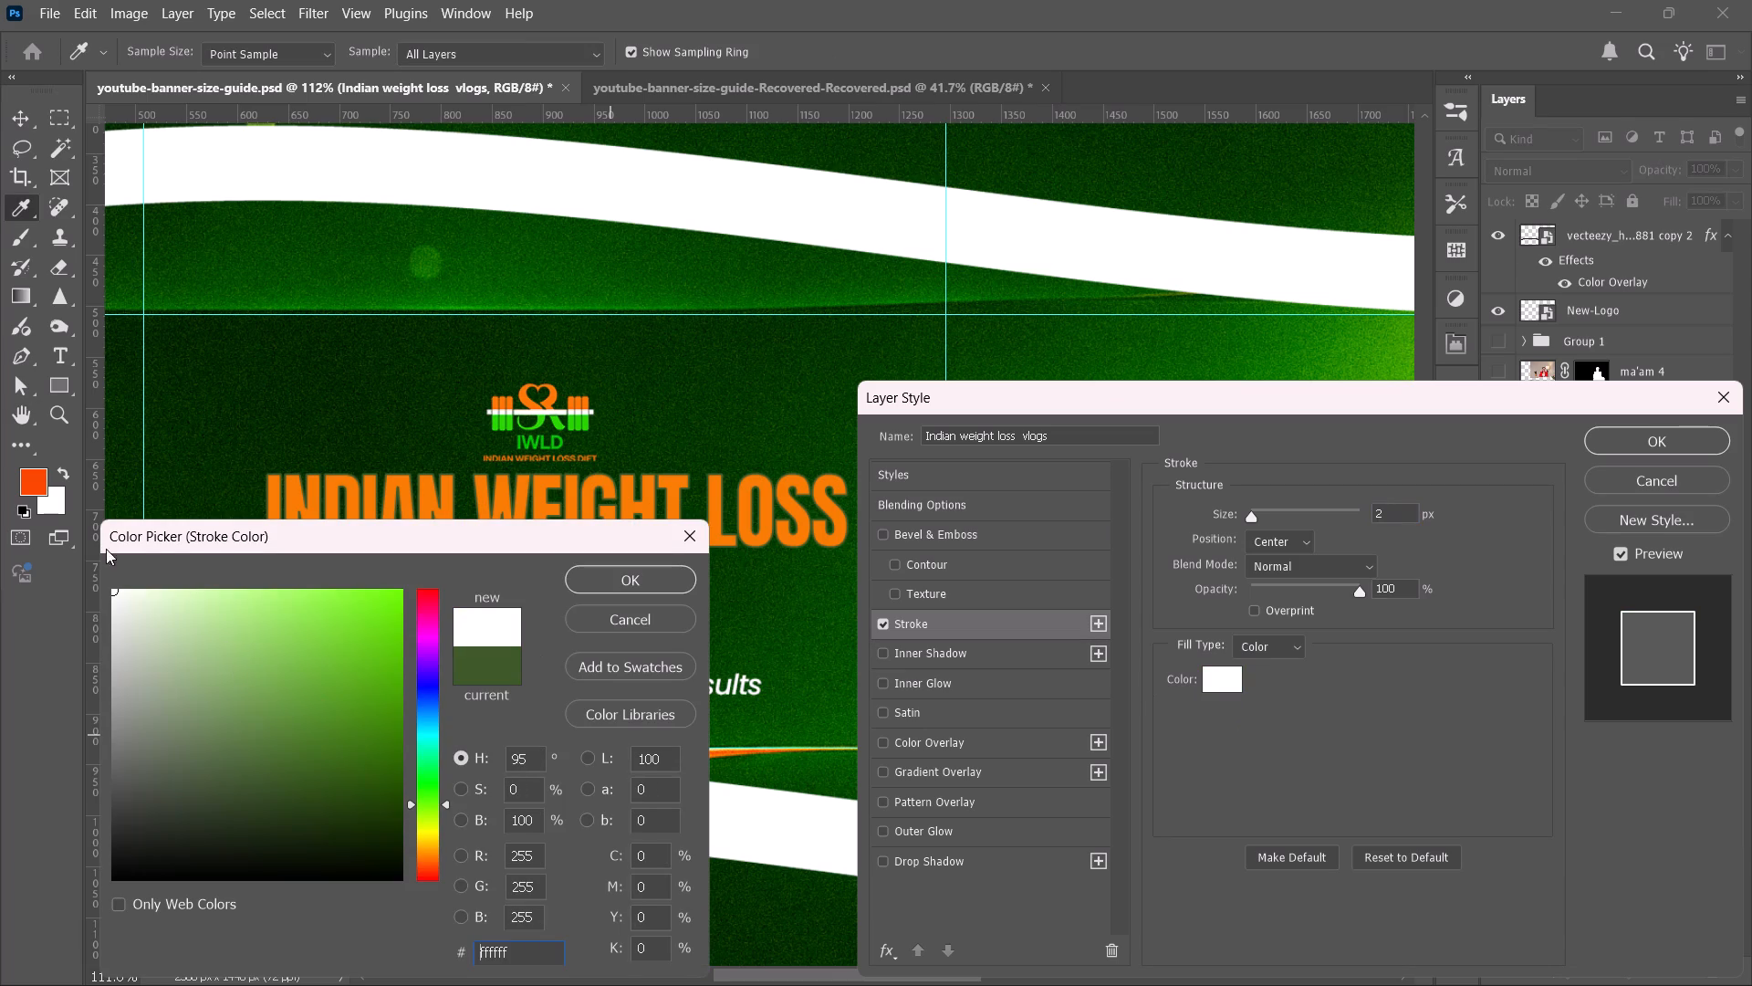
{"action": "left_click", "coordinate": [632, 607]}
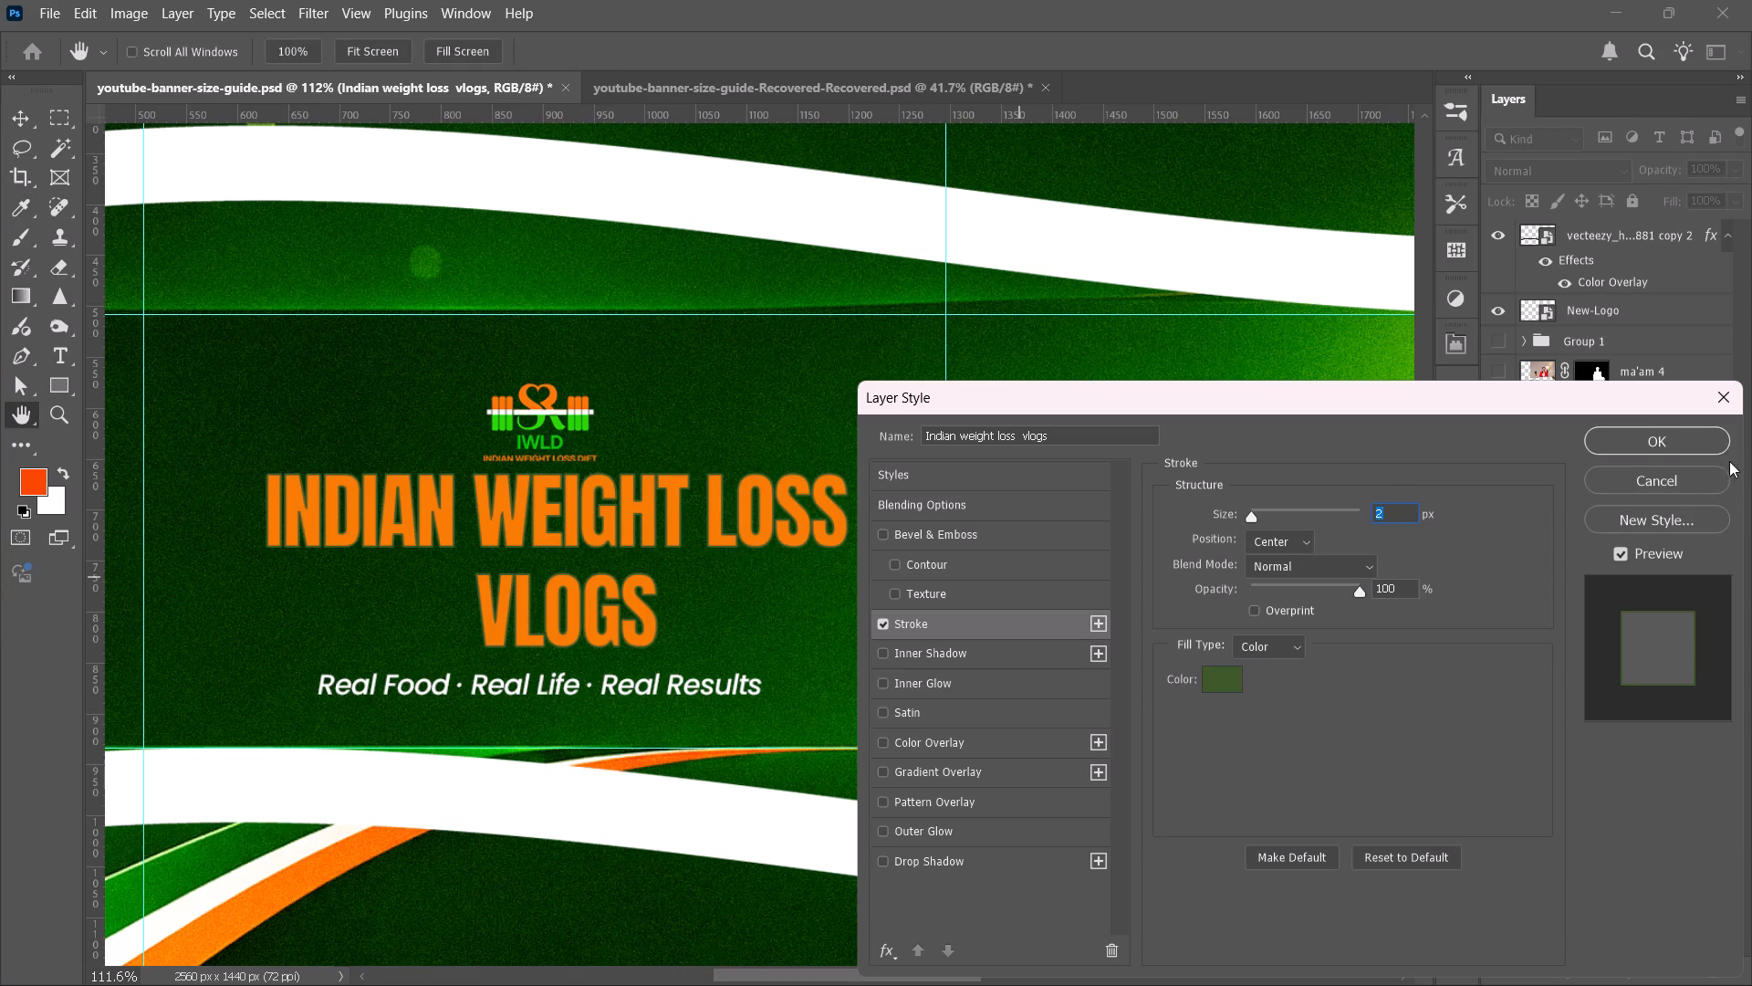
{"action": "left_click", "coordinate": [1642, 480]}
Delete the Stroke effect from the "Indian Weight Loss Vlogs" title layer.
{"action": "left_click_drag", "start_coordinate": [1615, 647], "coordinate": [1729, 933]}
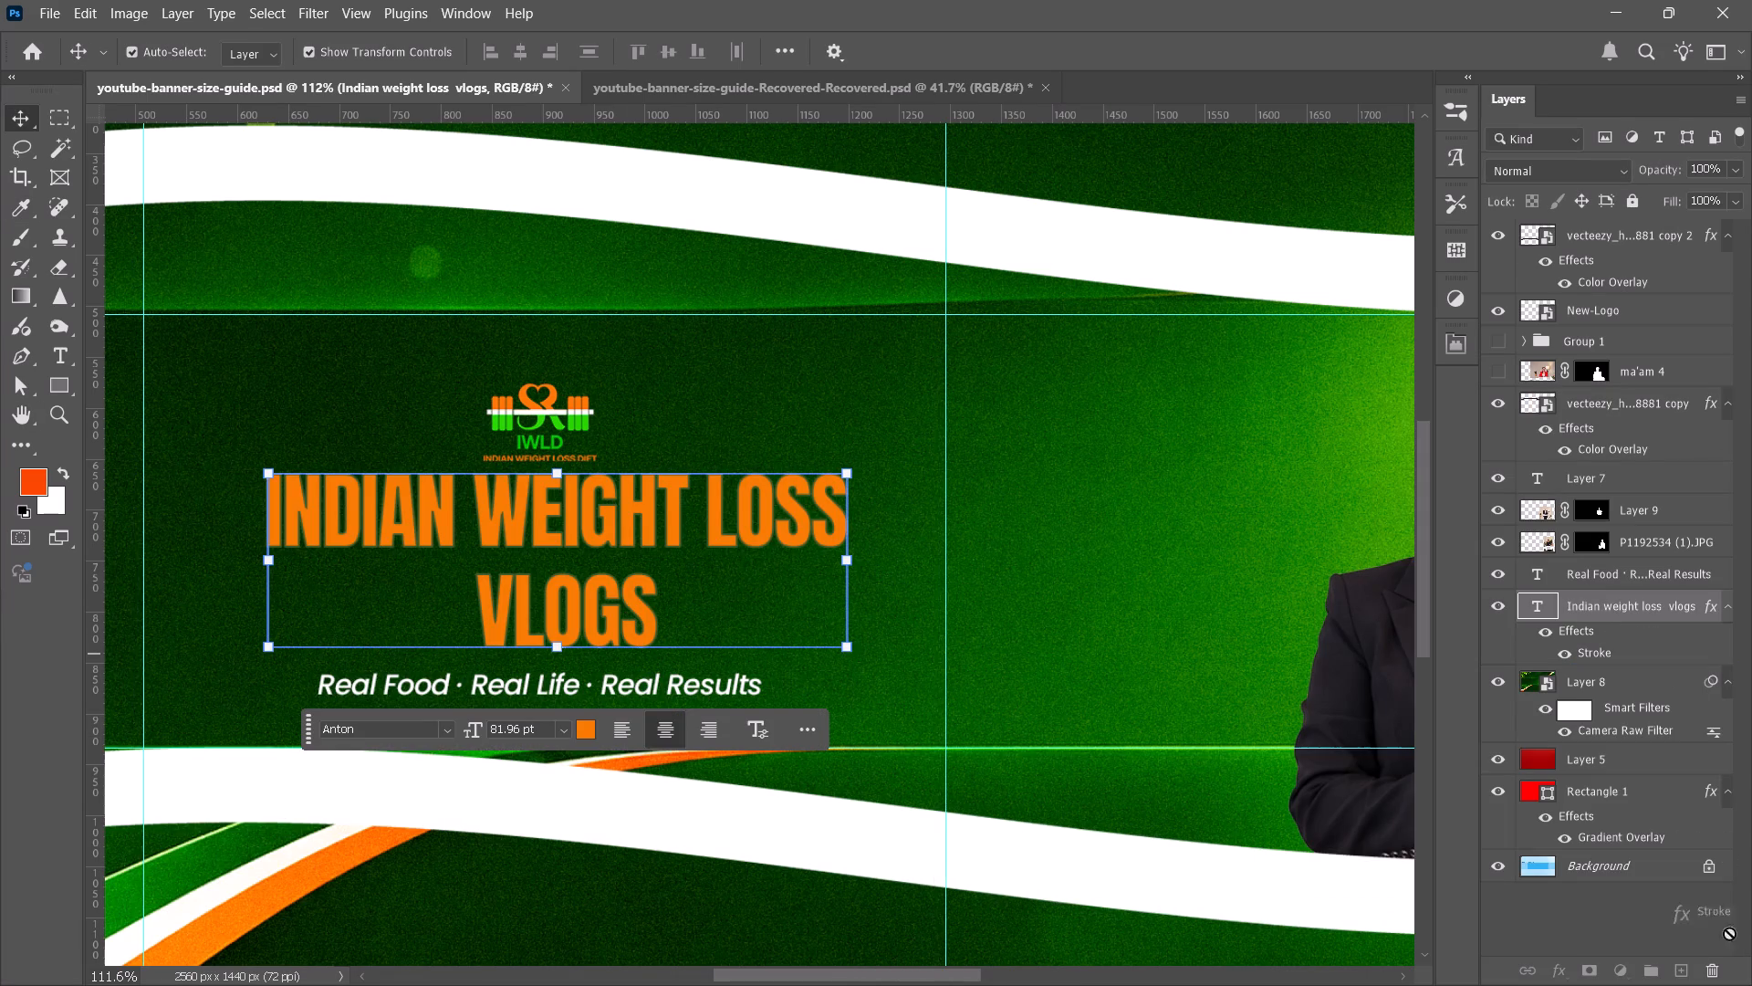
{"action": "left_click_drag", "start_coordinate": [1729, 933], "coordinate": [1720, 974]}
Add a Drop Shadow effect to the title and set its shadow colour to white.
{"action": "left_click", "coordinate": [1557, 965]}
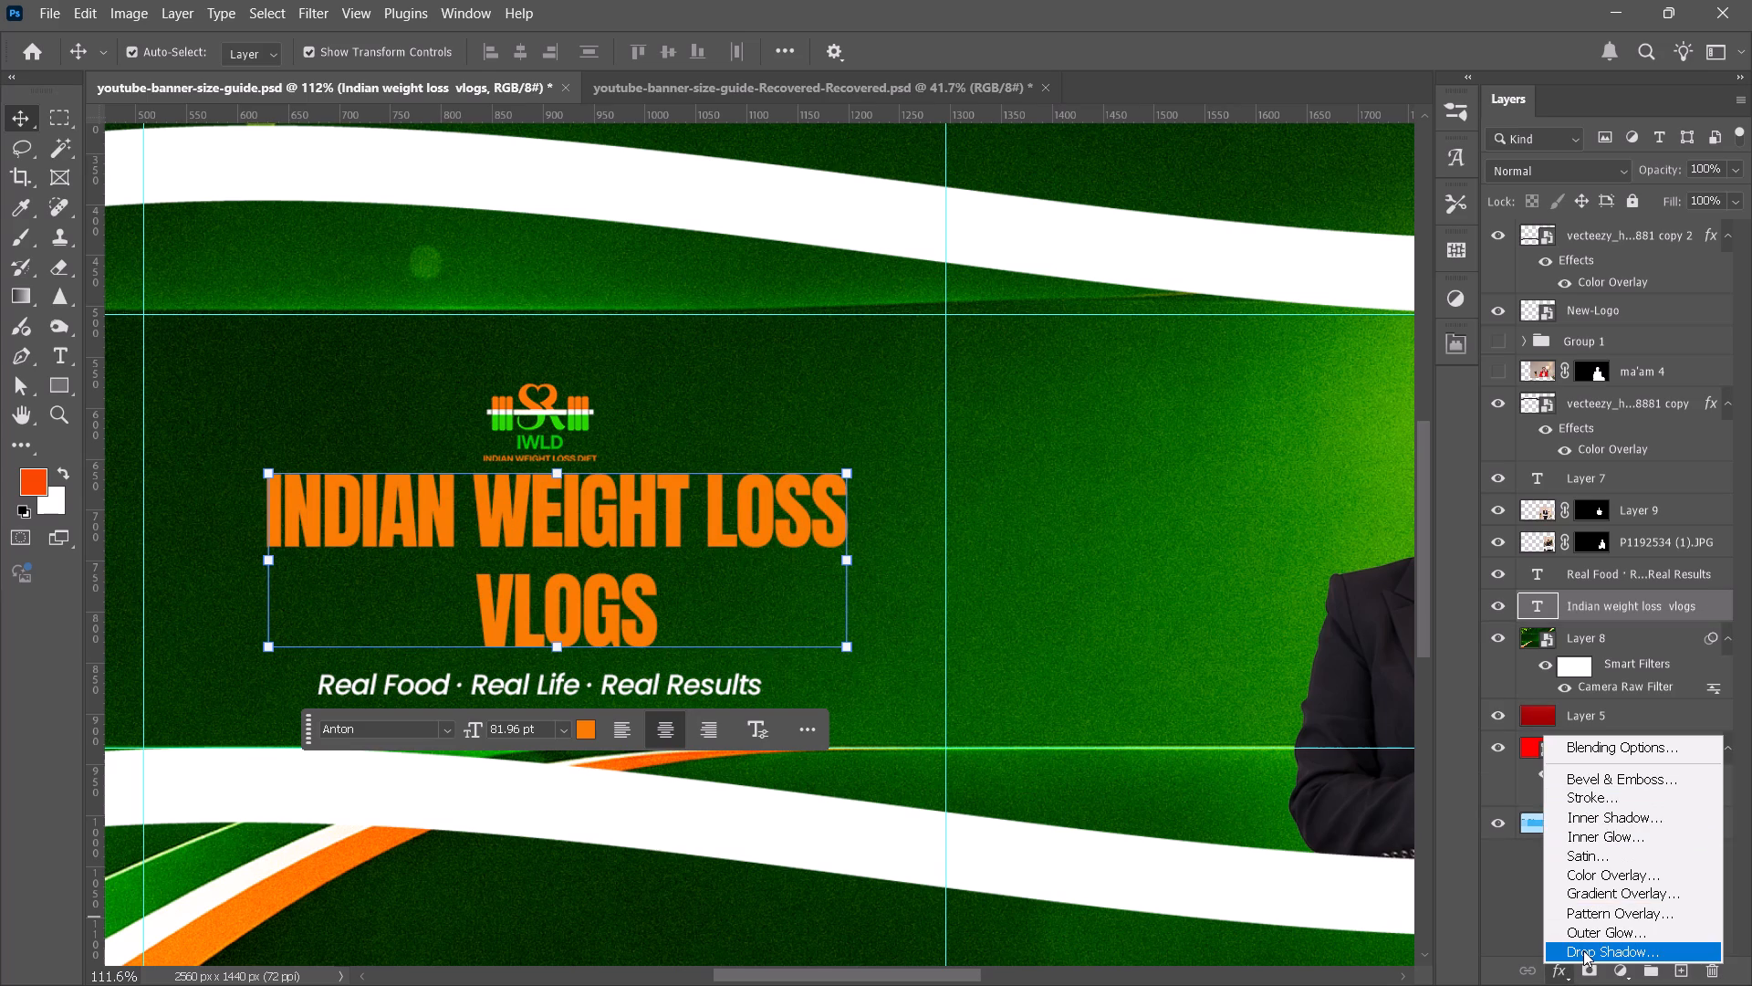
{"action": "left_click", "coordinate": [1583, 950]}
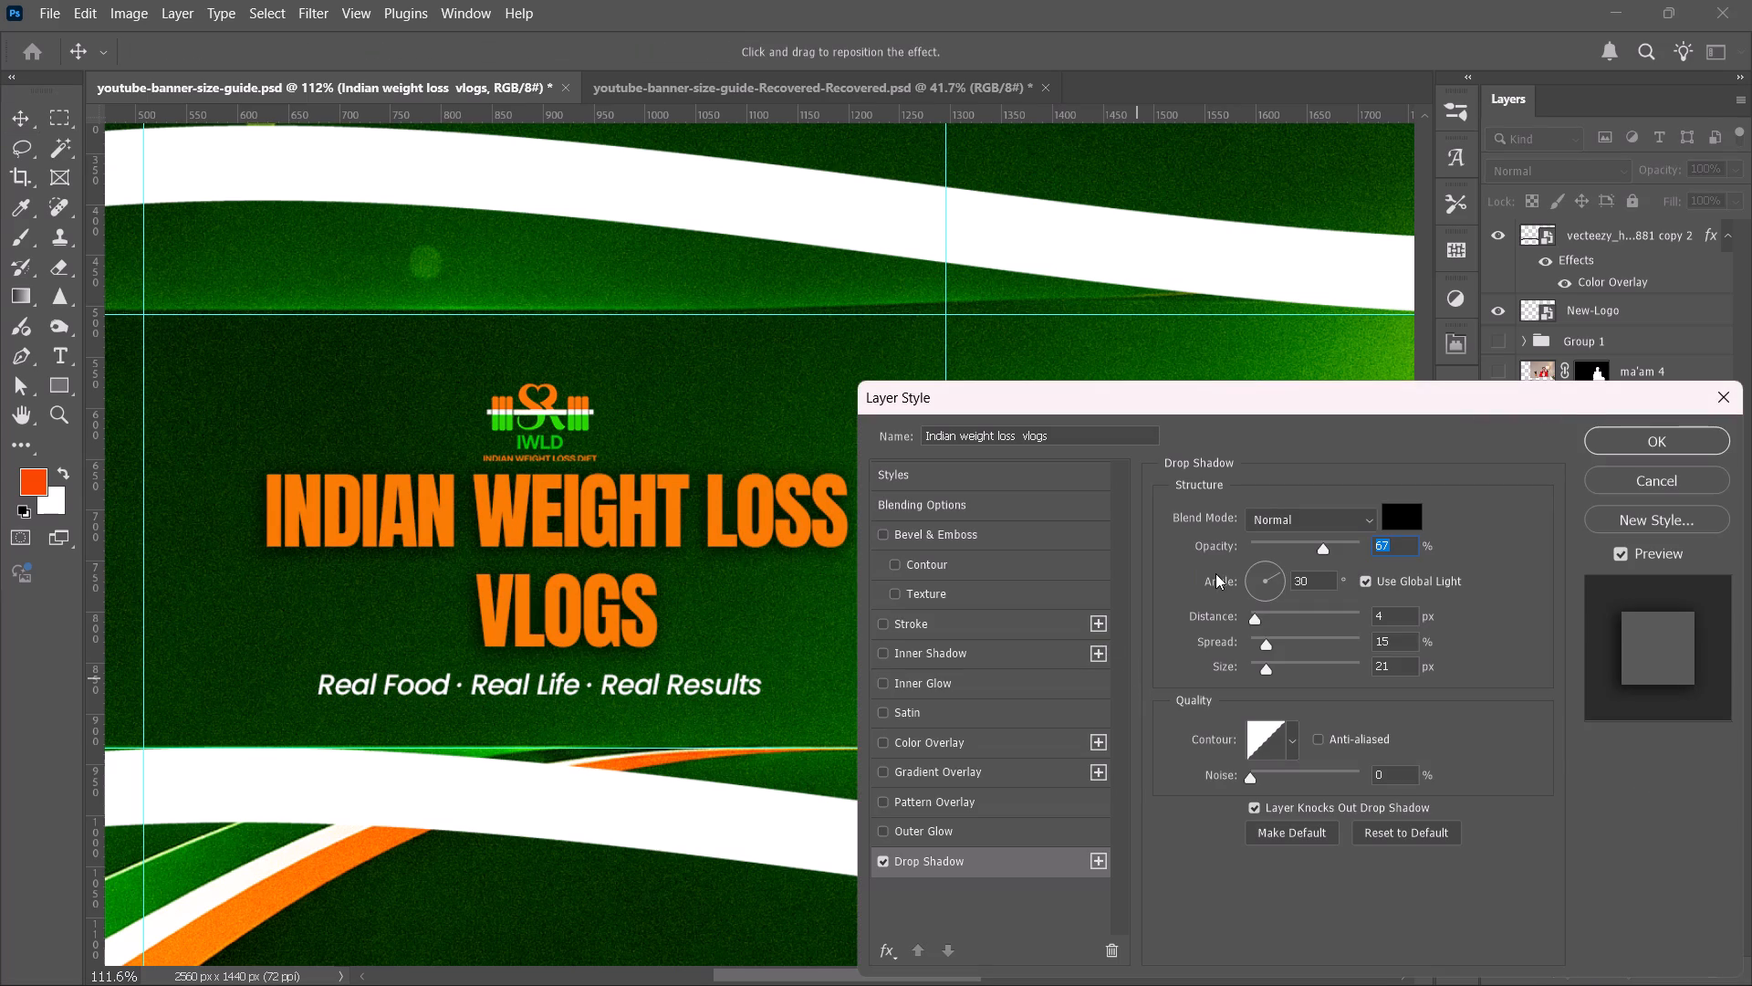
{"action": "left_click", "coordinate": [1396, 508]}
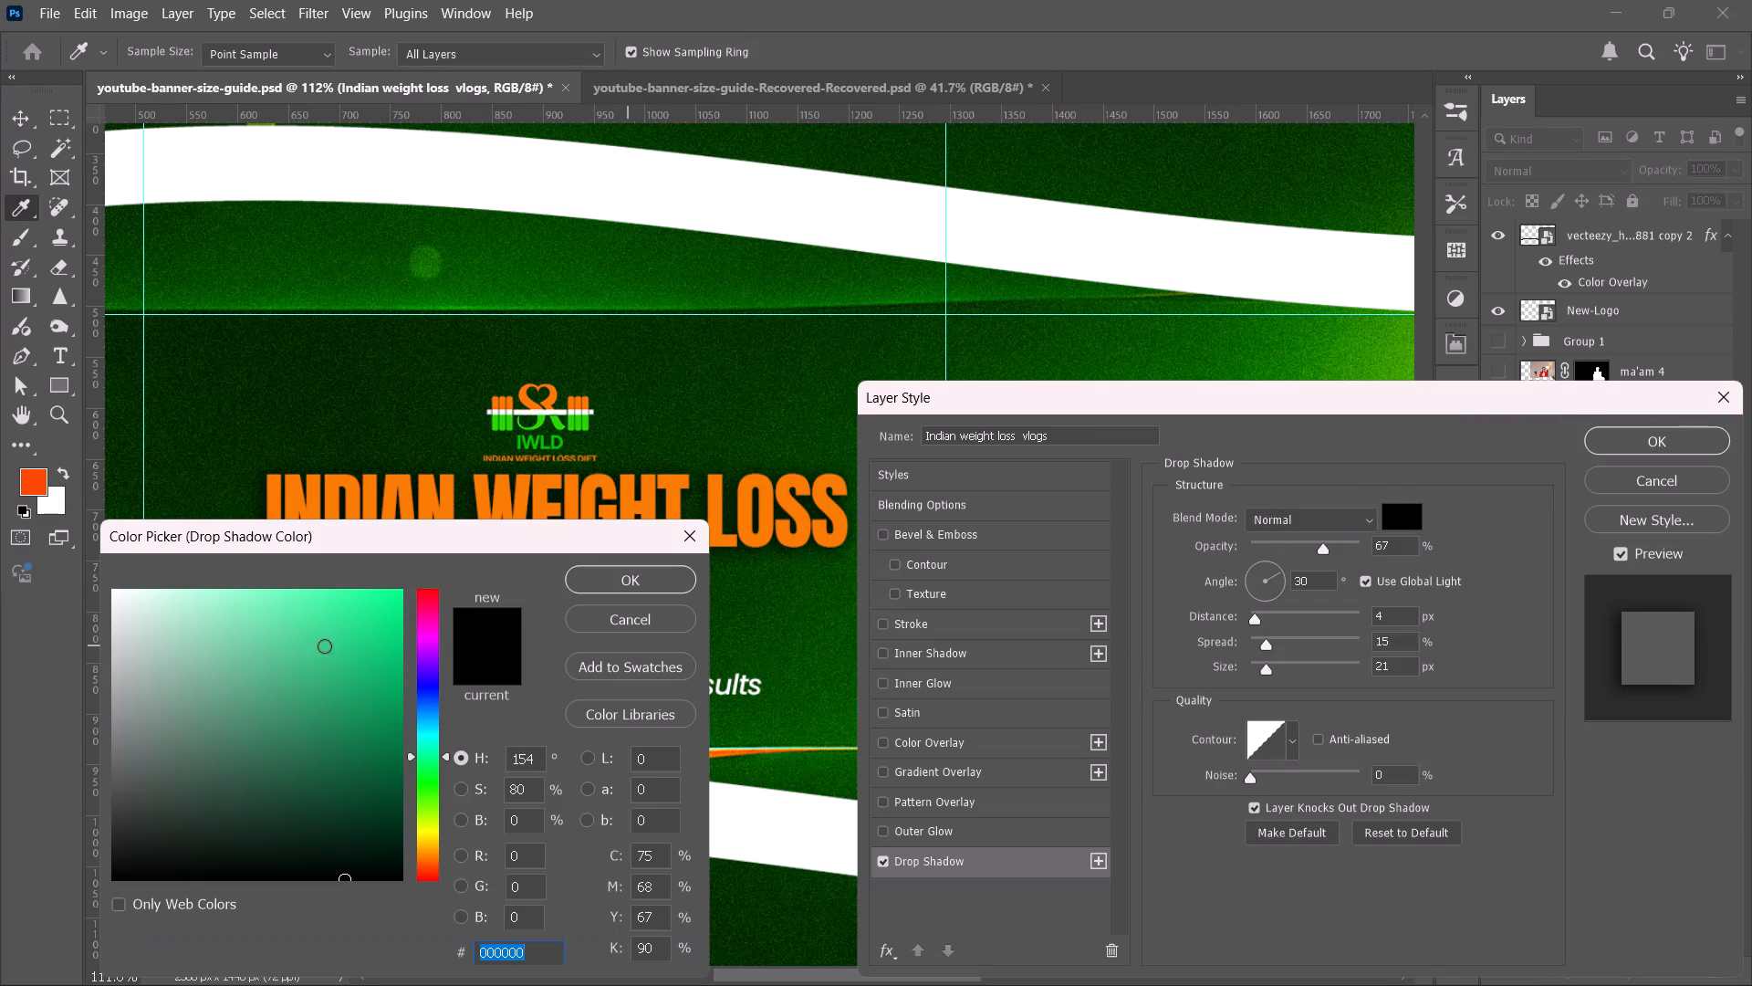
{"action": "left_click_drag", "start_coordinate": [256, 644], "coordinate": [99, 572]}
{"action": "left_click", "coordinate": [652, 582]}
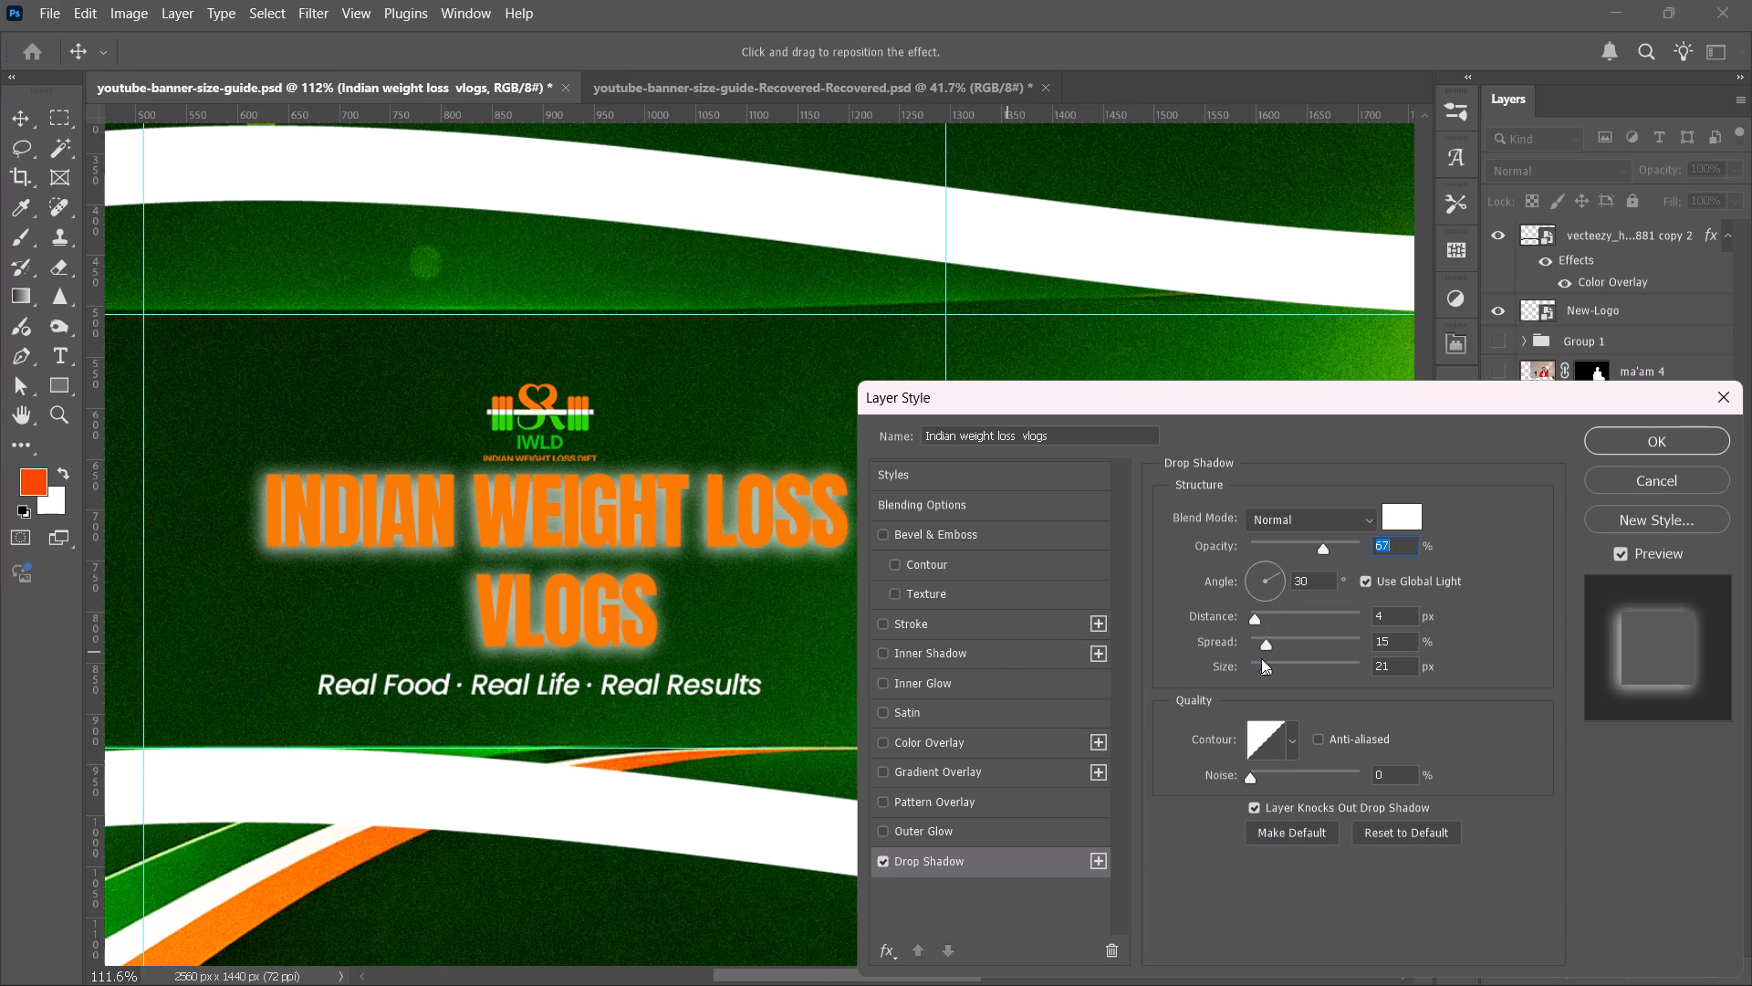
Set the title's drop shadow to size 0 px, spread 26%, distance 3 px and angle 130°.
{"action": "left_click_drag", "start_coordinate": [1278, 634], "coordinate": [1090, 649]}
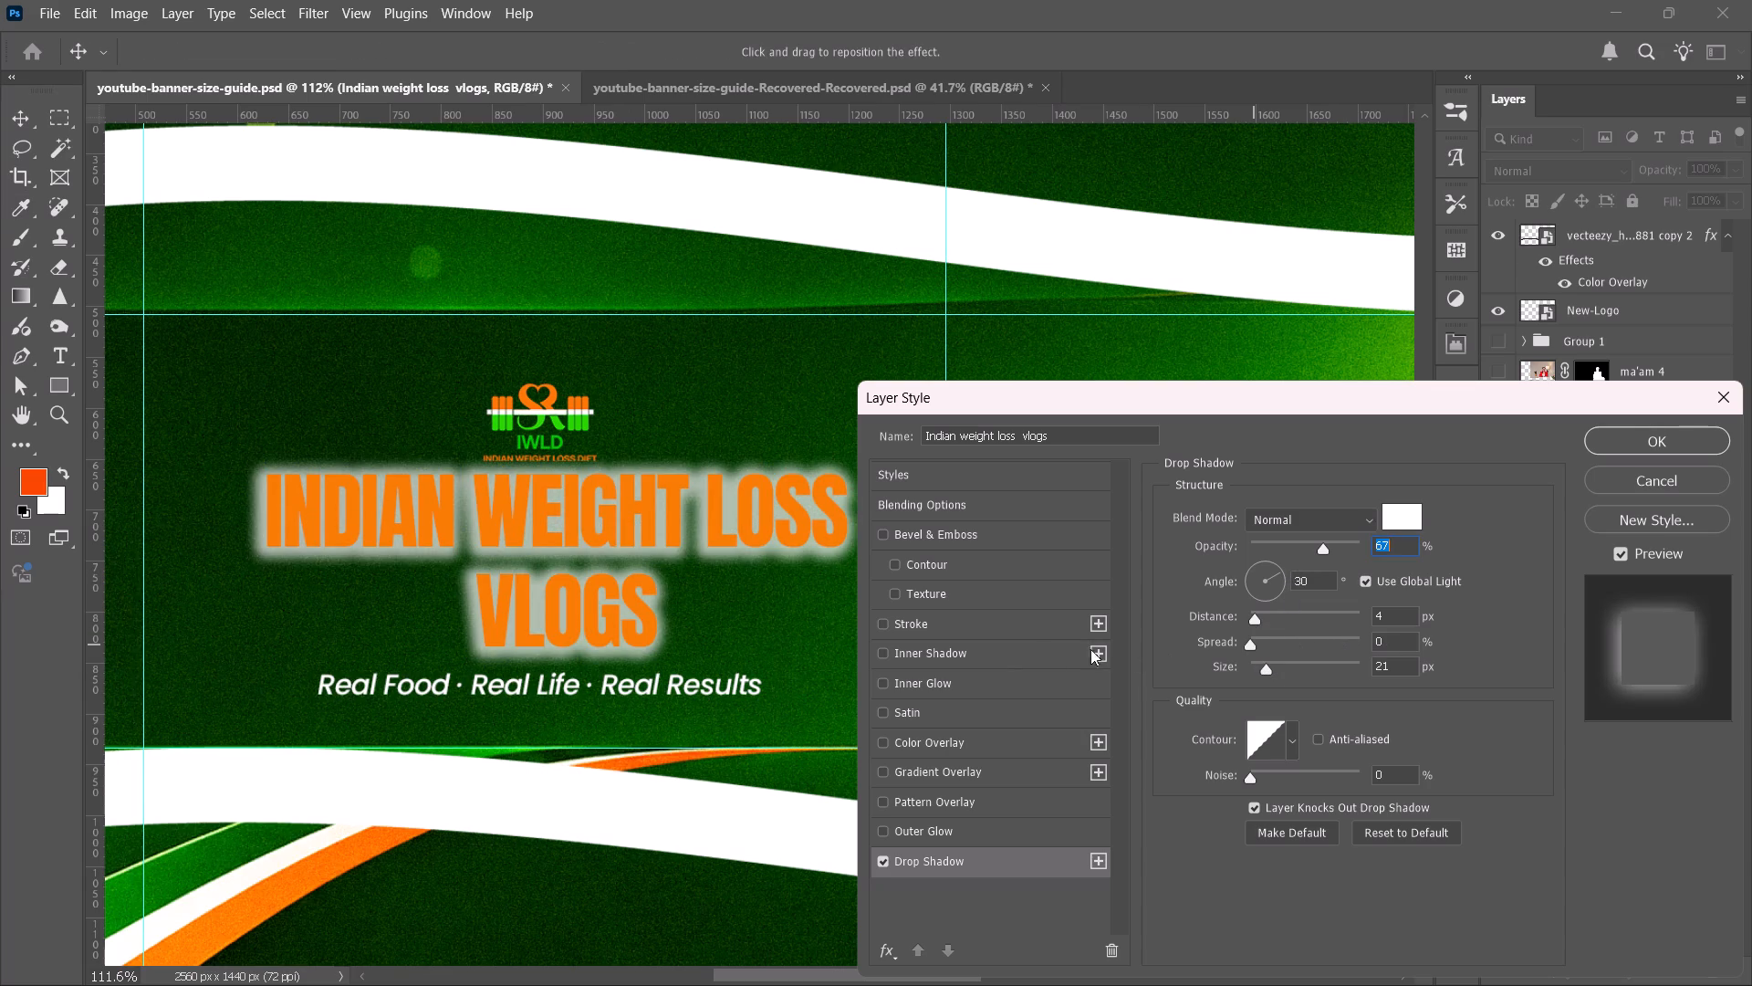
{"action": "left_click_drag", "start_coordinate": [1090, 649], "coordinate": [1237, 656]}
{"action": "left_click_drag", "start_coordinate": [1259, 667], "coordinate": [1199, 668]}
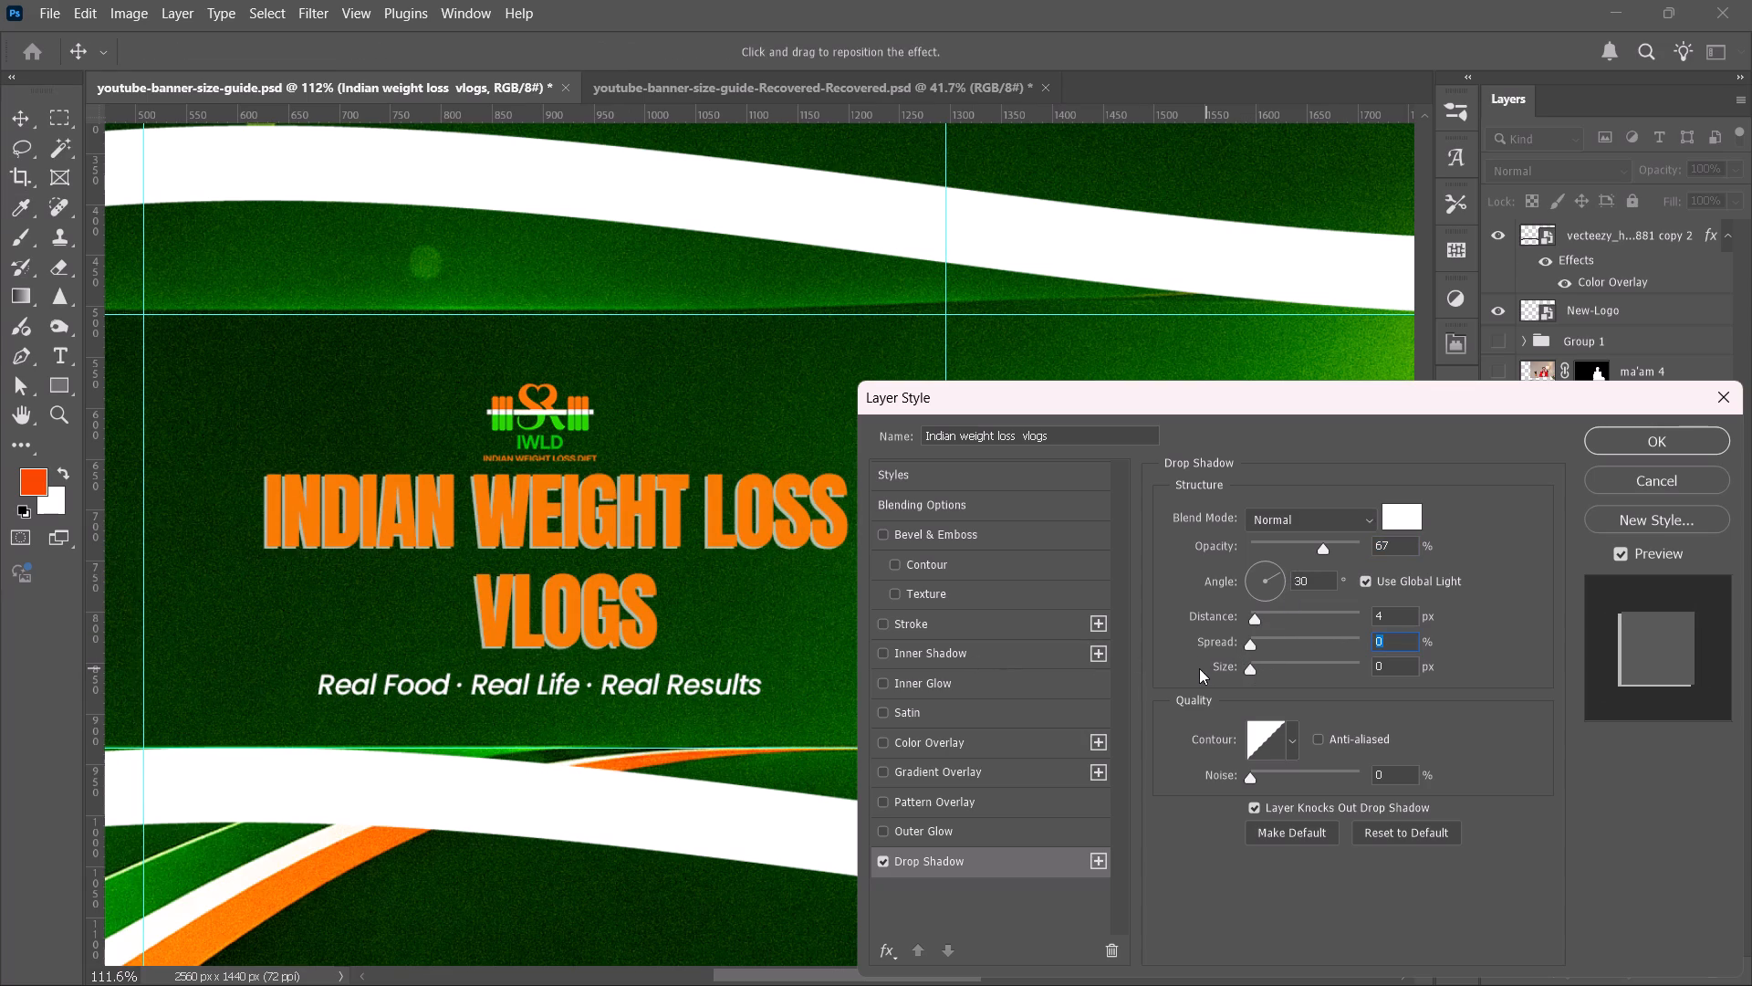
{"action": "left_click_drag", "start_coordinate": [1199, 668], "coordinate": [1194, 668]}
{"action": "left_click_drag", "start_coordinate": [1262, 642], "coordinate": [1279, 643]}
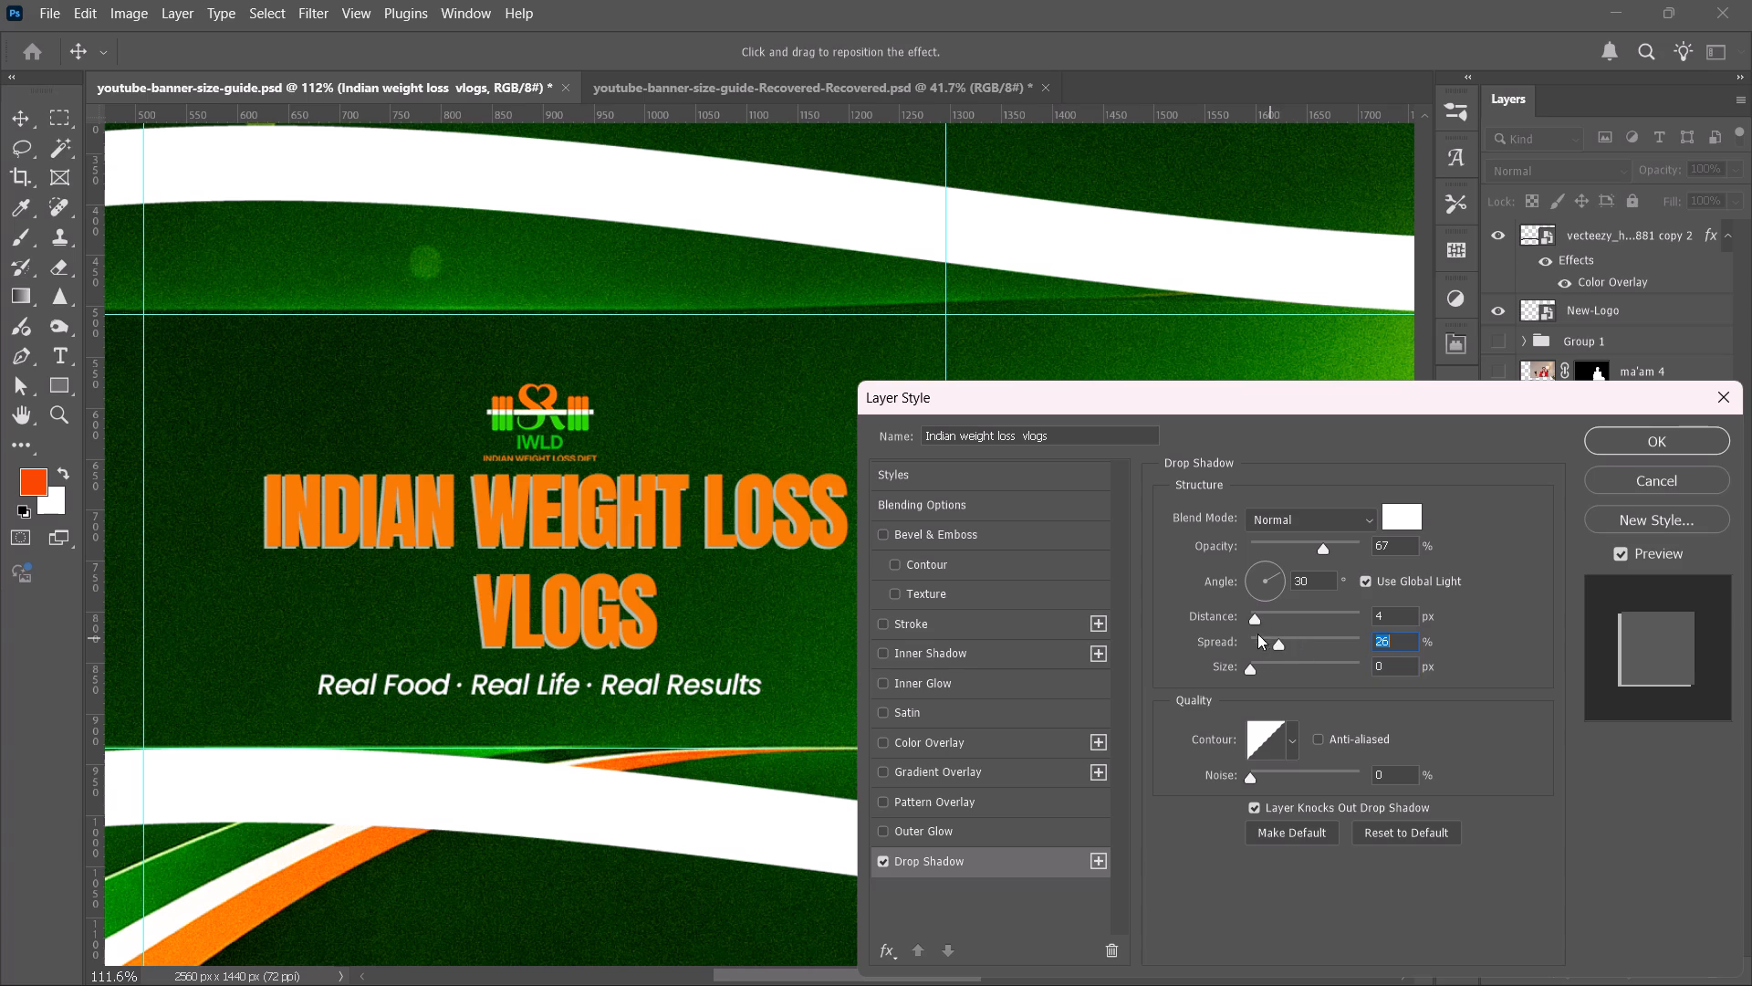
{"action": "left_click", "coordinate": [1251, 615]}
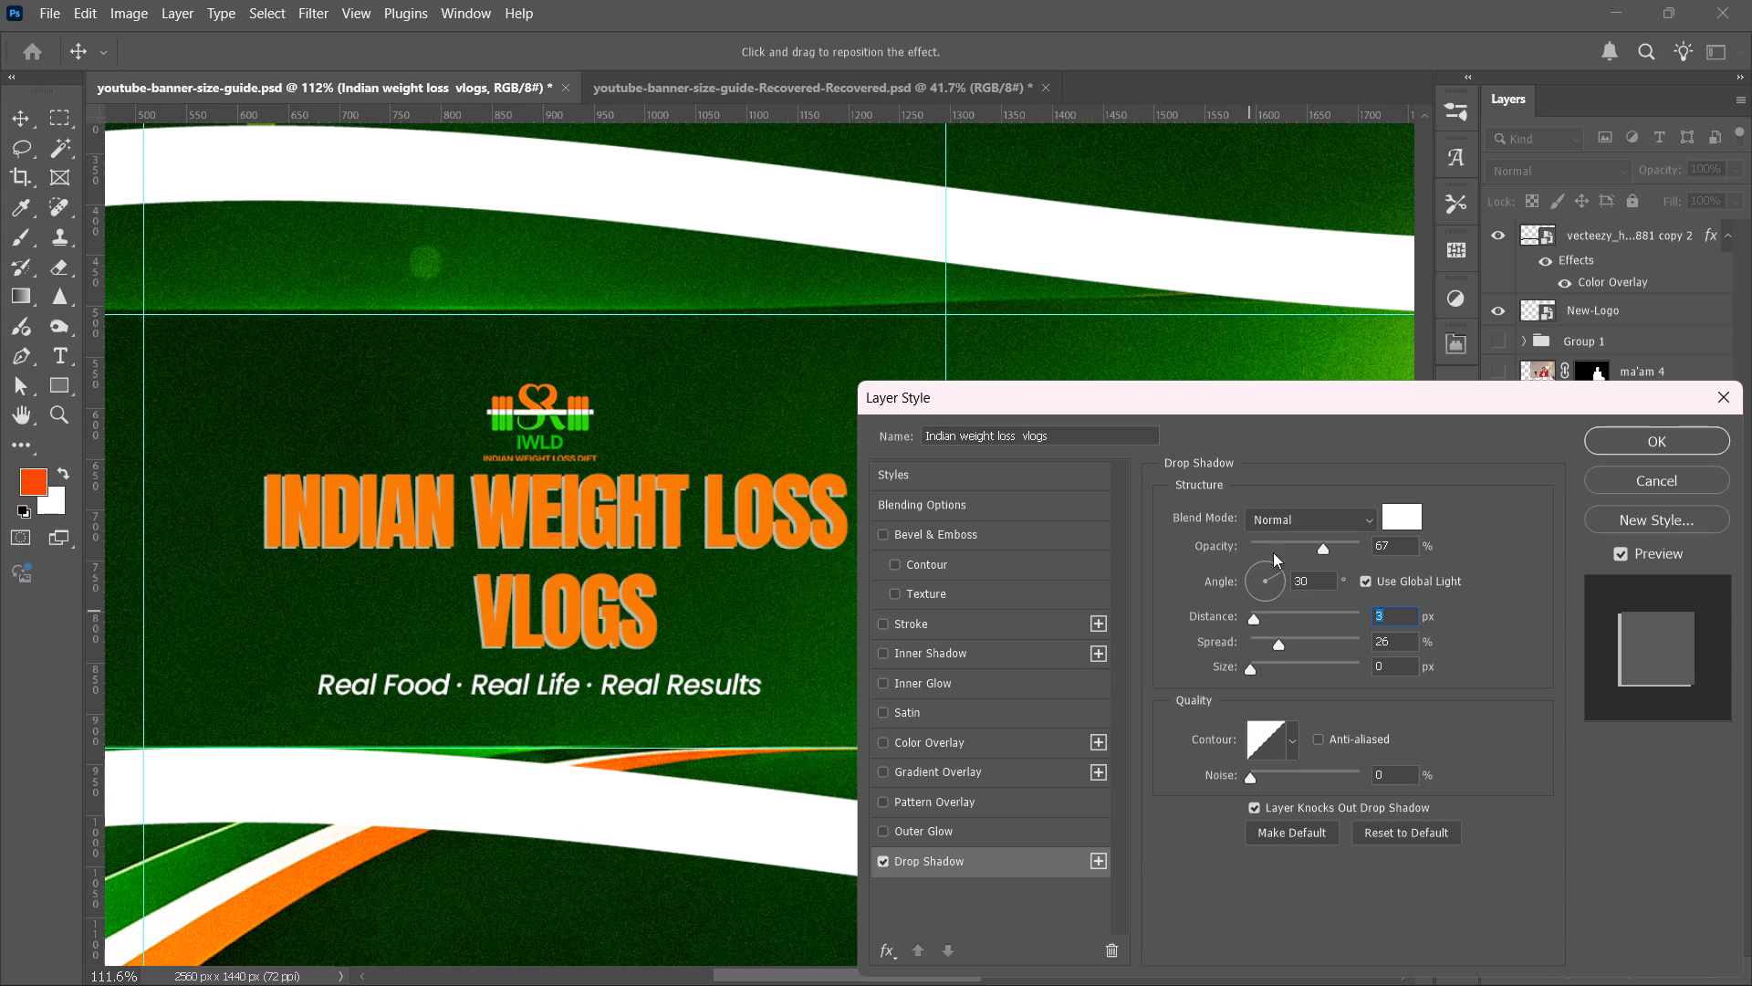
{"action": "left_click_drag", "start_coordinate": [1271, 576], "coordinate": [1249, 587]}
{"action": "left_click_drag", "start_coordinate": [1249, 587], "coordinate": [1254, 576]}
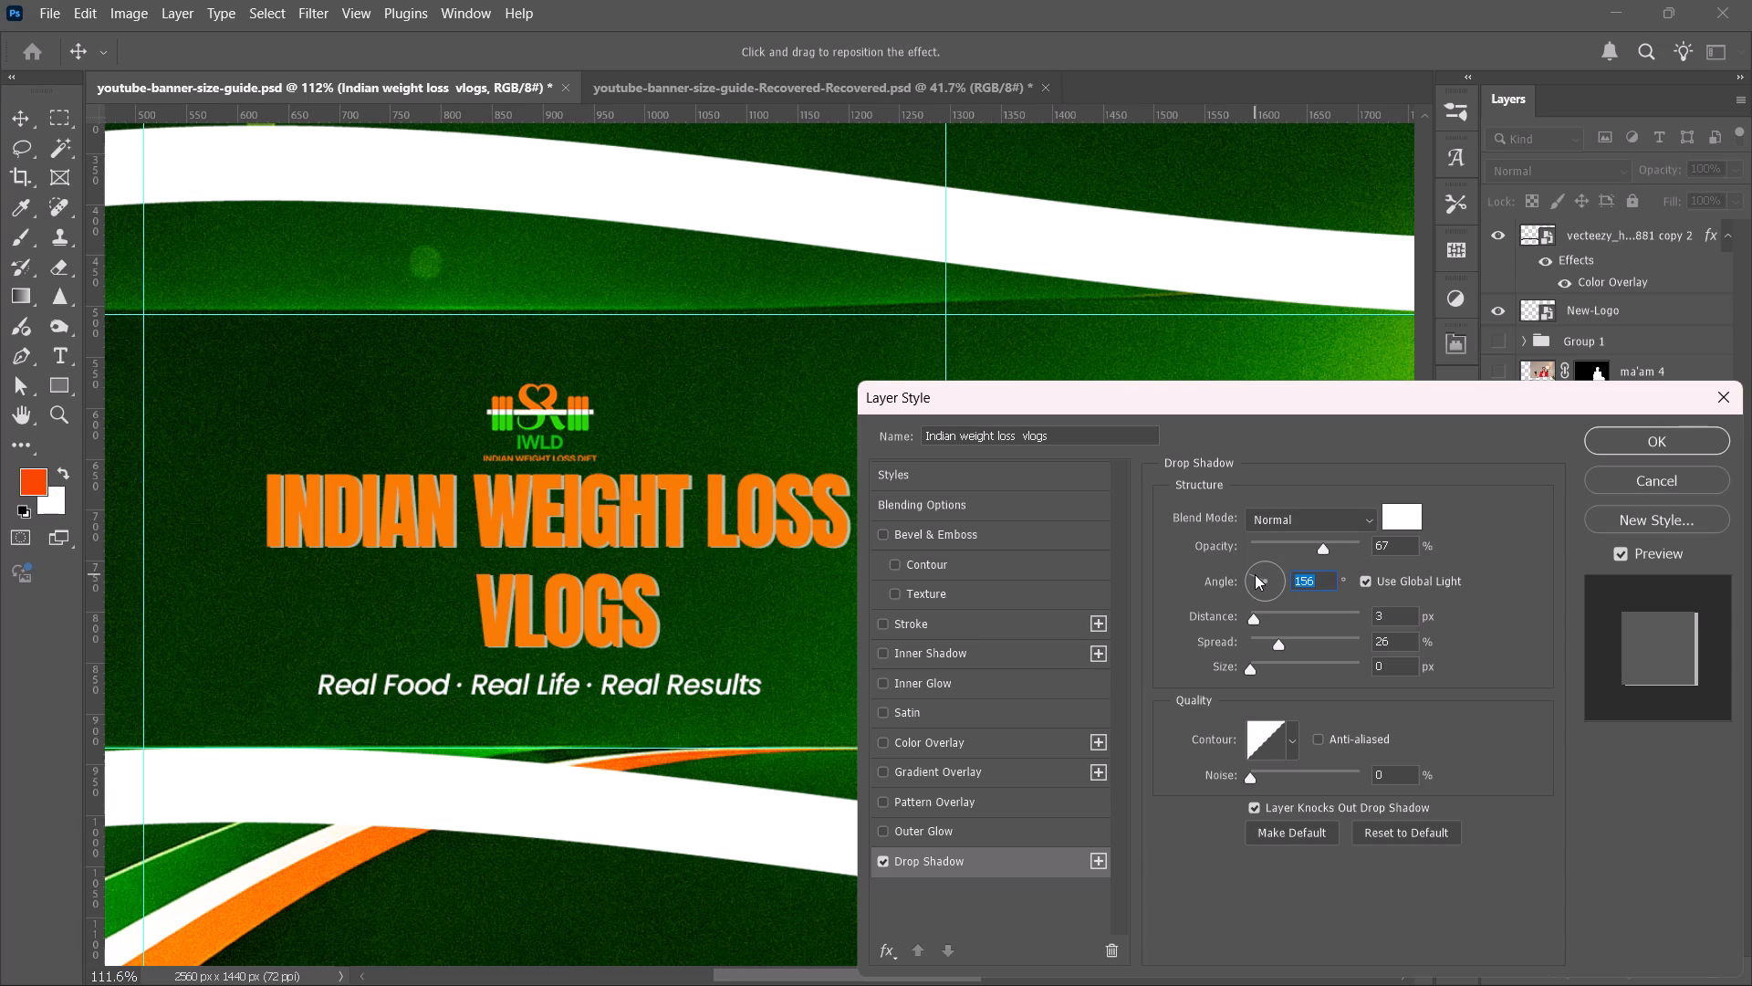
{"action": "left_click", "coordinate": [1255, 574]}
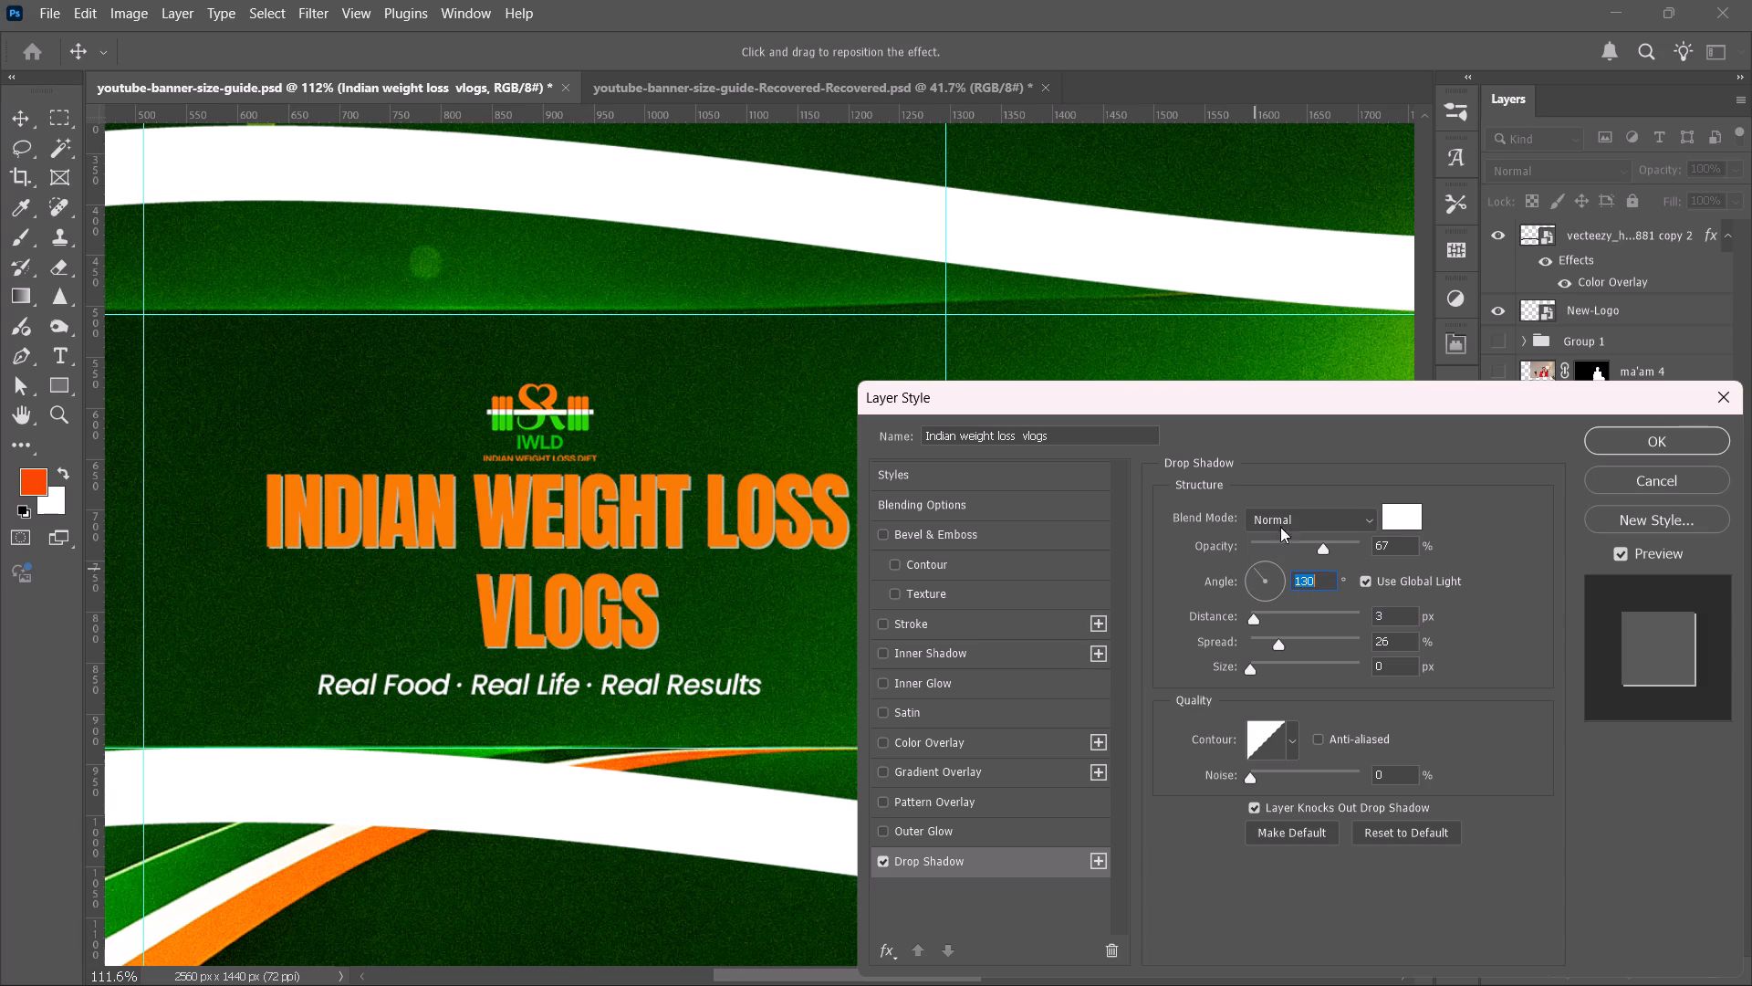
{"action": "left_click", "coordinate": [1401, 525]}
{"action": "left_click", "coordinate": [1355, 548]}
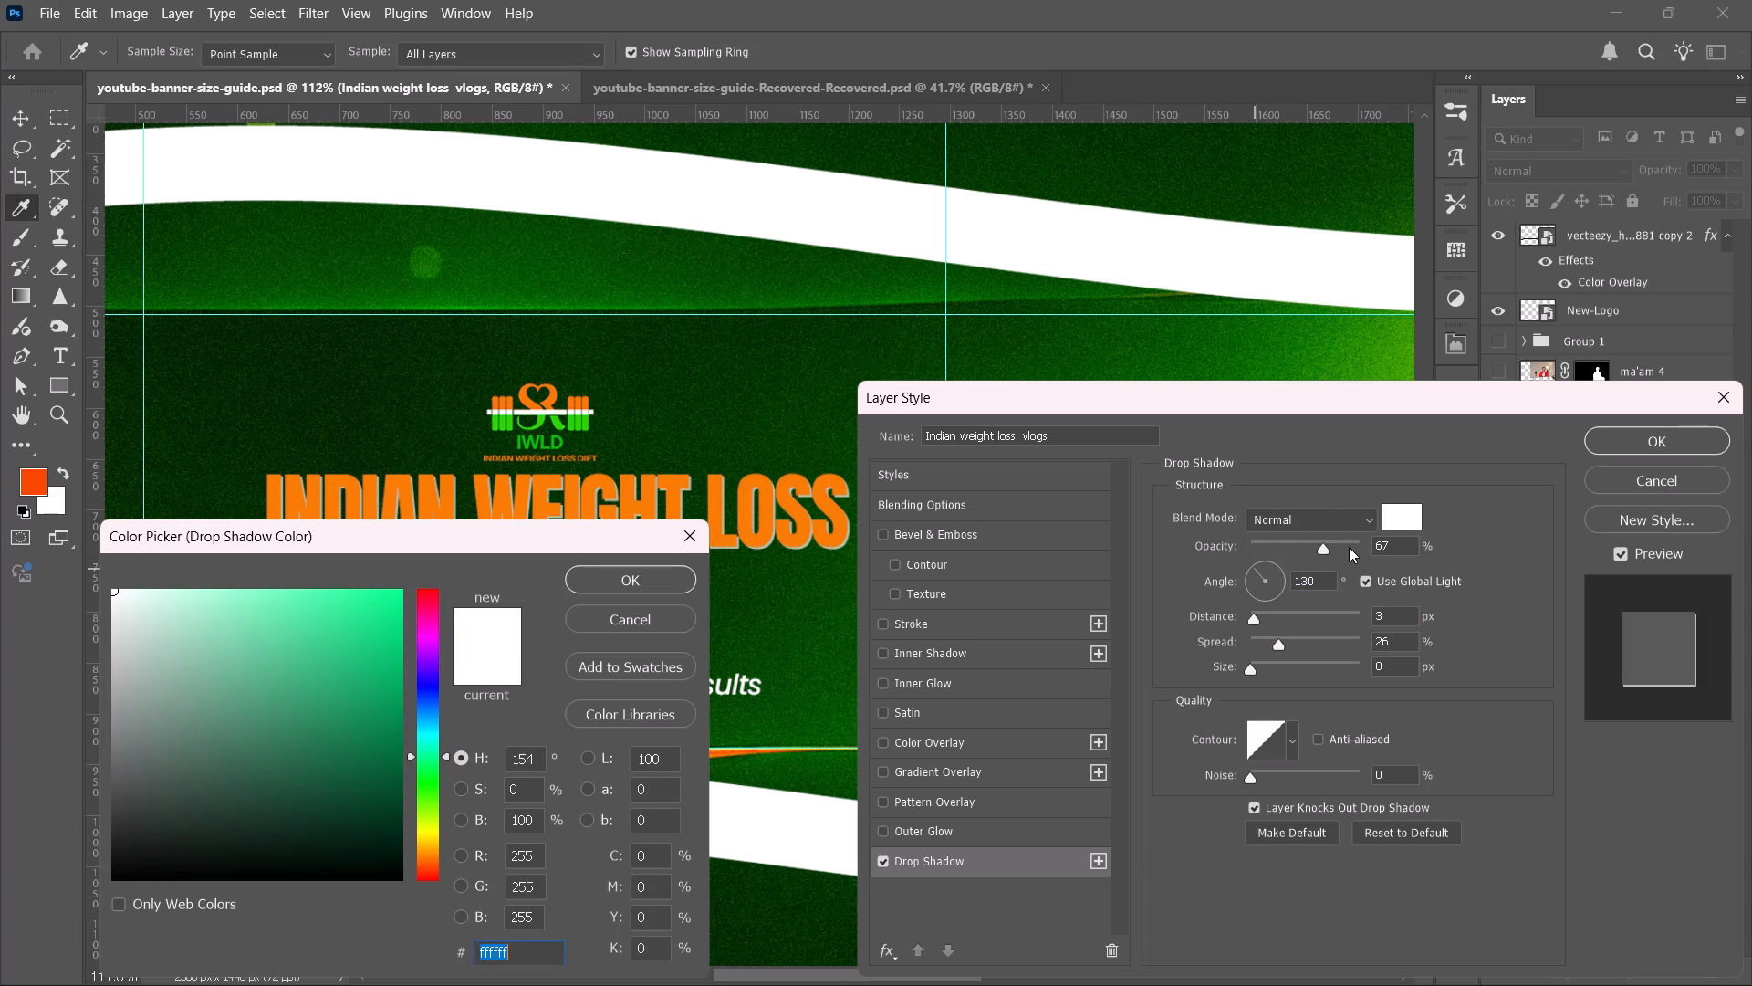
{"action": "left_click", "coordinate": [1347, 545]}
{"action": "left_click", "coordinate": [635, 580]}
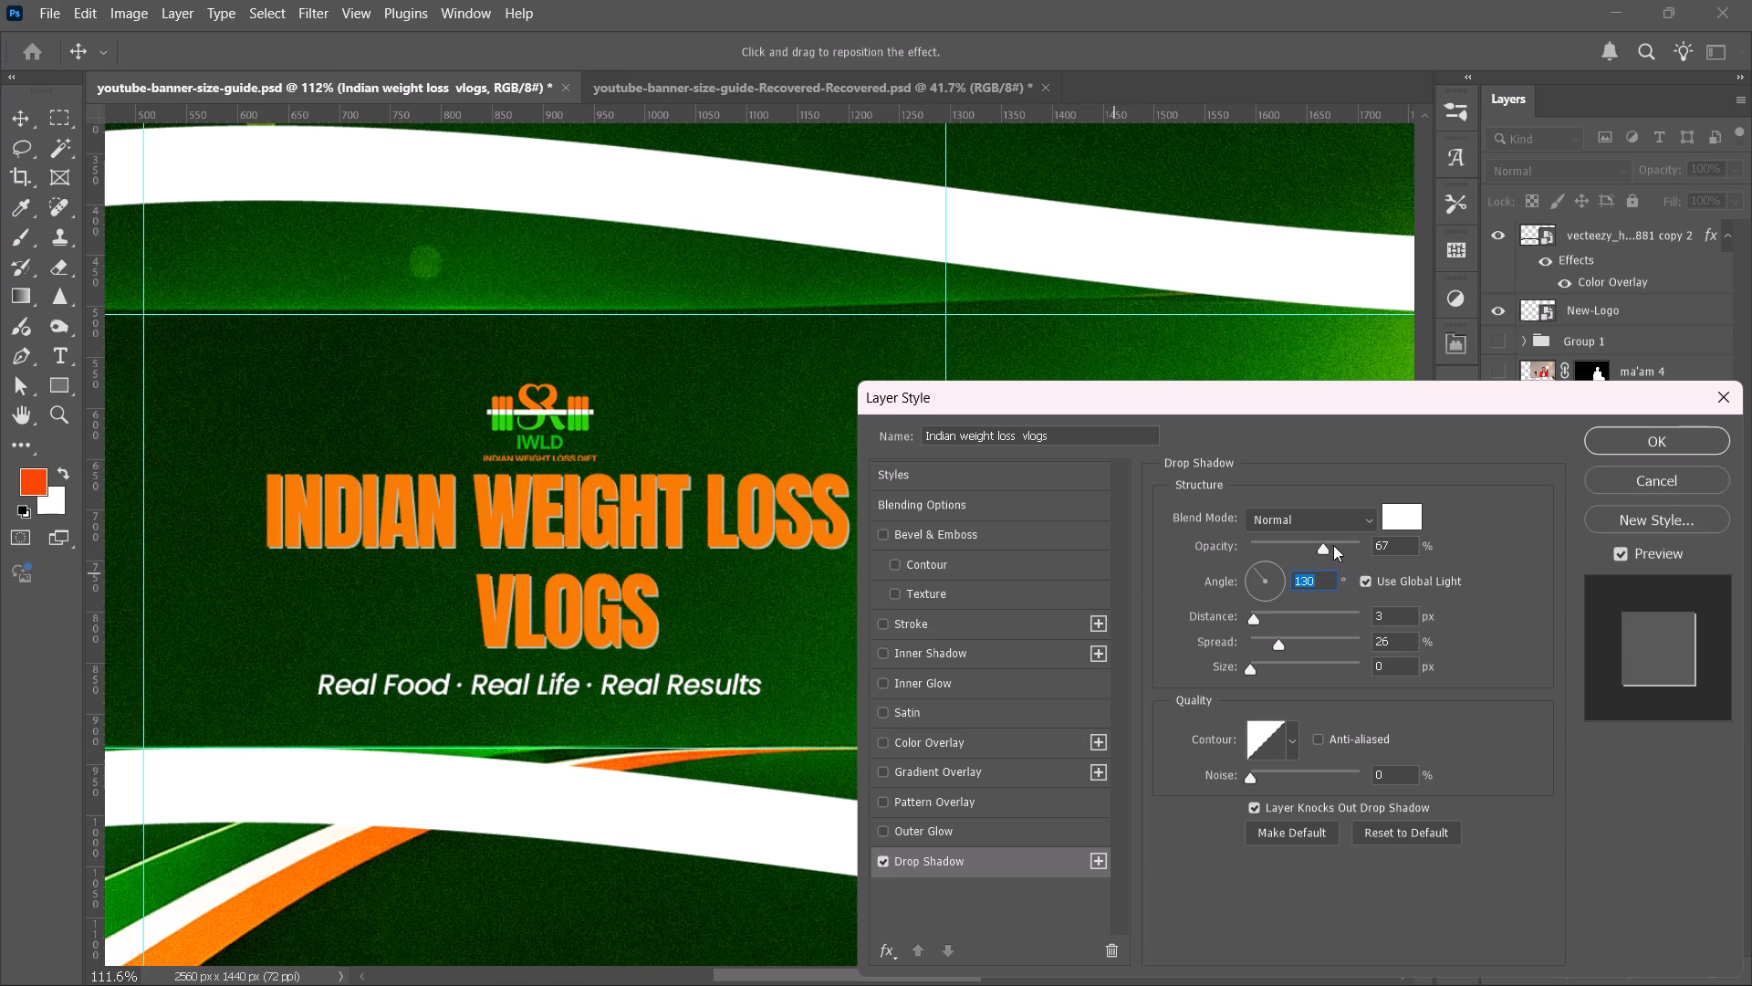
Raise the title's white drop shadow opacity to 100% and apply the layer style.
{"action": "left_click_drag", "start_coordinate": [1332, 544], "coordinate": [1384, 538]}
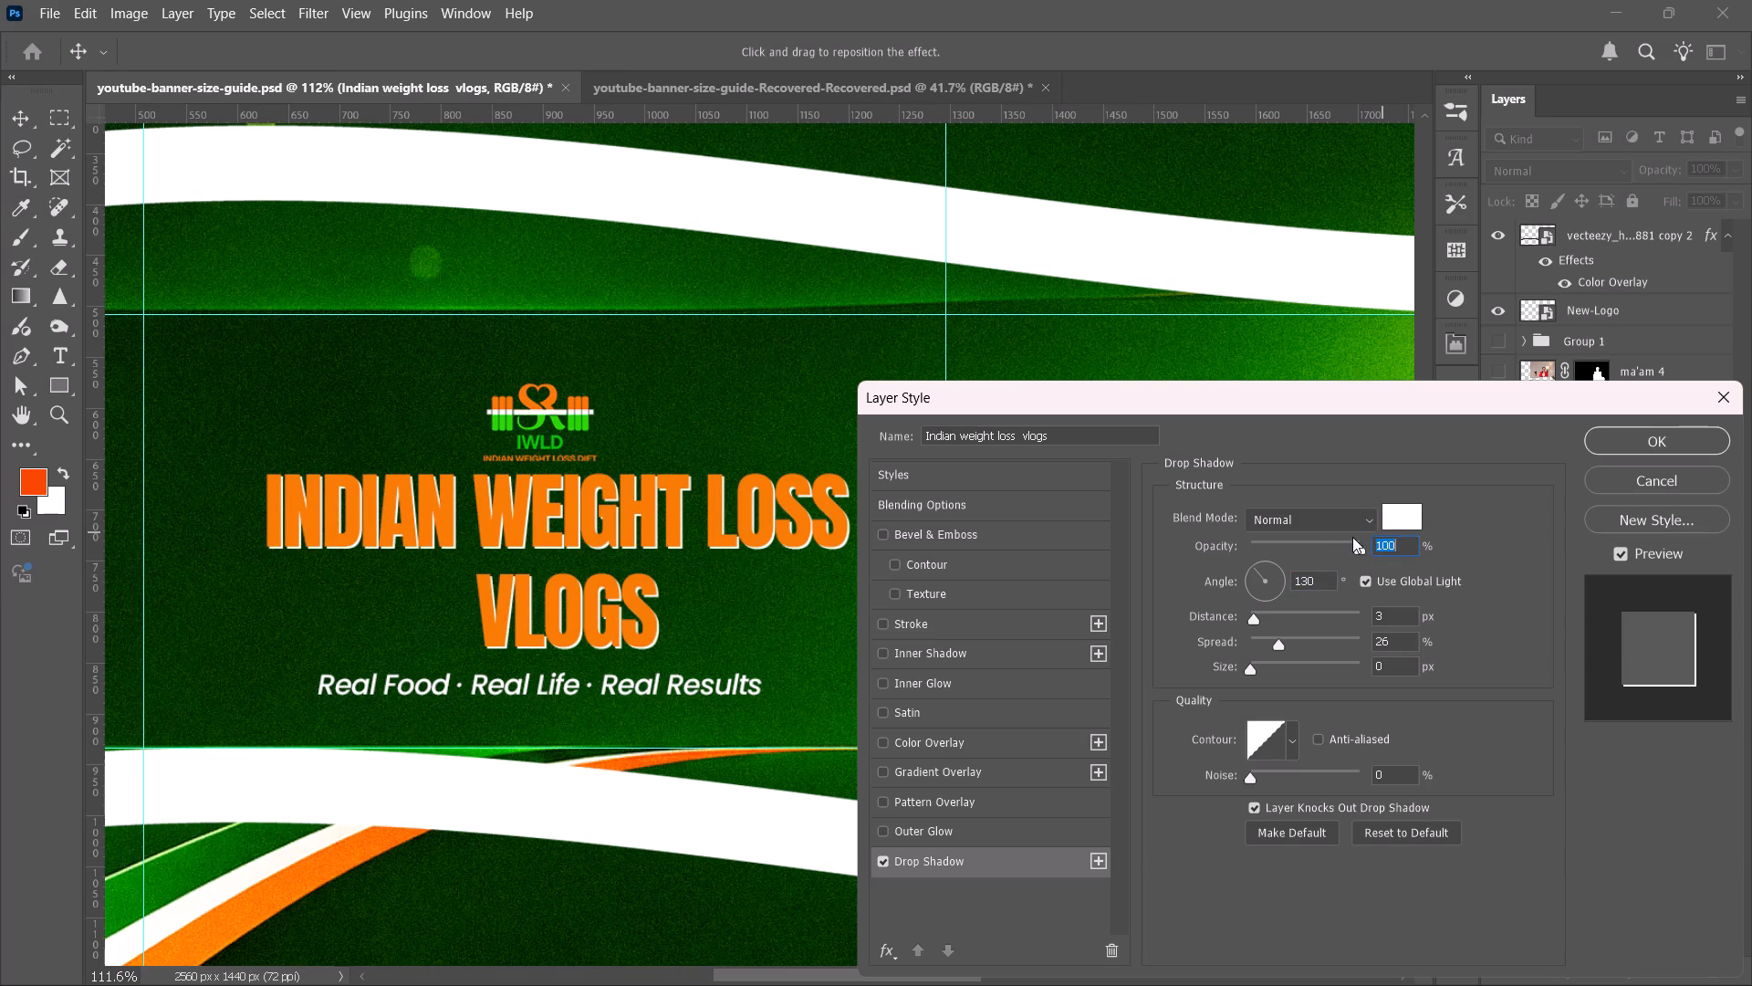
{"action": "left_click", "coordinate": [1262, 619]}
{"action": "left_click", "coordinate": [1256, 617]}
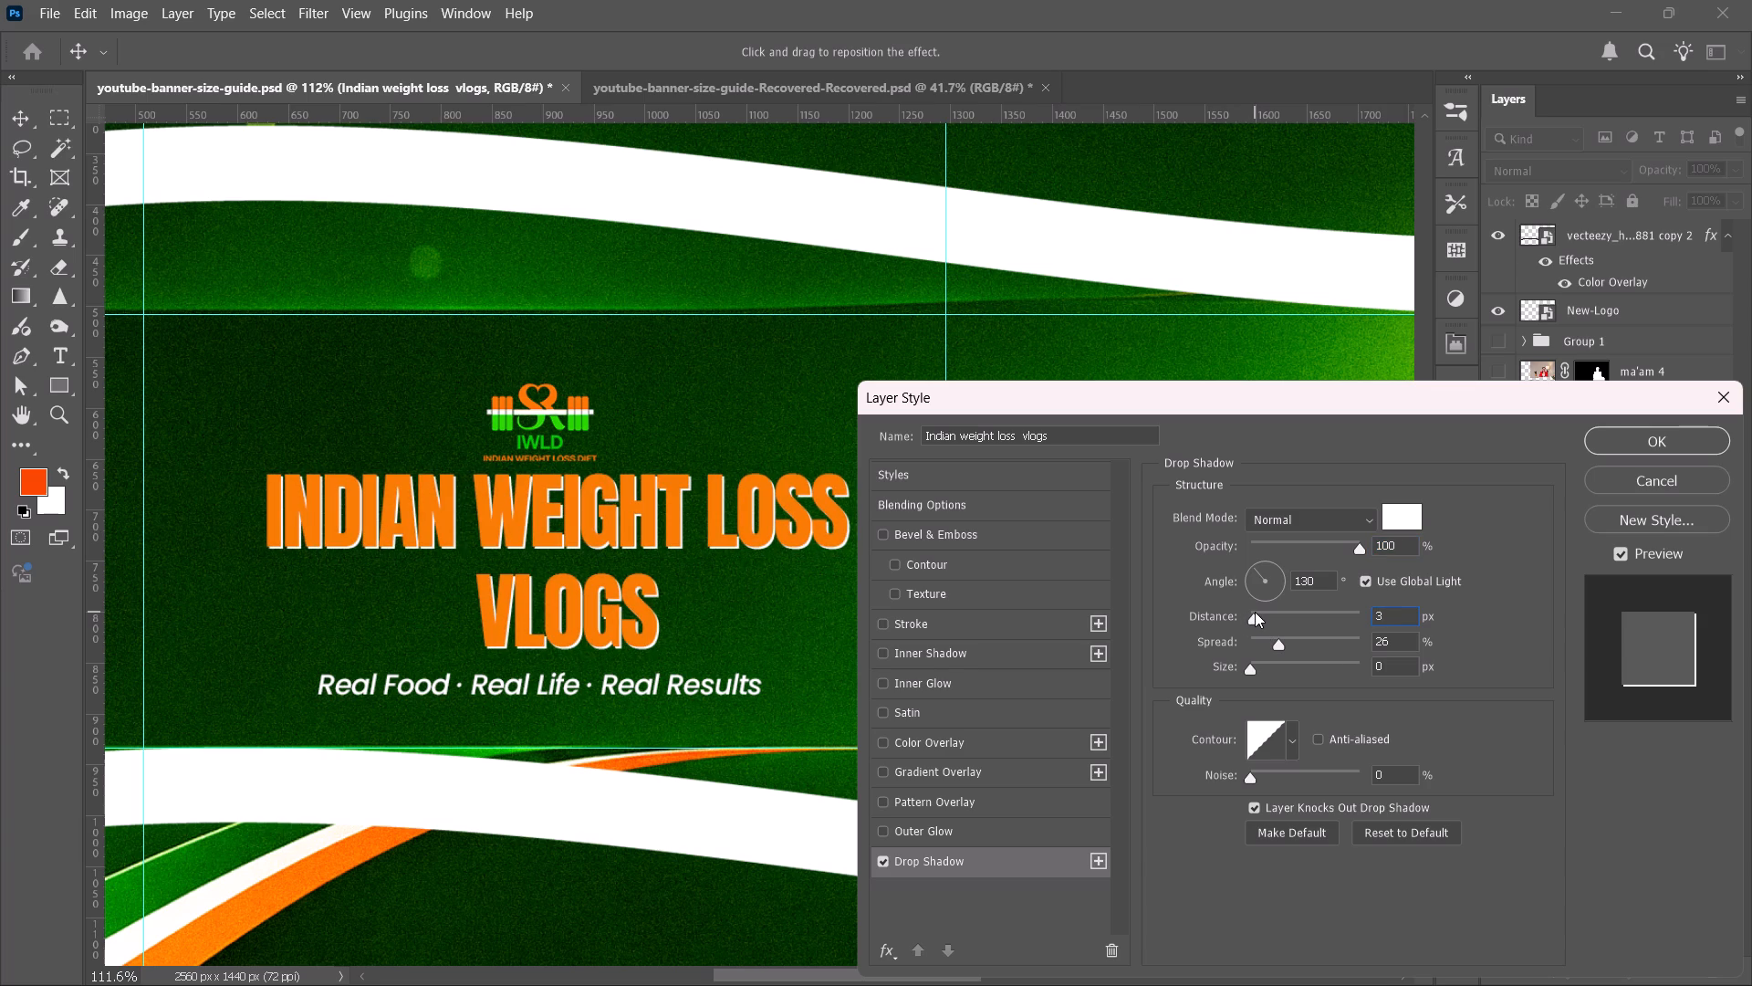
{"action": "left_click", "coordinate": [1664, 440]}
Select both portrait layers, Layer 9 and P1192534 (1).JPG, and move them together left towards the title and slightly down.
{"action": "left_click", "coordinate": [1108, 761]}
{"action": "scroll", "coordinate": [1062, 746], "scroll_direction": "down", "scroll_amount": 6, "text": "alt"}
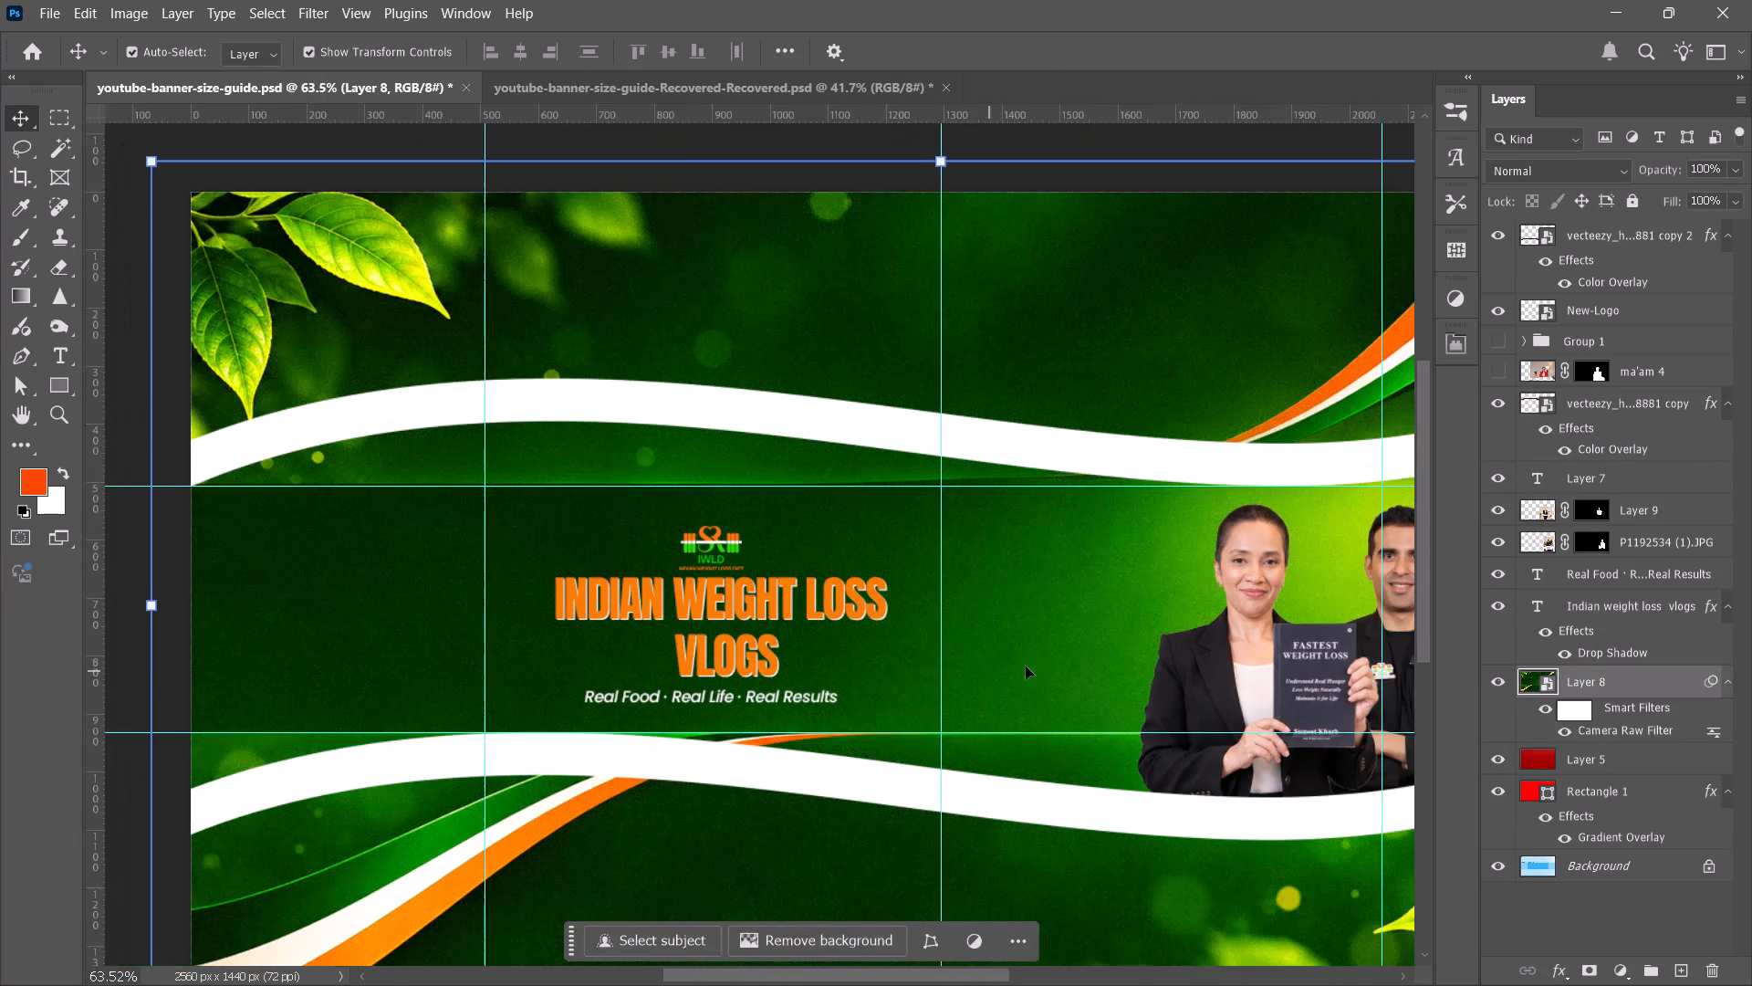
{"action": "key", "text": "space"}
{"action": "key", "text": "space"}
{"action": "key", "text": "space"}
{"action": "key", "text": "space"}
{"action": "key", "text": "space"}
{"action": "key", "text": "space"}
{"action": "left_click_drag", "start_coordinate": [1111, 643], "coordinate": [914, 601]}
{"action": "left_click", "coordinate": [1044, 598]}
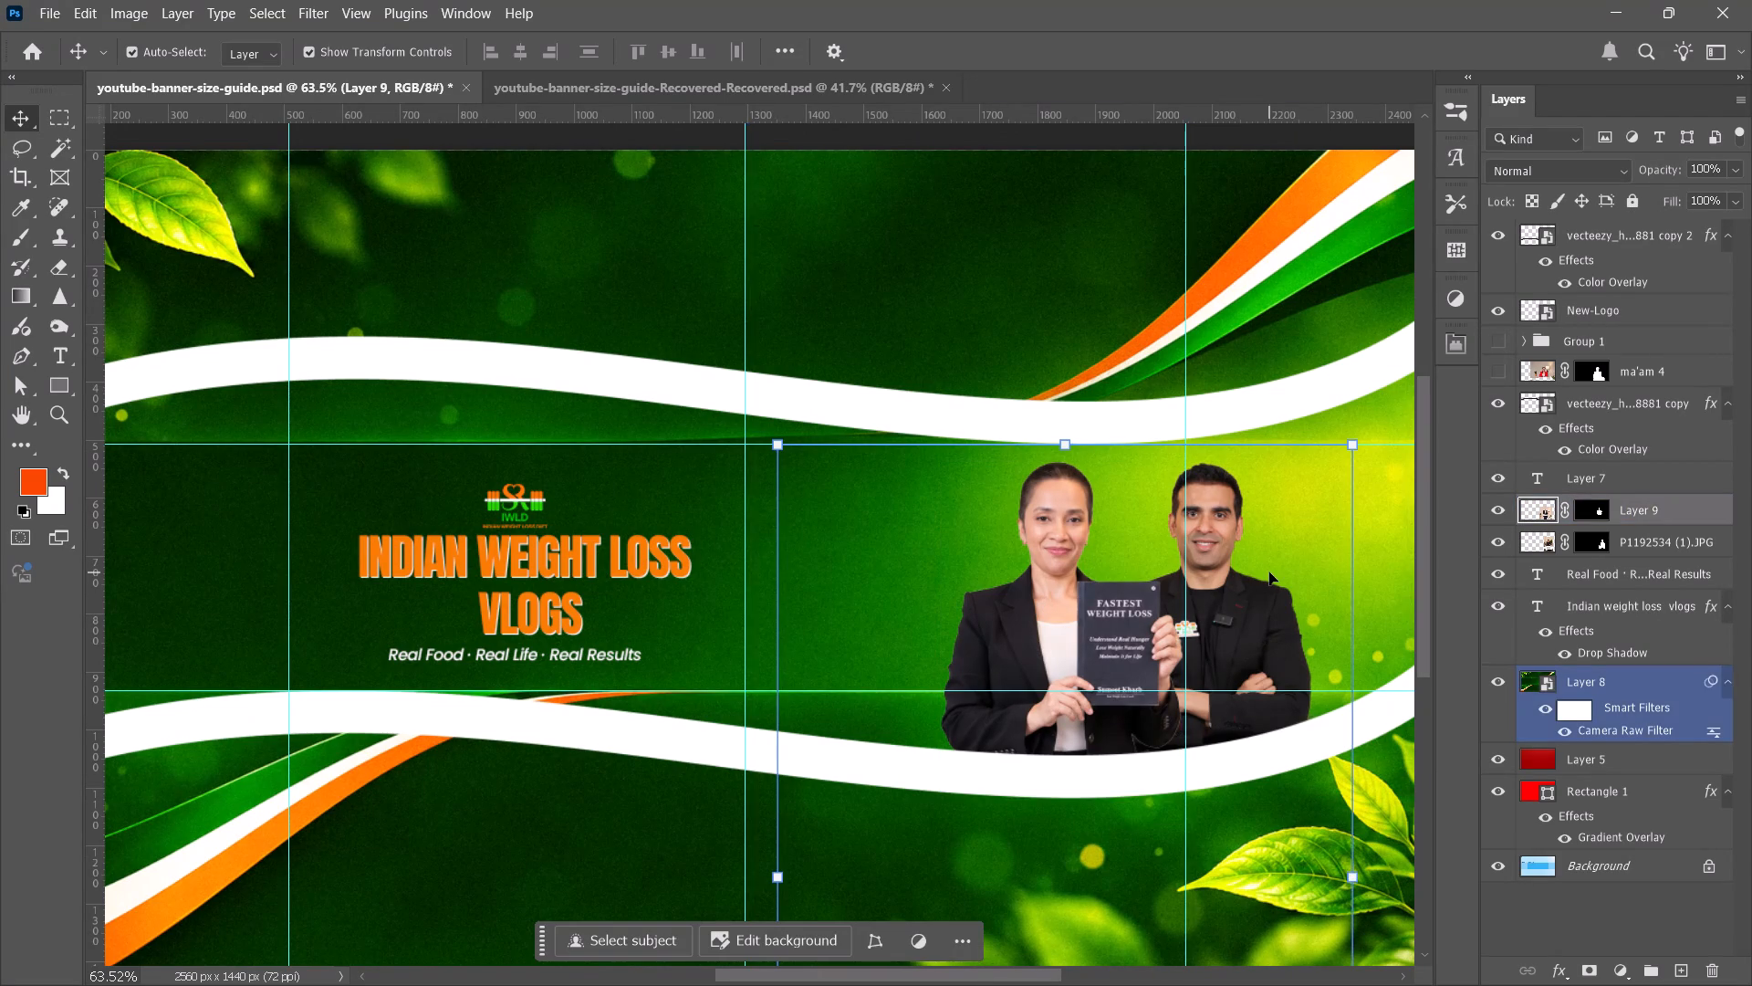
{"action": "left_click", "coordinate": [1262, 597], "text": "shift"}
{"action": "left_click_drag", "start_coordinate": [1248, 620], "coordinate": [1191, 612]}
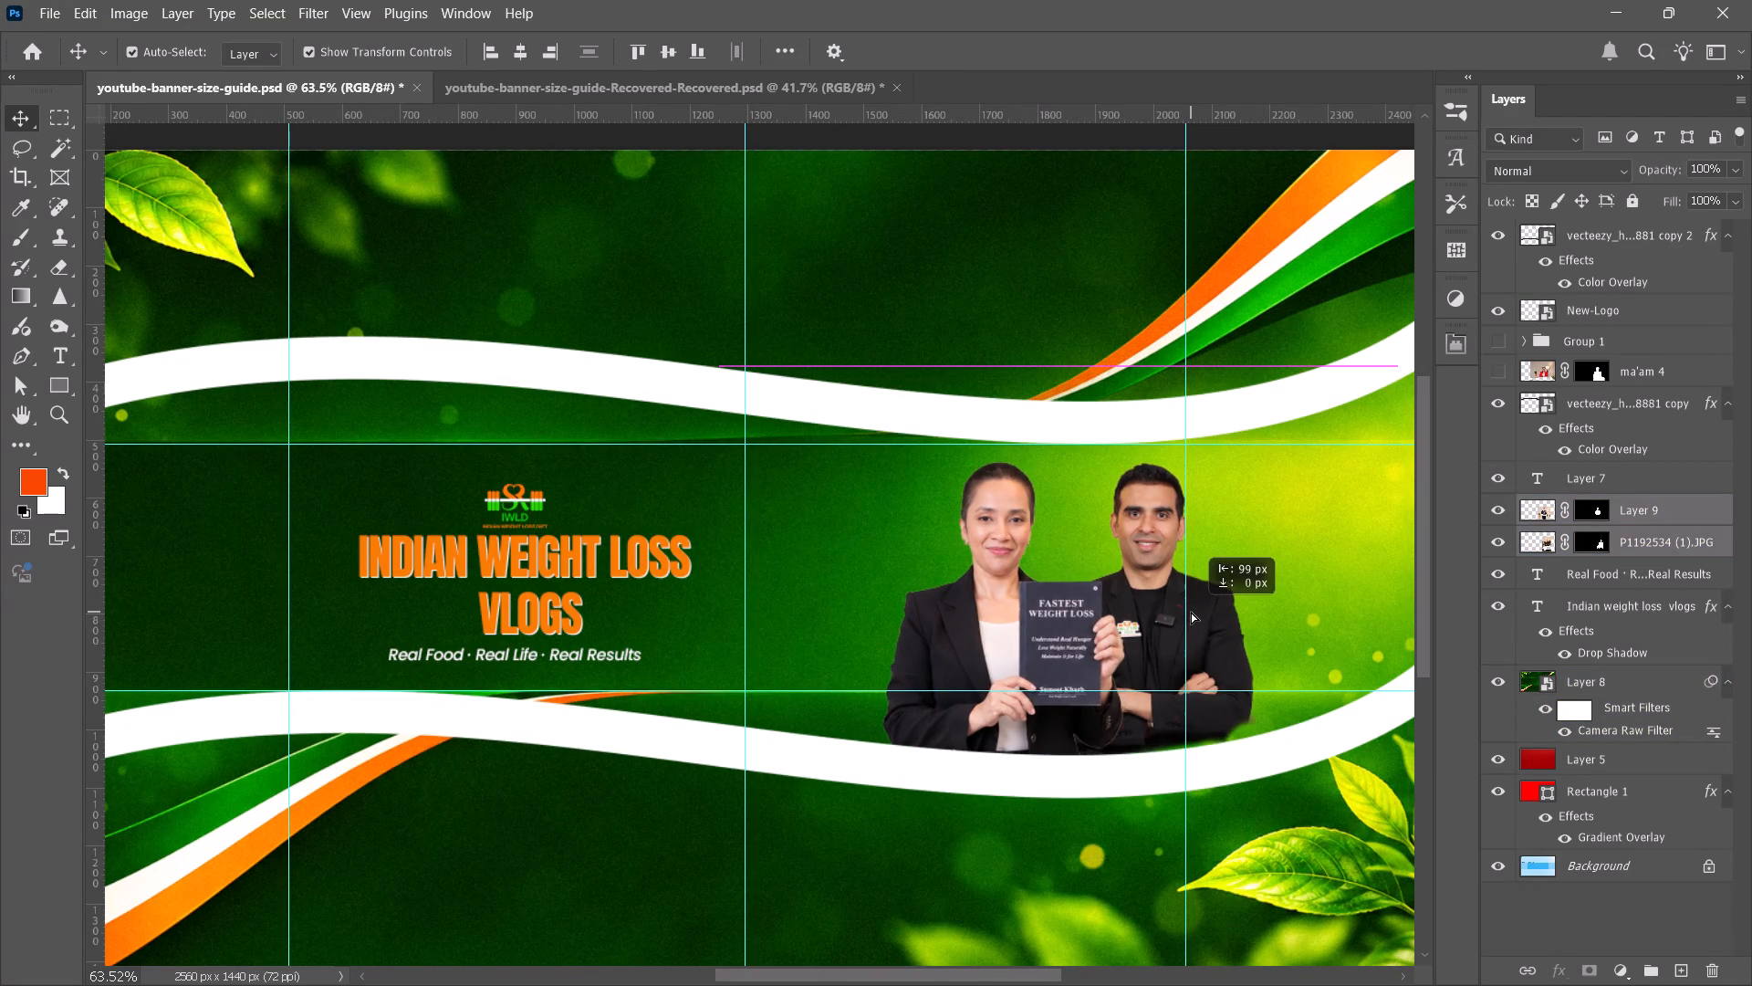
{"action": "left_click_drag", "start_coordinate": [1191, 612], "coordinate": [1167, 615]}
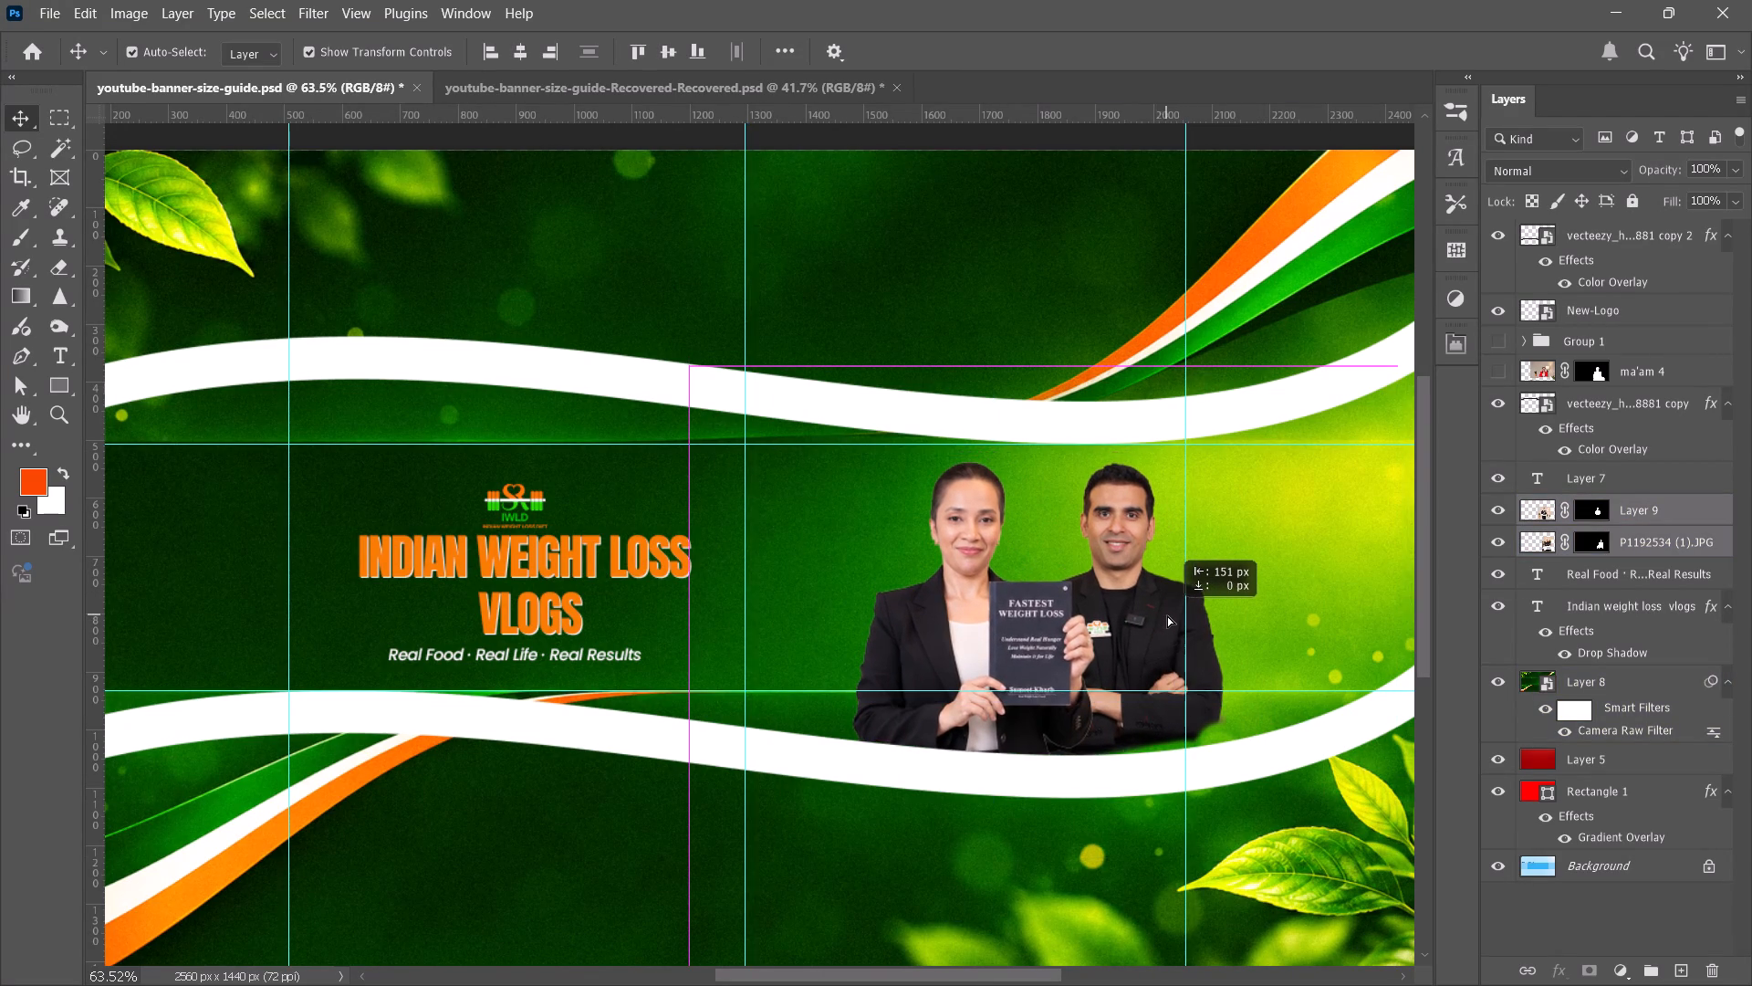
{"action": "left_click_drag", "start_coordinate": [1167, 615], "coordinate": [1178, 633]}
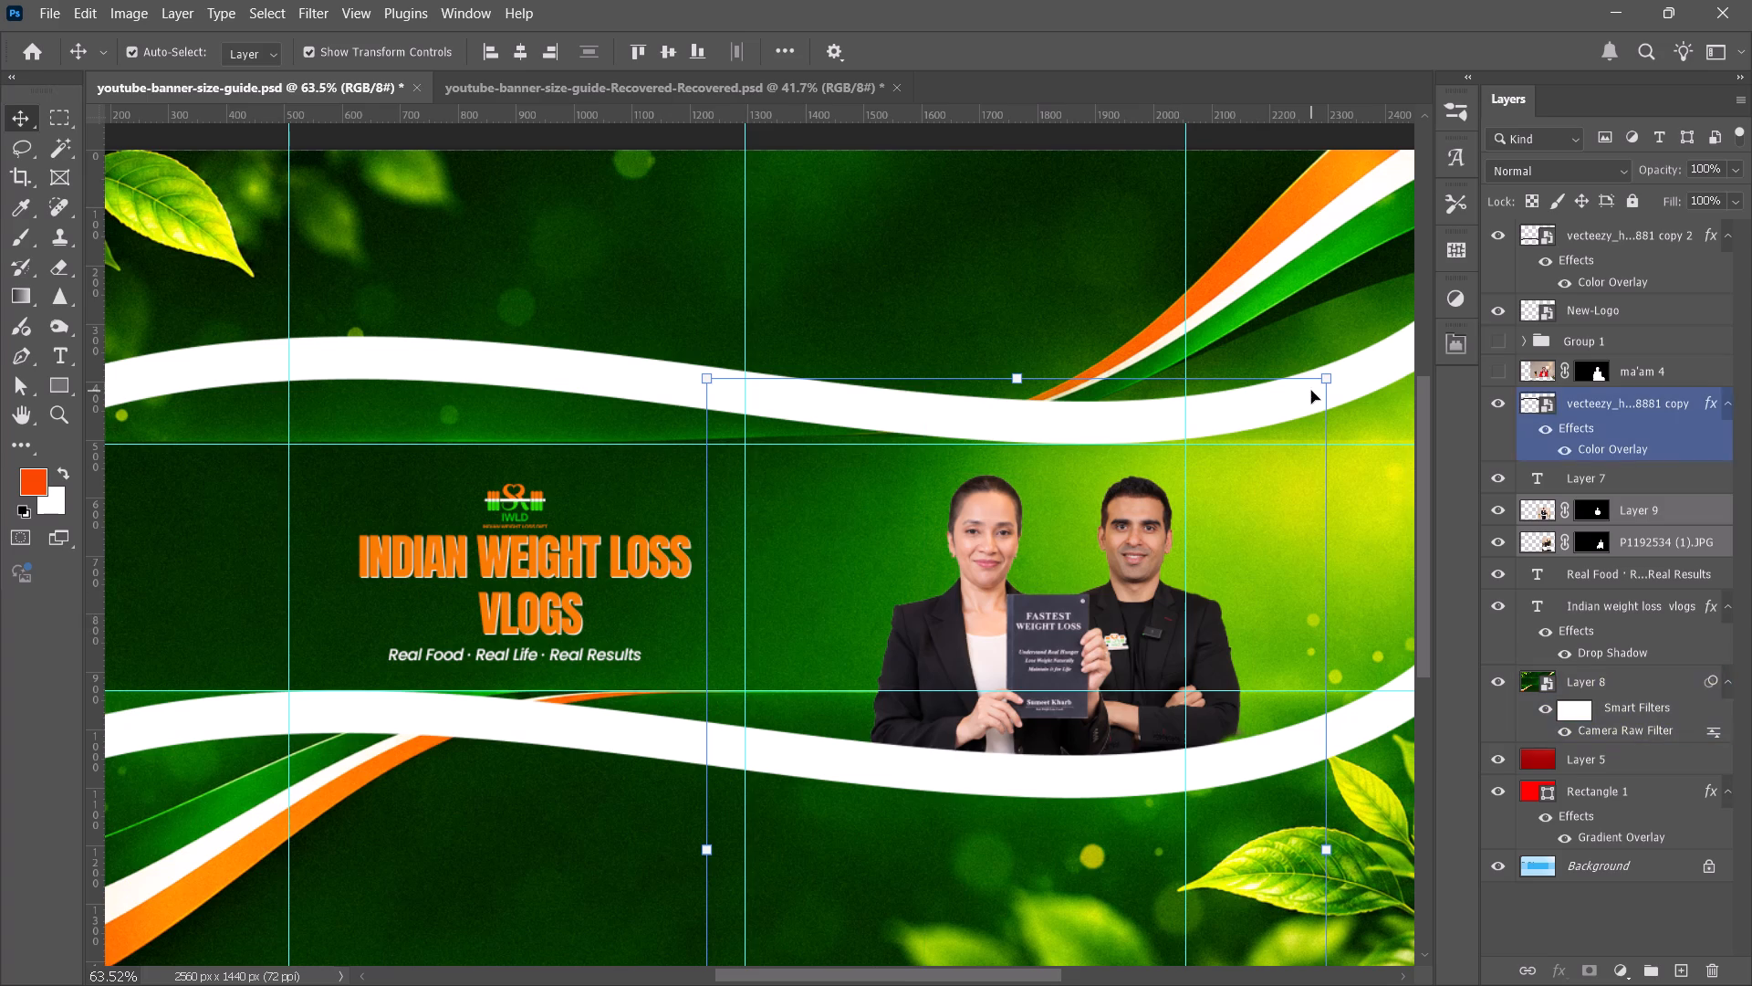
{"action": "left_click_drag", "start_coordinate": [1163, 612], "coordinate": [1162, 621]}
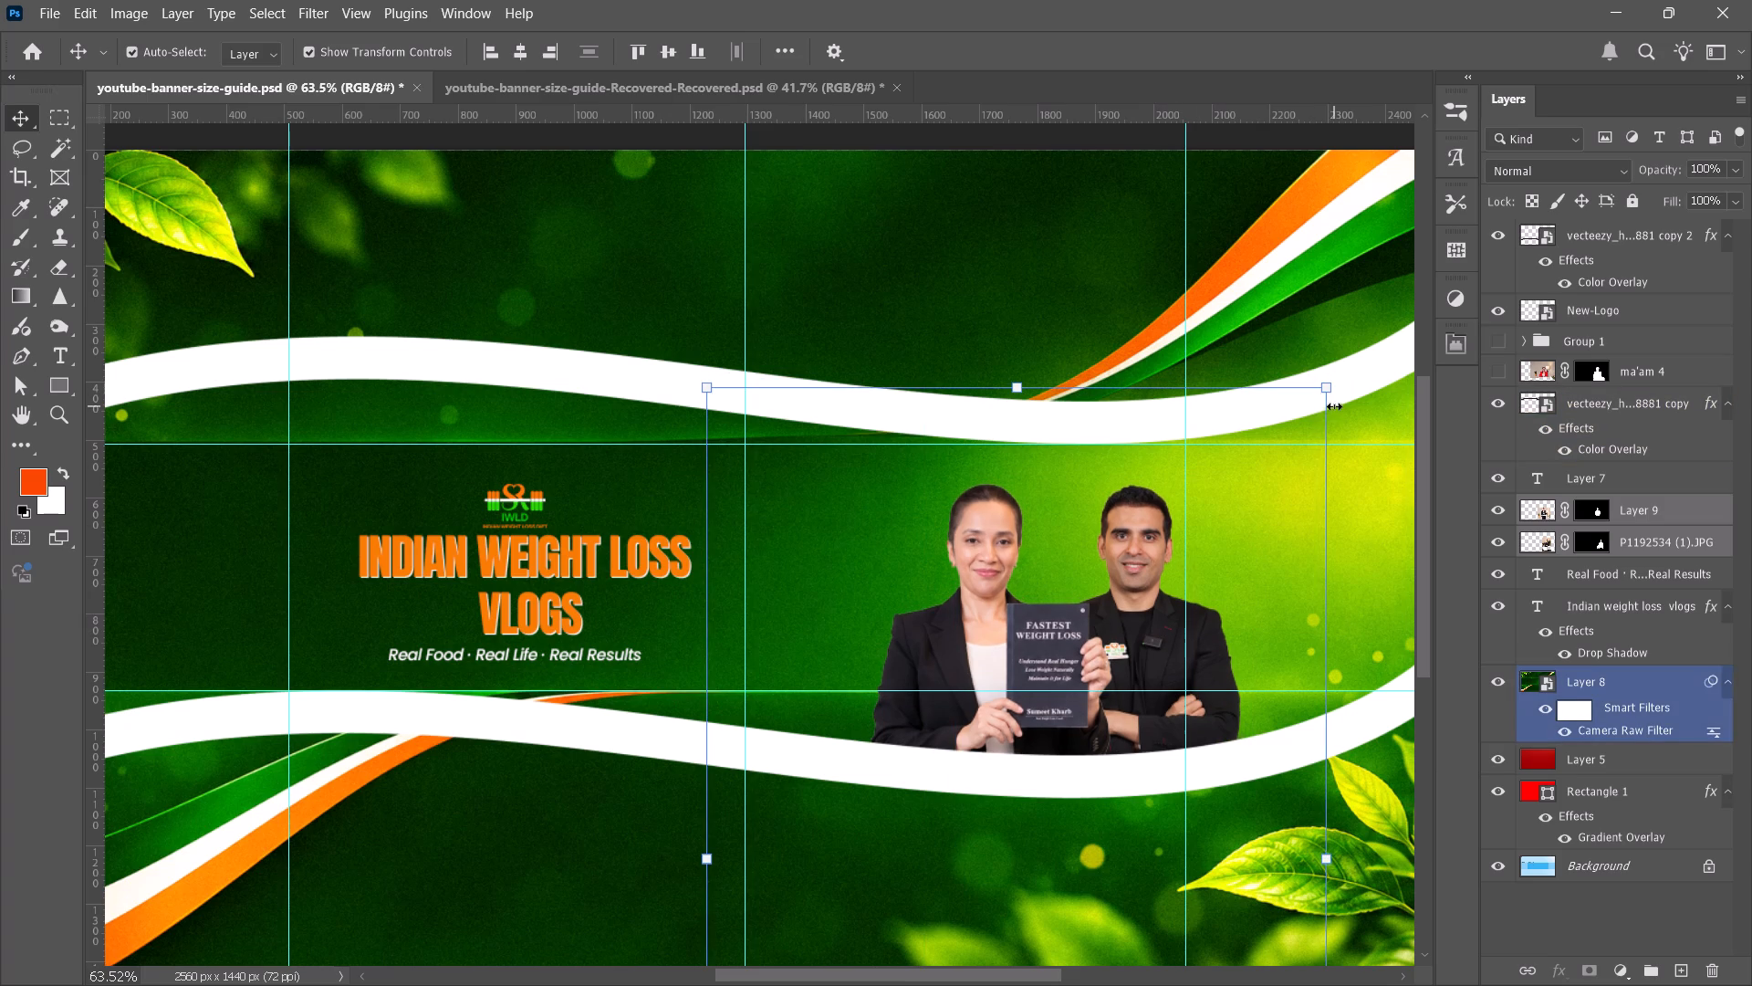
Scale both portraits up to about 112.56% and position them so they stand between the two white curves.
{"action": "left_click_drag", "start_coordinate": [1335, 388], "coordinate": [1358, 368]}
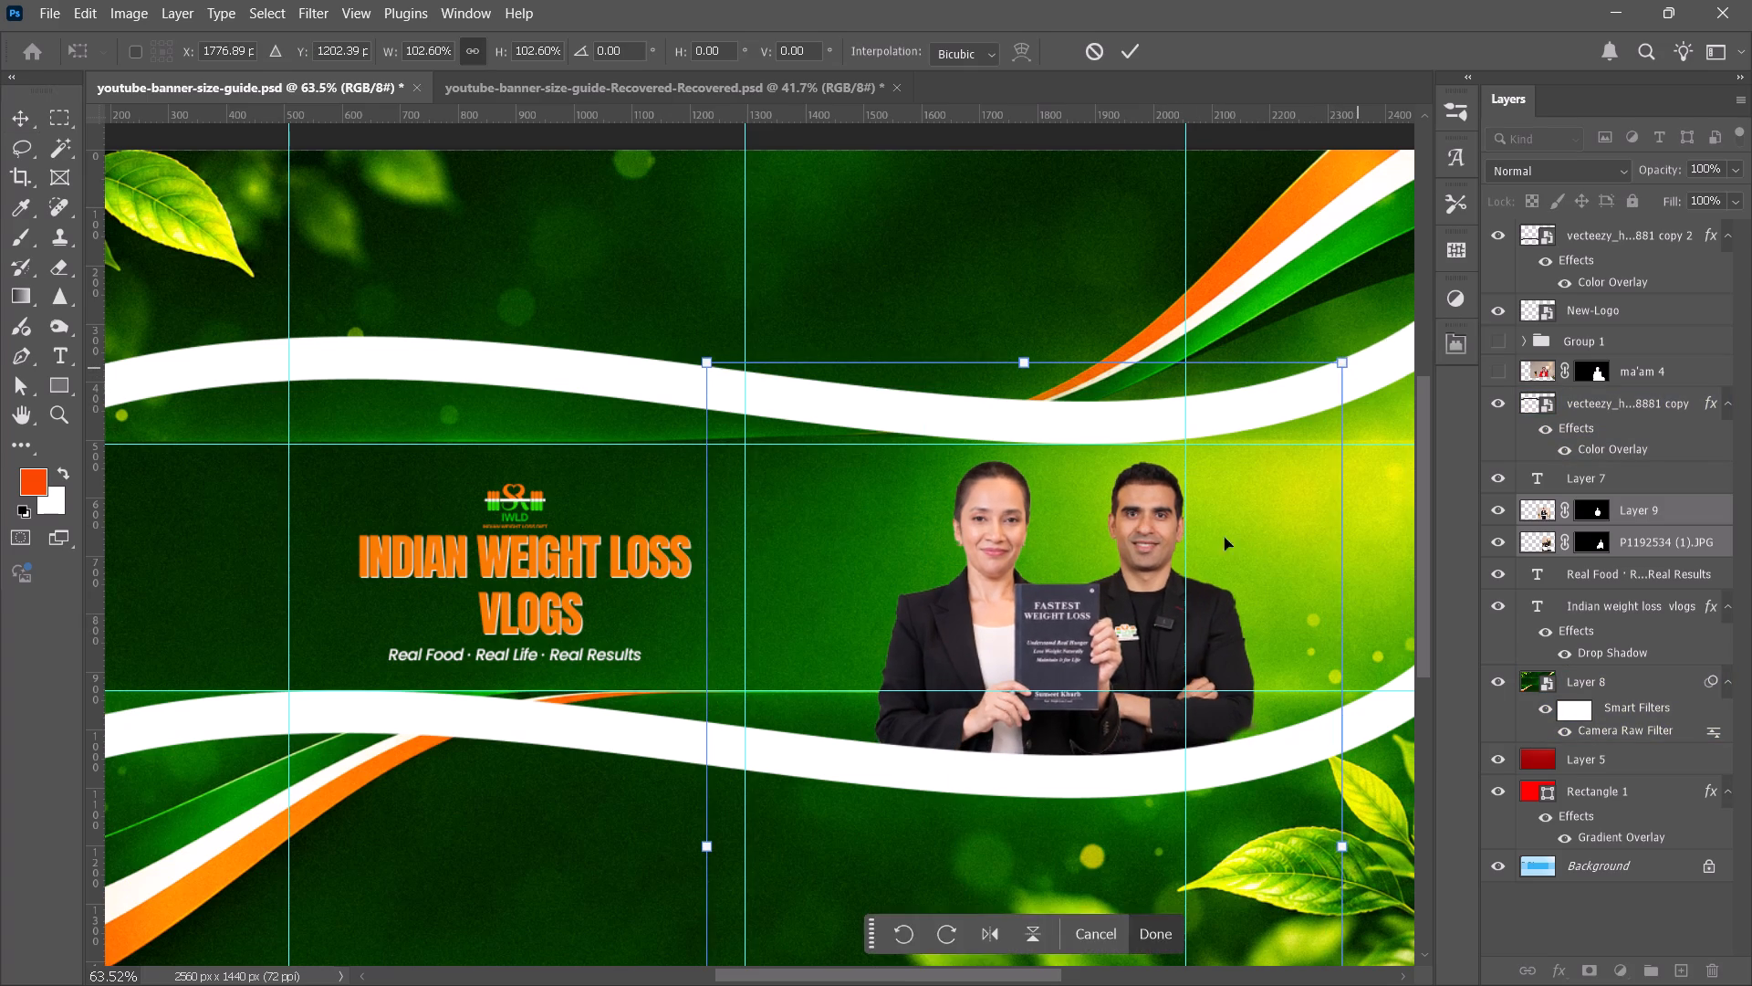
{"action": "left_click_drag", "start_coordinate": [1186, 601], "coordinate": [1185, 612]}
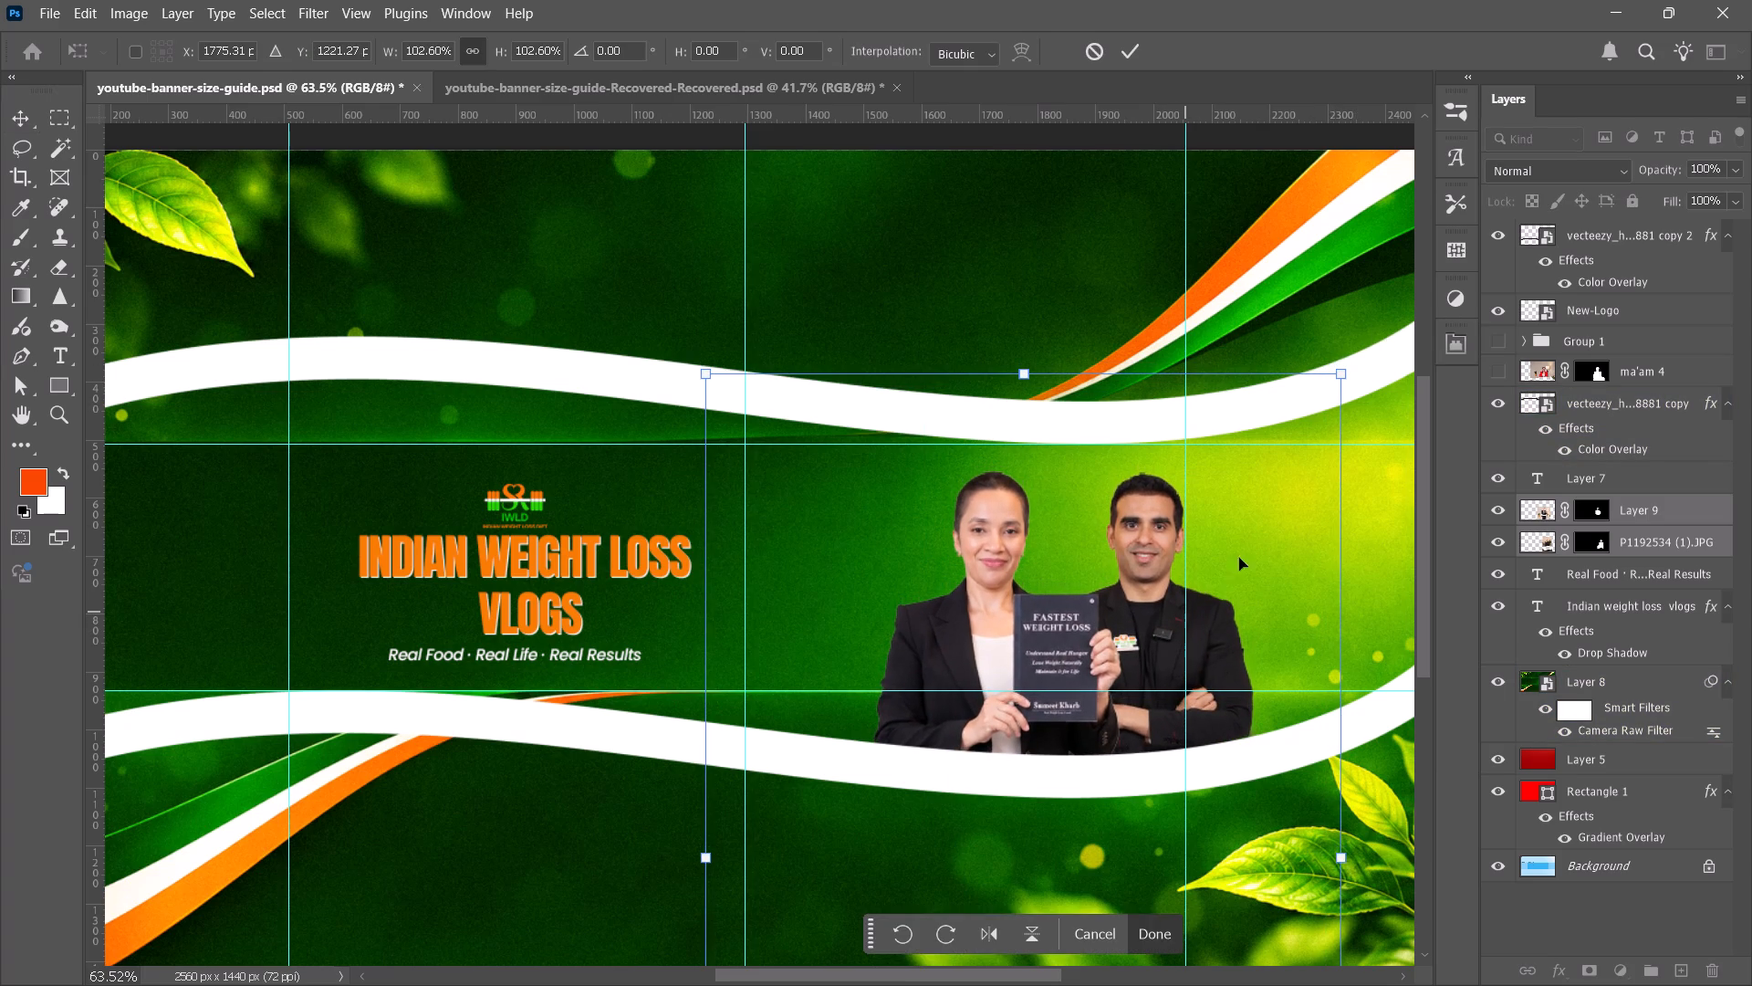
{"action": "left_click_drag", "start_coordinate": [1342, 376], "coordinate": [1356, 363]}
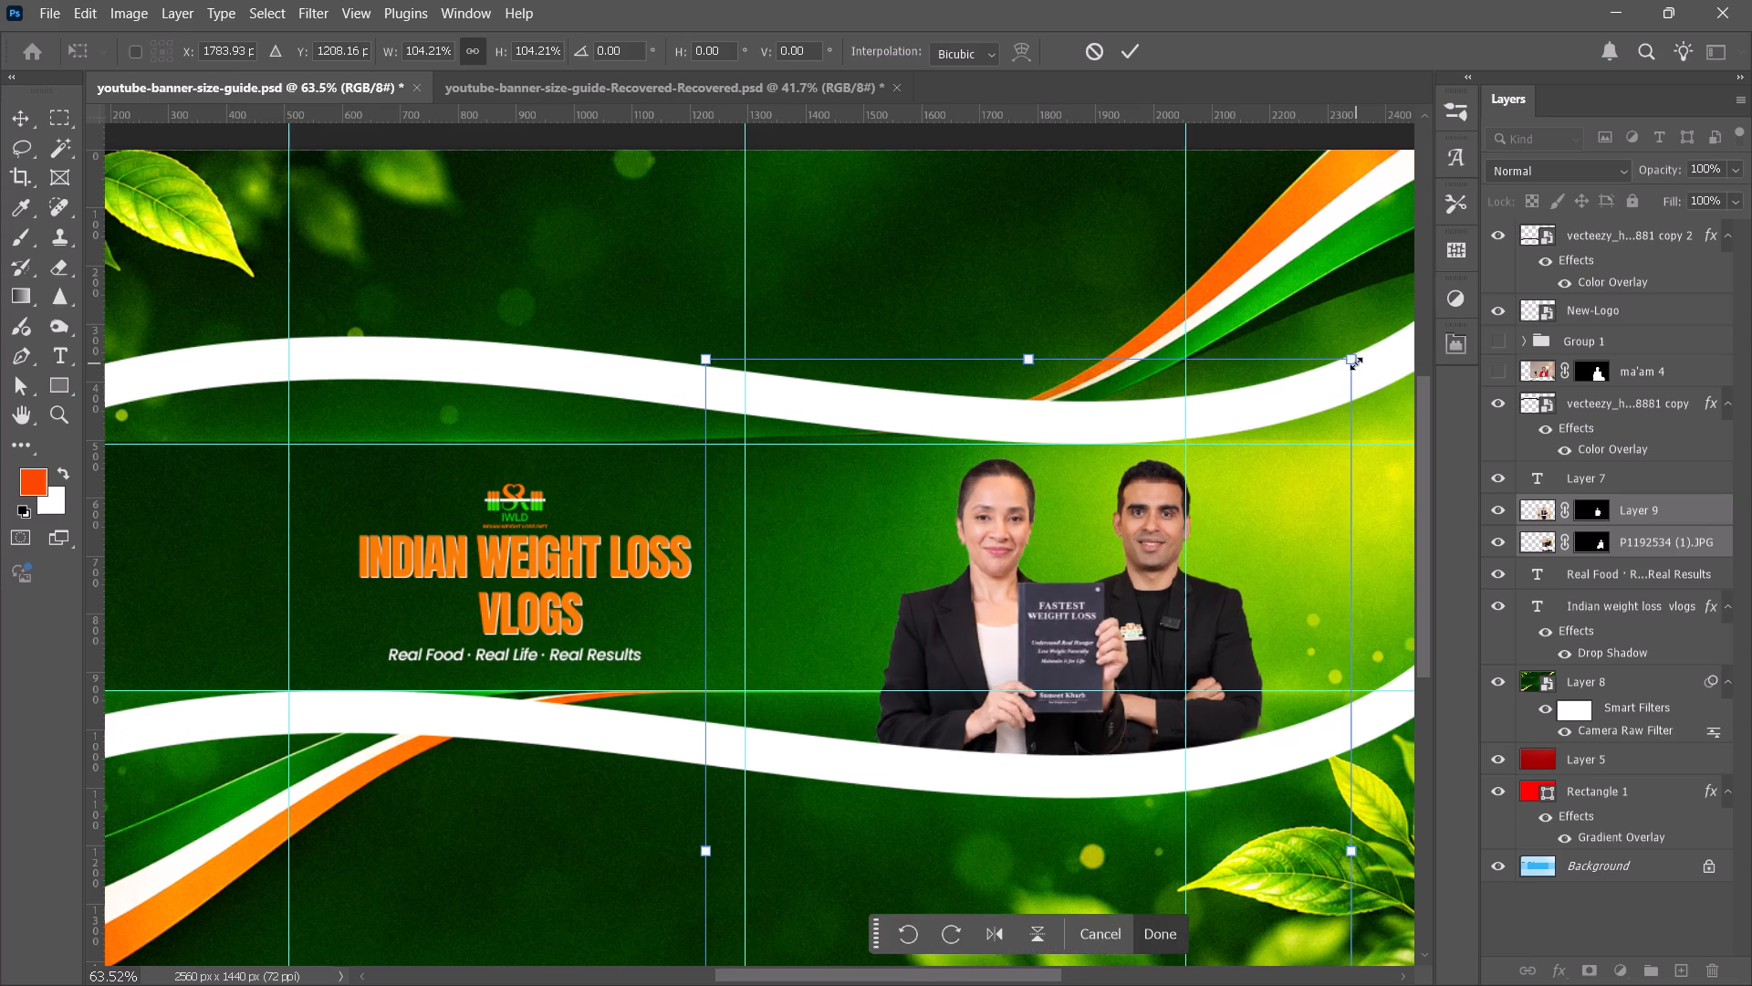
{"action": "left_click_drag", "start_coordinate": [1127, 557], "coordinate": [1121, 572]}
{"action": "left_click_drag", "start_coordinate": [1350, 369], "coordinate": [1381, 348]}
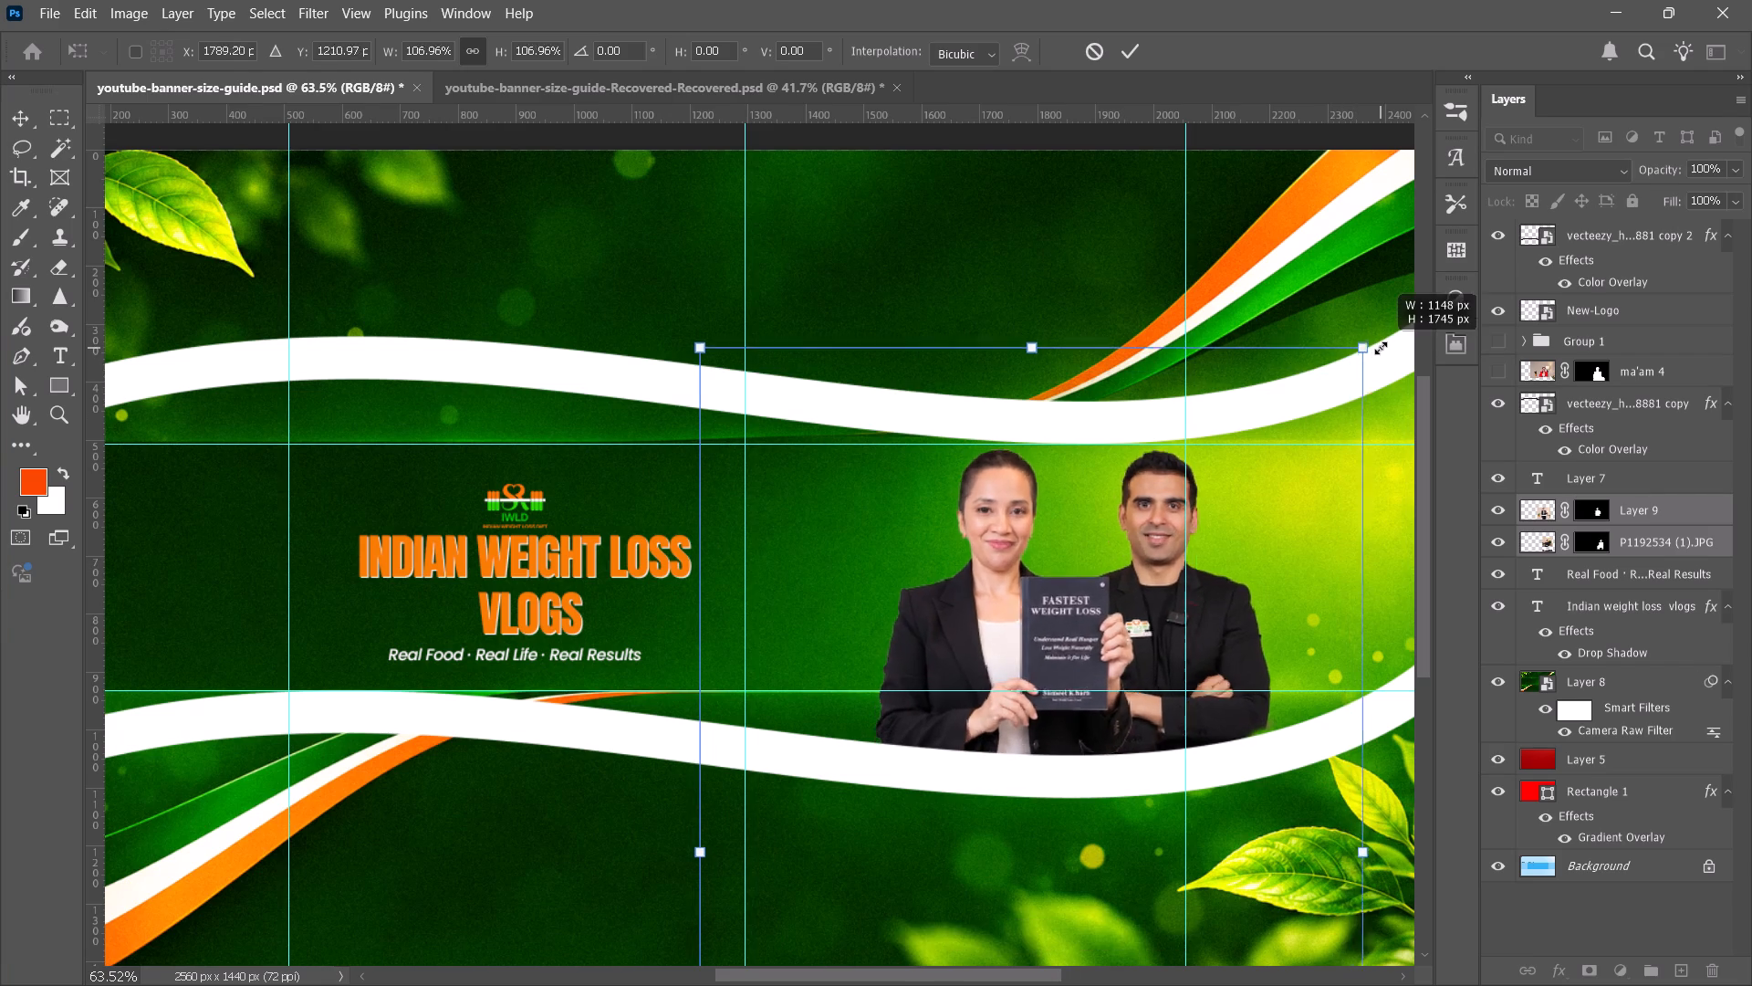
{"action": "left_click_drag", "start_coordinate": [1381, 348], "coordinate": [1382, 348]}
{"action": "left_click_drag", "start_coordinate": [1138, 570], "coordinate": [1131, 585]}
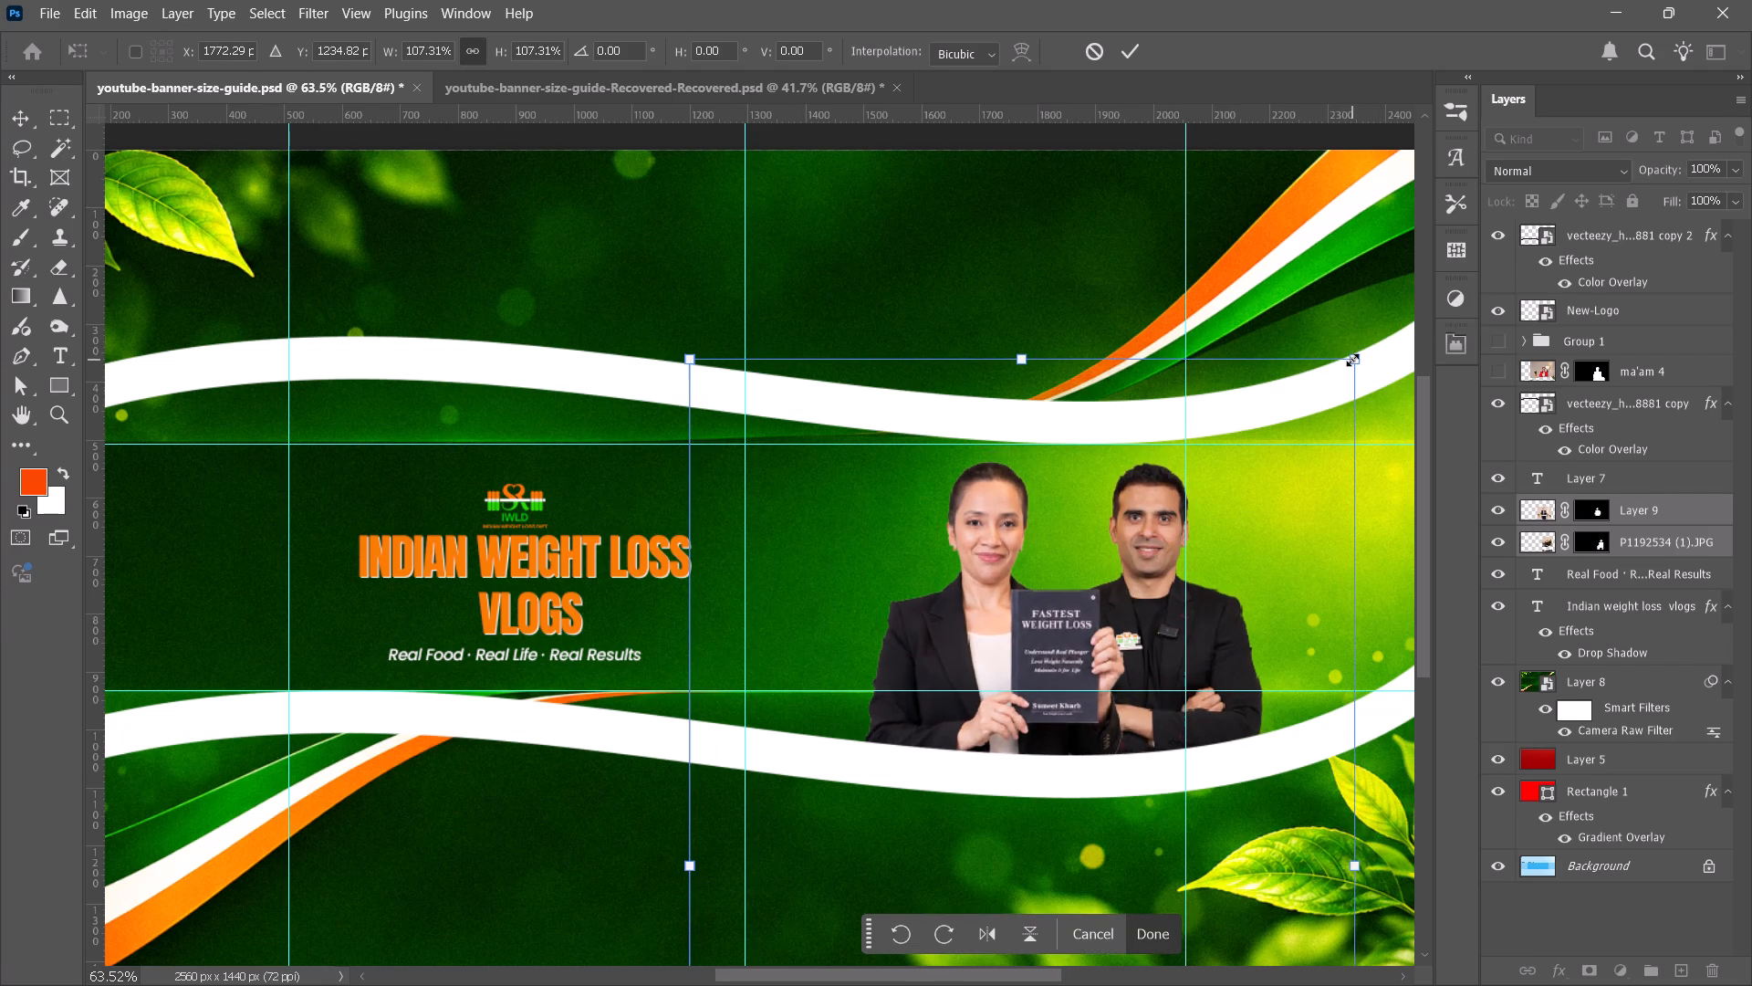
{"action": "left_click_drag", "start_coordinate": [1353, 360], "coordinate": [1386, 310]}
{"action": "left_click_drag", "start_coordinate": [1159, 540], "coordinate": [1142, 572]}
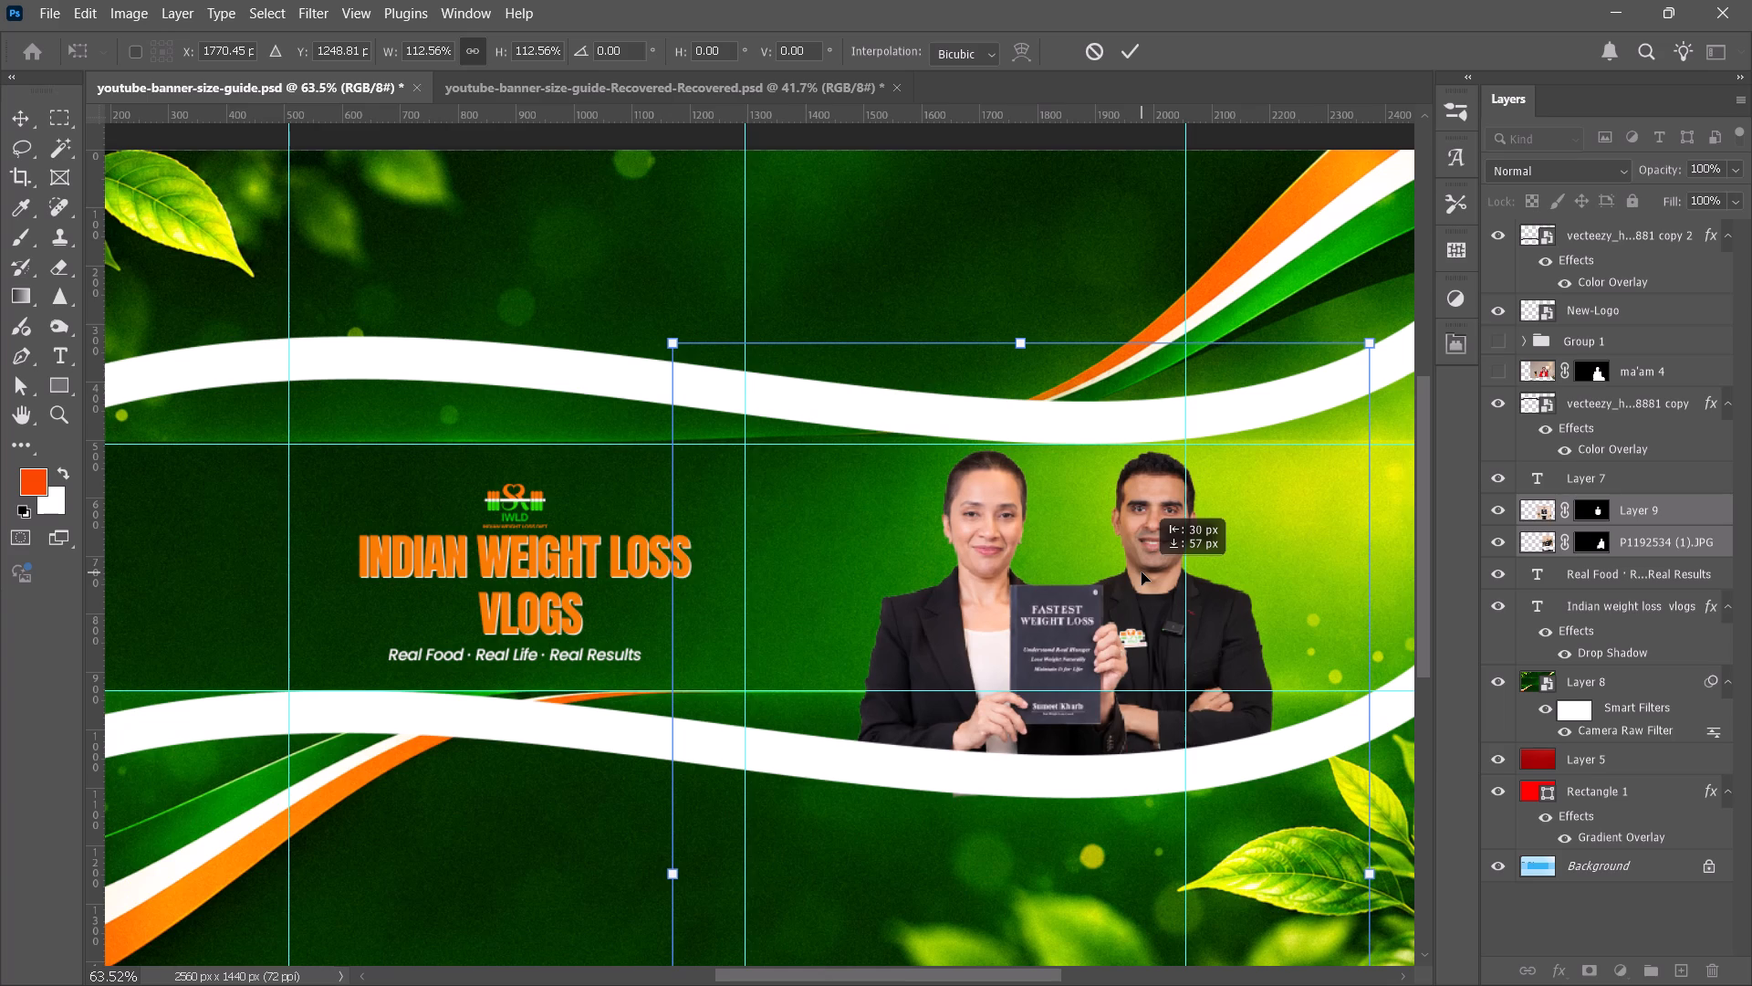
{"action": "left_click_drag", "start_coordinate": [1142, 572], "coordinate": [1142, 574]}
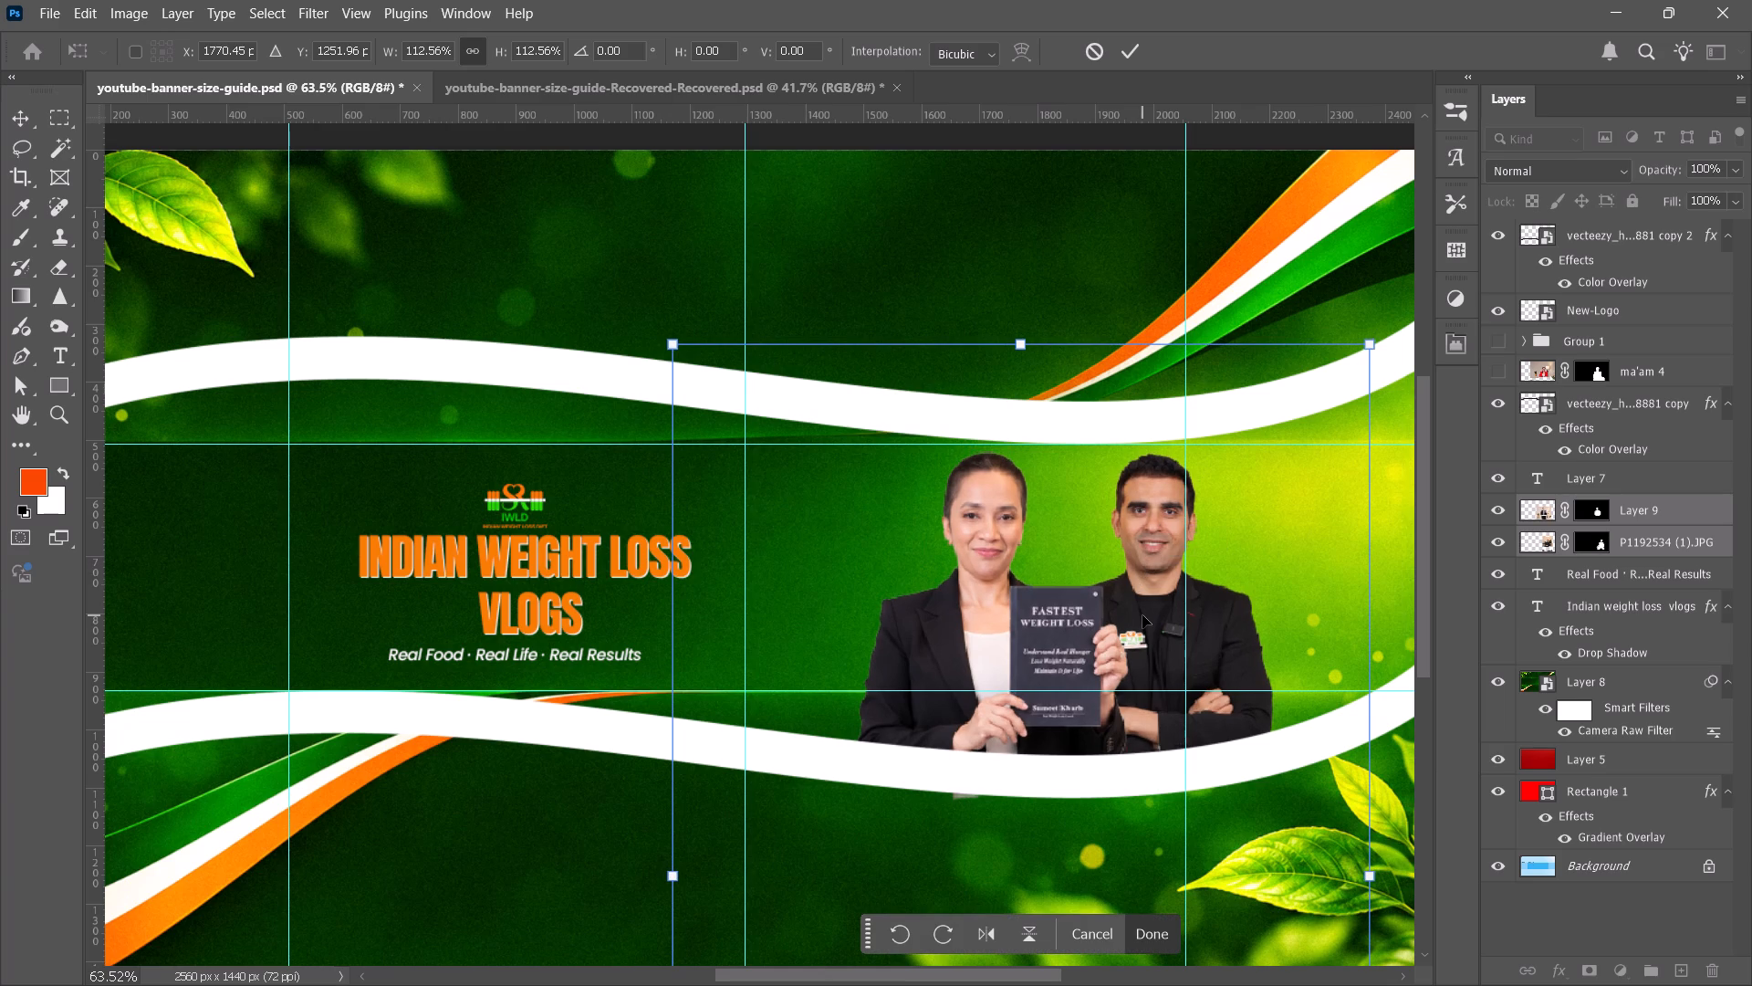
{"action": "key", "text": "Up"}
{"action": "key", "text": "Up"}
{"action": "key", "text": "Up"}
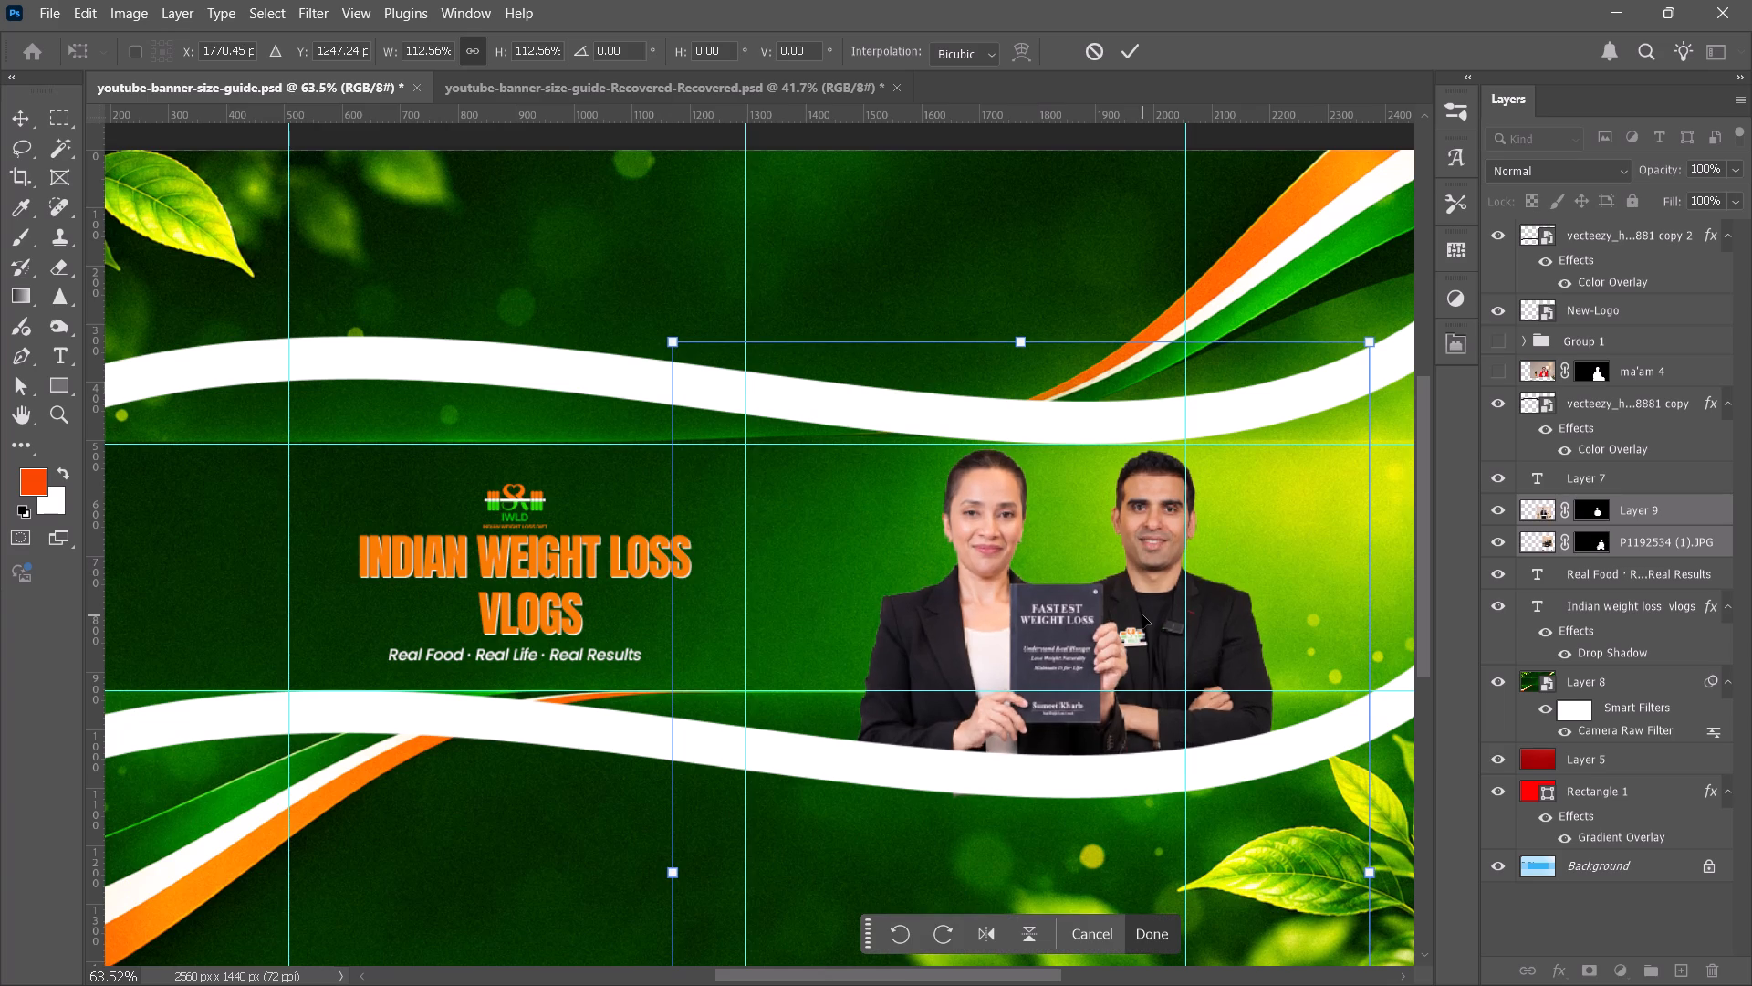
{"action": "left_click", "coordinate": [1137, 50]}
{"action": "scroll", "coordinate": [351, 591], "scroll_direction": "down", "scroll_amount": 3, "text": "alt"}
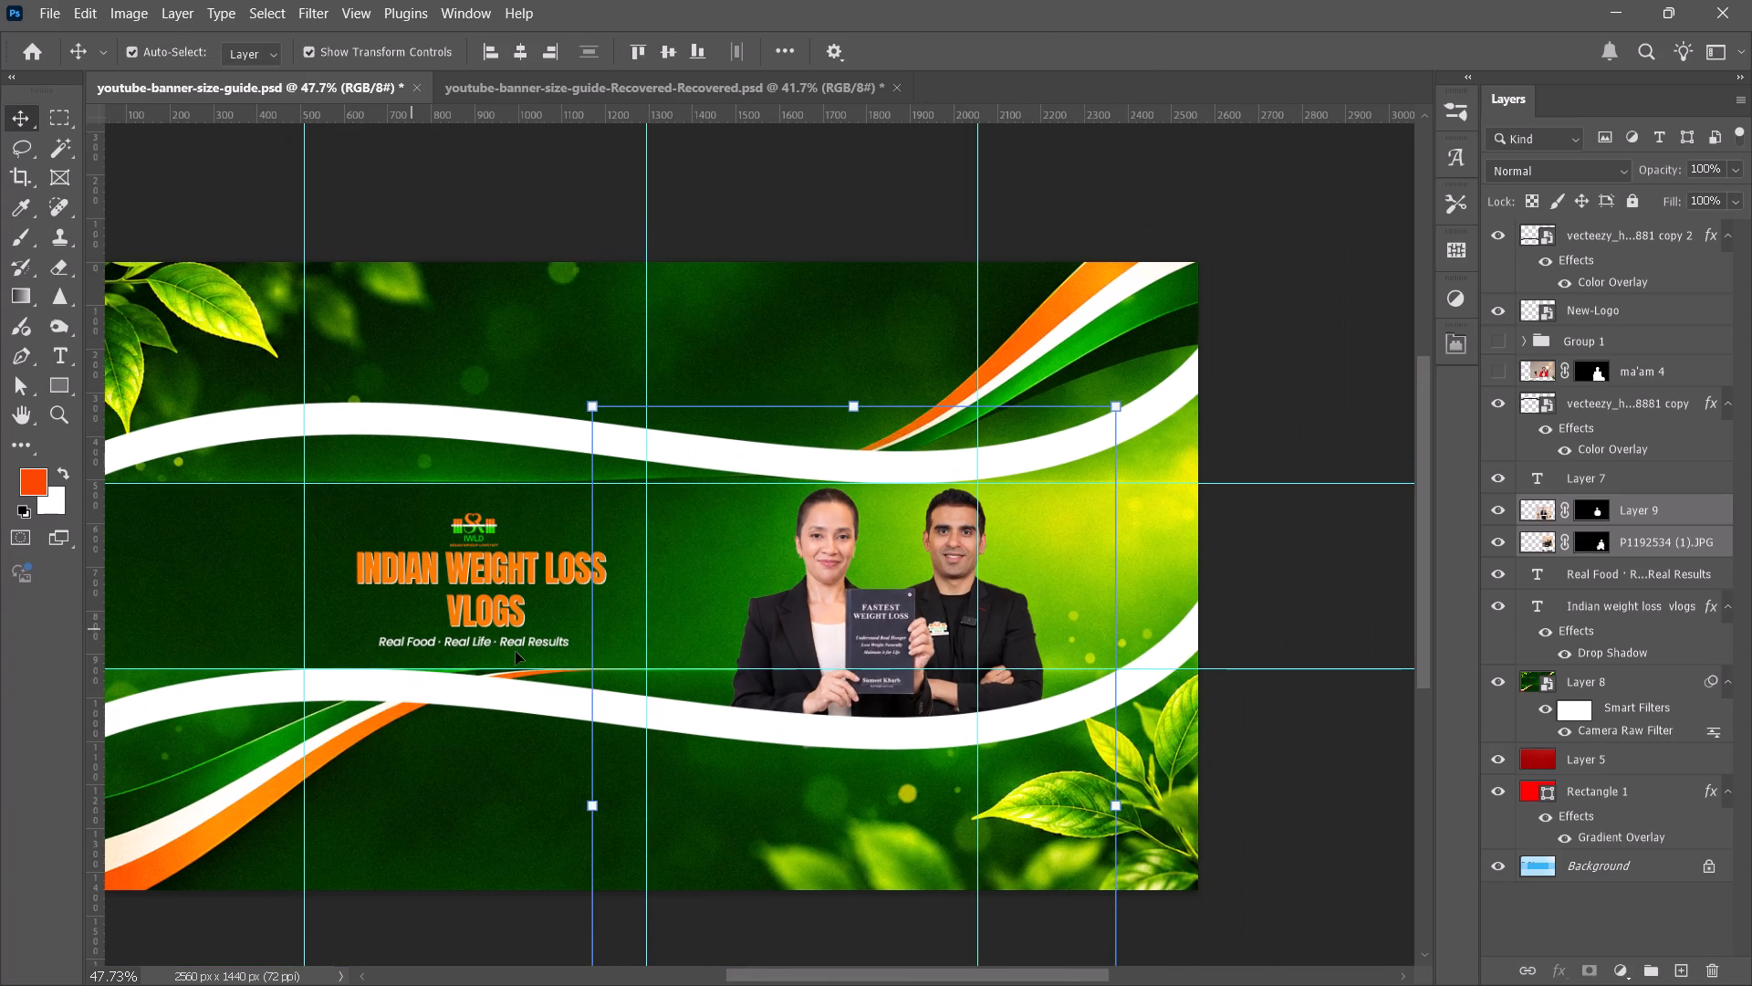
{"action": "left_click", "coordinate": [1229, 725]}
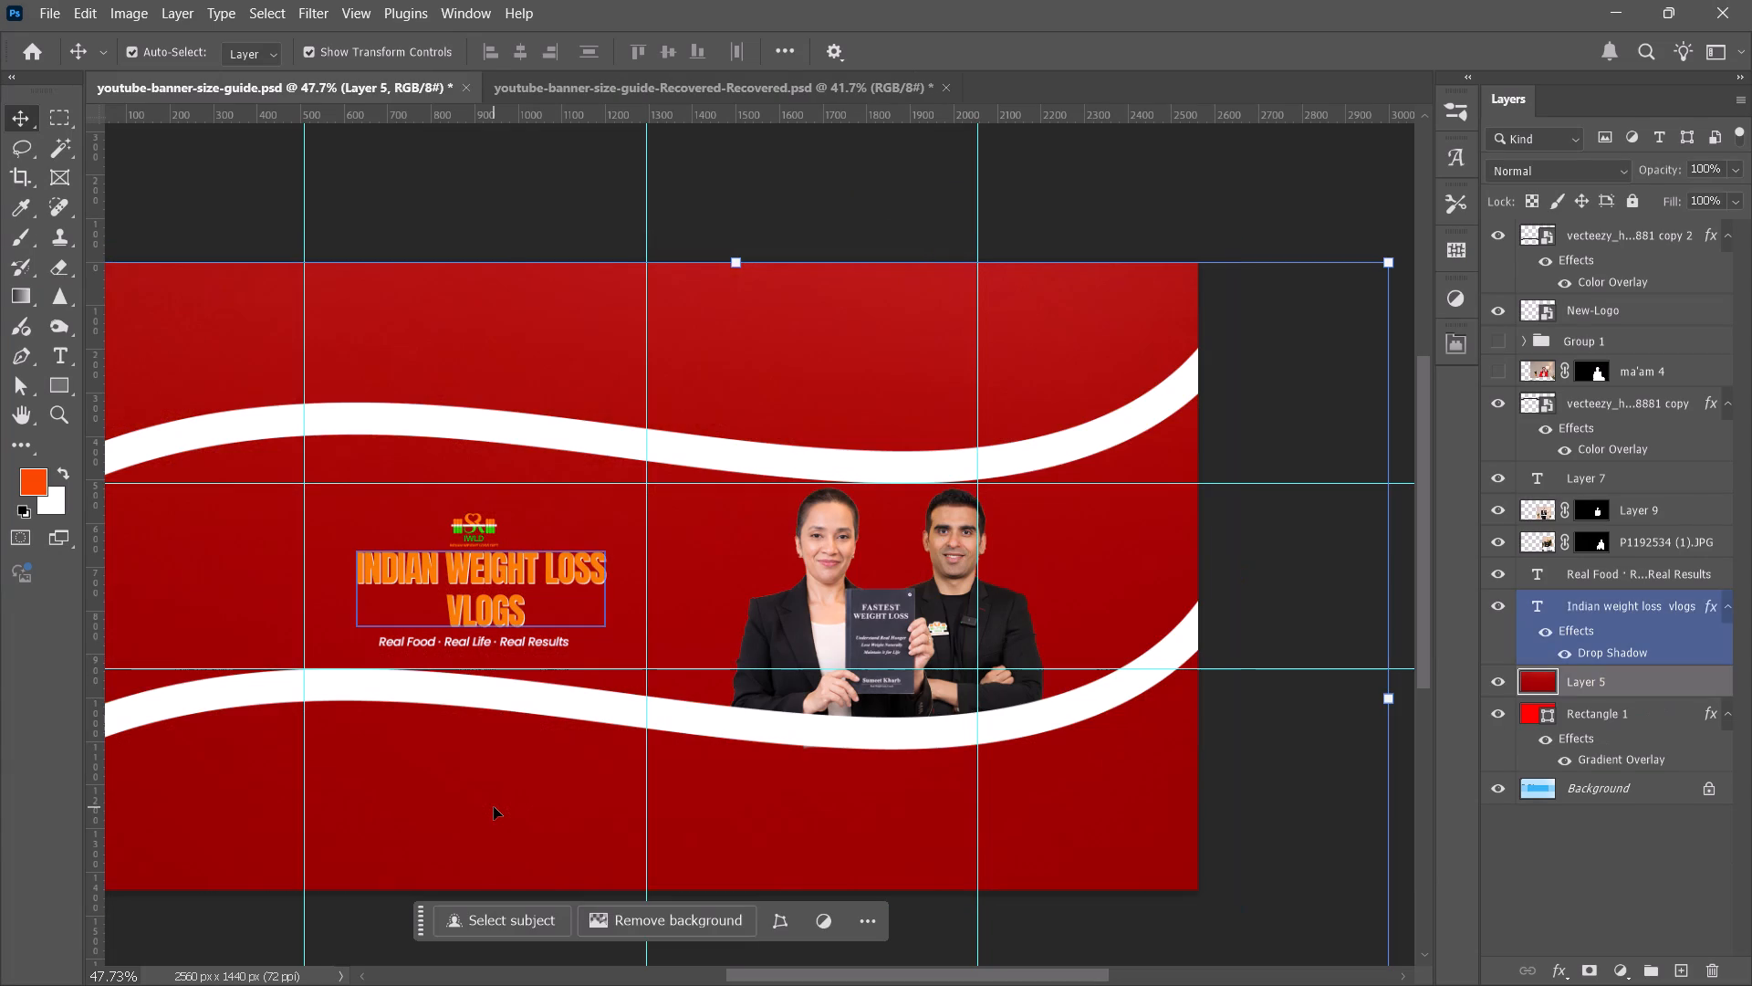
Paste the copied background above Layer 5 and scale it to about 2600 × 1463 px so it covers the canvas.
{"action": "left_click", "coordinate": [494, 807]}
{"action": "key", "text": "ctrl+v"}
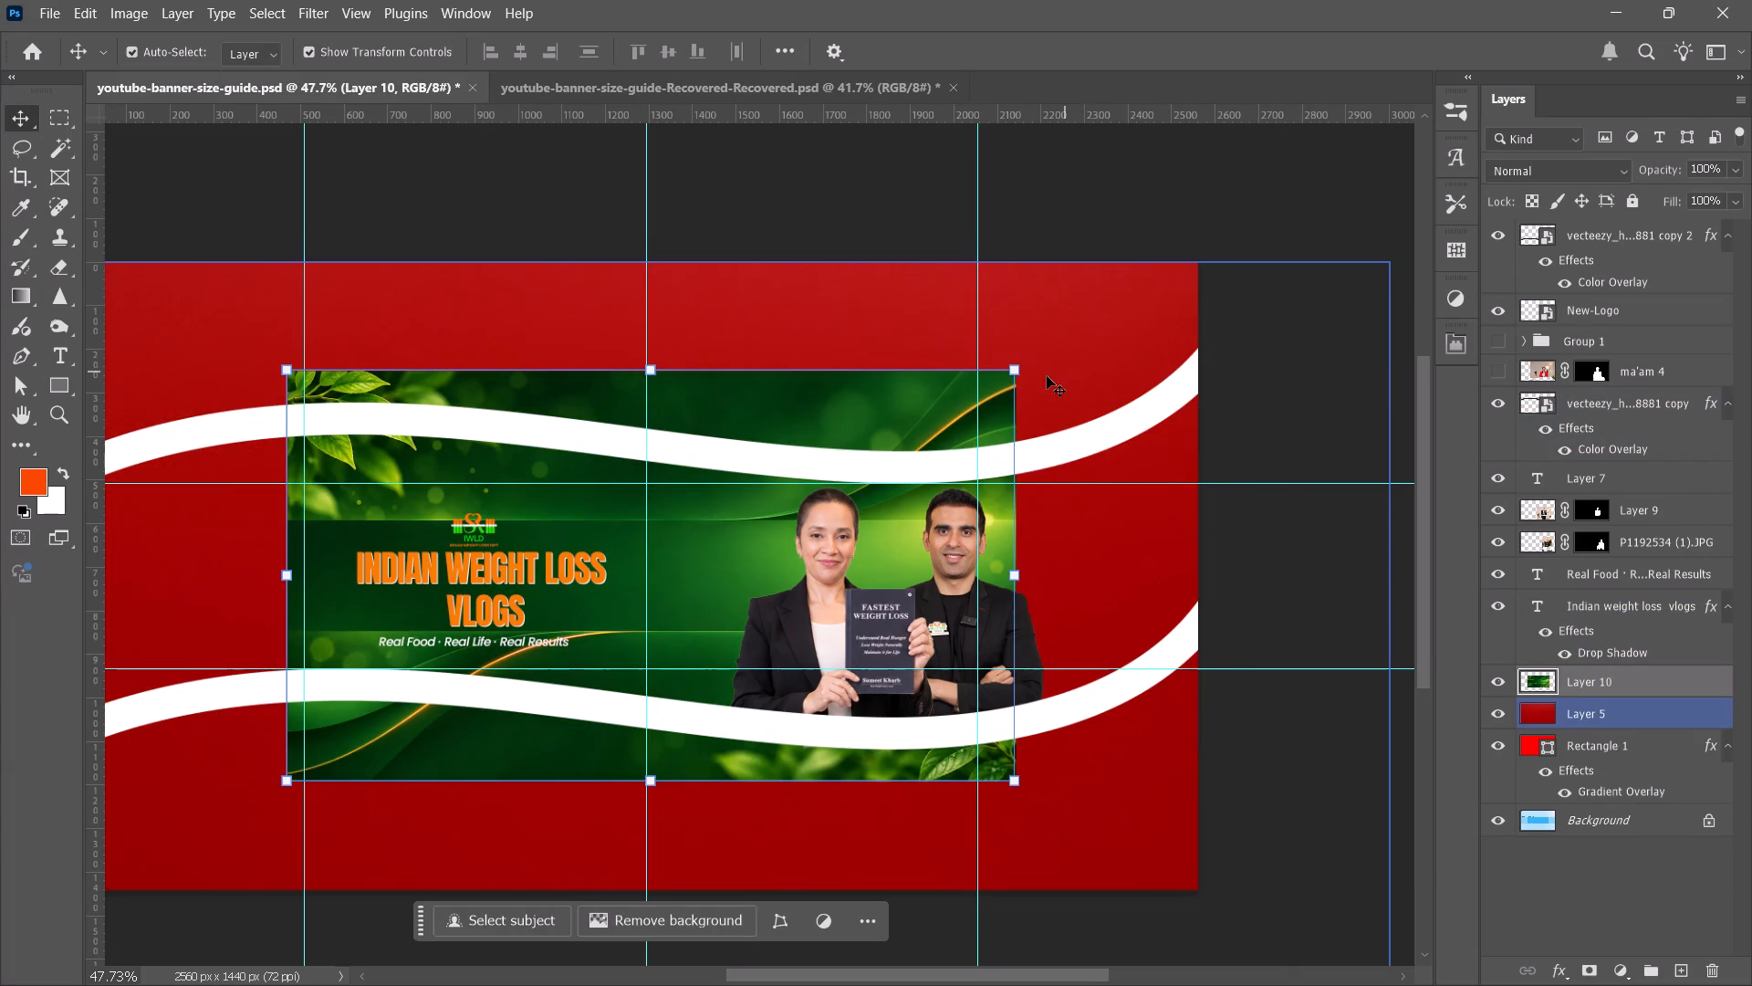
{"action": "left_click_drag", "start_coordinate": [1015, 373], "coordinate": [1202, 269]}
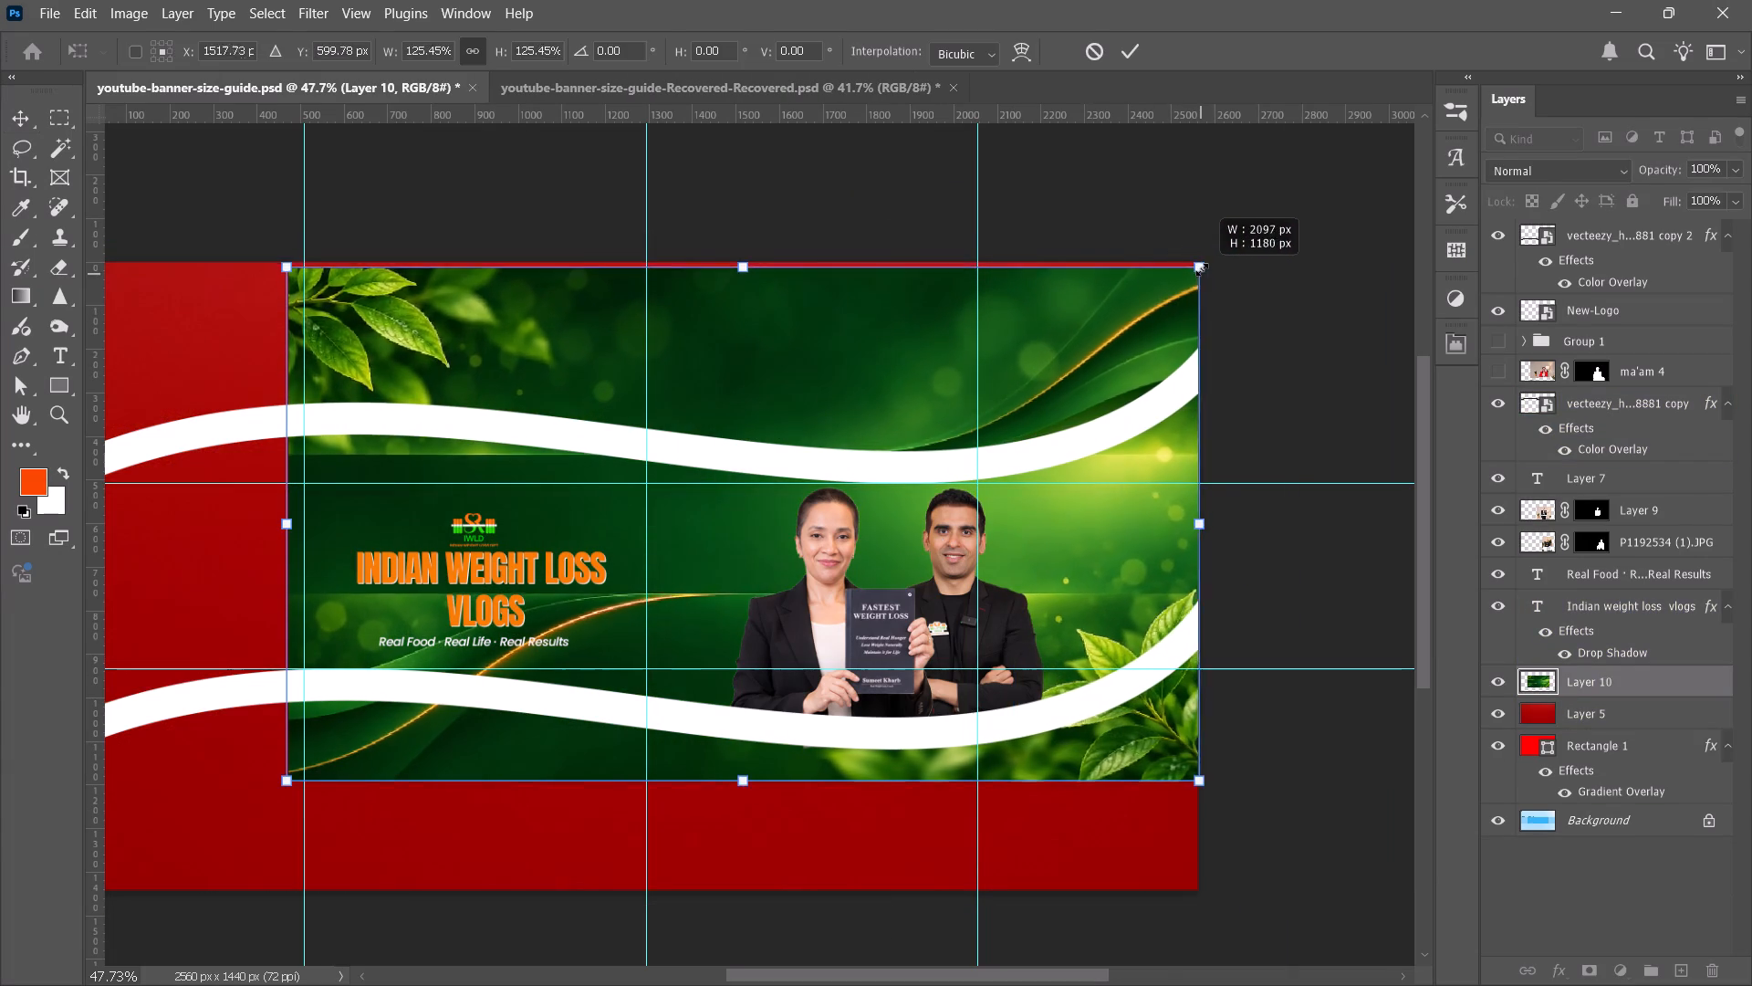
{"action": "left_click_drag", "start_coordinate": [1202, 269], "coordinate": [1200, 257]}
{"action": "key", "text": "space"}
{"action": "key", "text": "space"}
{"action": "key", "text": "space"}
{"action": "key", "text": "space"}
{"action": "left_click_drag", "start_coordinate": [750, 480], "coordinate": [841, 446]}
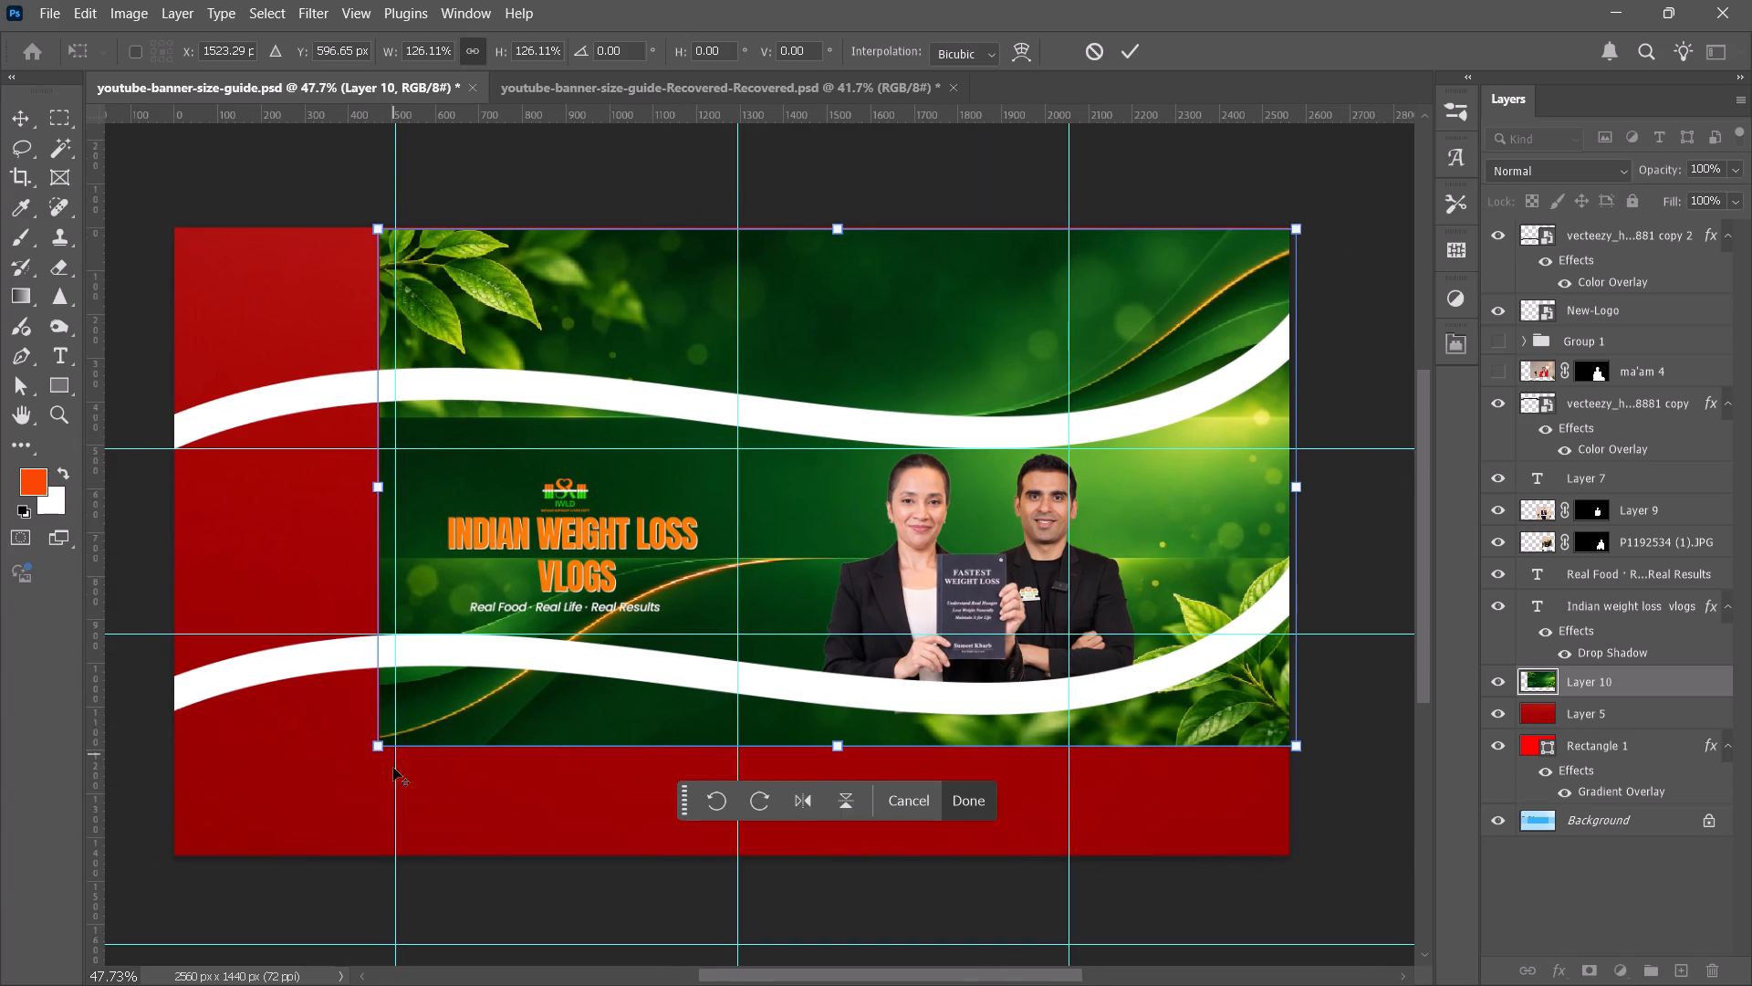
{"action": "scroll", "coordinate": [393, 774], "scroll_direction": "down", "scroll_amount": 1, "text": "alt"}
{"action": "left_click_drag", "start_coordinate": [378, 747], "coordinate": [362, 756]}
{"action": "left_click_drag", "start_coordinate": [370, 749], "coordinate": [189, 832]}
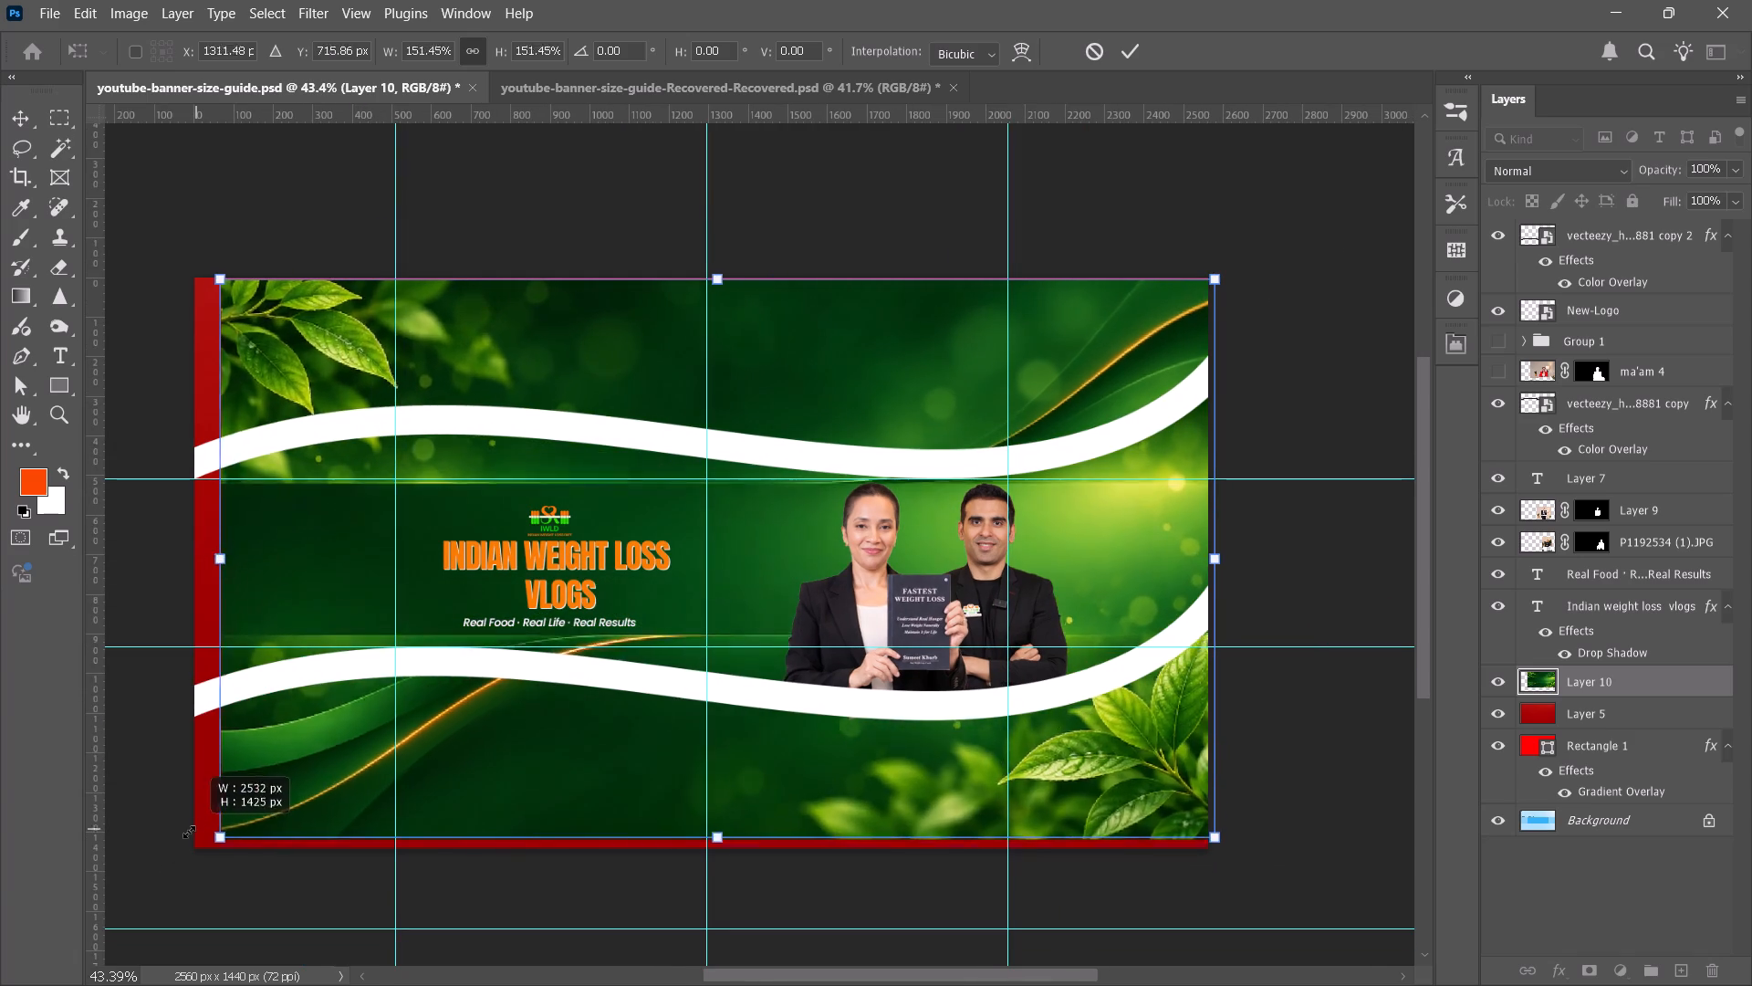
{"action": "left_click_drag", "start_coordinate": [189, 832], "coordinate": [172, 838]}
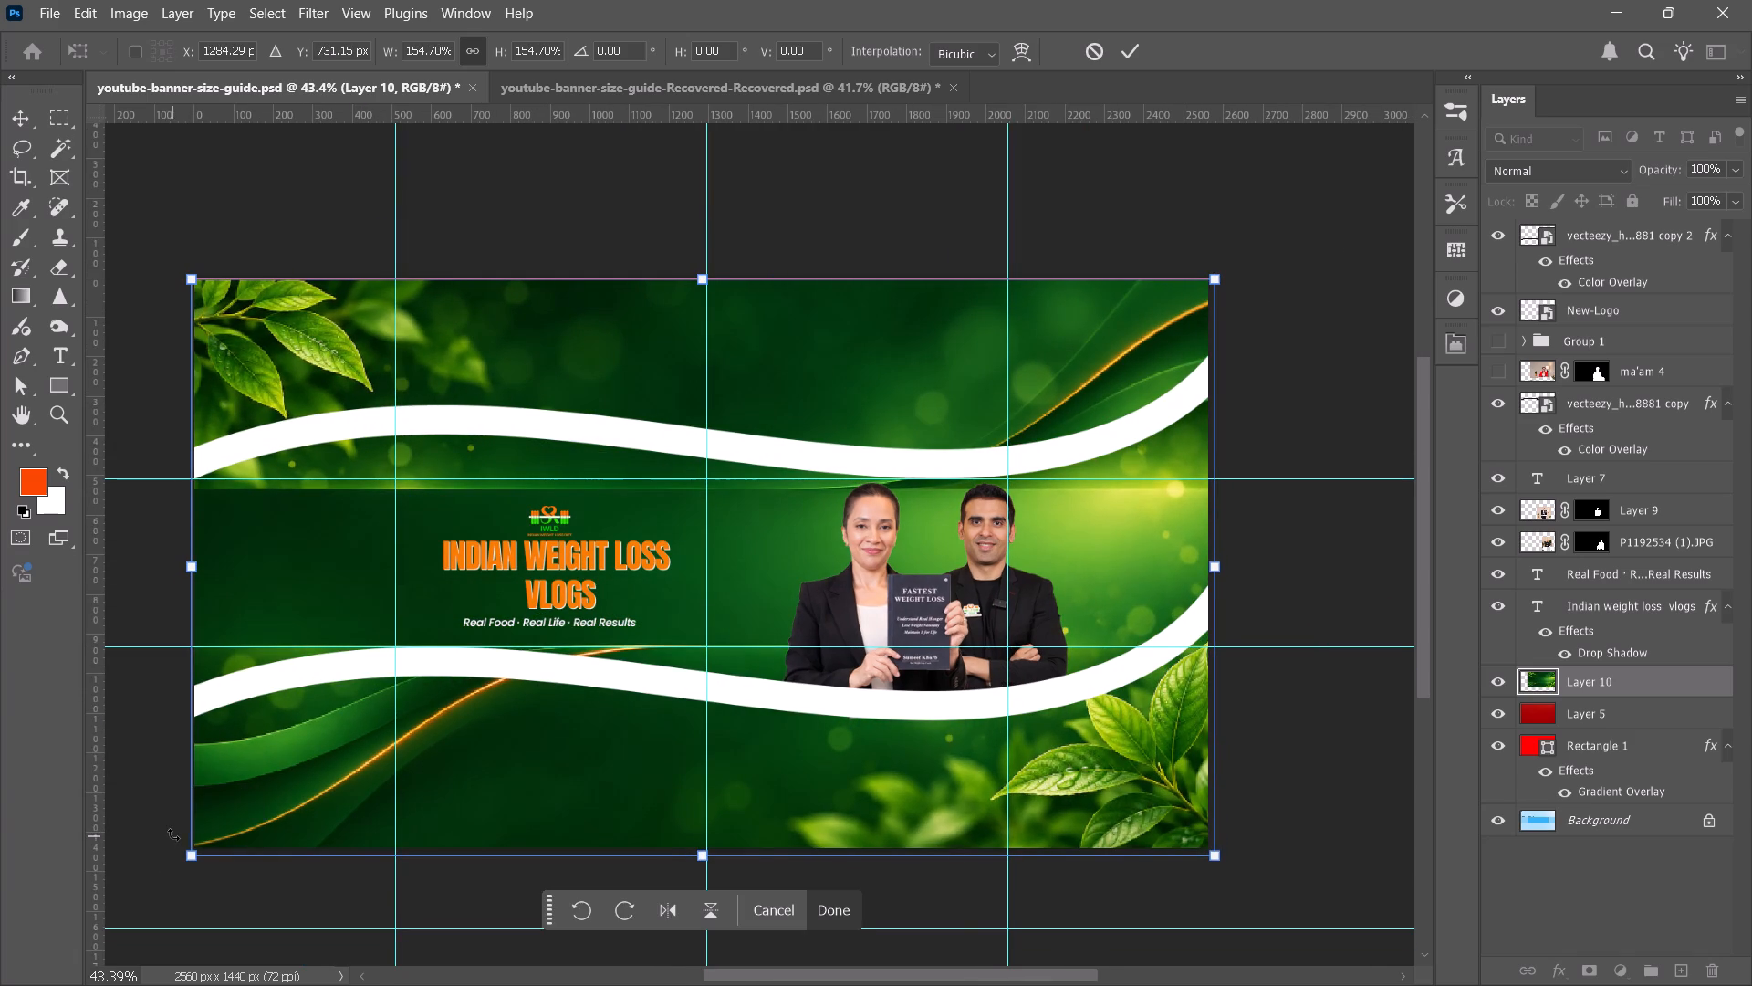
{"action": "left_click", "coordinate": [1221, 268]}
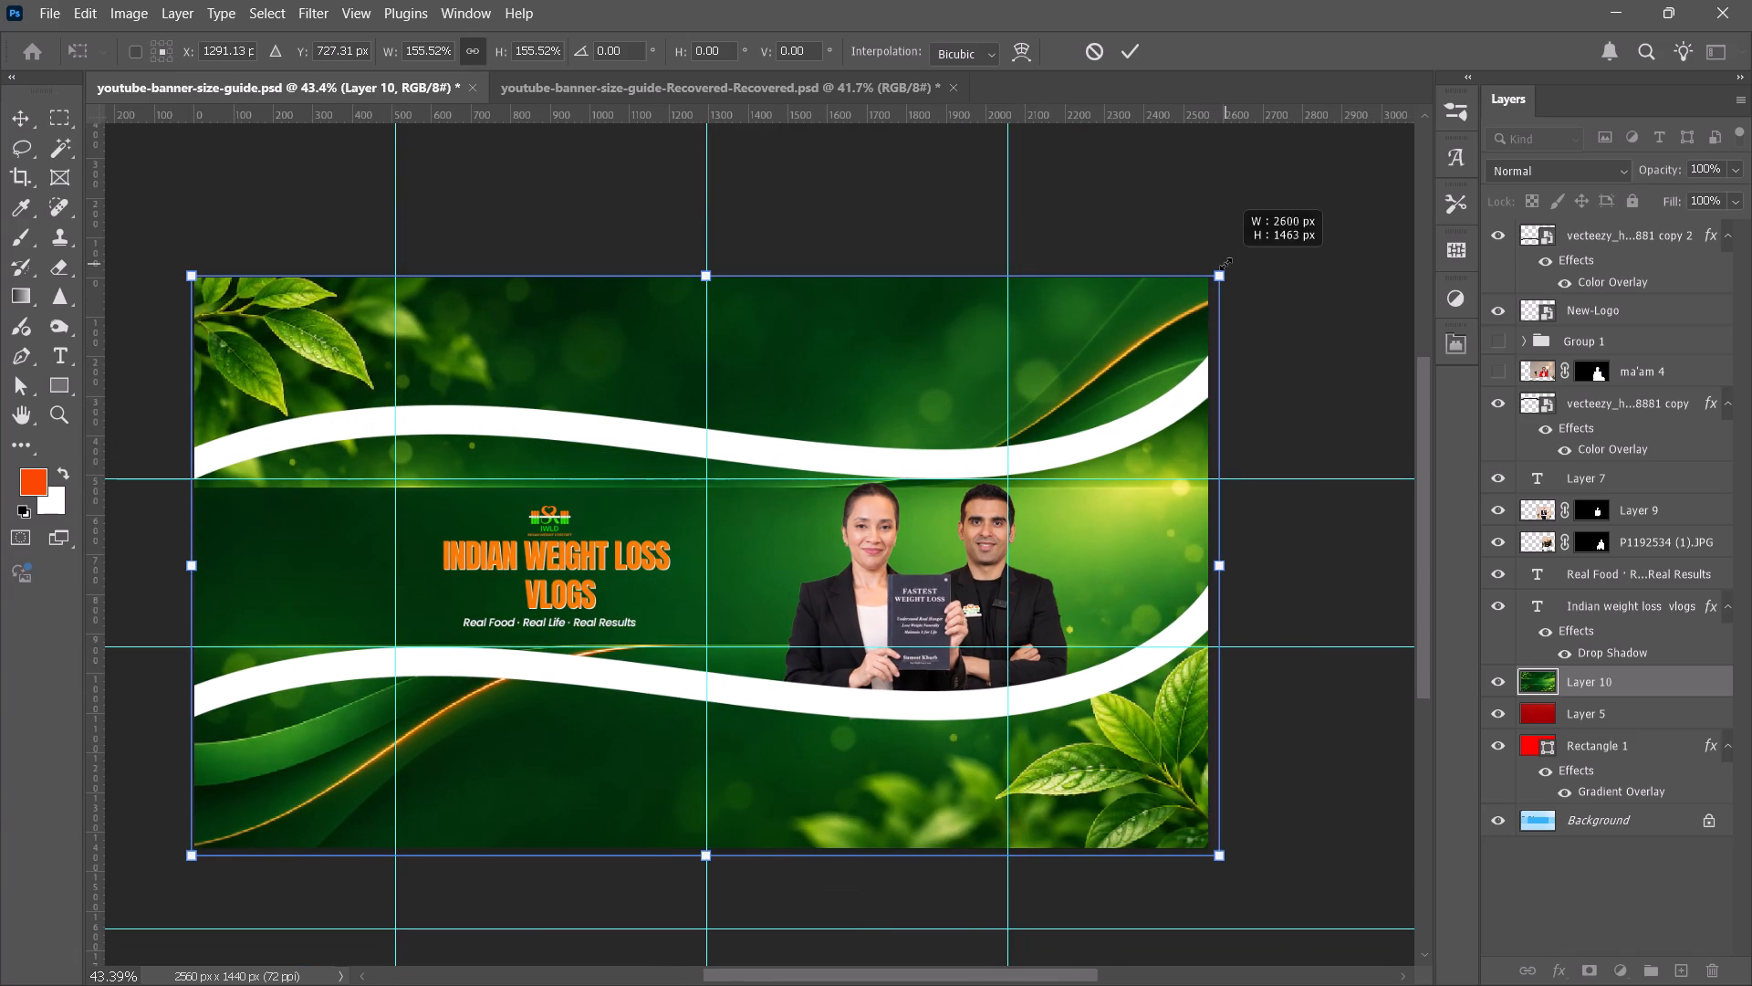
{"action": "left_click", "coordinate": [1134, 46]}
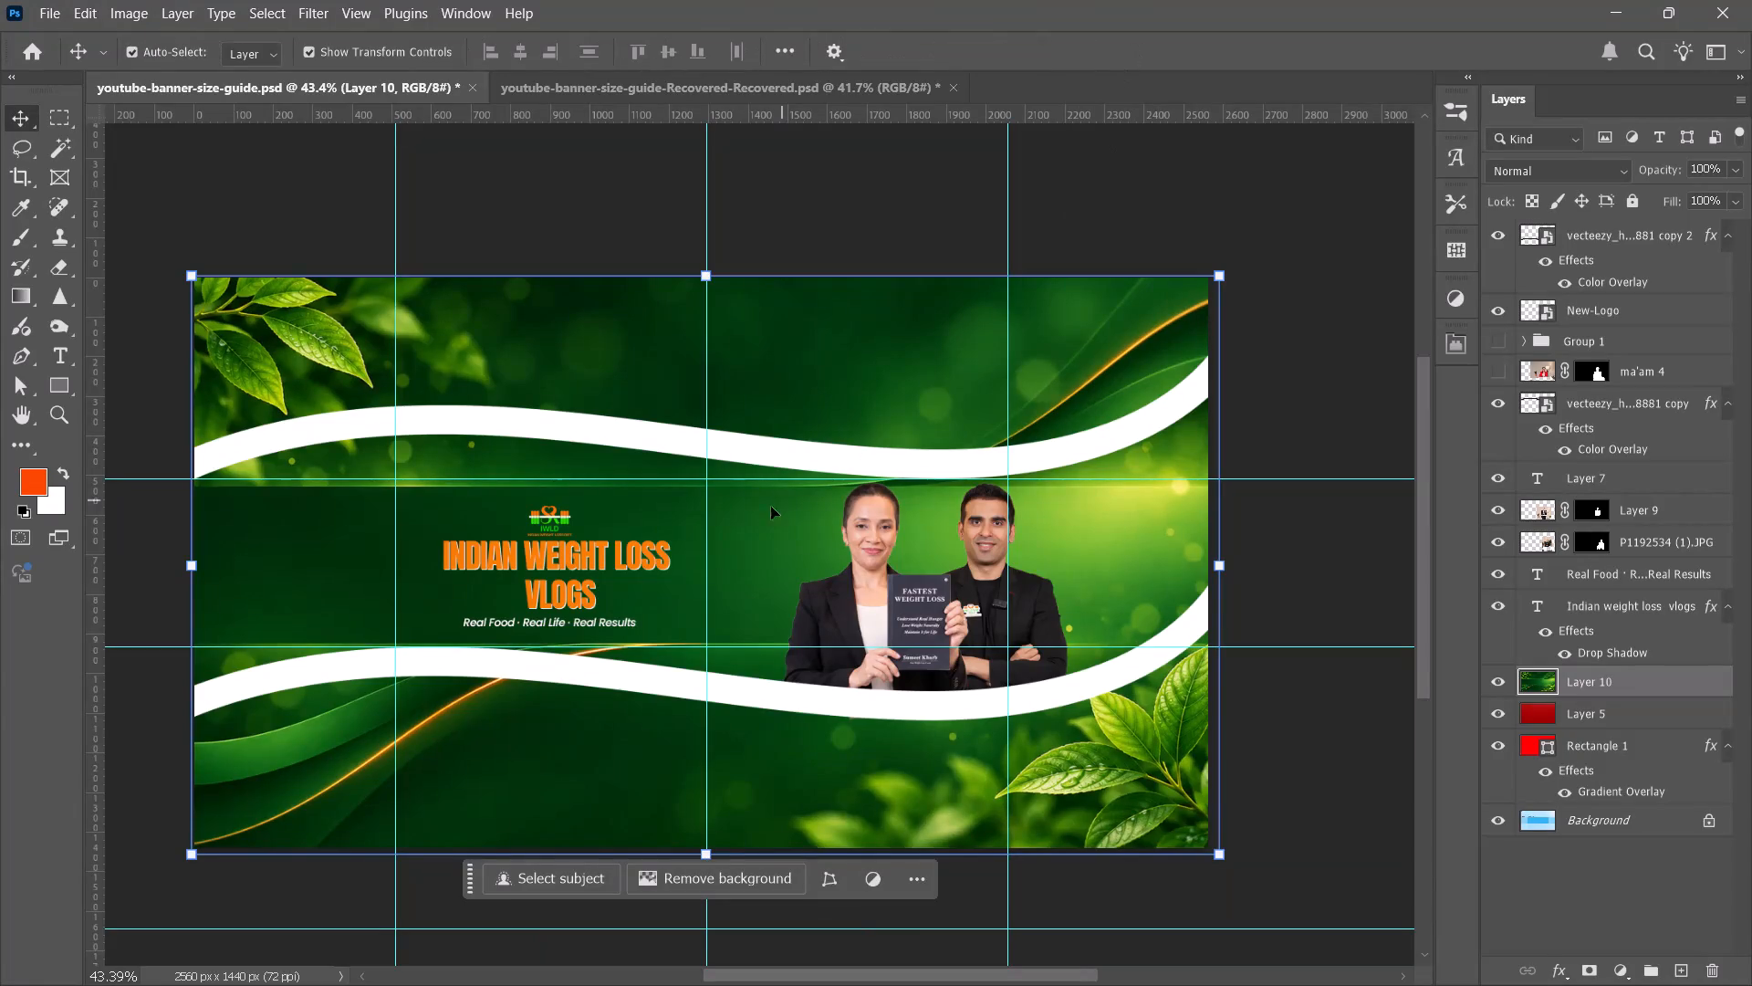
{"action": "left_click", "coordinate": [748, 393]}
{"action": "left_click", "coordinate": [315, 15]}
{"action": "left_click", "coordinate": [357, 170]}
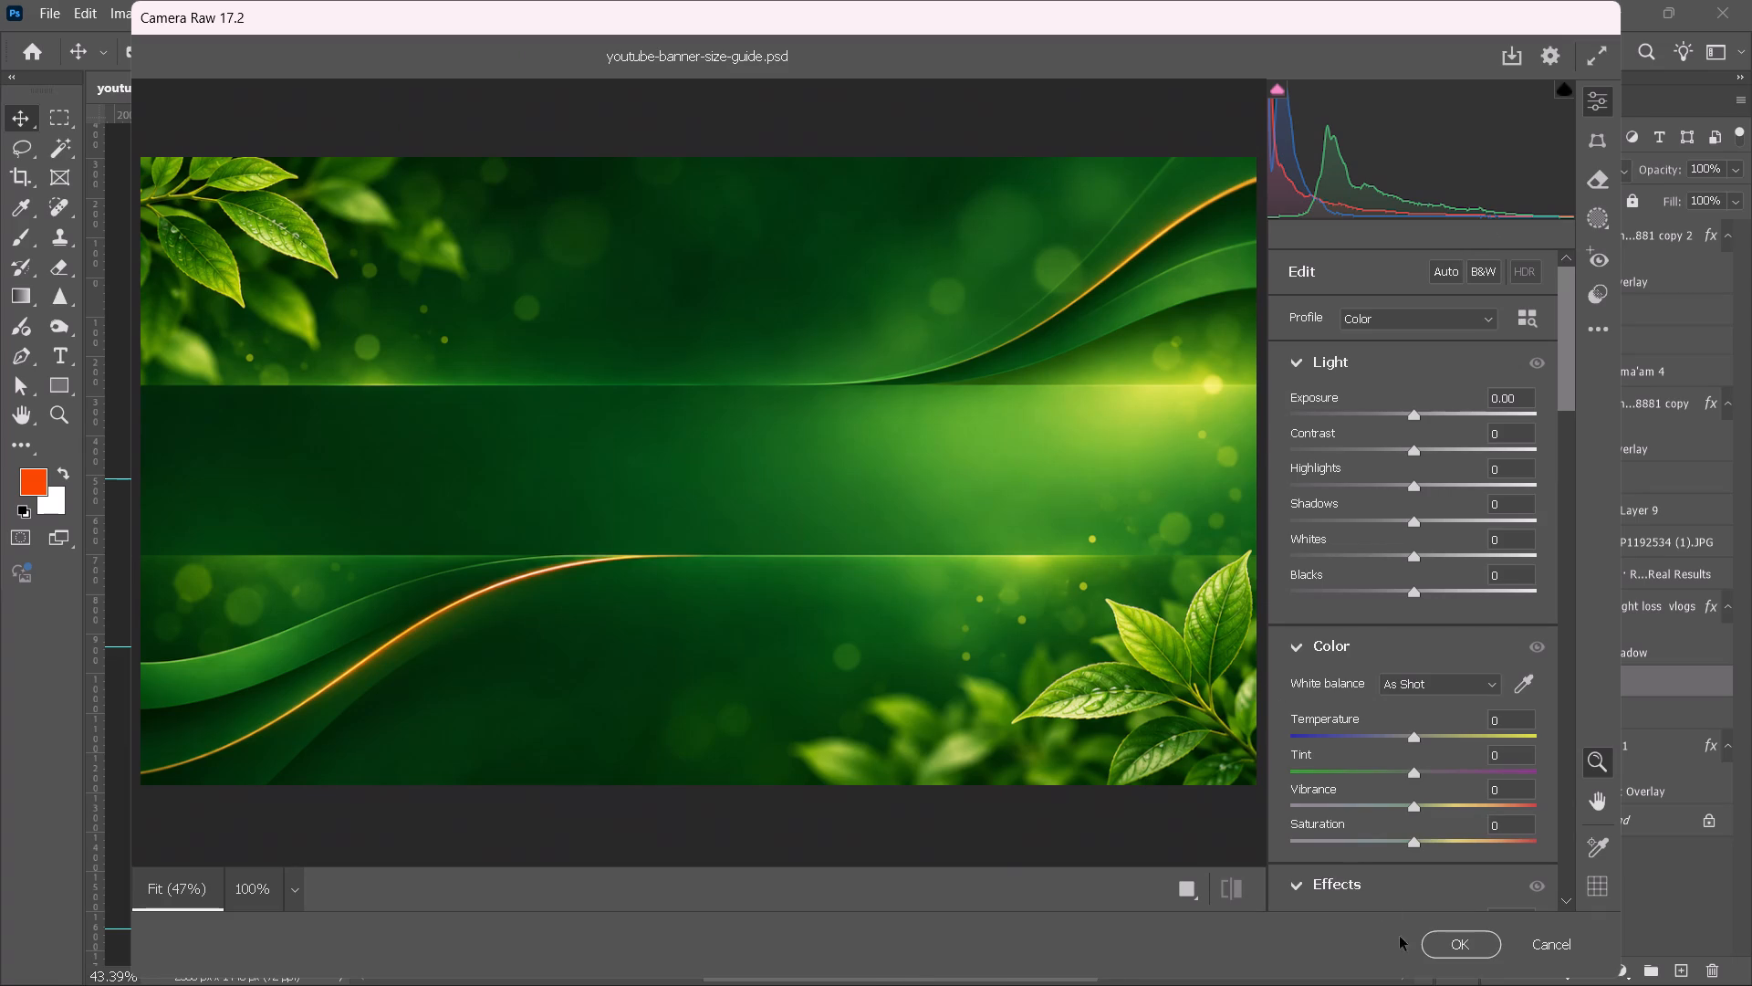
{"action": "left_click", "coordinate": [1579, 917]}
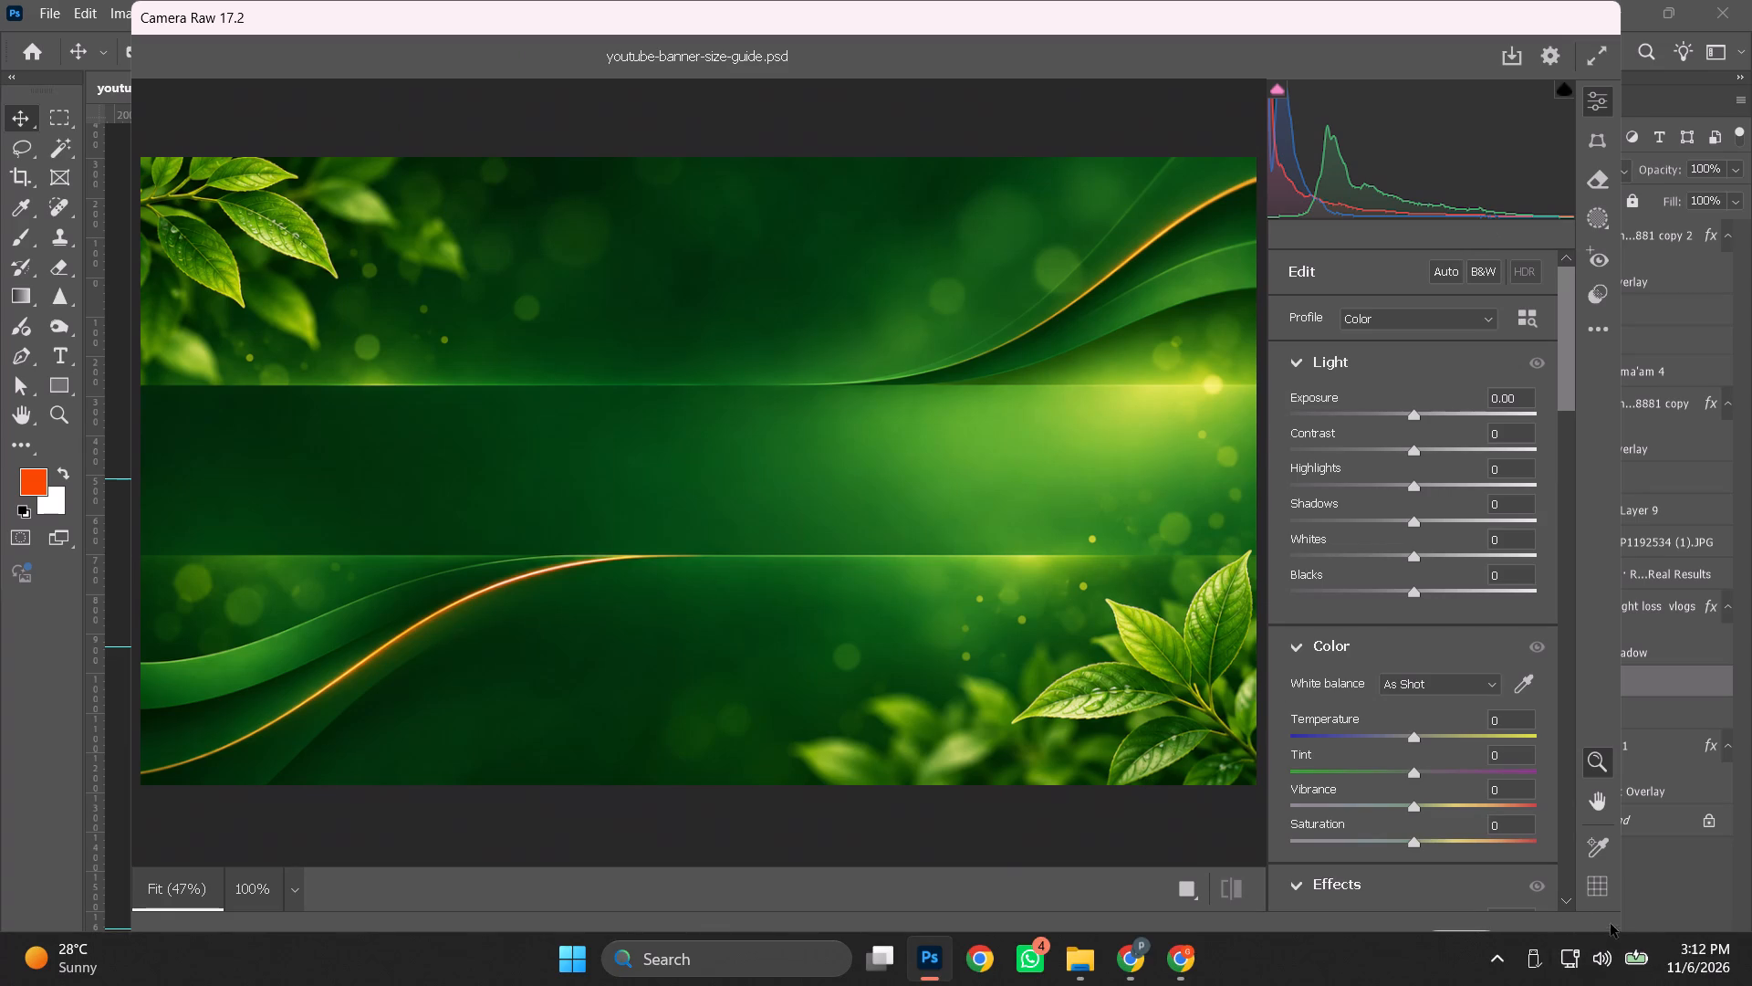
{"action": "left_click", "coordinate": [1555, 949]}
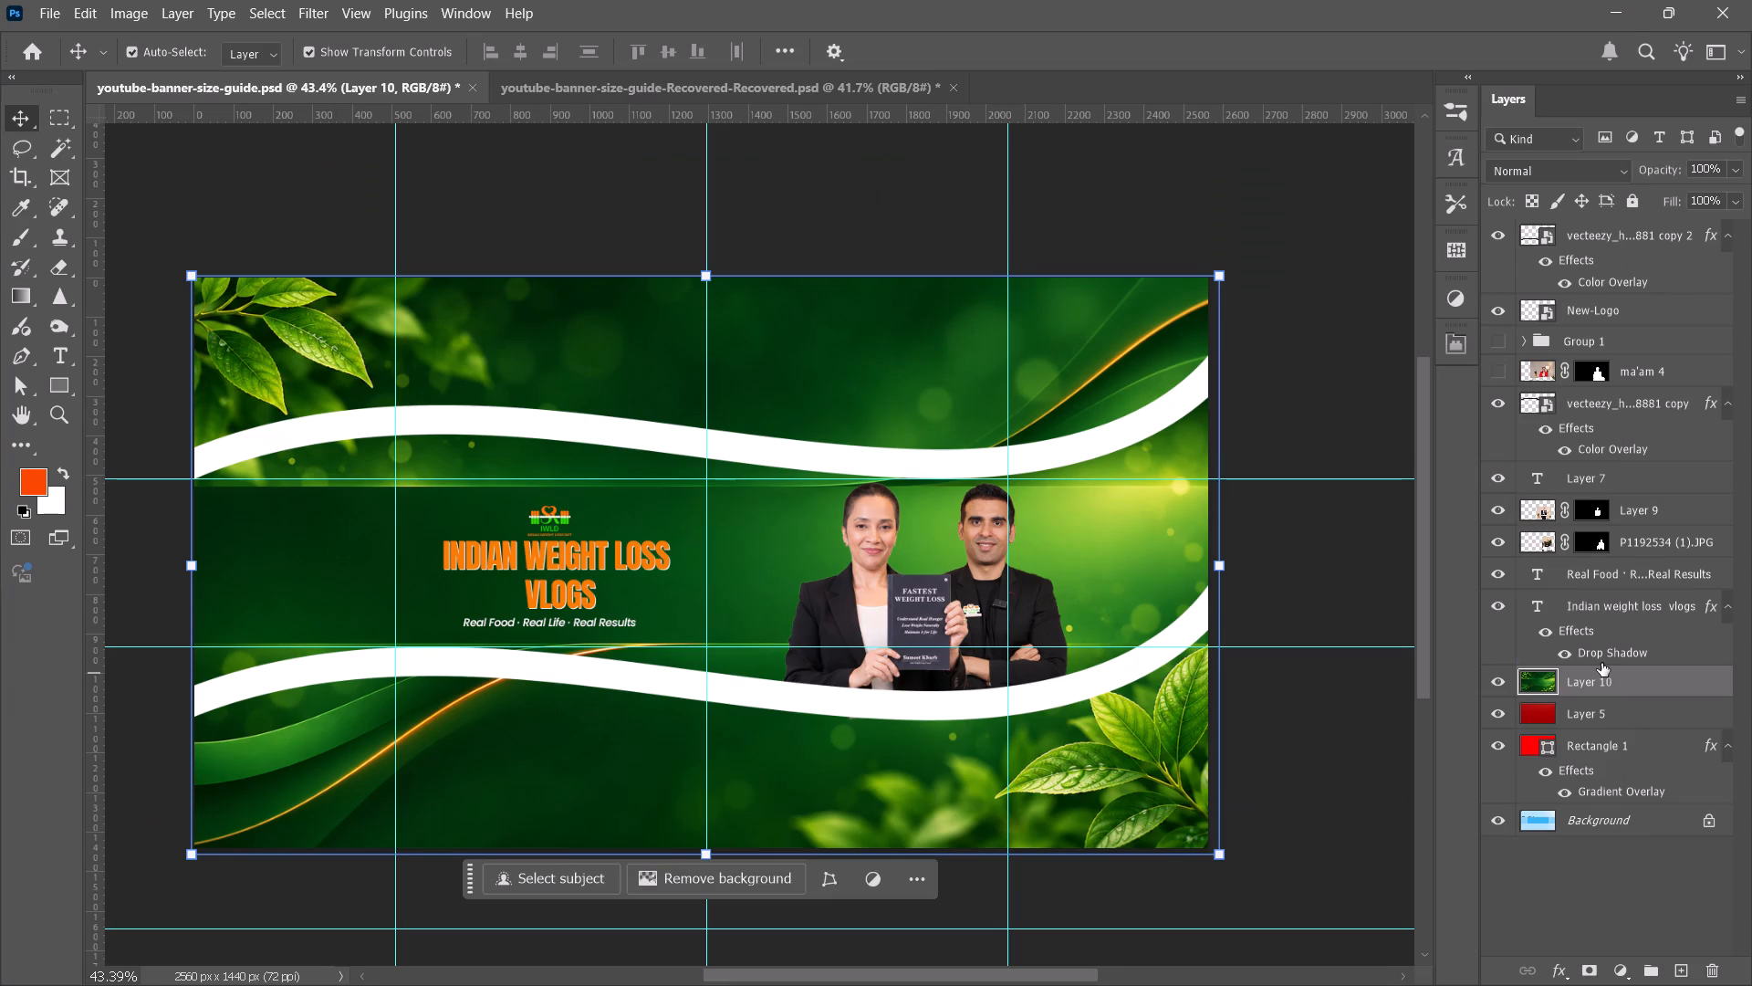
Convert Layer 10, the green leaf background, to a smart object.
{"action": "right_click", "coordinate": [1592, 678]}
{"action": "left_click", "coordinate": [1562, 521]}
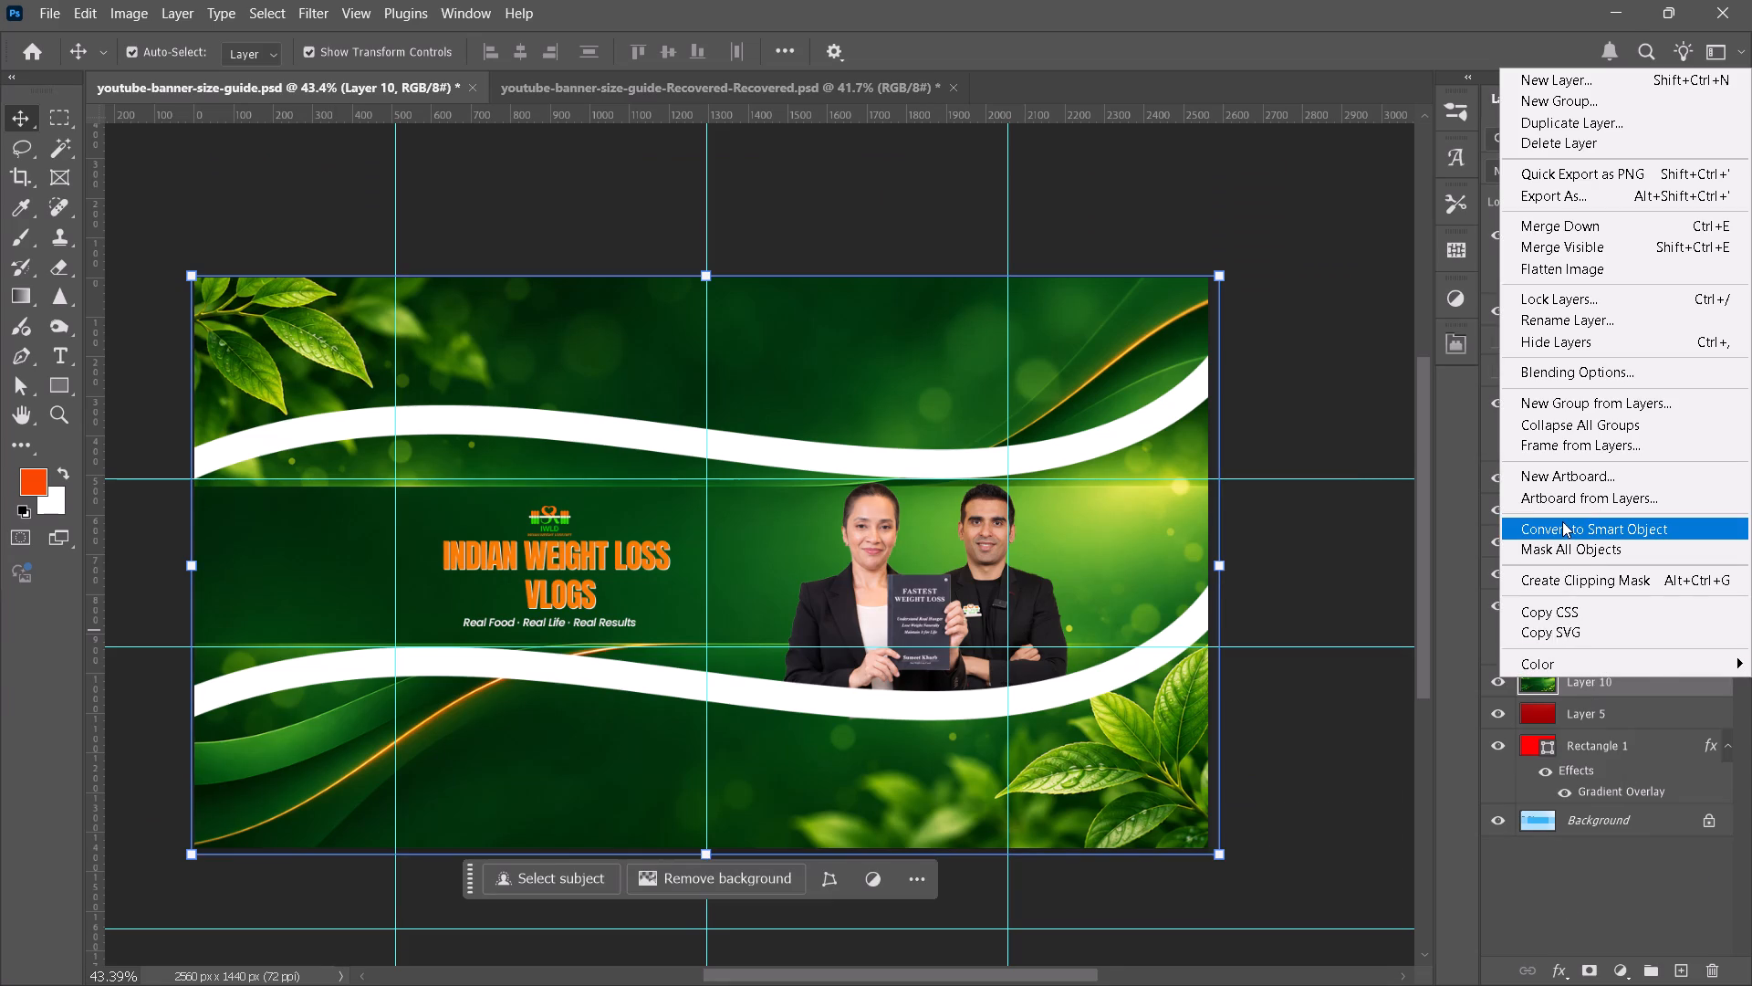
Scale the green background up to about 105.28% so it extends past the canvas on all sides.
{"action": "left_click_drag", "start_coordinate": [1221, 282], "coordinate": [1232, 263]}
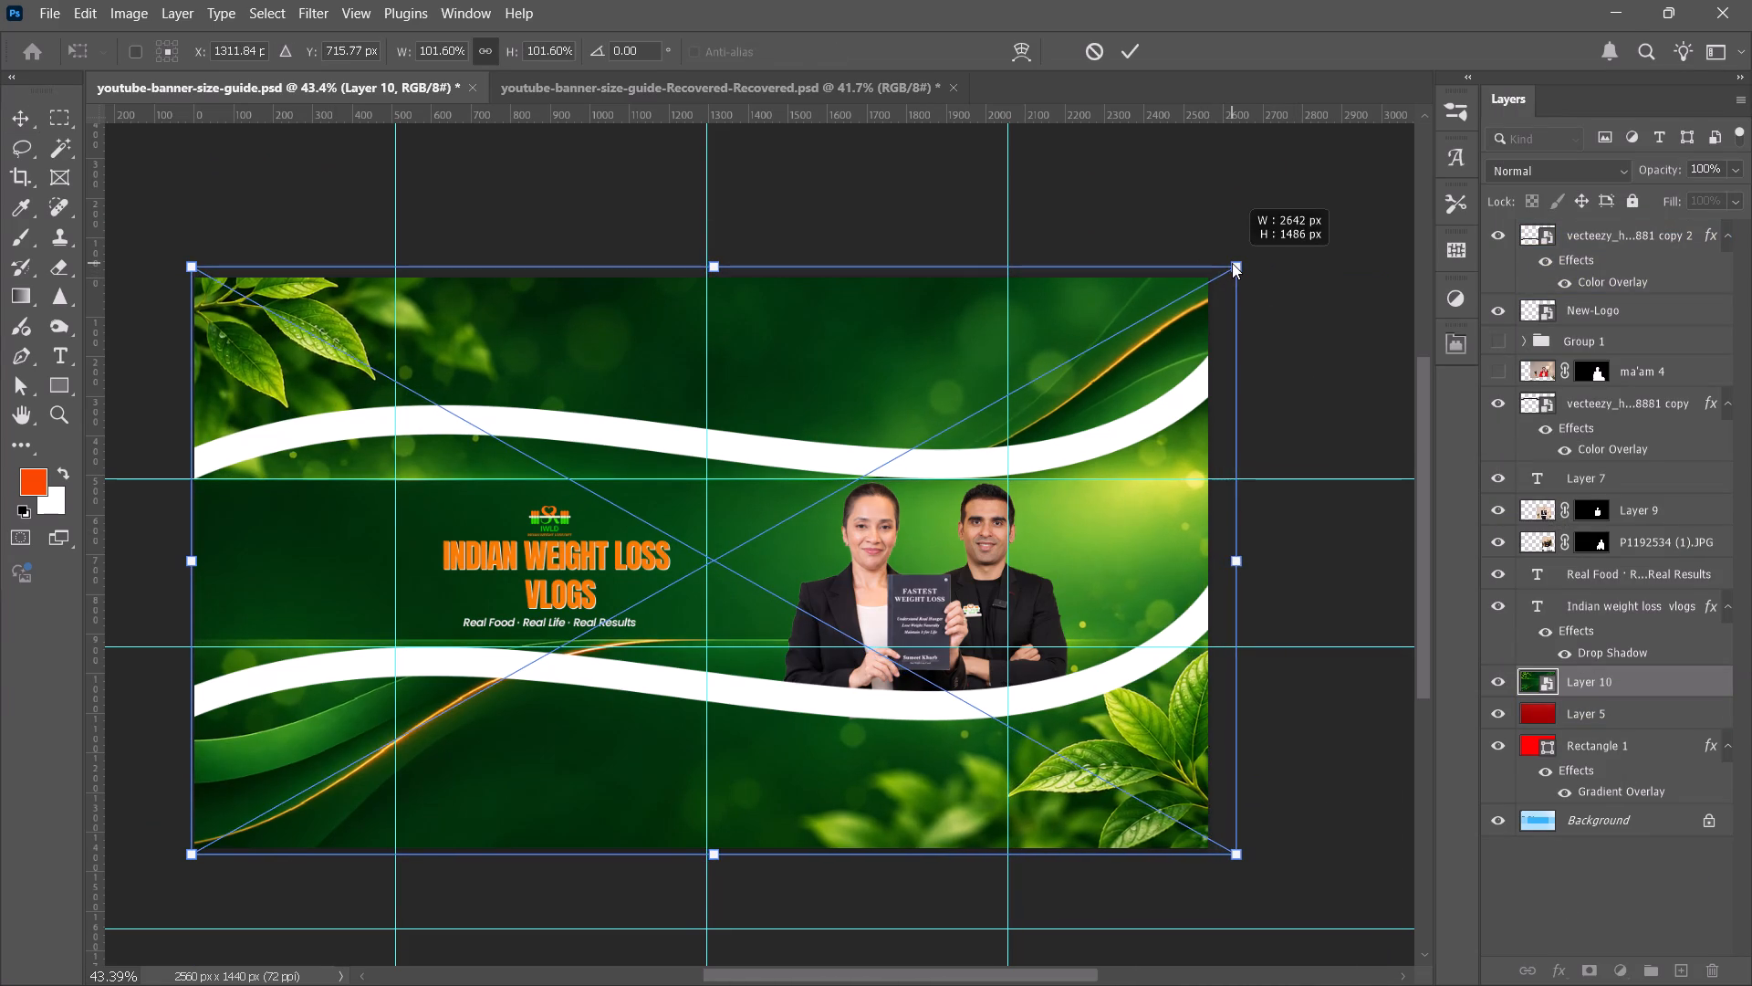
{"action": "left_click_drag", "start_coordinate": [1232, 263], "coordinate": [1232, 261]}
{"action": "left_click_drag", "start_coordinate": [189, 854], "coordinate": [187, 855]}
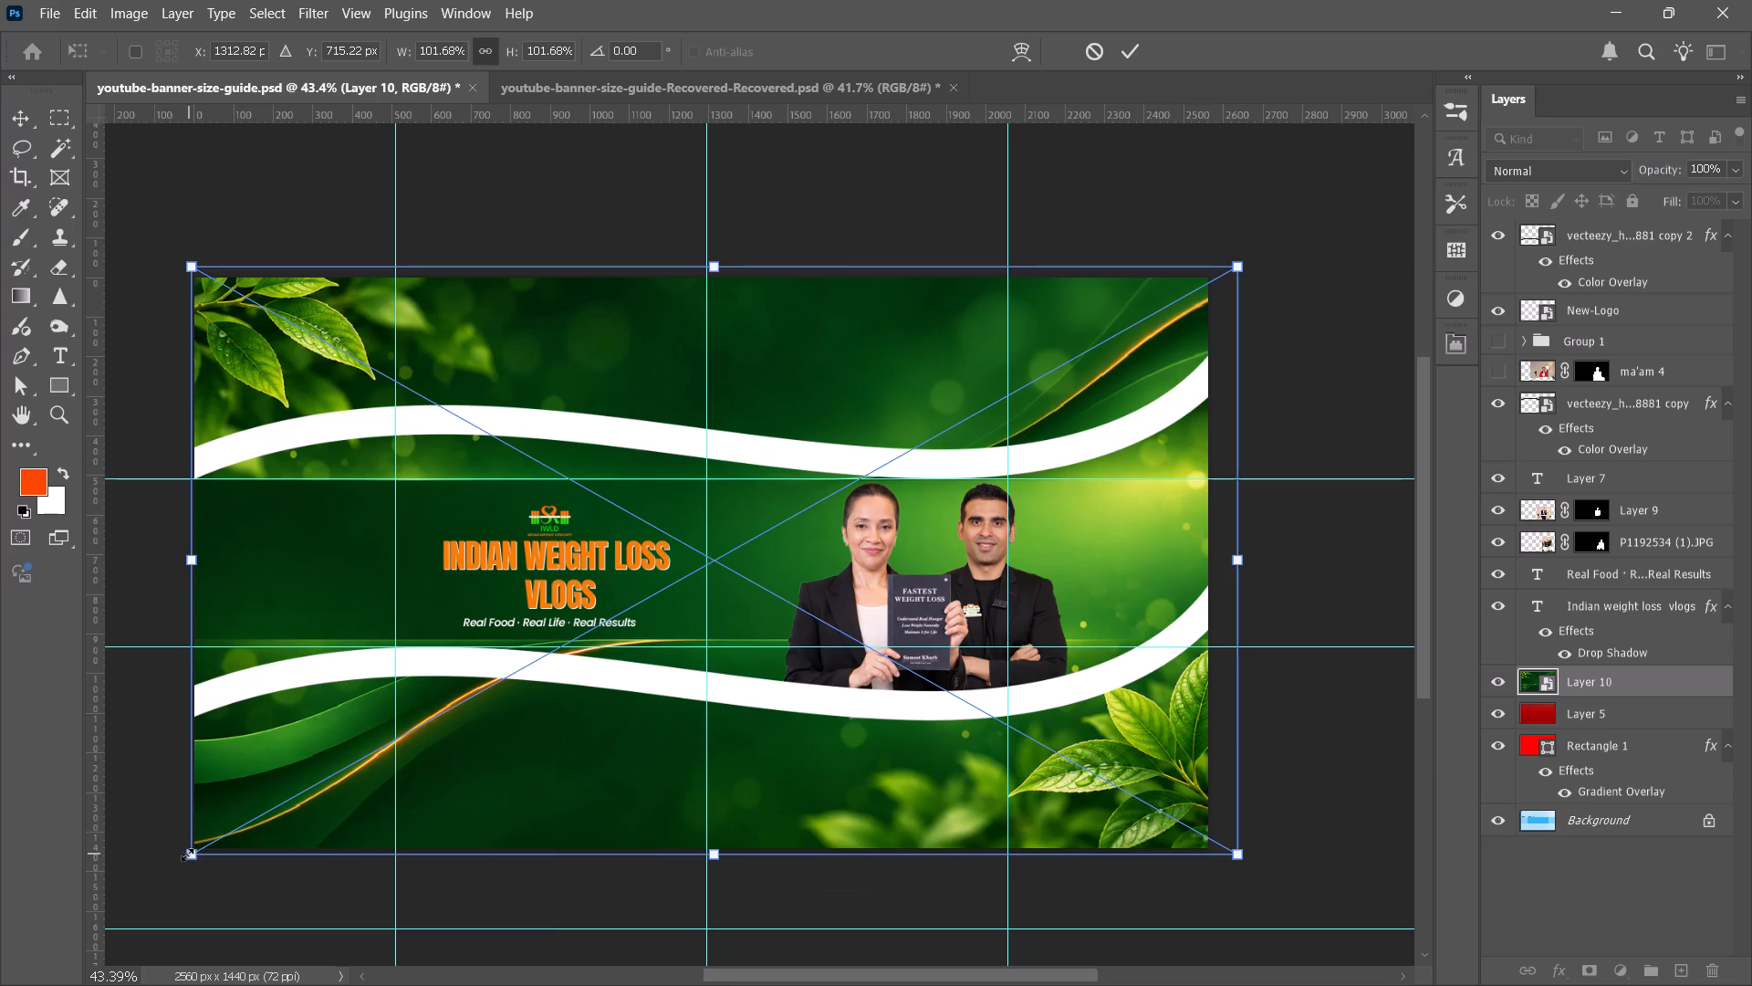
{"action": "left_click_drag", "start_coordinate": [187, 855], "coordinate": [173, 864]}
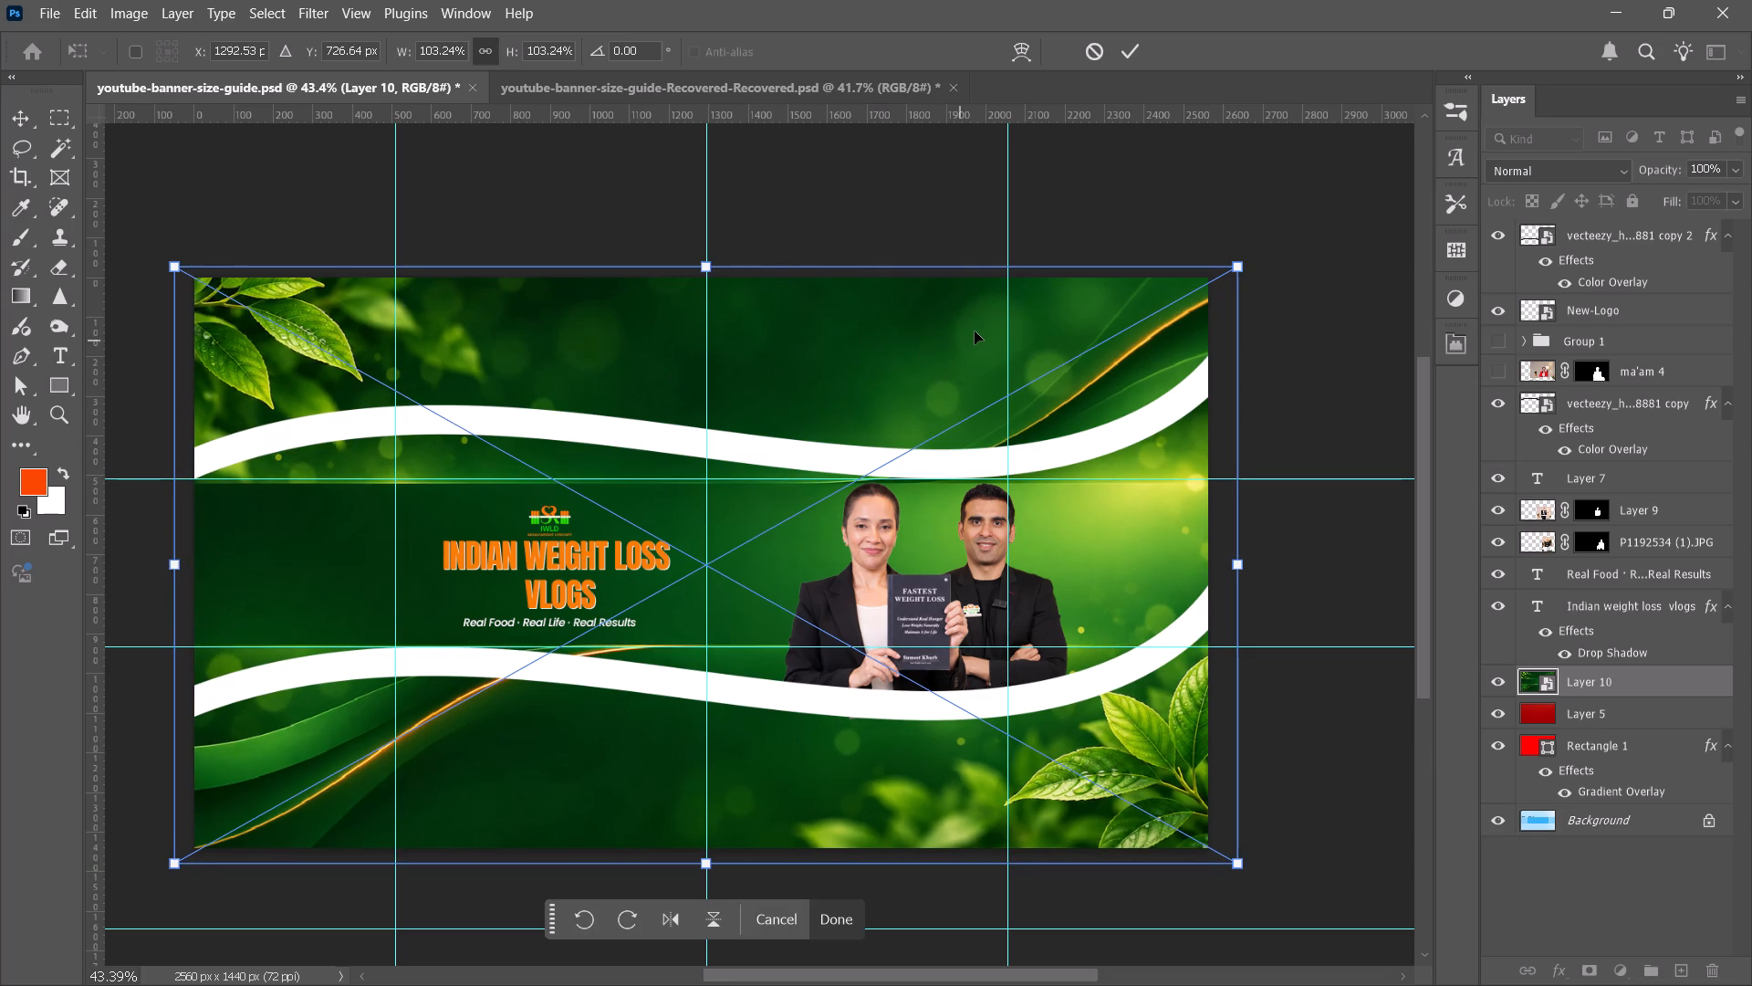
{"action": "left_click_drag", "start_coordinate": [1246, 268], "coordinate": [1252, 262]}
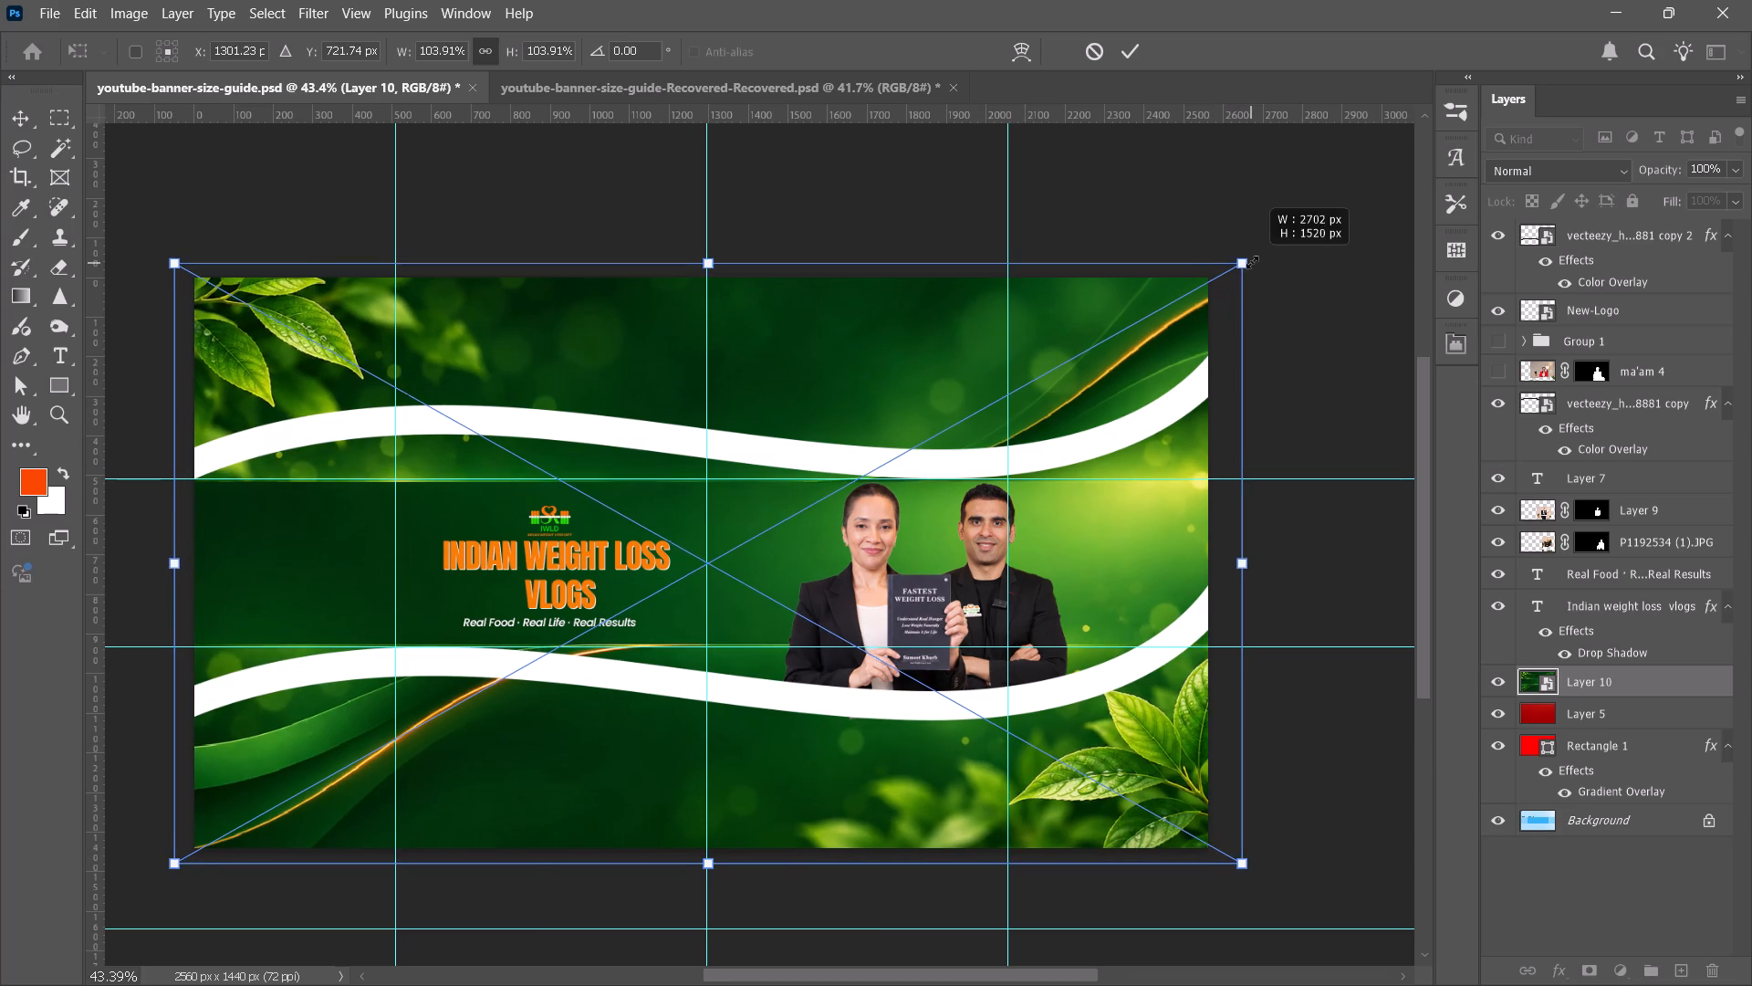
{"action": "left_click_drag", "start_coordinate": [1252, 262], "coordinate": [1256, 259]}
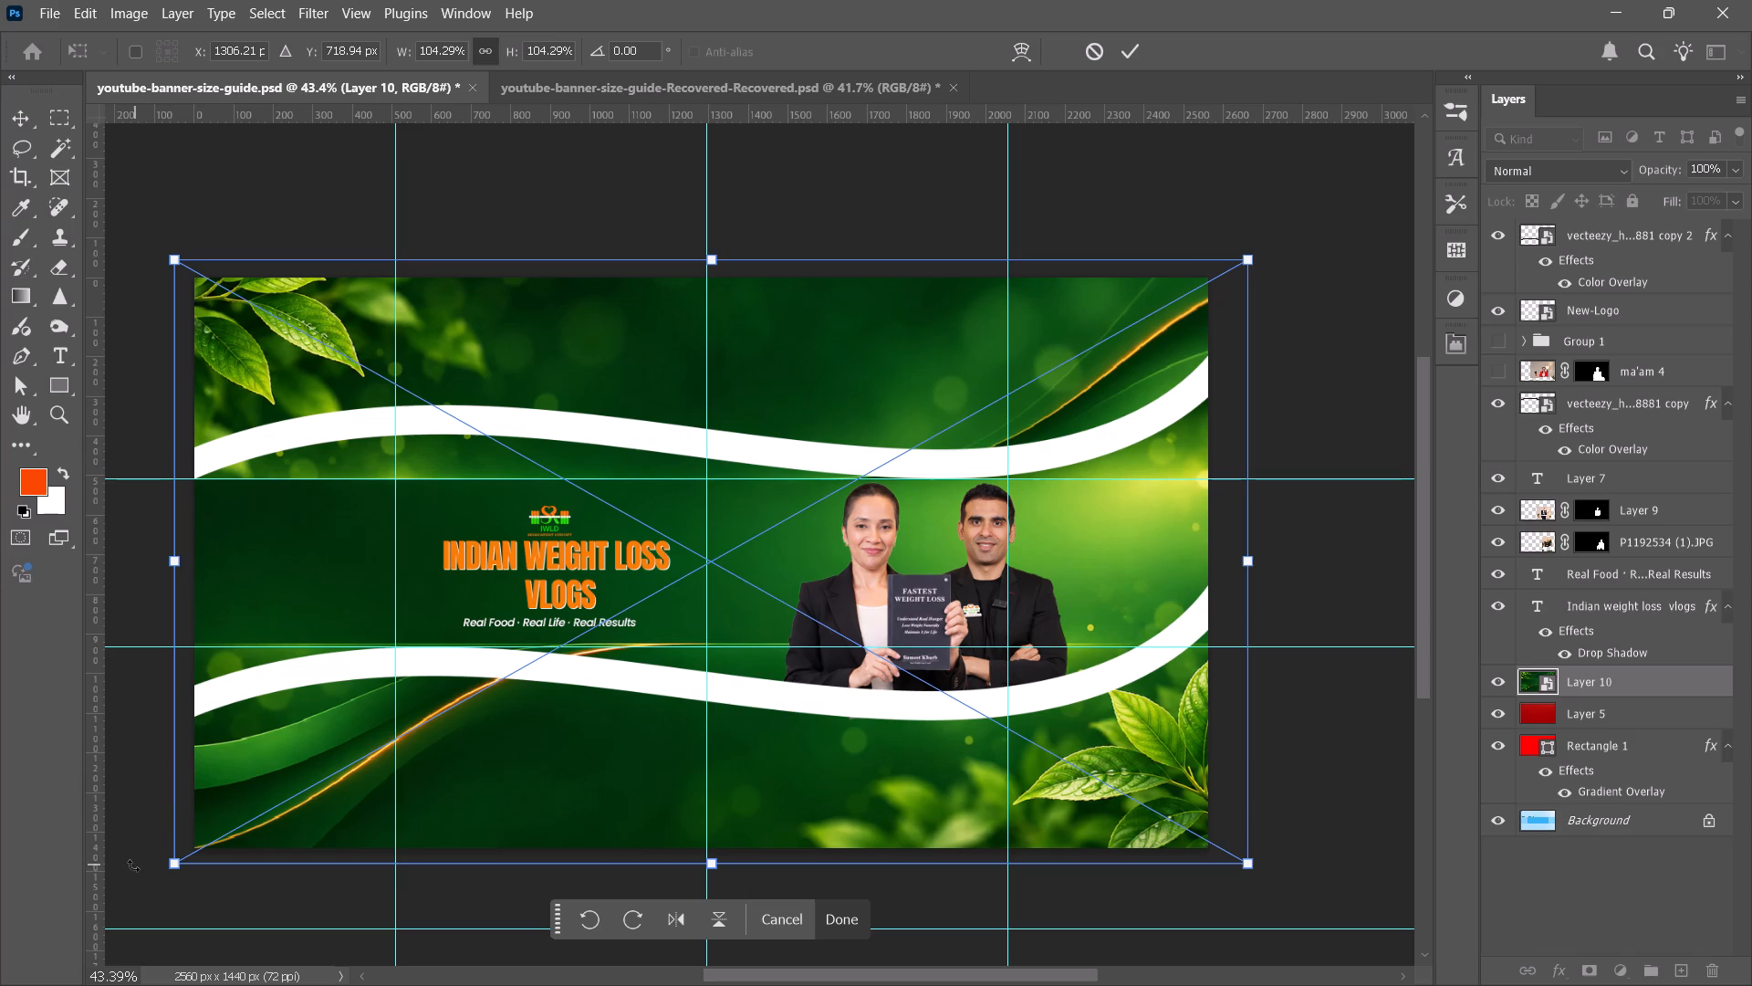
{"action": "left_click_drag", "start_coordinate": [172, 864], "coordinate": [163, 873]}
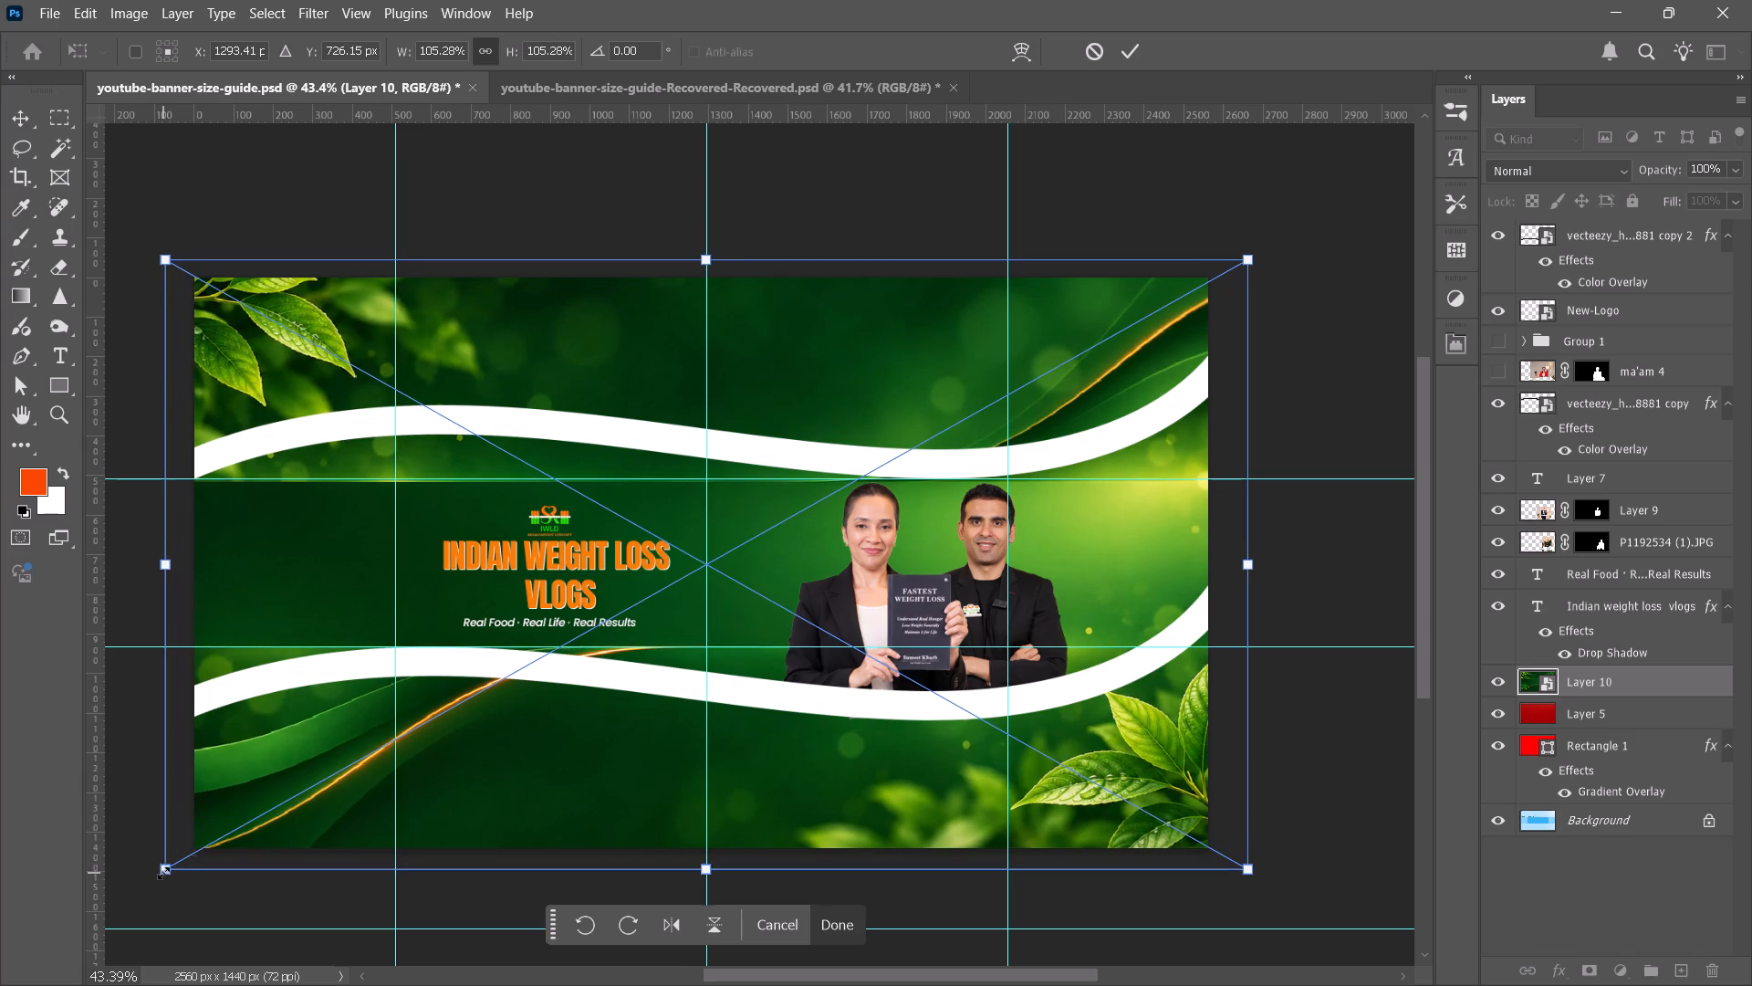
{"action": "left_click", "coordinate": [1126, 47]}
Open the Camera Raw Filter on the background and set Exposure +0.20, Contrast +20, Shadows -31, Whites +3 and Blacks -30.
{"action": "left_click", "coordinate": [316, 18]}
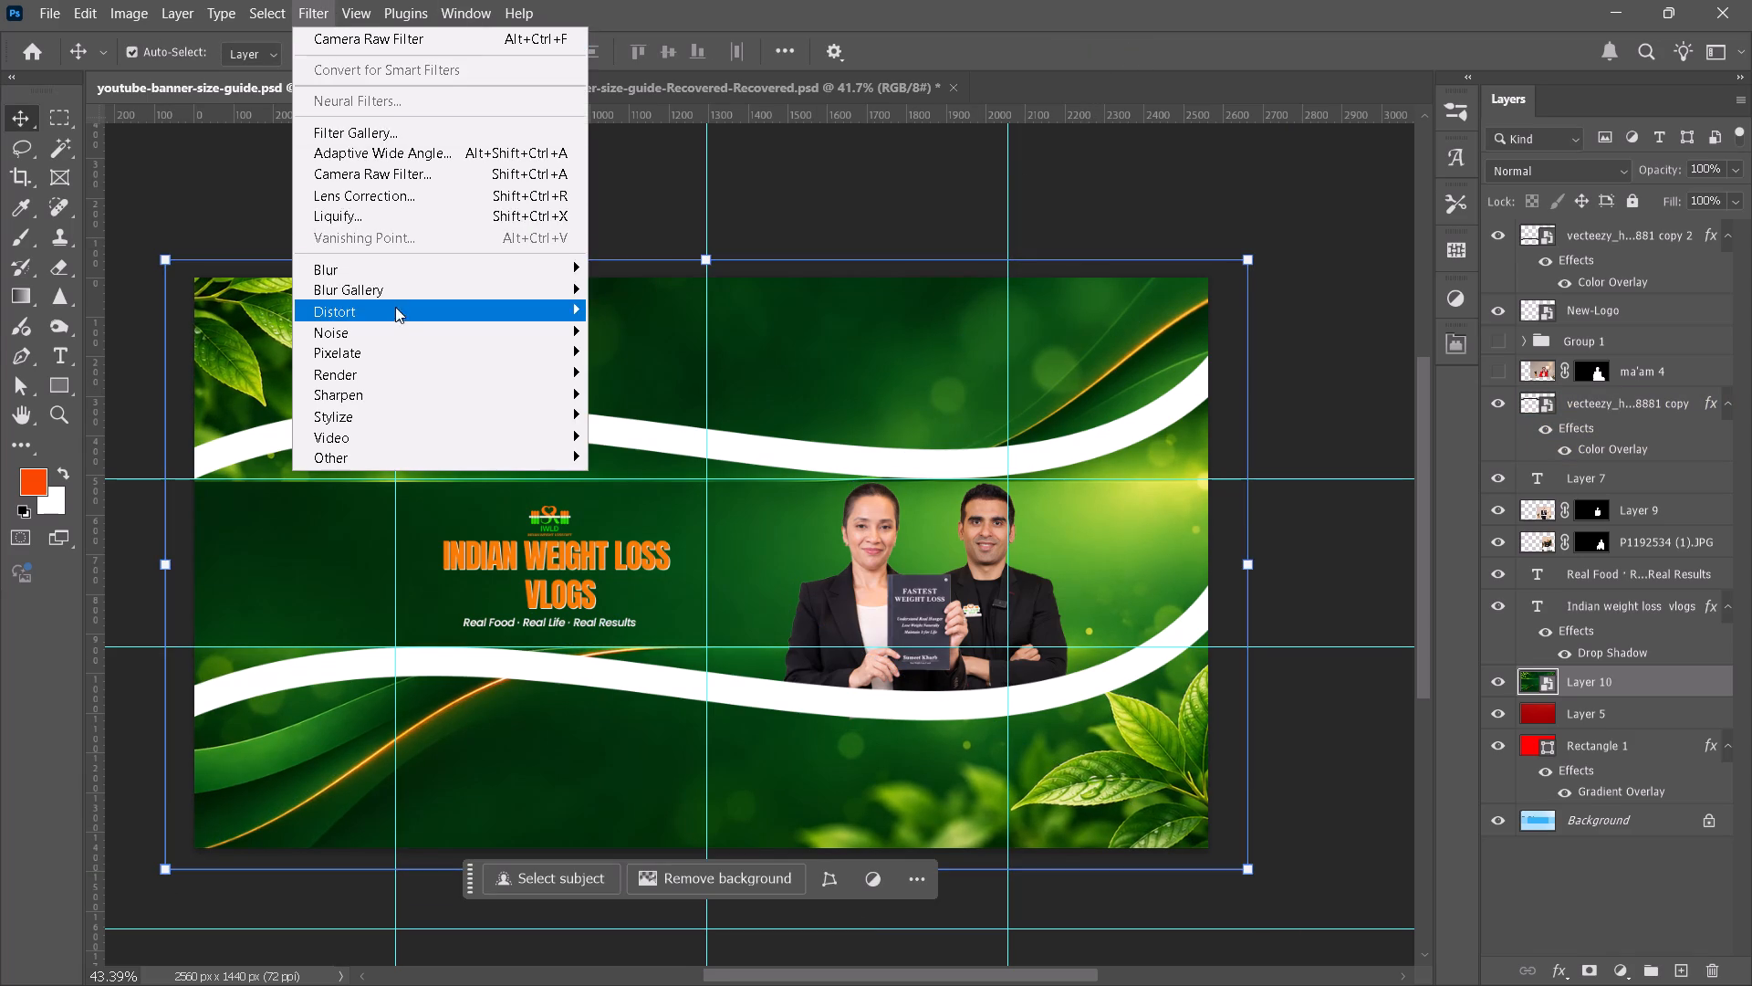
{"action": "left_click", "coordinate": [417, 174]}
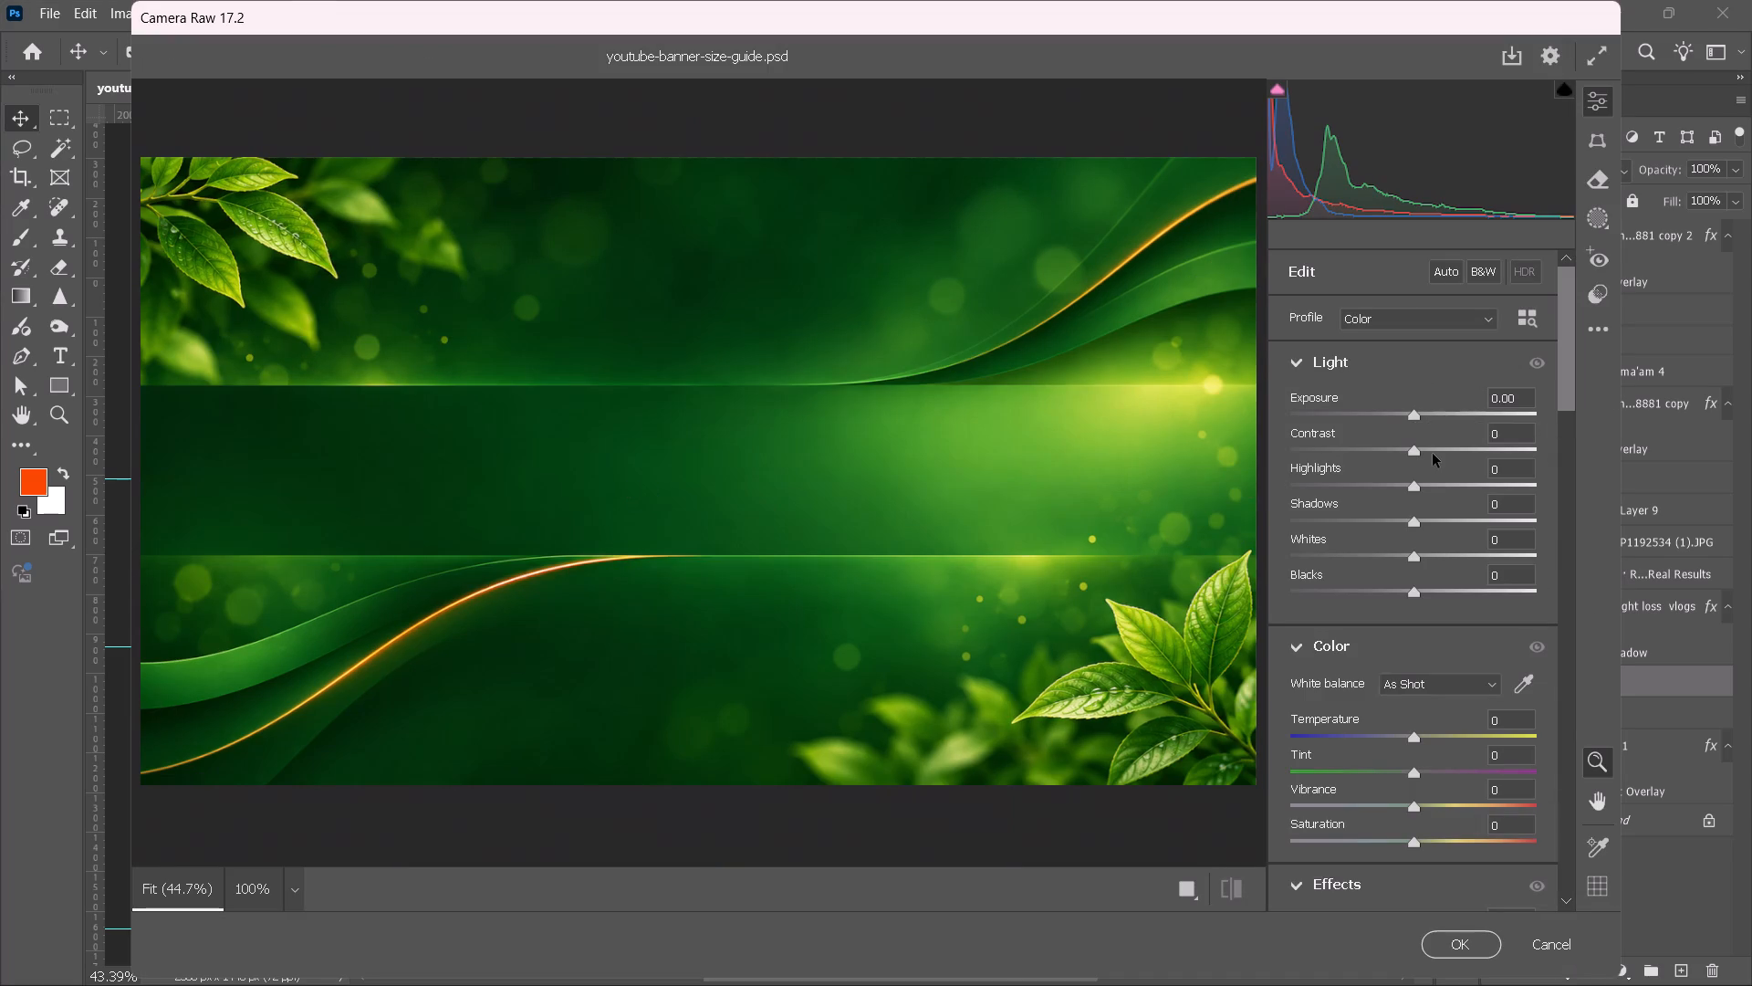
{"action": "left_click", "coordinate": [1434, 454]}
{"action": "left_click", "coordinate": [1419, 410]}
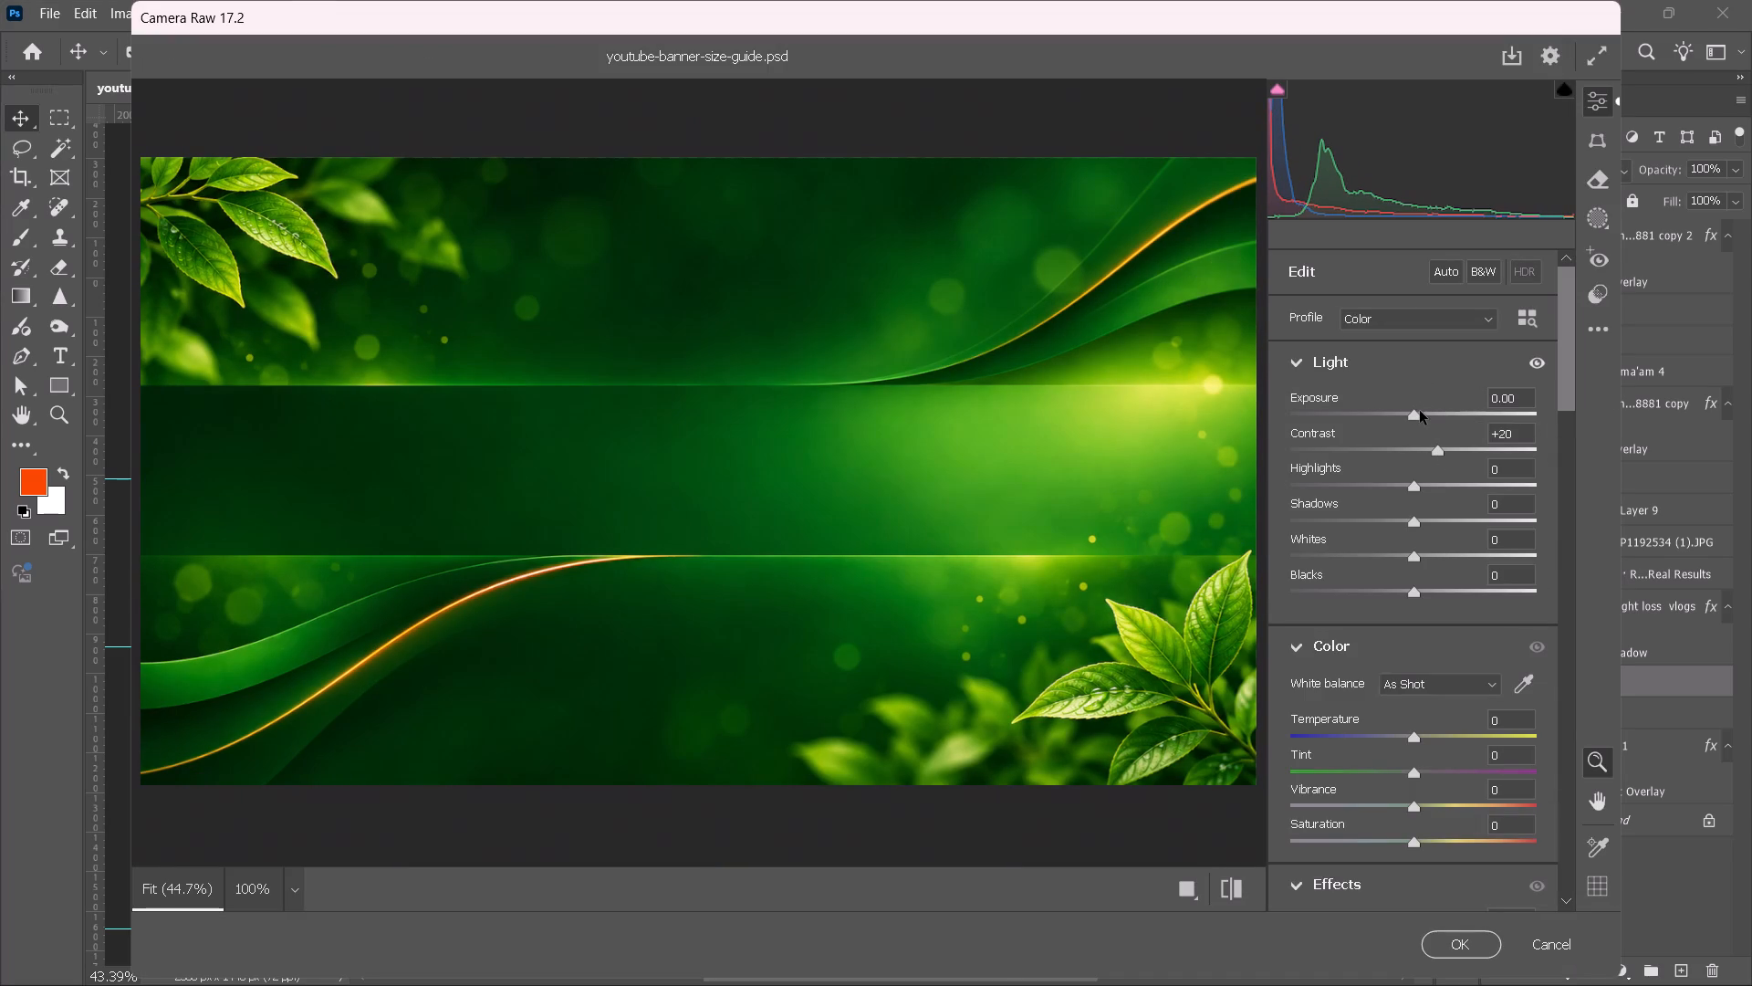
{"action": "left_click_drag", "start_coordinate": [1416, 522], "coordinate": [1406, 524]}
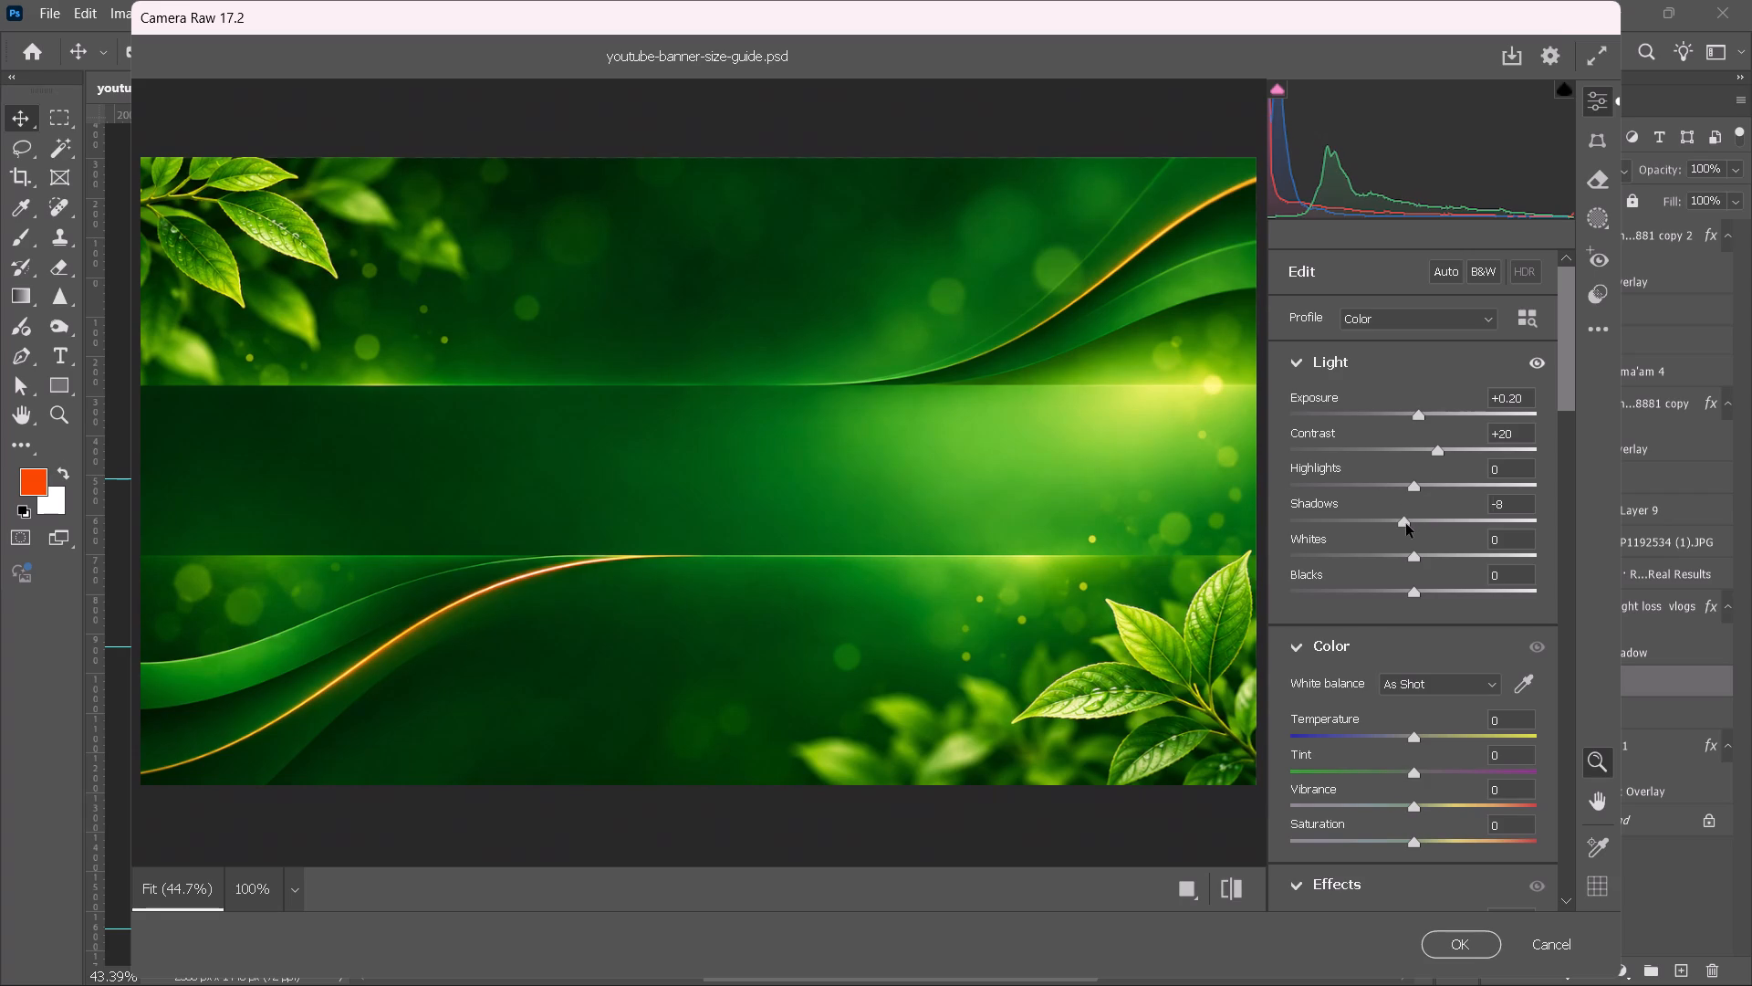
{"action": "left_click_drag", "start_coordinate": [1406, 524], "coordinate": [1378, 527]}
{"action": "left_click", "coordinate": [1395, 584]}
{"action": "left_click", "coordinate": [1377, 592]}
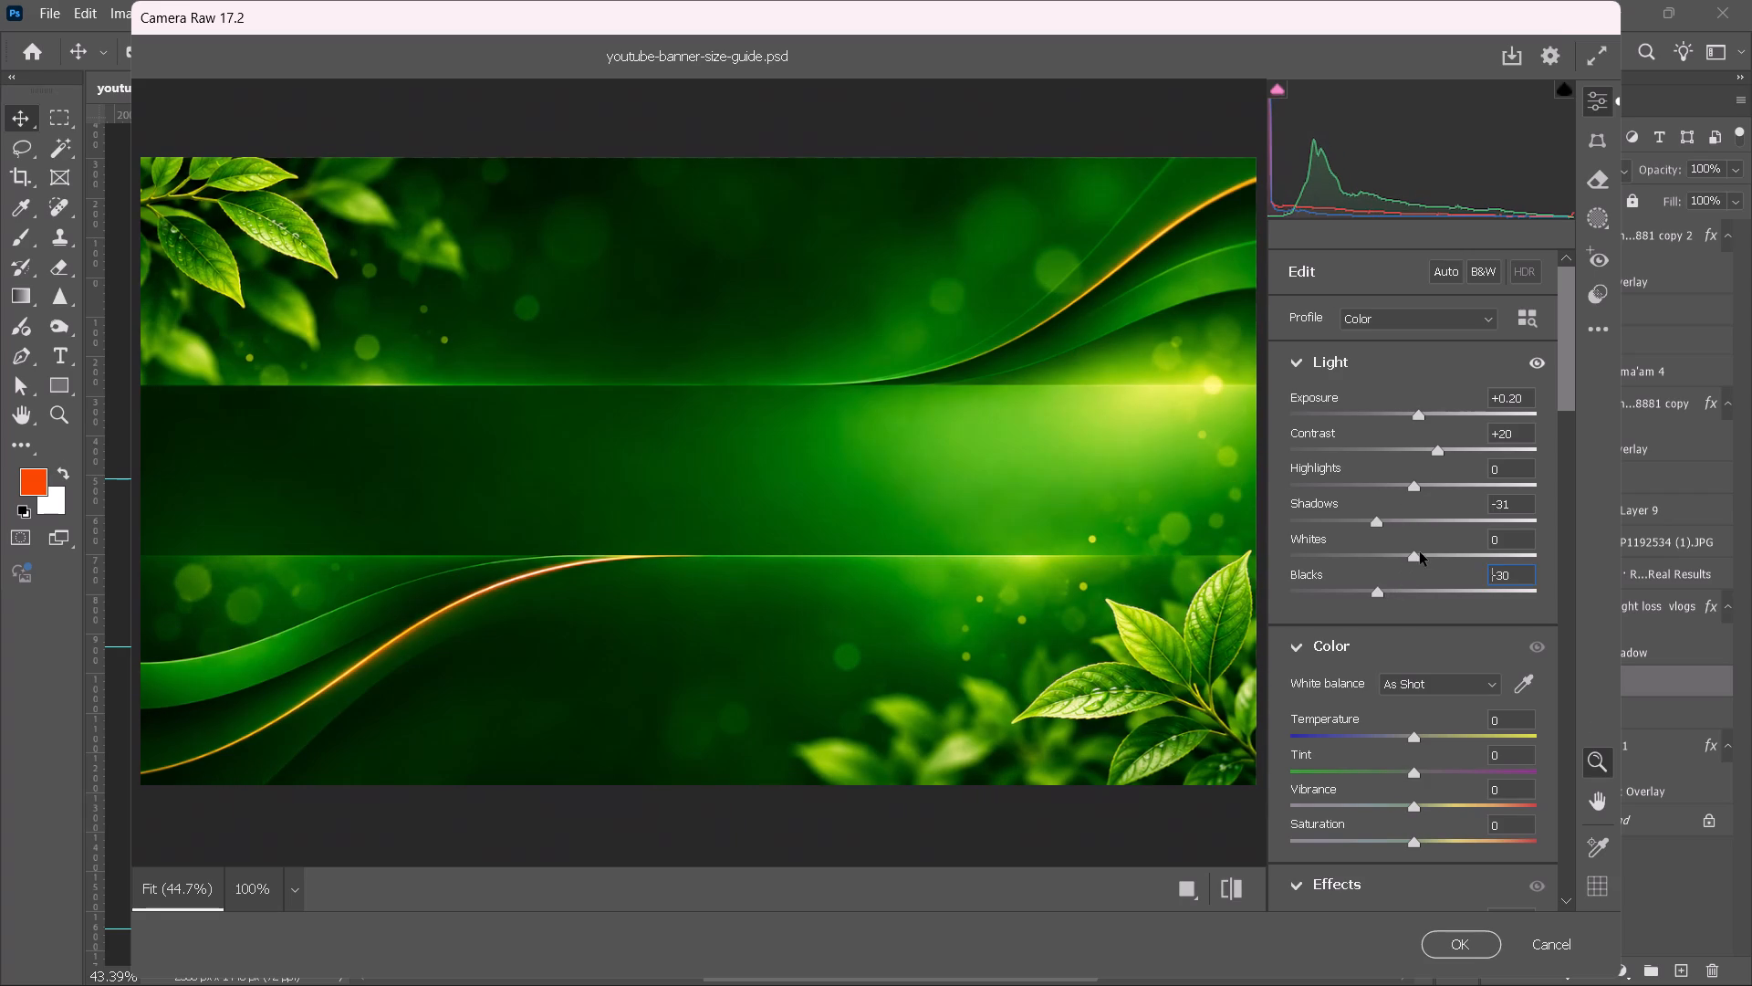
{"action": "left_click", "coordinate": [1420, 552]}
Set the background's Camera Raw colour values to Temperature +9 and Saturation +23.
{"action": "left_click_drag", "start_coordinate": [1434, 731], "coordinate": [1441, 734]}
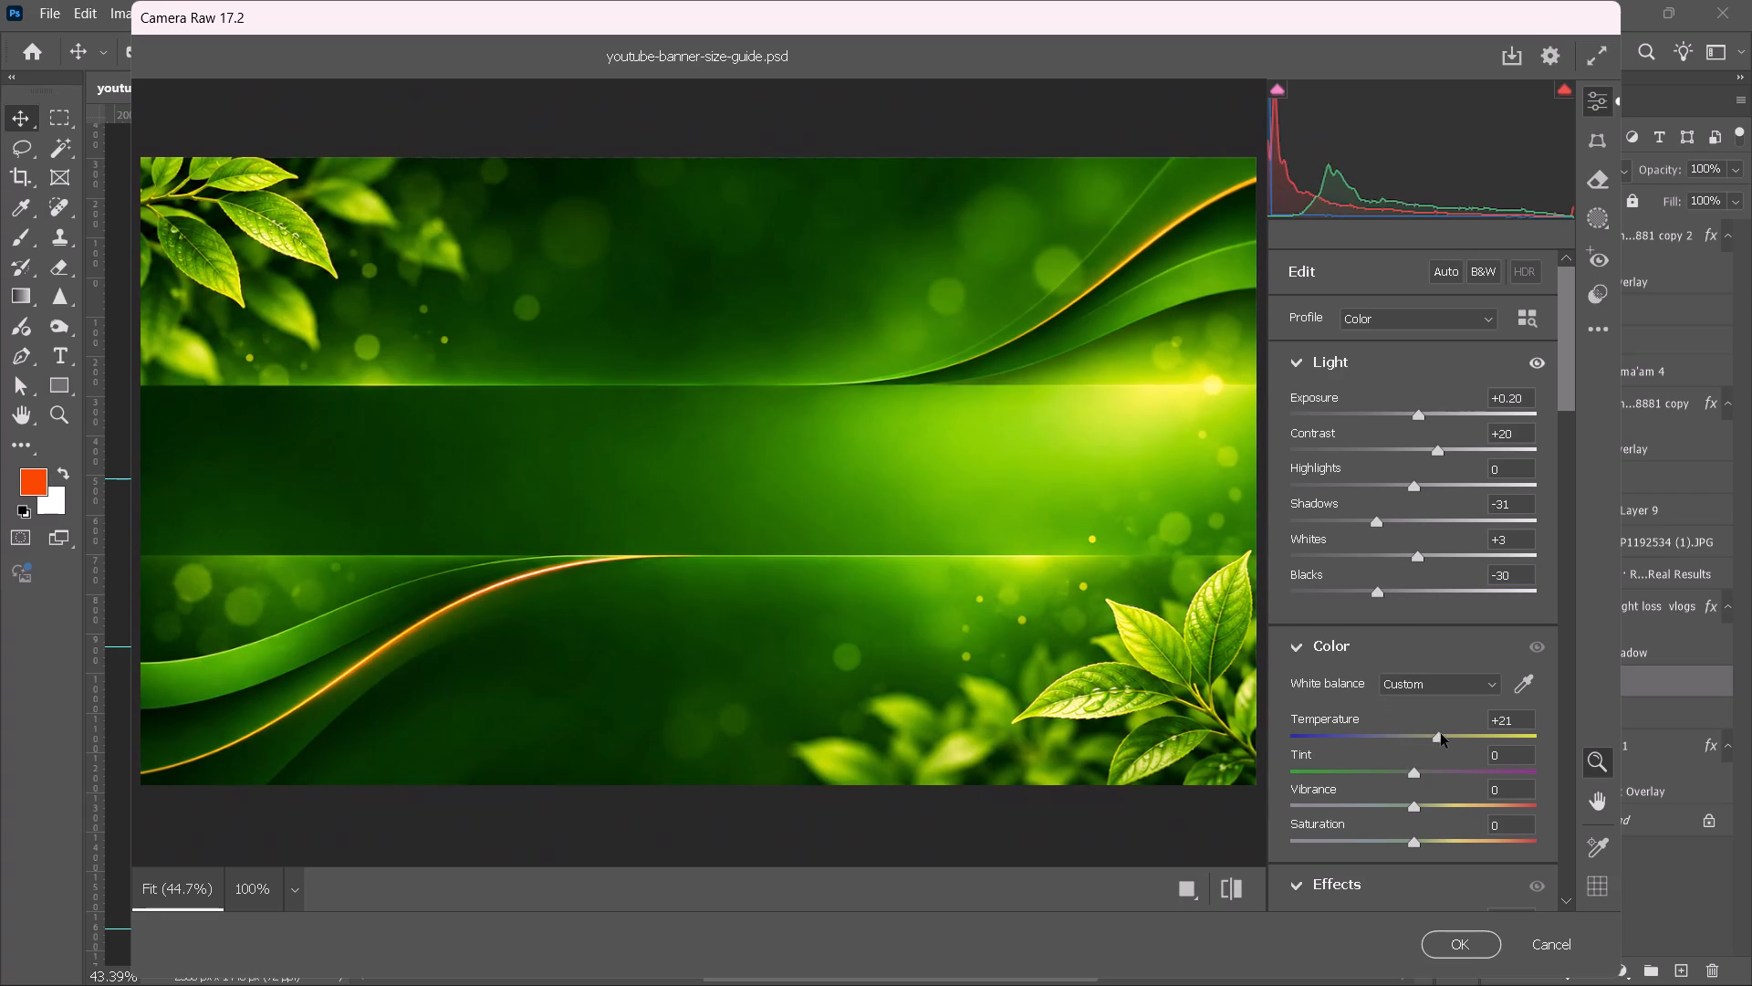
{"action": "left_click_drag", "start_coordinate": [1441, 734], "coordinate": [1428, 743]}
{"action": "scroll", "coordinate": [1398, 729], "scroll_direction": "down", "scroll_amount": 1}
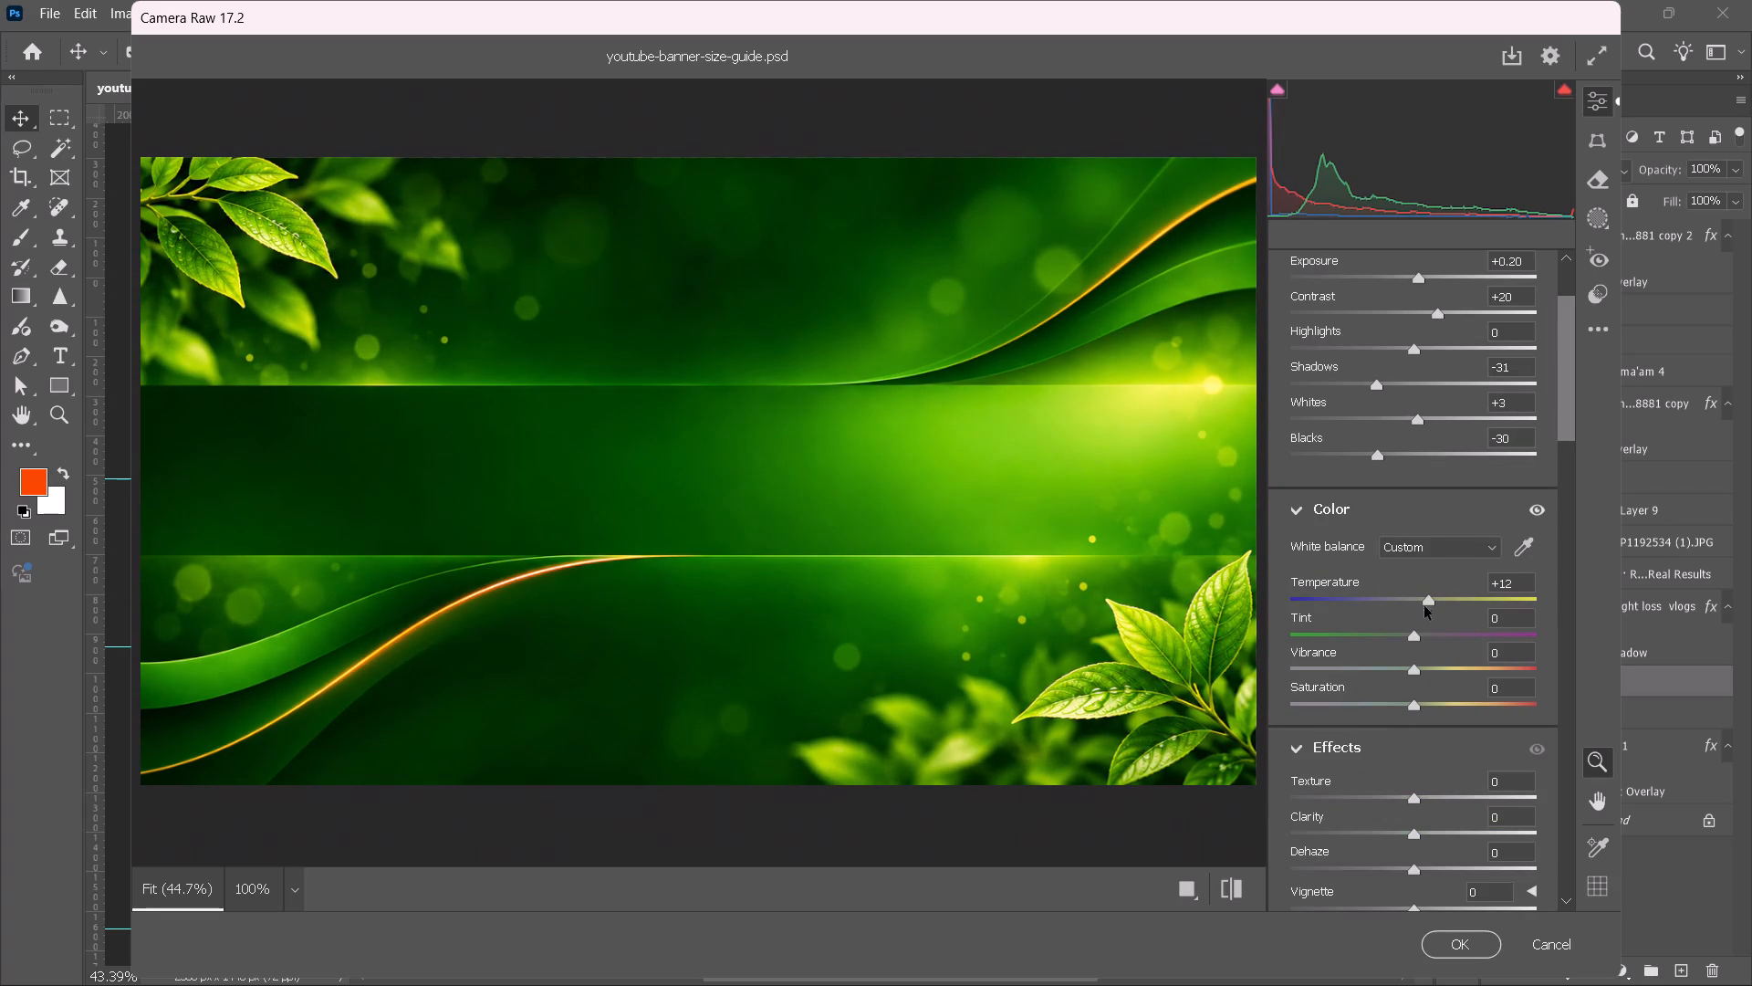
{"action": "left_click", "coordinate": [1424, 599]}
{"action": "left_click_drag", "start_coordinate": [1415, 703], "coordinate": [1431, 702]}
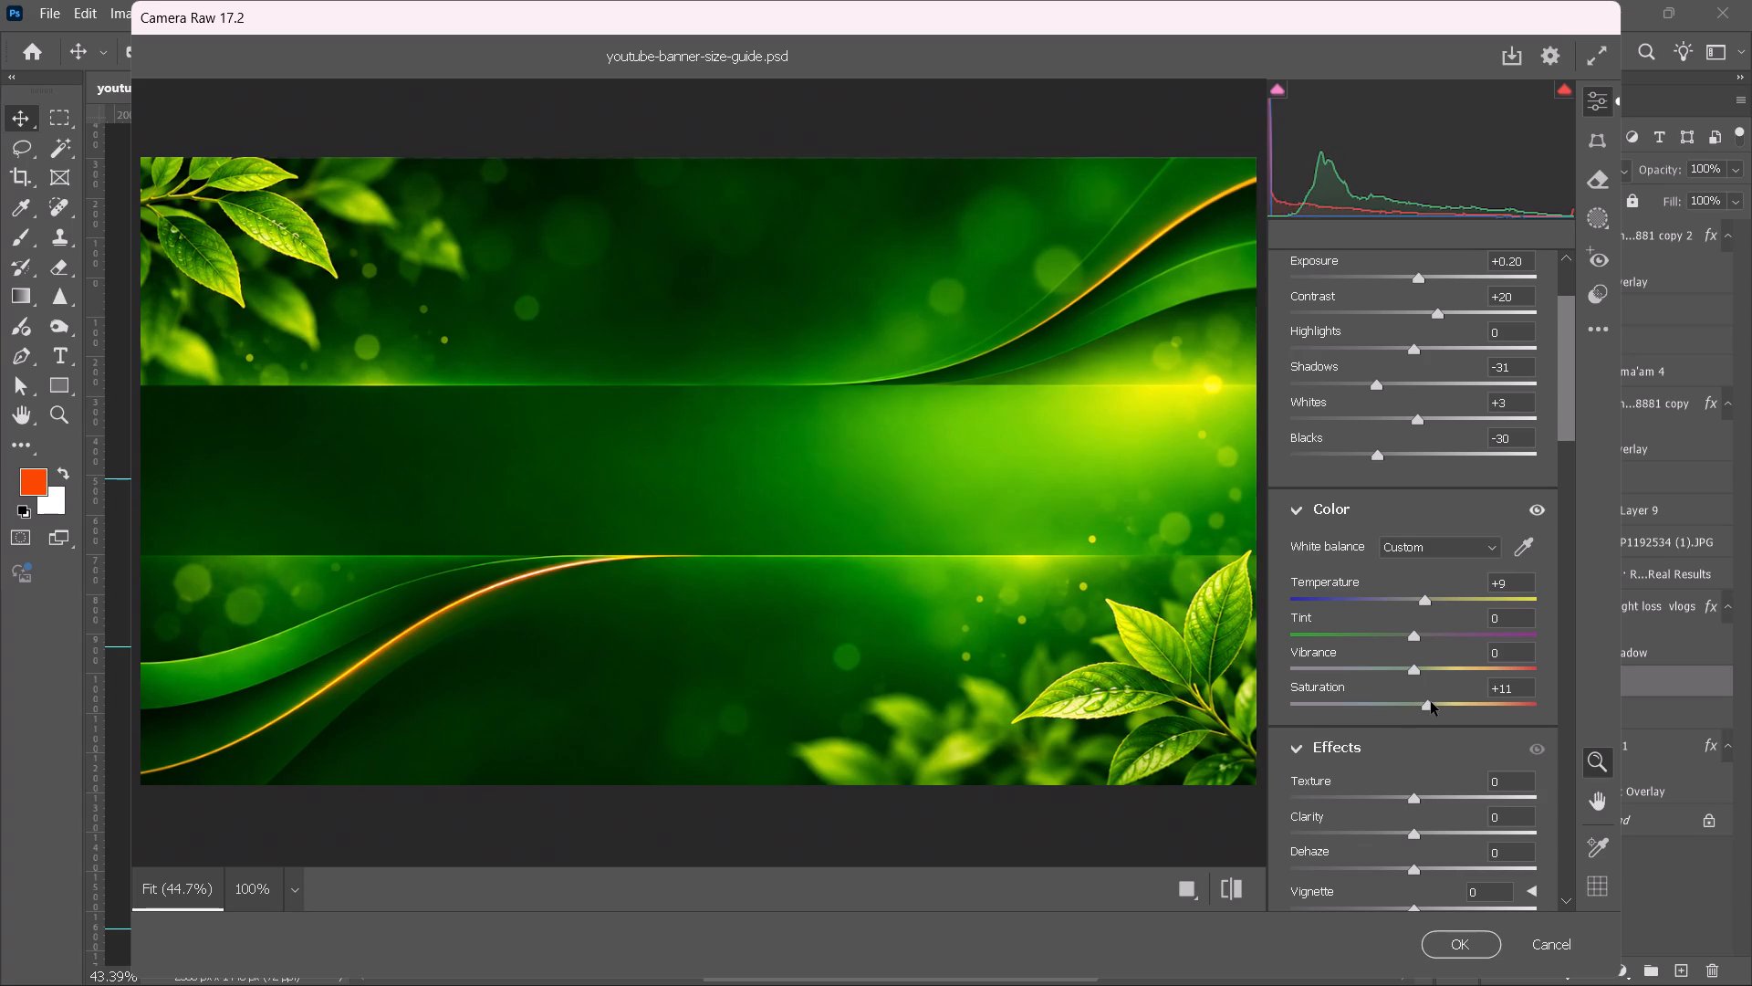
{"action": "left_click_drag", "start_coordinate": [1431, 702], "coordinate": [1444, 701]}
Set the background's effects to Grain 36, Clarity +25, Dehaze +13 and Vignette -3, and apply the Camera Raw Filter.
{"action": "scroll", "coordinate": [1403, 707], "scroll_direction": "down", "scroll_amount": 1}
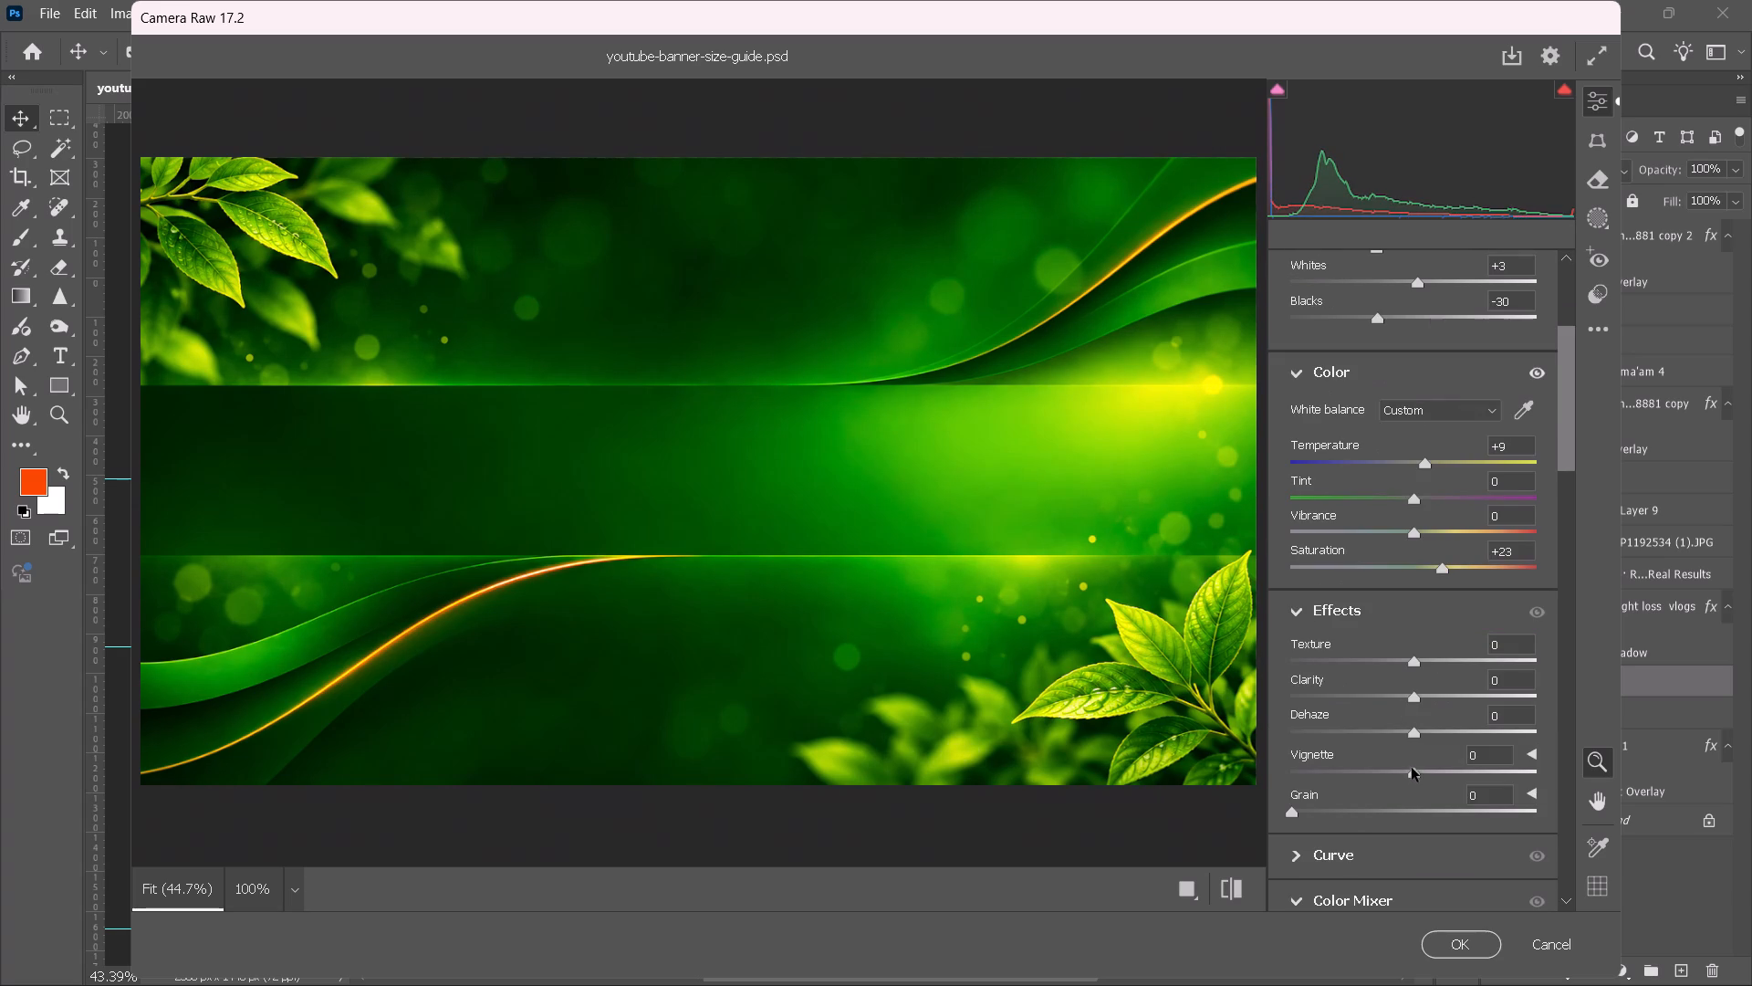
{"action": "left_click_drag", "start_coordinate": [1352, 812], "coordinate": [1381, 817]}
{"action": "left_click_drag", "start_coordinate": [1381, 817], "coordinate": [1378, 819]}
{"action": "left_click_drag", "start_coordinate": [1413, 693], "coordinate": [1432, 695]}
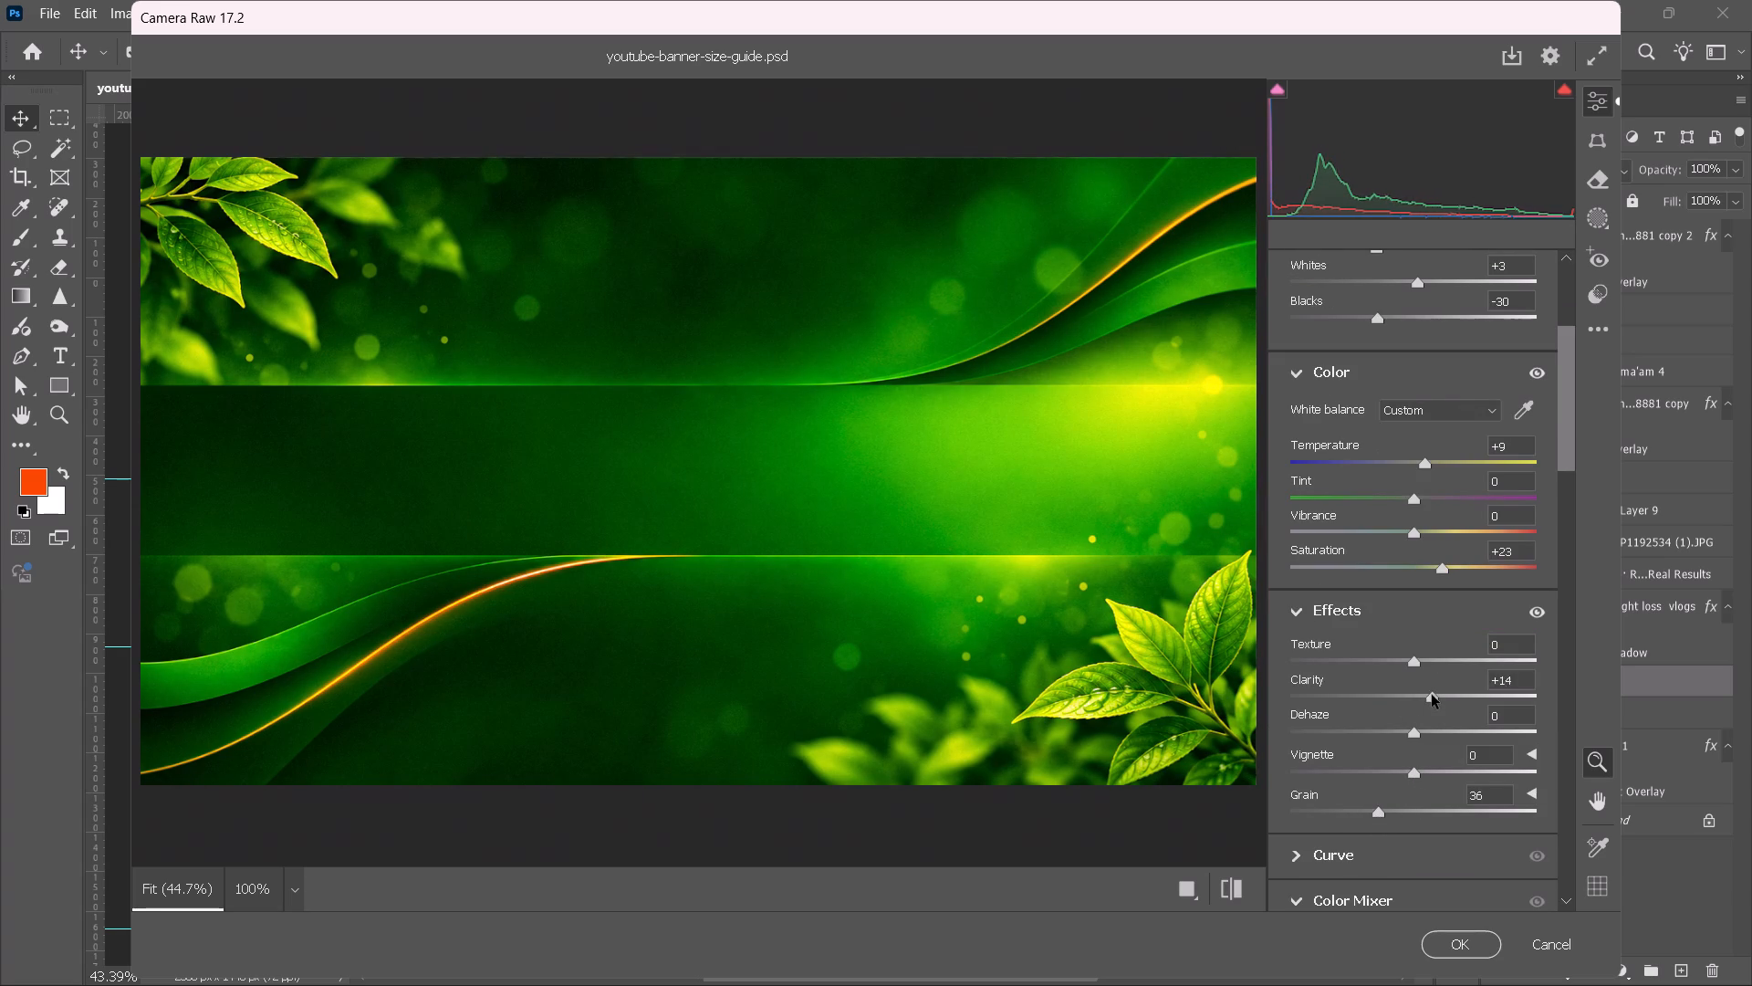
{"action": "left_click_drag", "start_coordinate": [1432, 695], "coordinate": [1444, 695]}
{"action": "left_click_drag", "start_coordinate": [1415, 737], "coordinate": [1427, 733]}
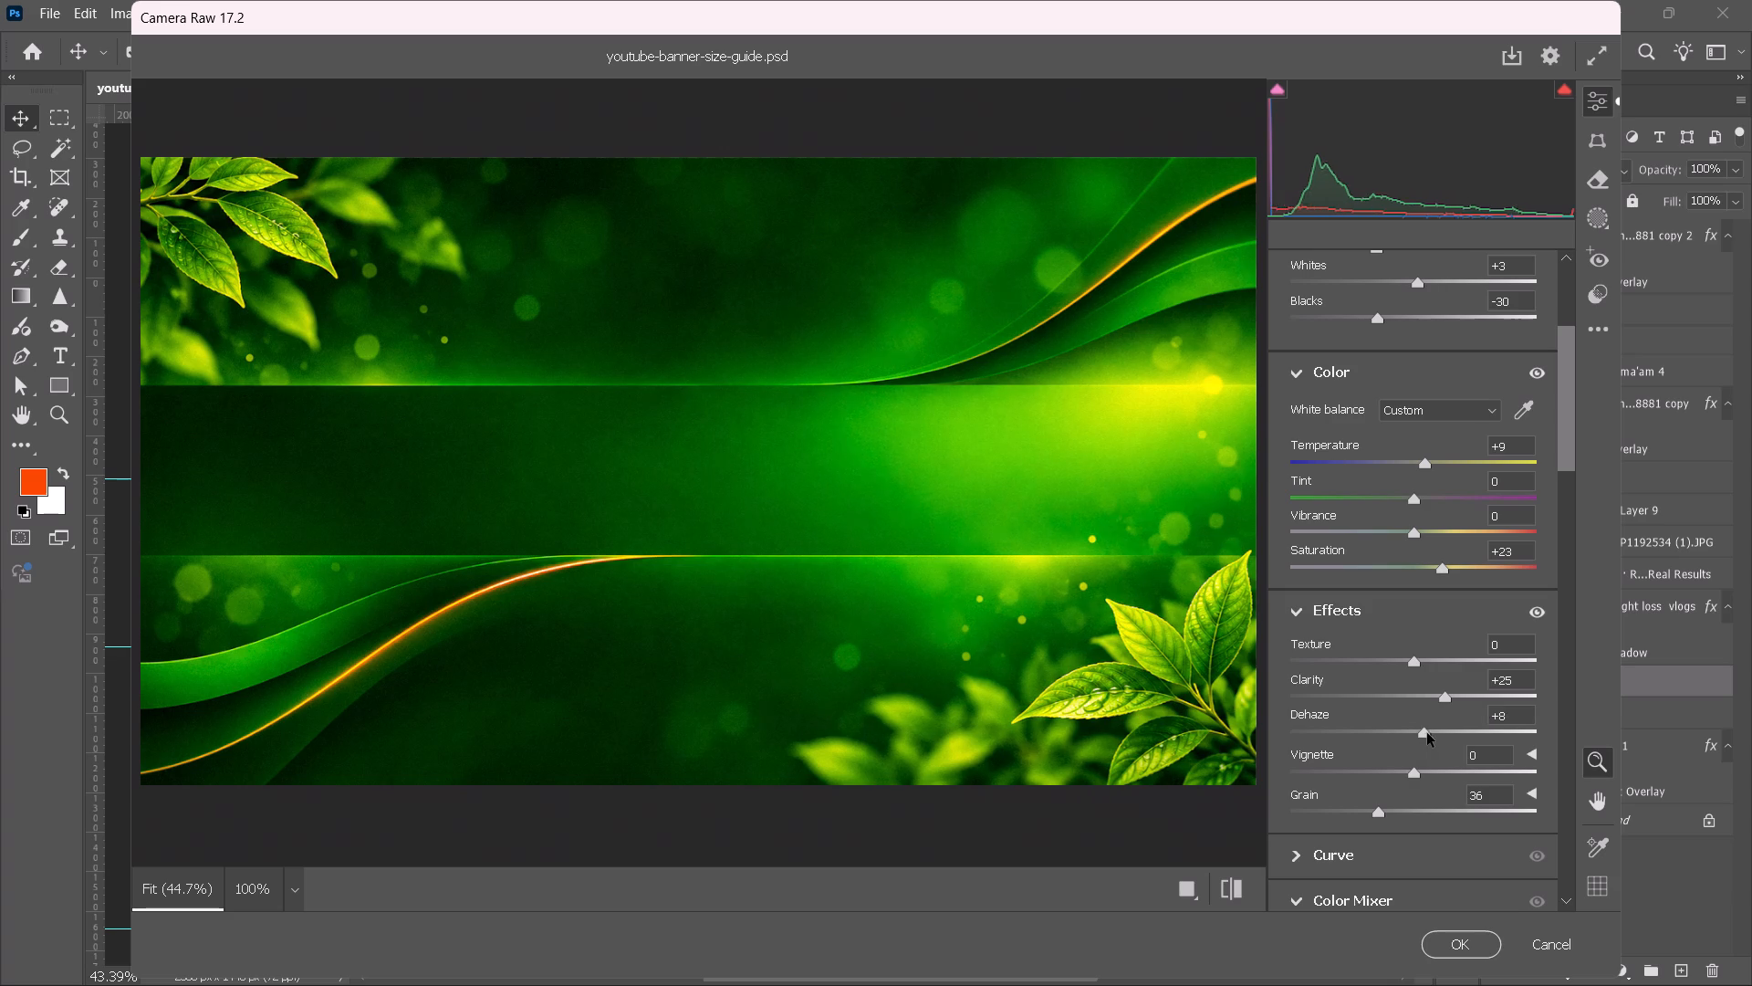
{"action": "left_click_drag", "start_coordinate": [1427, 733], "coordinate": [1432, 732]}
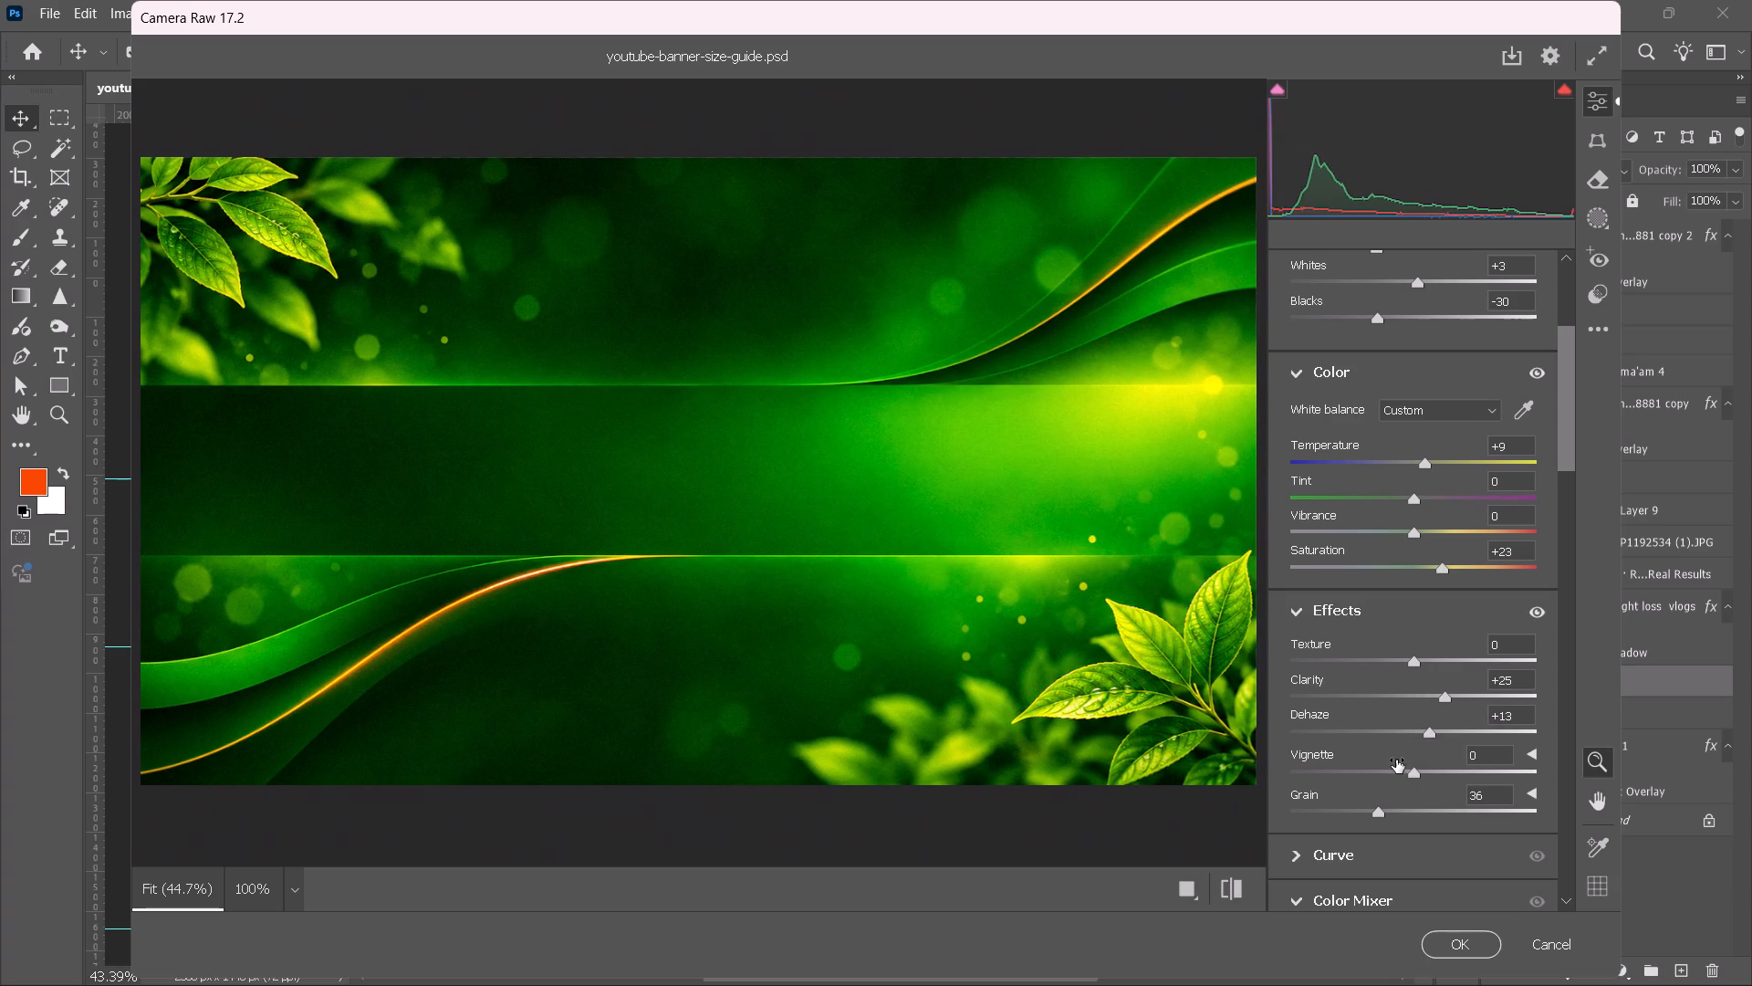
{"action": "left_click_drag", "start_coordinate": [1390, 770], "coordinate": [1411, 775]}
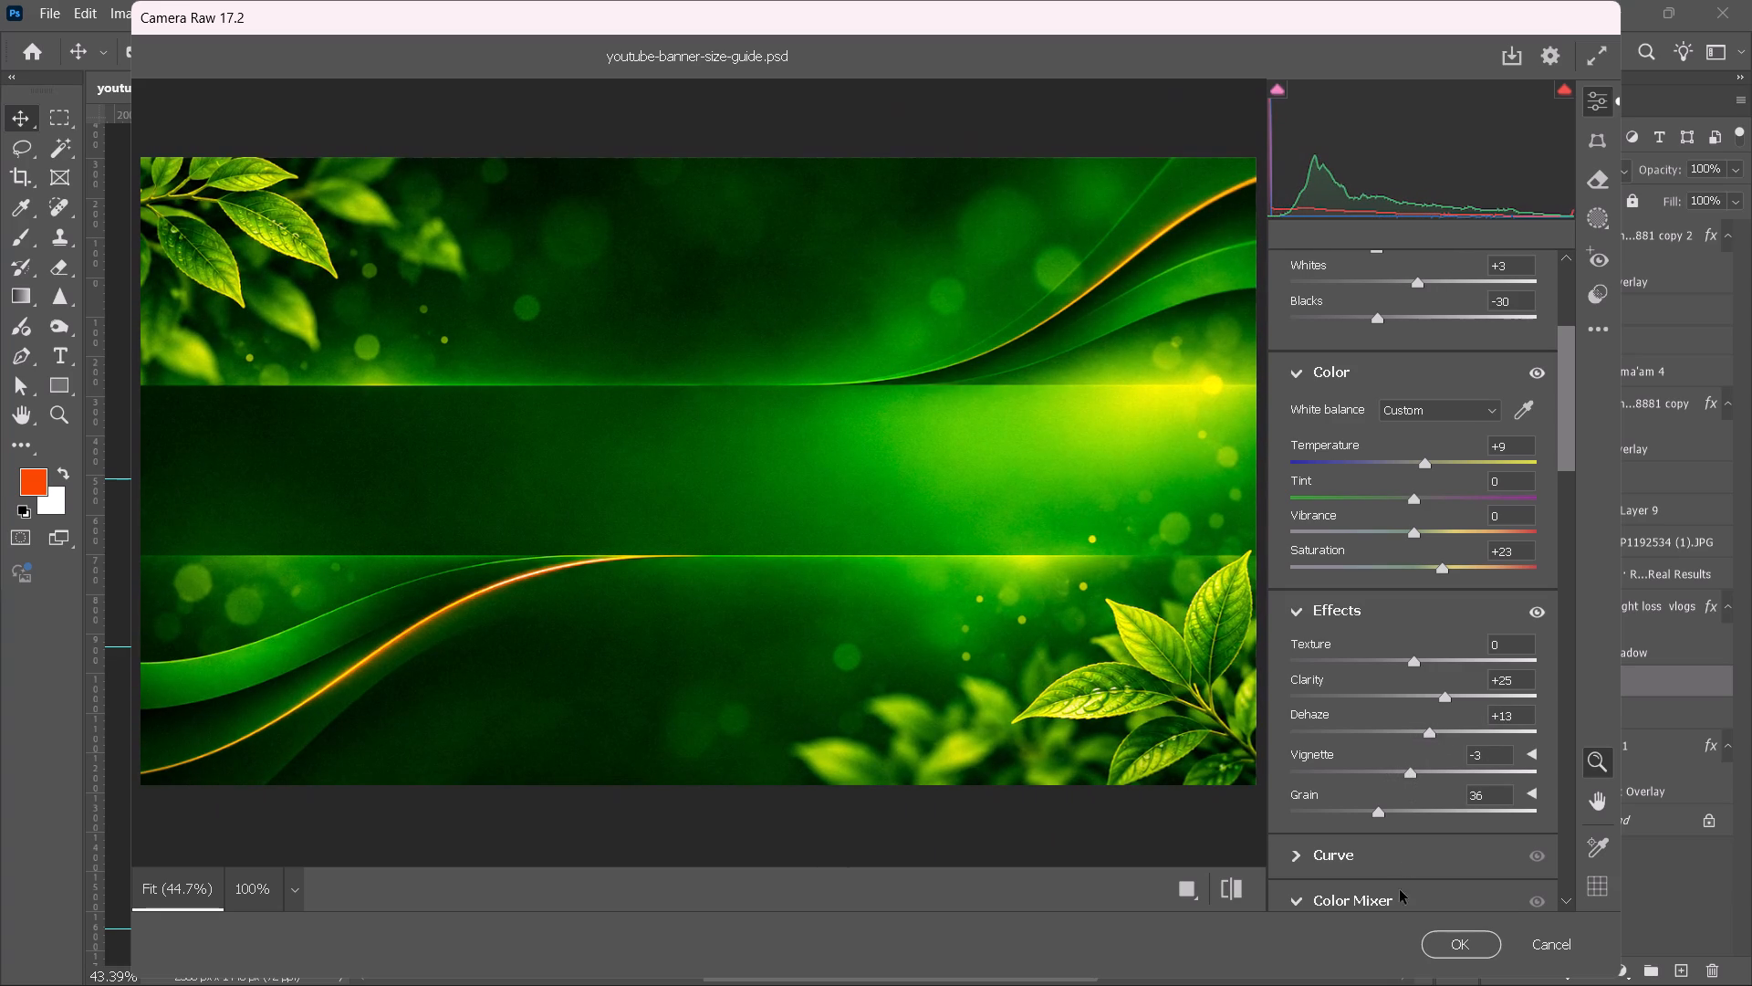
{"action": "left_click", "coordinate": [1438, 942]}
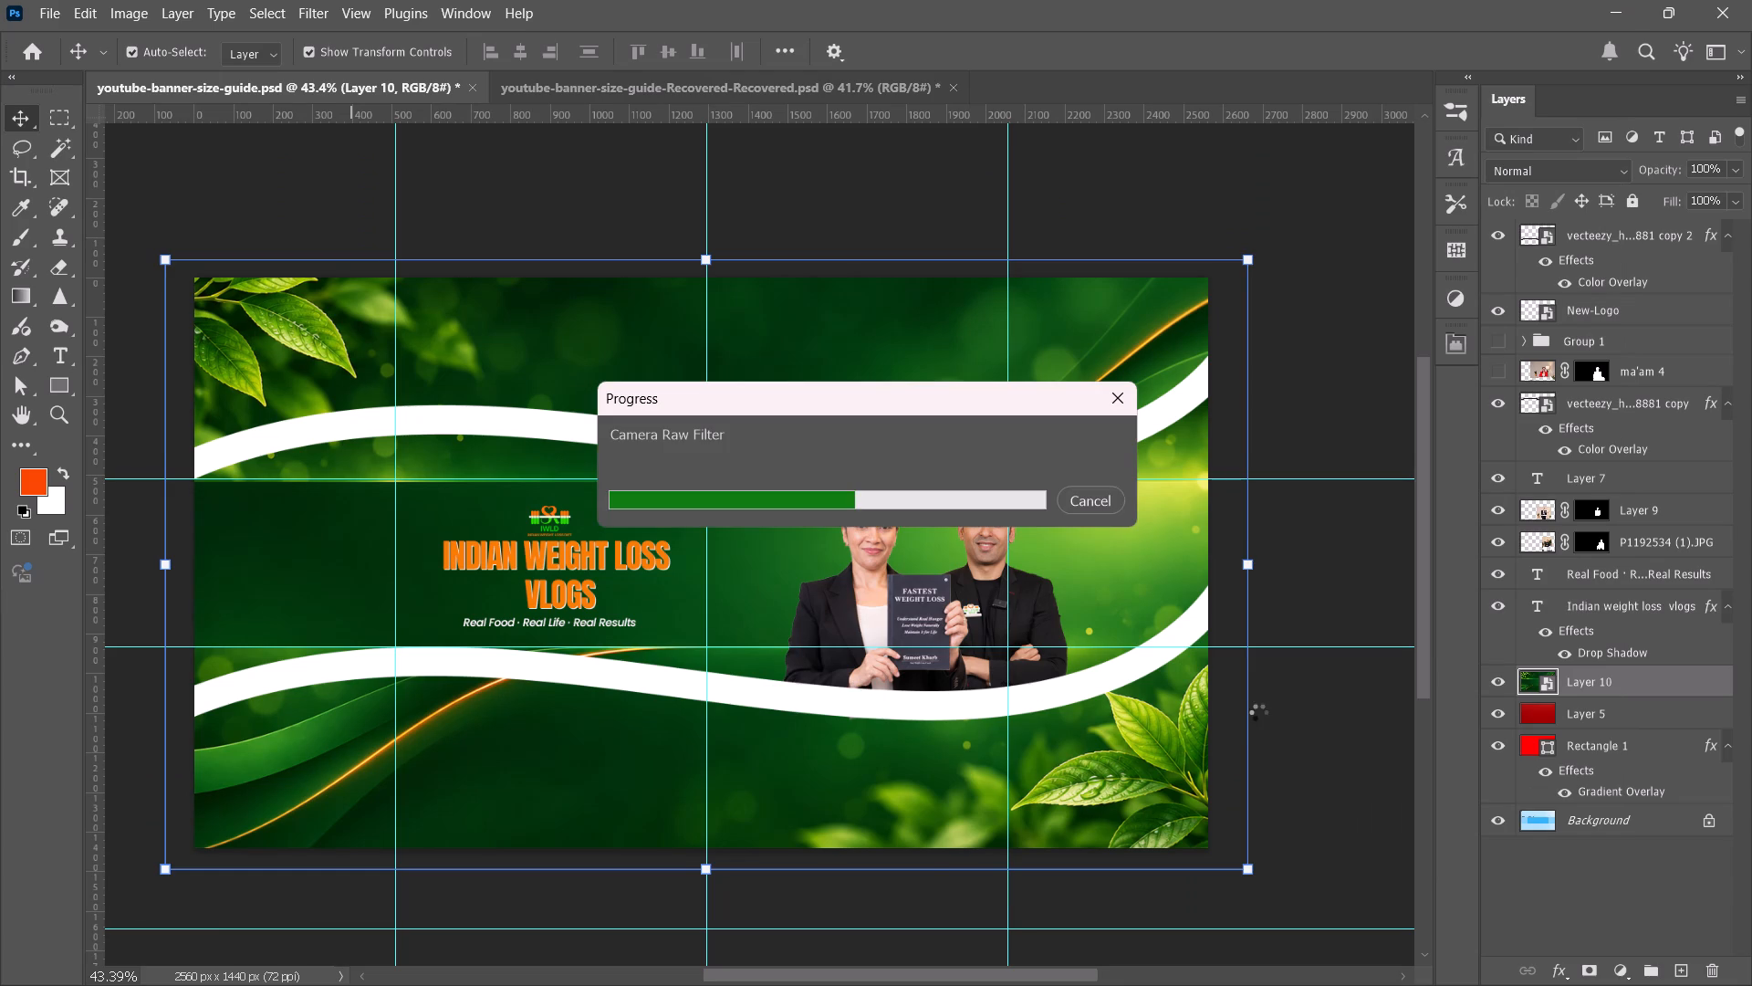
{"action": "left_click", "coordinate": [1327, 690]}
Apply the Camera Raw Filter to the man's portrait with Exposure +0.35, Contrast +14, Shadows -3, Whites +4 and Blacks -10.
{"action": "scroll", "coordinate": [971, 556], "scroll_direction": "up", "scroll_amount": 3, "text": "alt"}
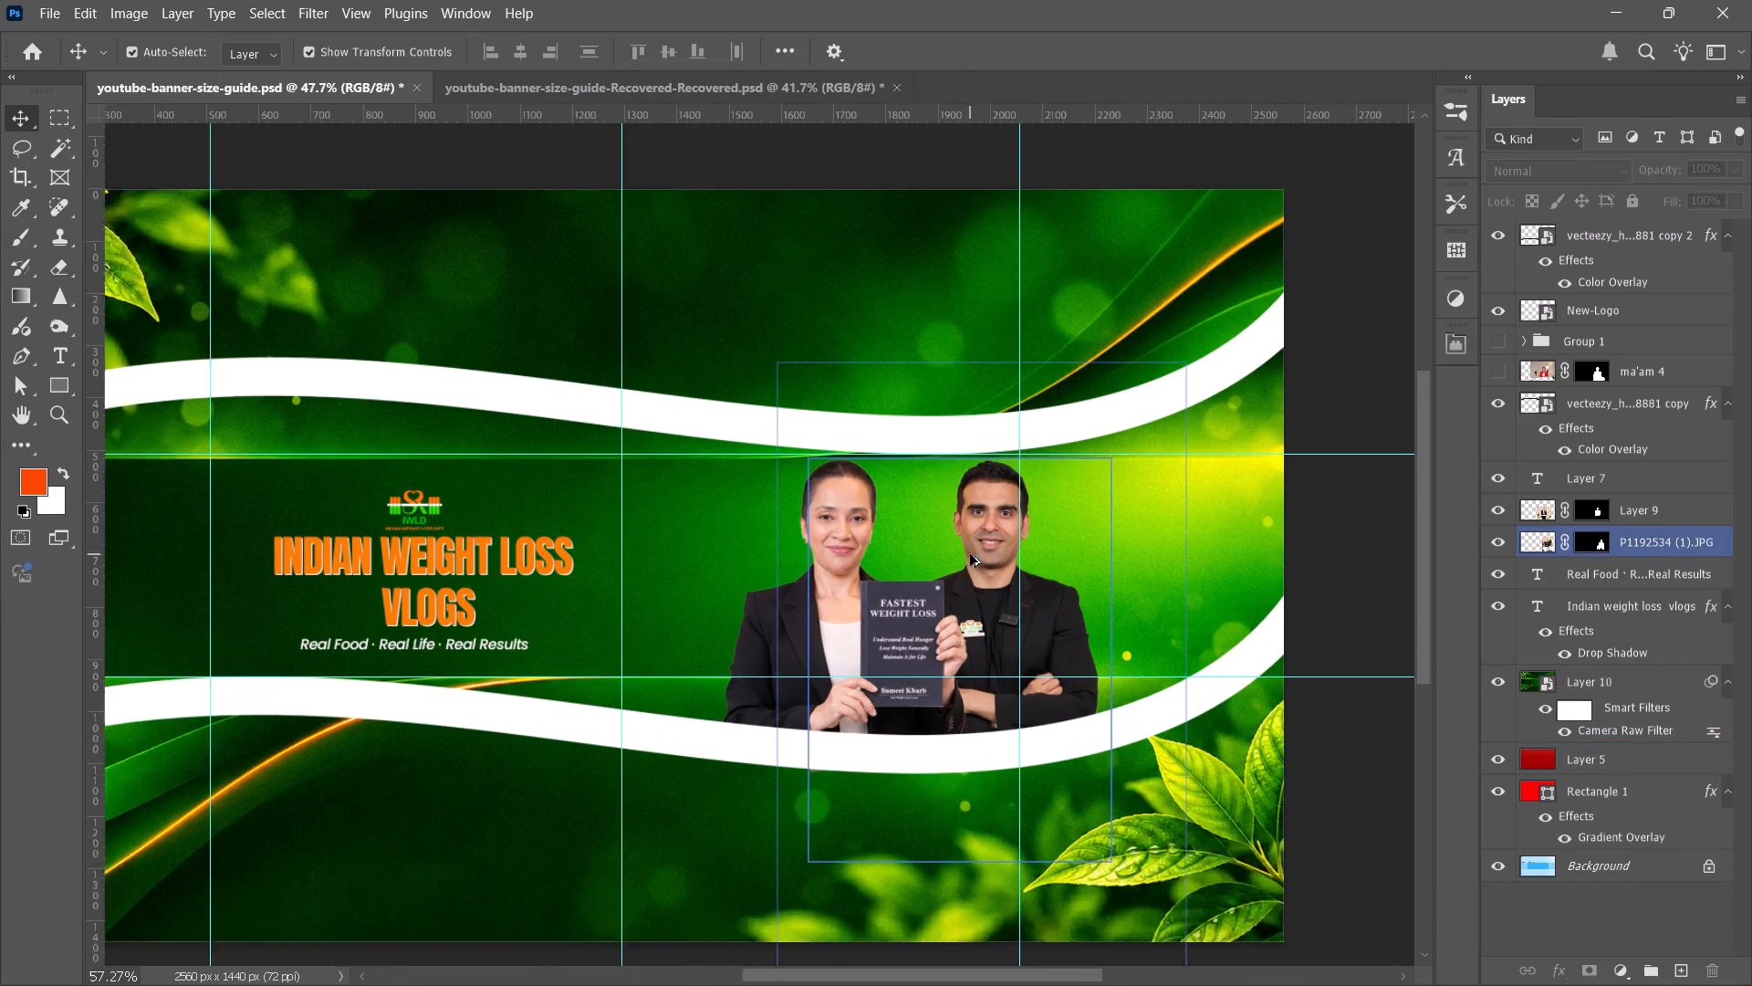
{"action": "scroll", "coordinate": [970, 554], "scroll_direction": "up", "scroll_amount": 1, "text": "alt"}
{"action": "left_click", "coordinate": [972, 510]}
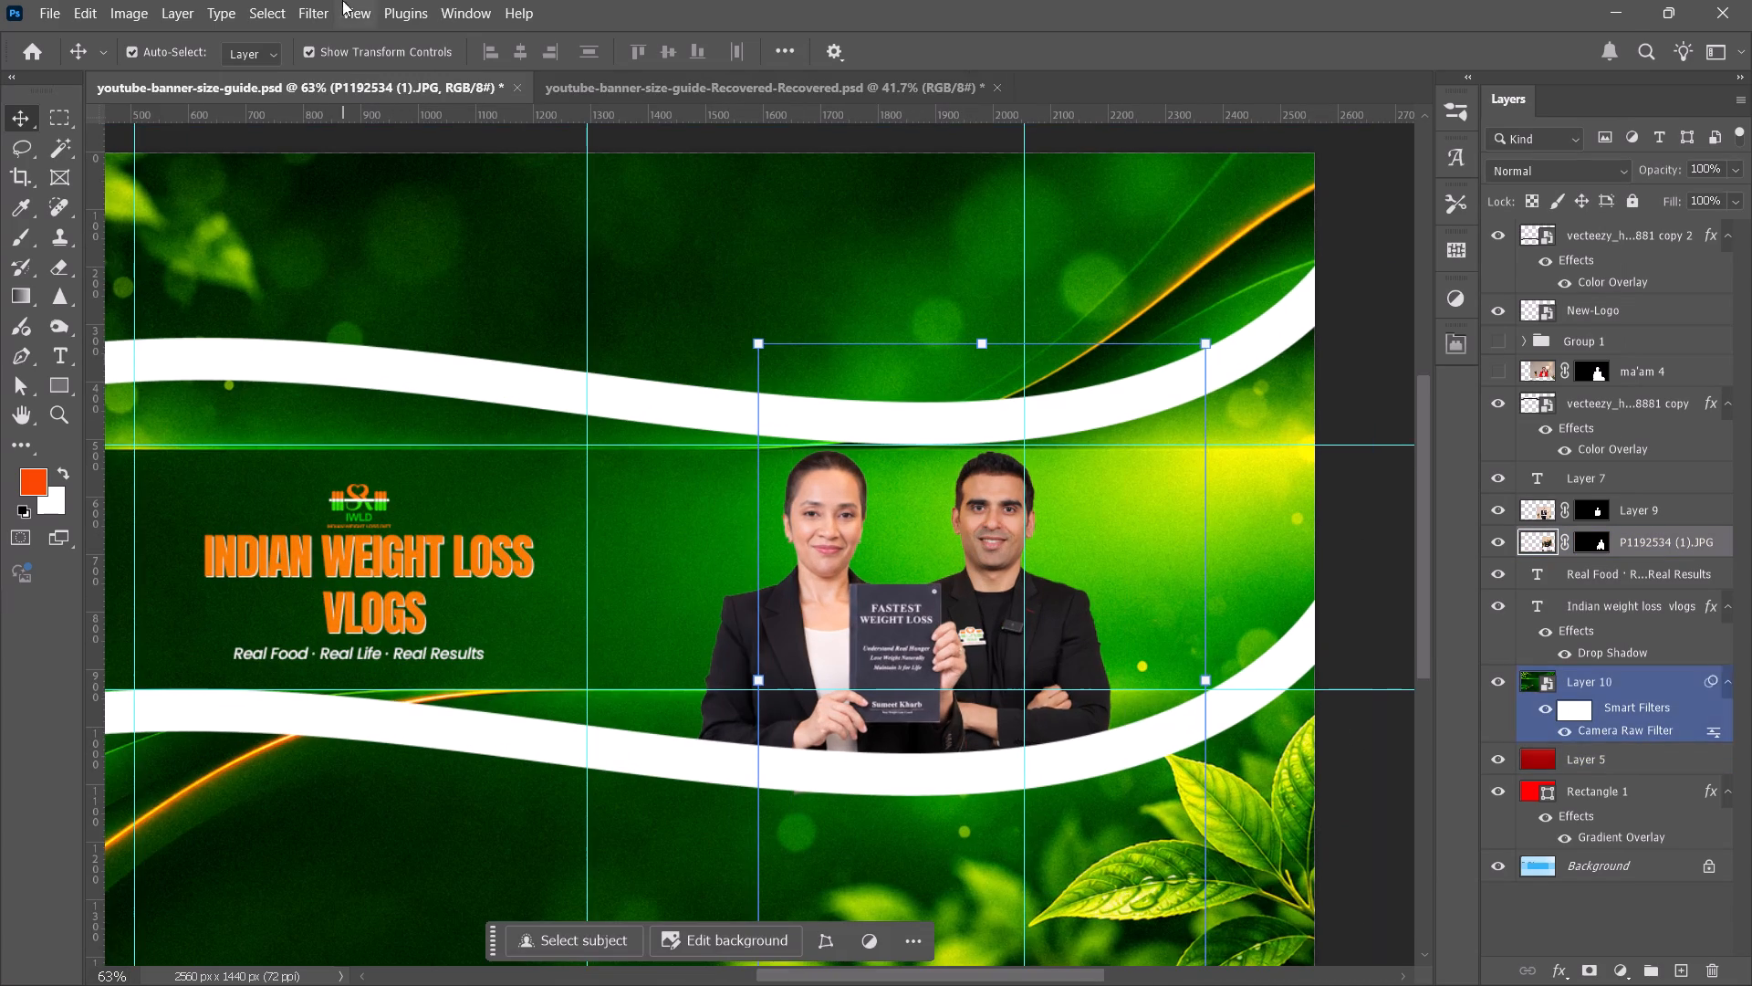
{"action": "left_click", "coordinate": [319, 7]}
{"action": "left_click", "coordinate": [346, 171]}
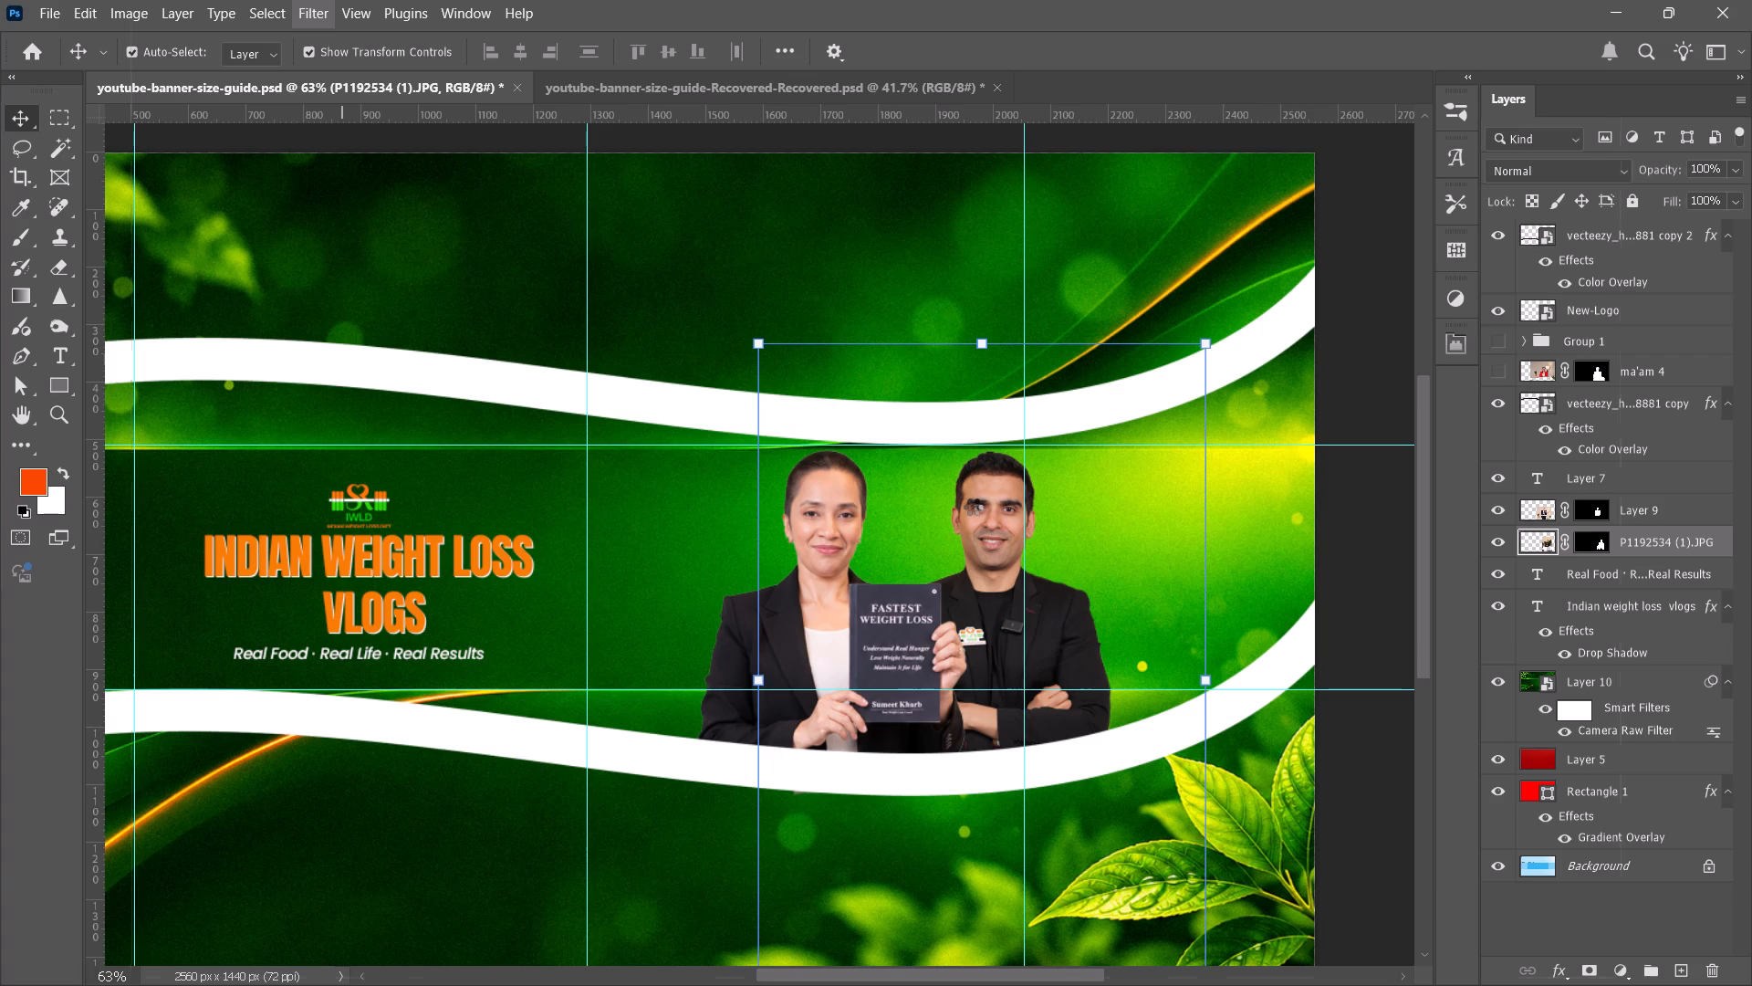
{"action": "left_click", "coordinate": [1423, 450]}
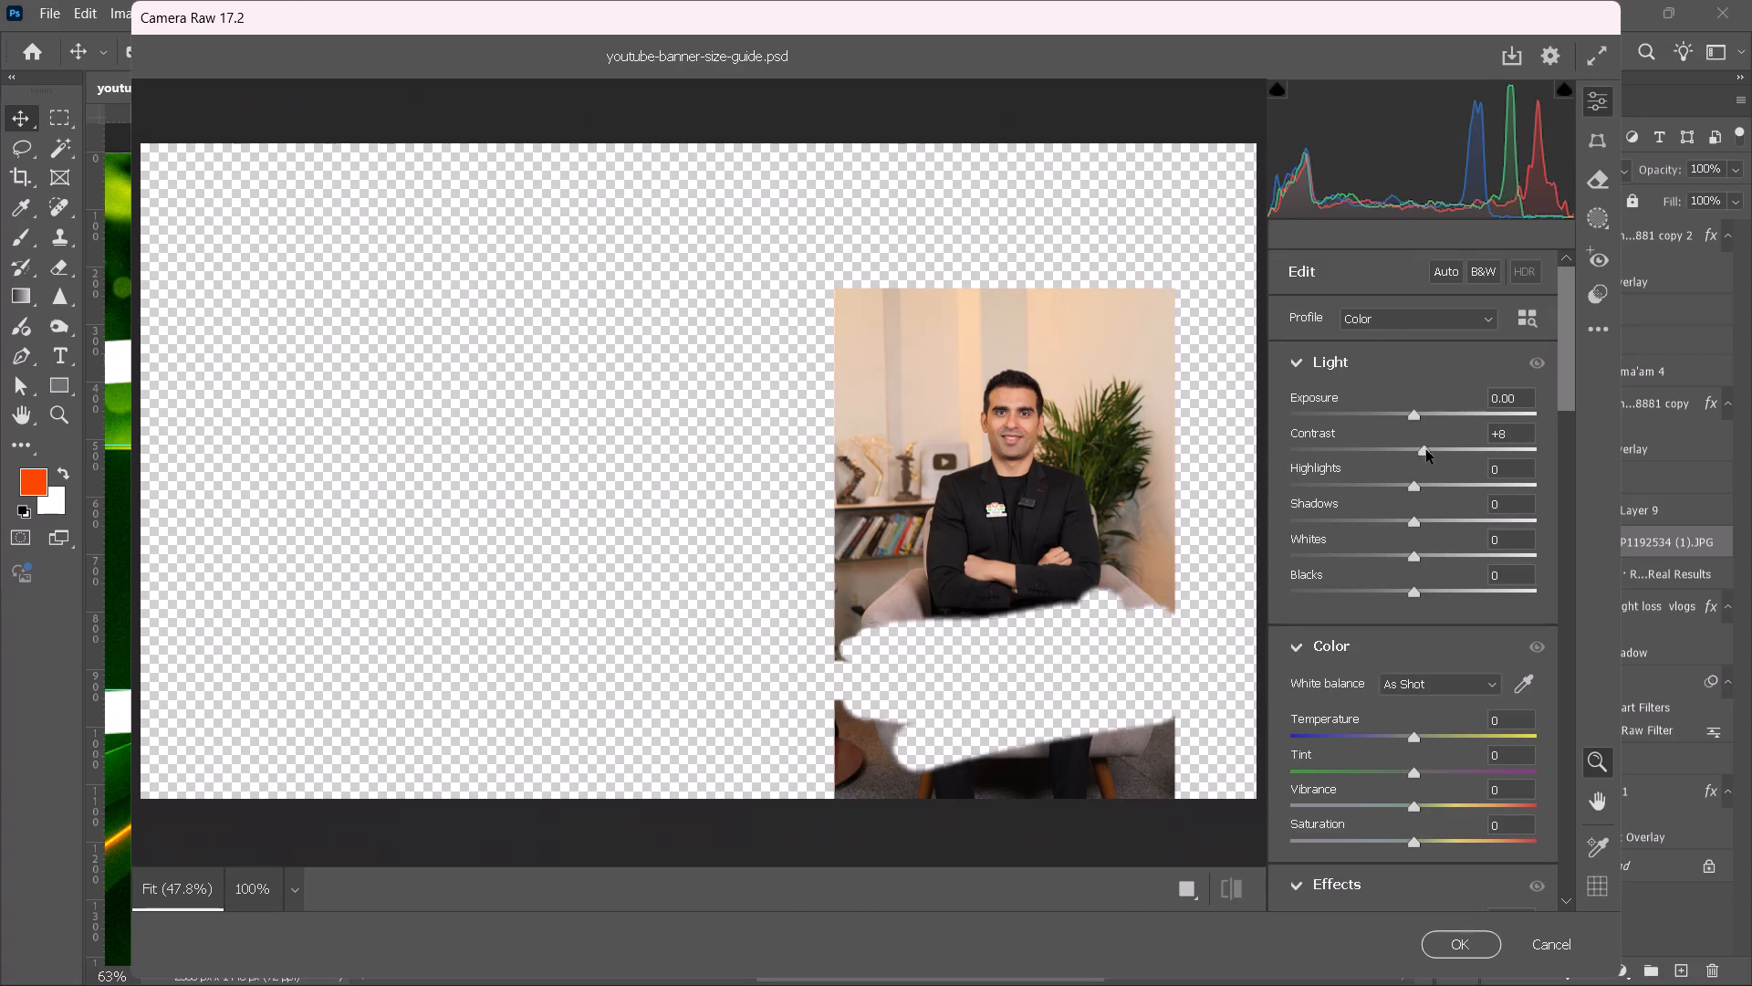
{"action": "left_click_drag", "start_coordinate": [1416, 419], "coordinate": [1425, 417]}
{"action": "left_click", "coordinate": [1423, 411]}
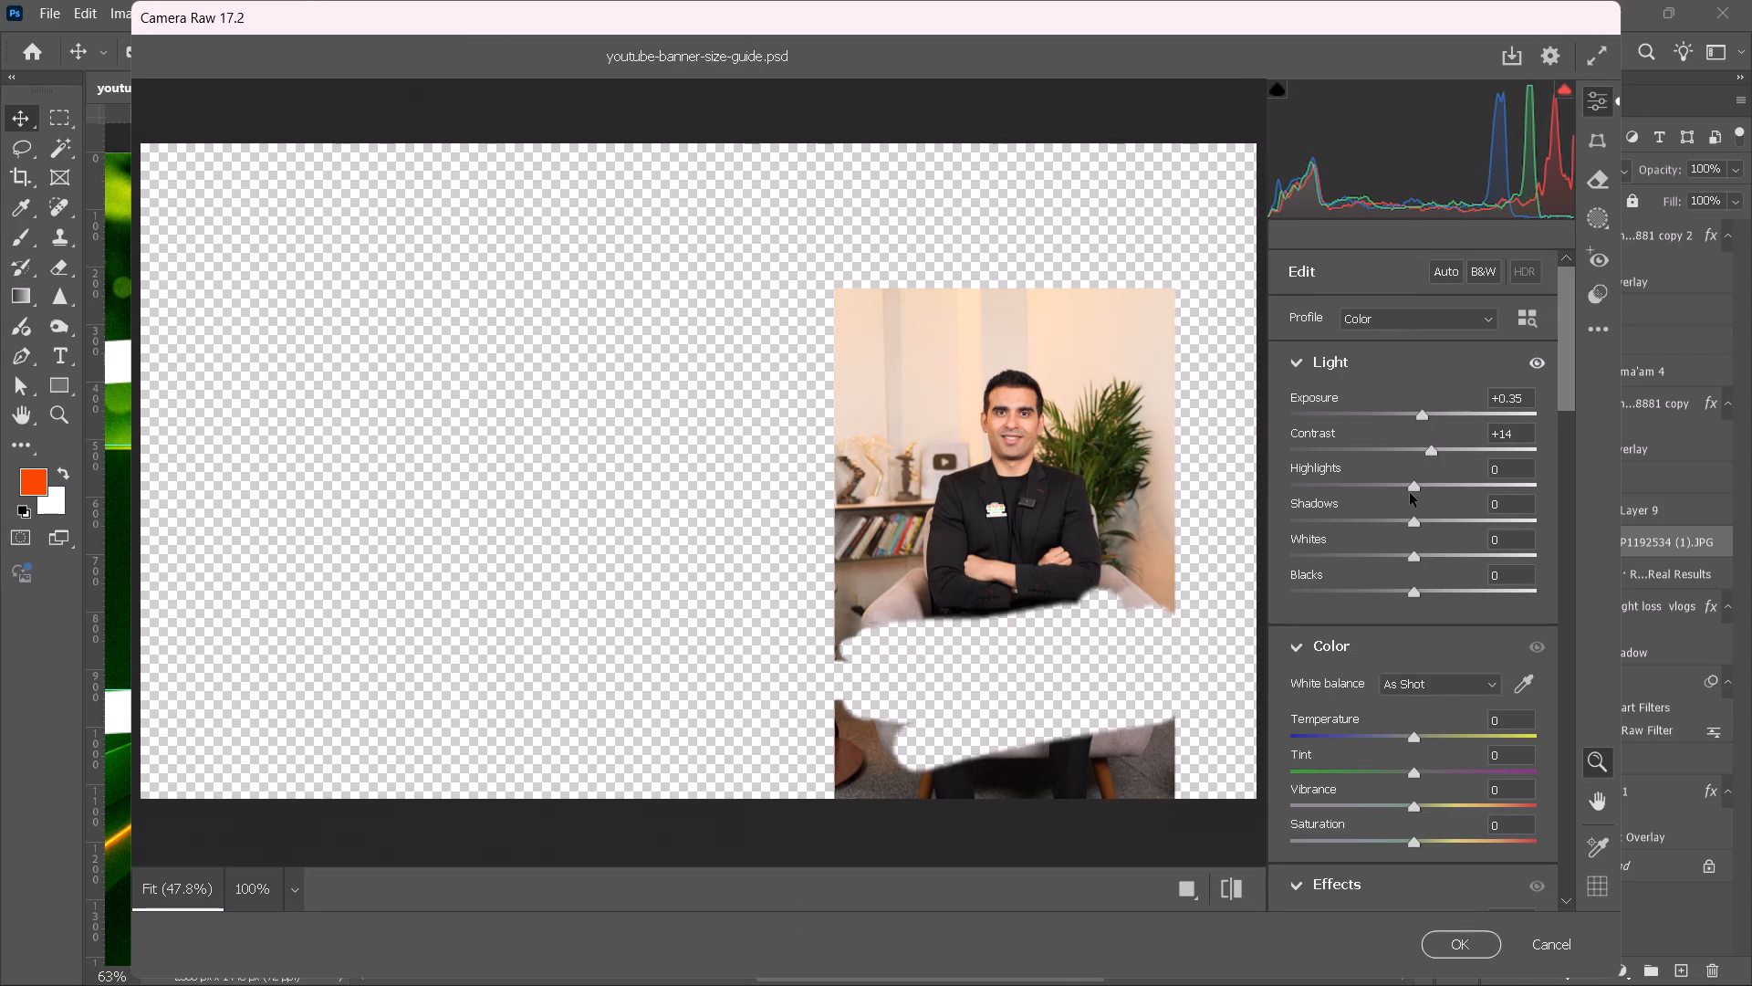
{"action": "left_click", "coordinate": [1416, 519]}
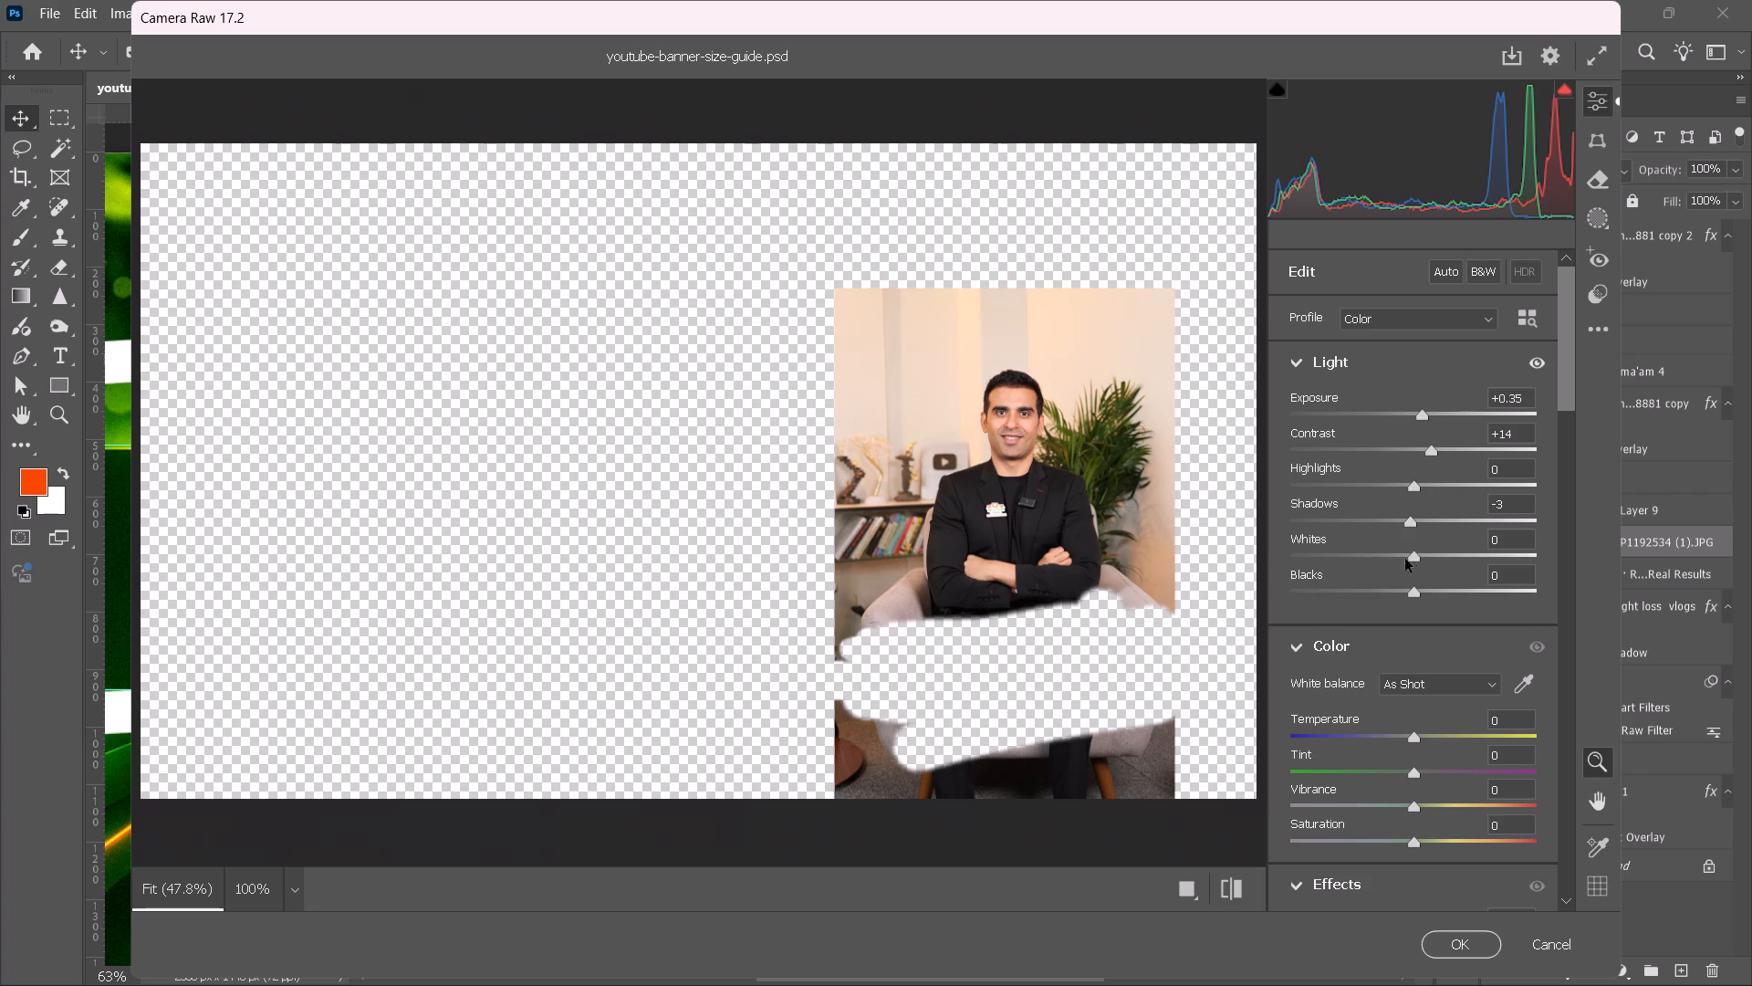
{"action": "left_click", "coordinate": [1421, 561]}
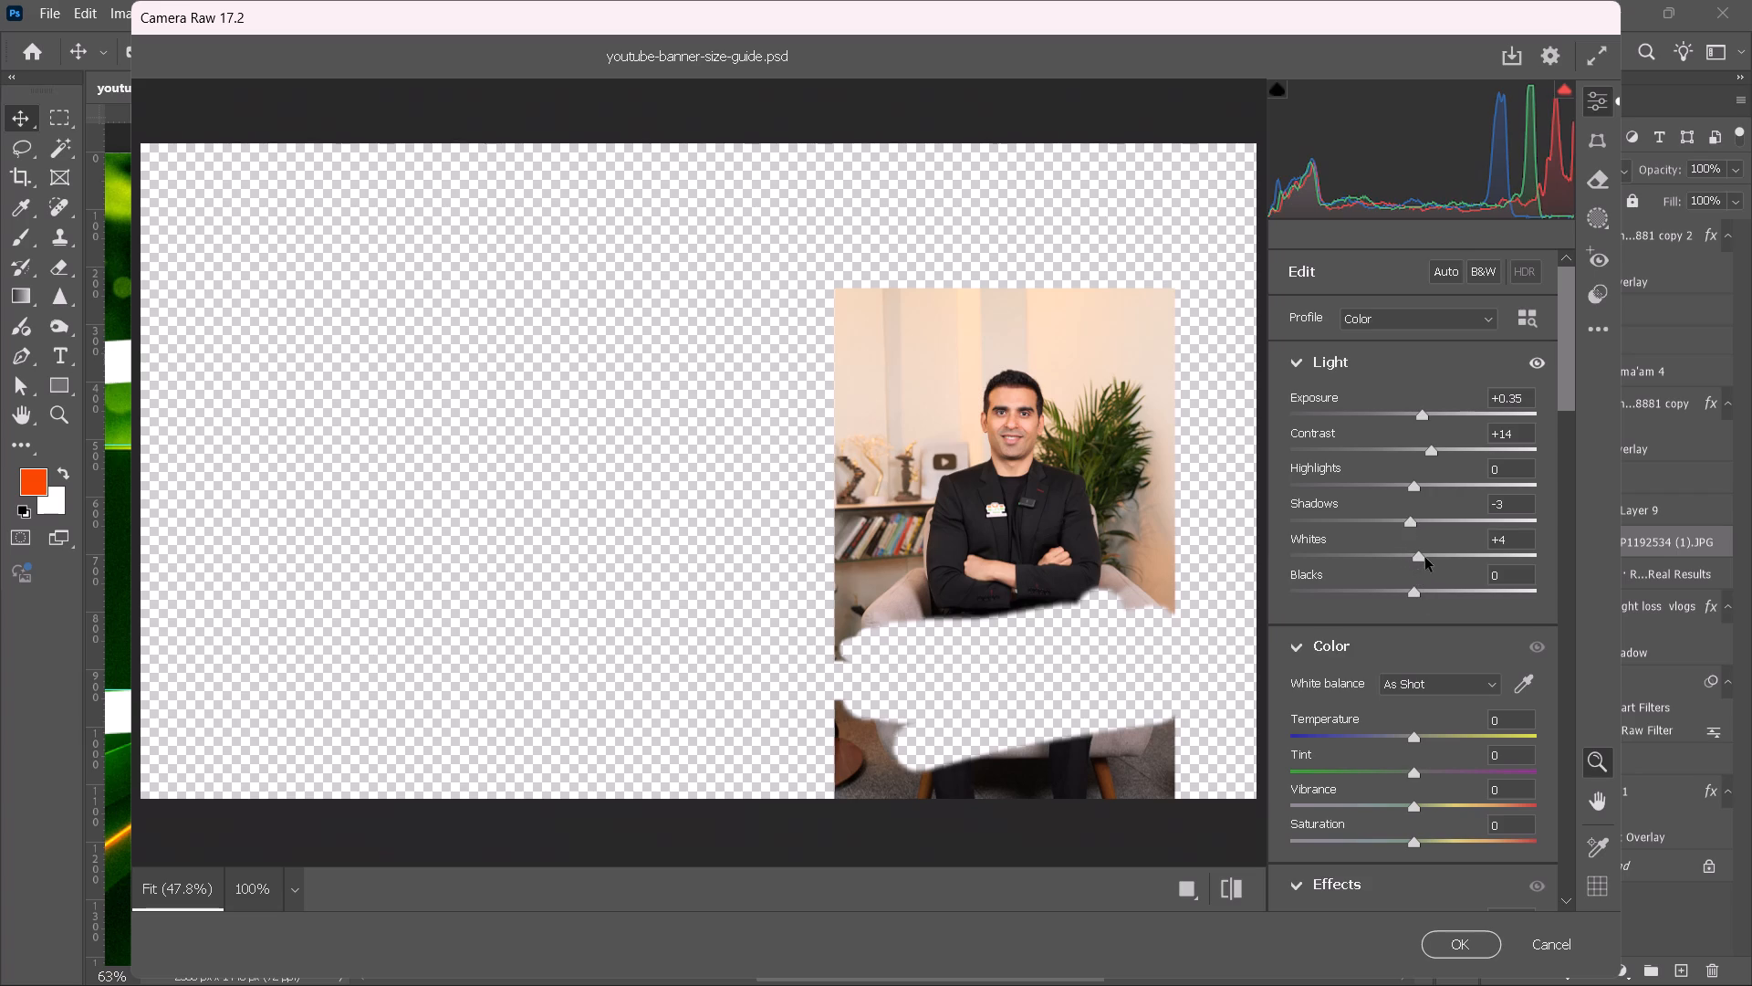
{"action": "left_click", "coordinate": [1403, 594]}
{"action": "left_click", "coordinate": [1446, 959]}
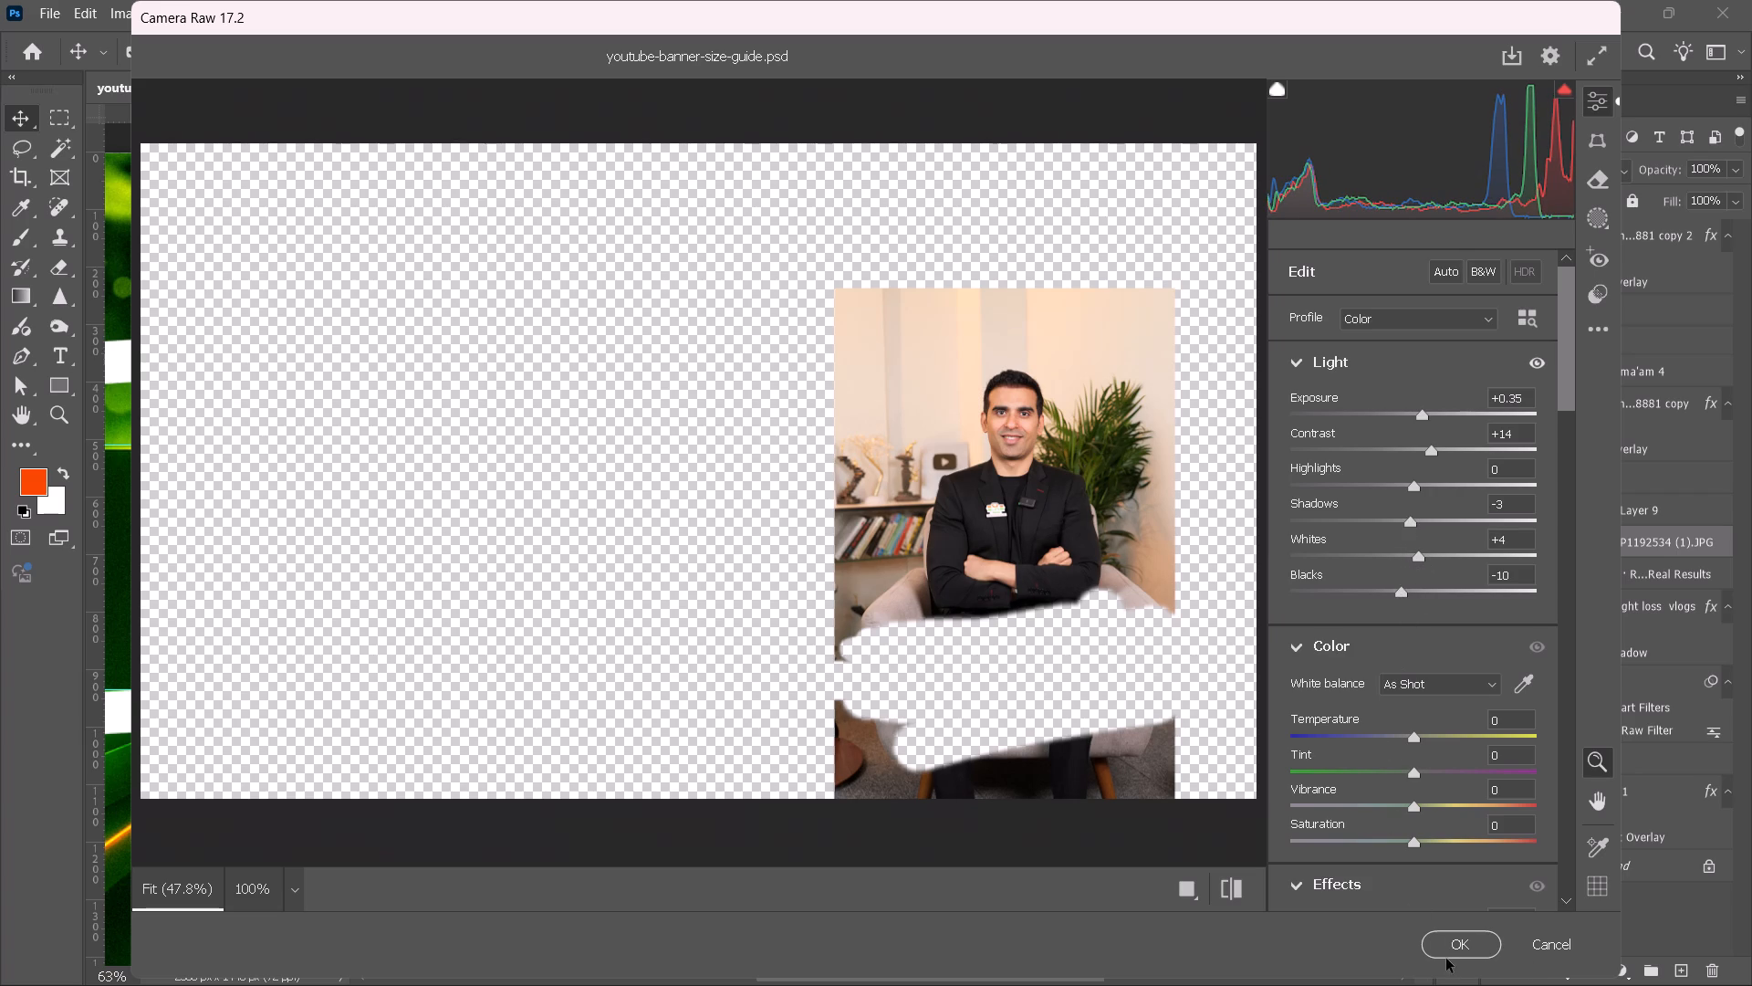
{"action": "left_click", "coordinate": [1444, 945]}
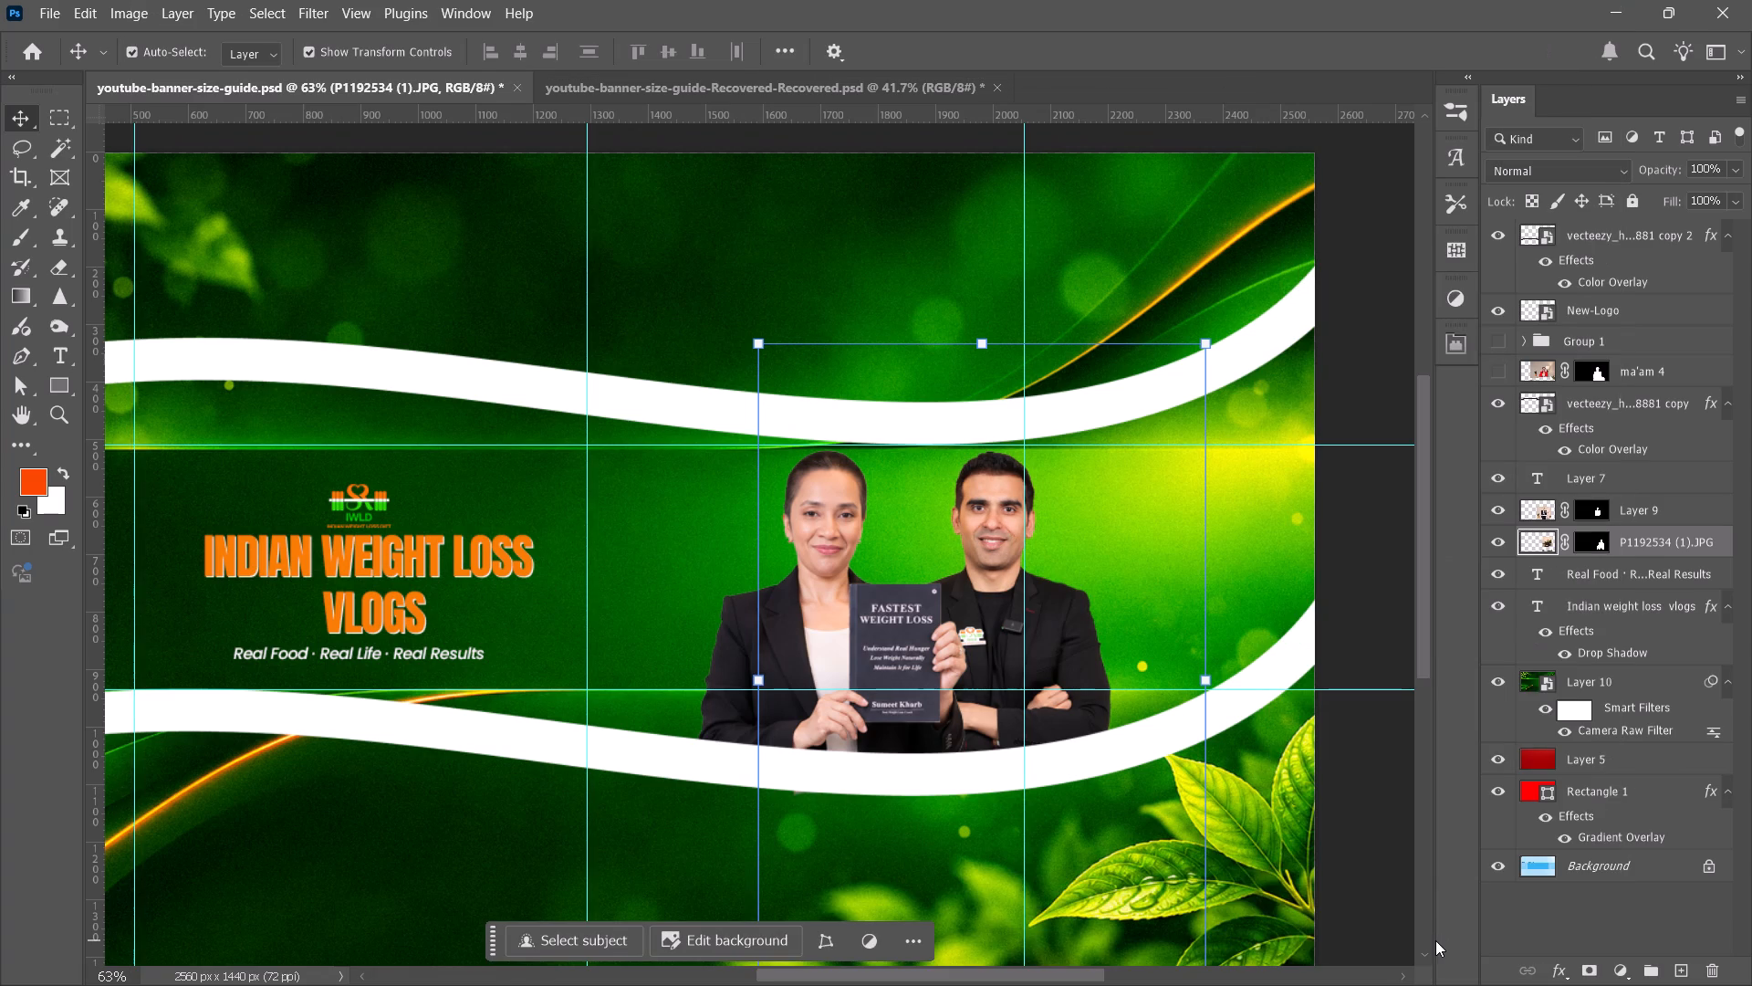
{"action": "left_click", "coordinate": [1370, 620]}
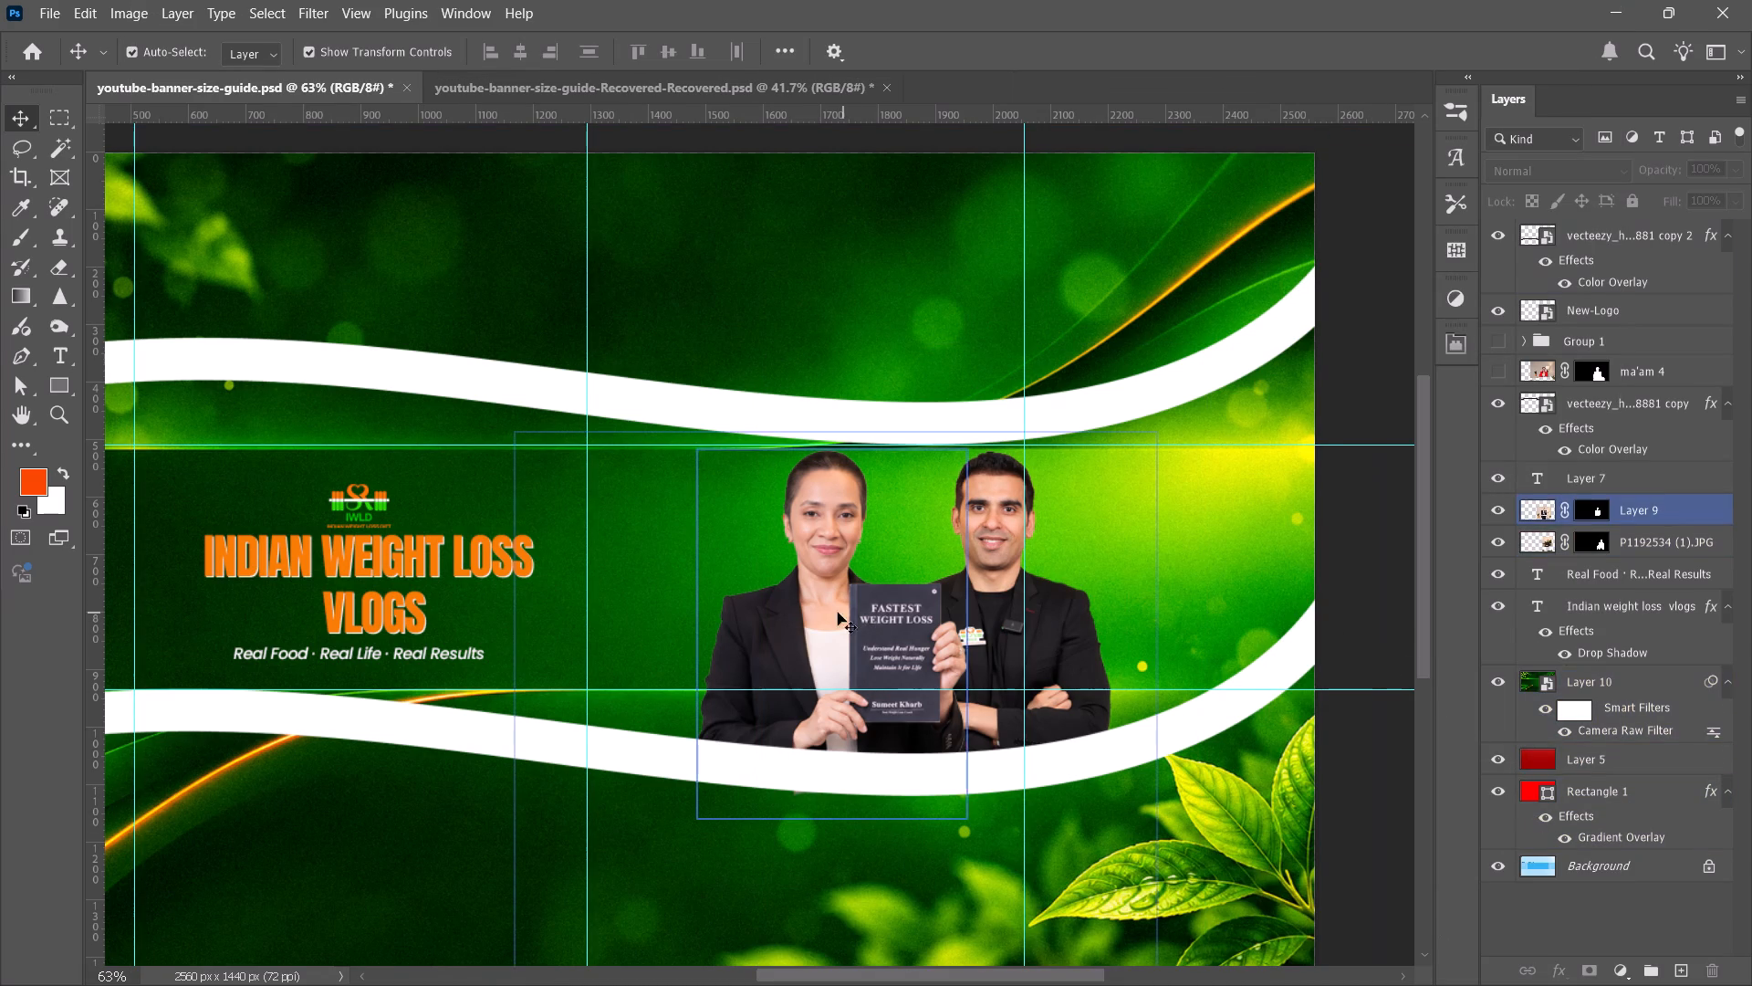
Examine the overall banner composition and the IWLD logo above the title up close against the adjusted background.
{"action": "key", "text": "space"}
{"action": "key", "text": "space"}
{"action": "key", "text": "space"}
{"action": "key", "text": "space"}
{"action": "key", "text": "space"}
{"action": "key", "text": "space"}
{"action": "key", "text": "space"}
{"action": "key", "text": "space"}
{"action": "left_click_drag", "start_coordinate": [621, 620], "coordinate": [640, 621]}
{"action": "scroll", "coordinate": [640, 621], "scroll_direction": "down", "scroll_amount": 1, "text": "alt"}
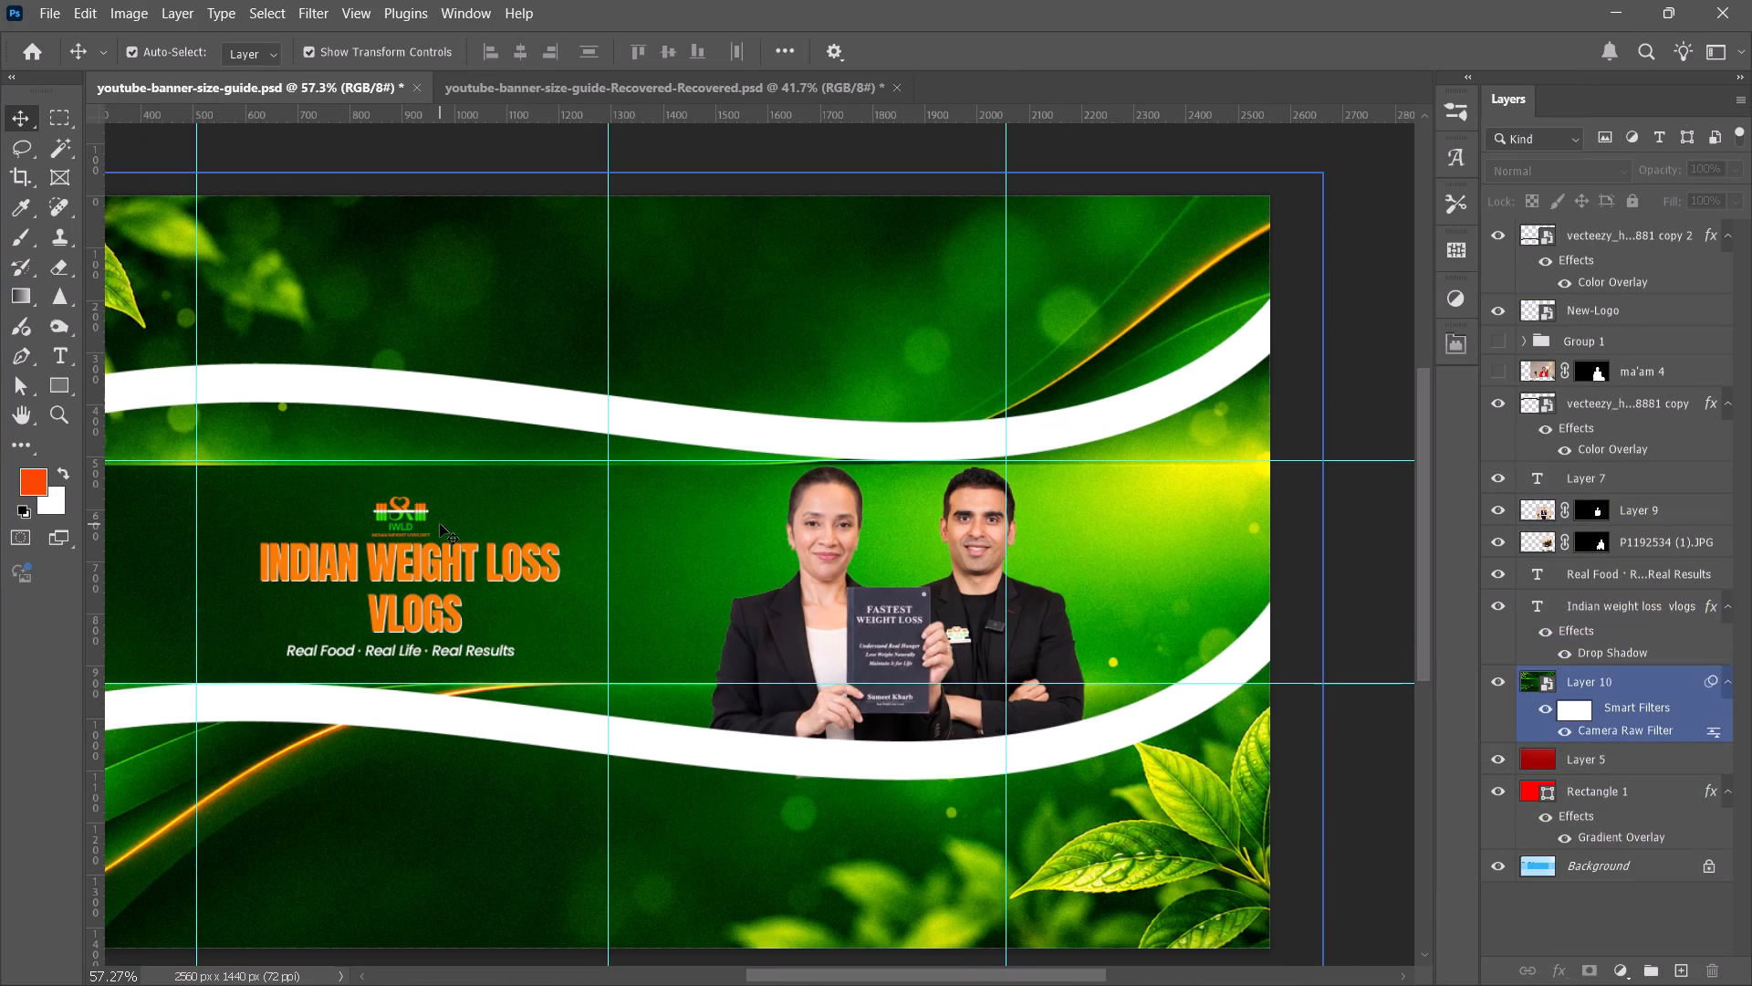
{"action": "key", "text": "space"}
{"action": "key", "text": "space"}
{"action": "key", "text": "space"}
{"action": "key", "text": "space"}
{"action": "left_click_drag", "start_coordinate": [423, 515], "coordinate": [499, 498]}
{"action": "scroll", "coordinate": [469, 496], "scroll_direction": "up", "scroll_amount": 10}
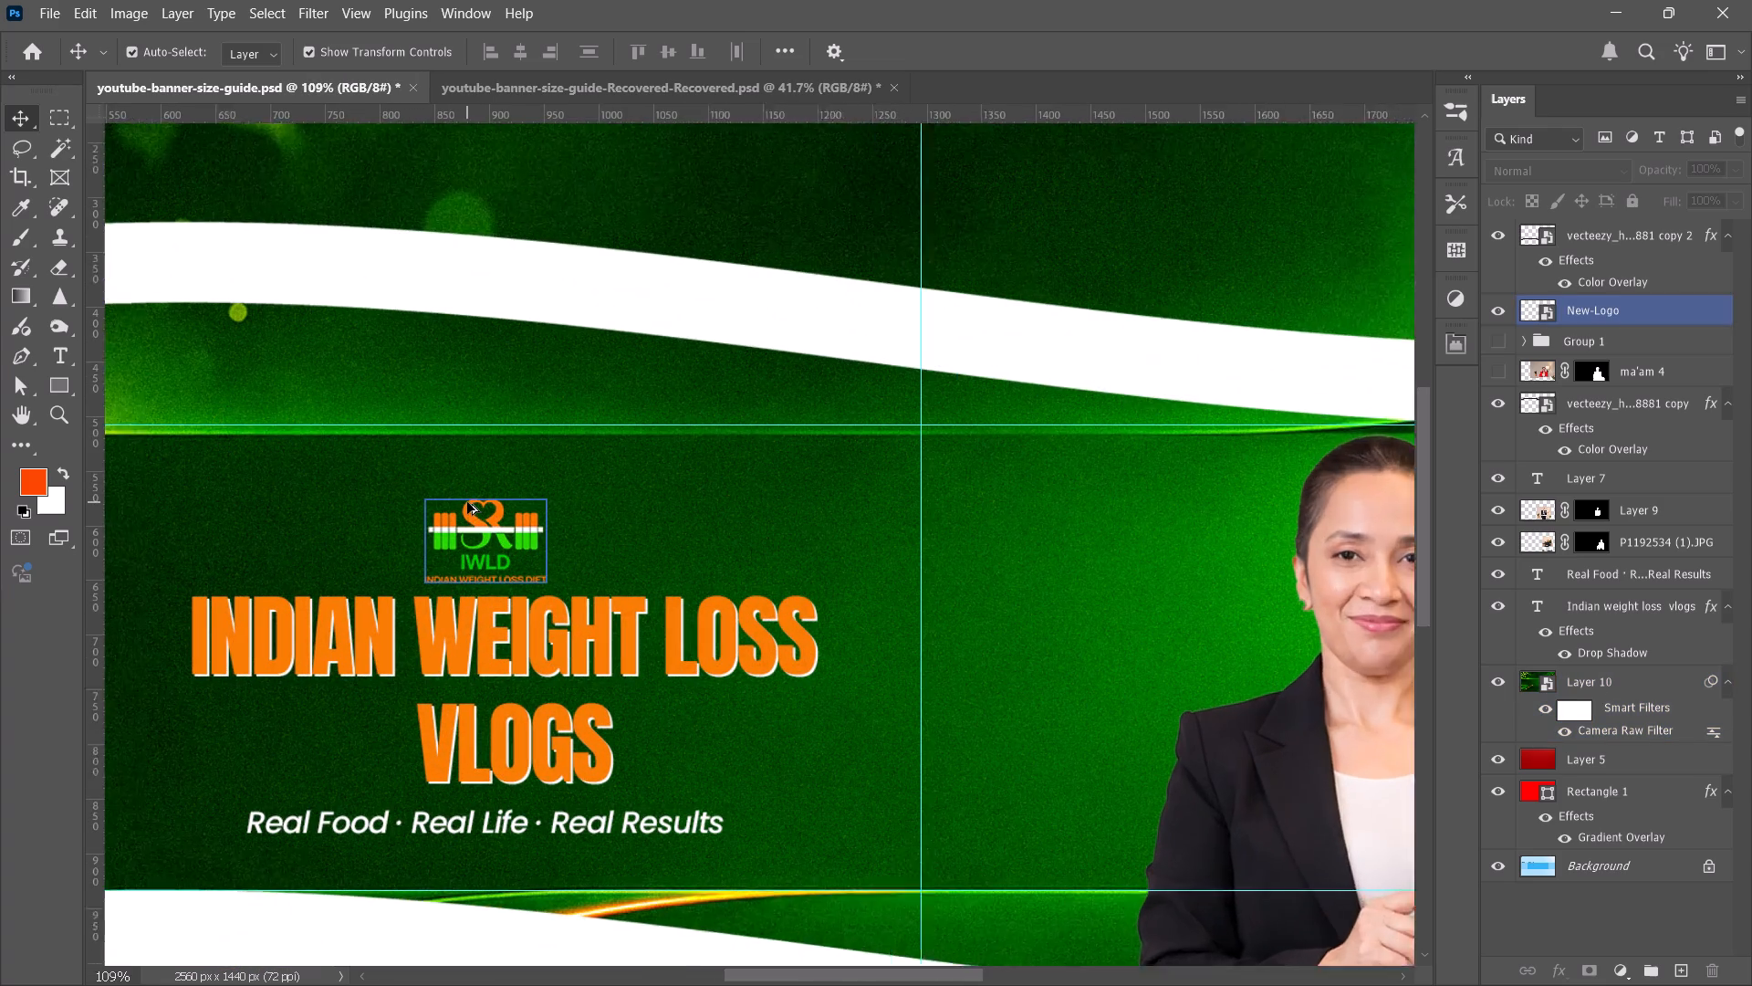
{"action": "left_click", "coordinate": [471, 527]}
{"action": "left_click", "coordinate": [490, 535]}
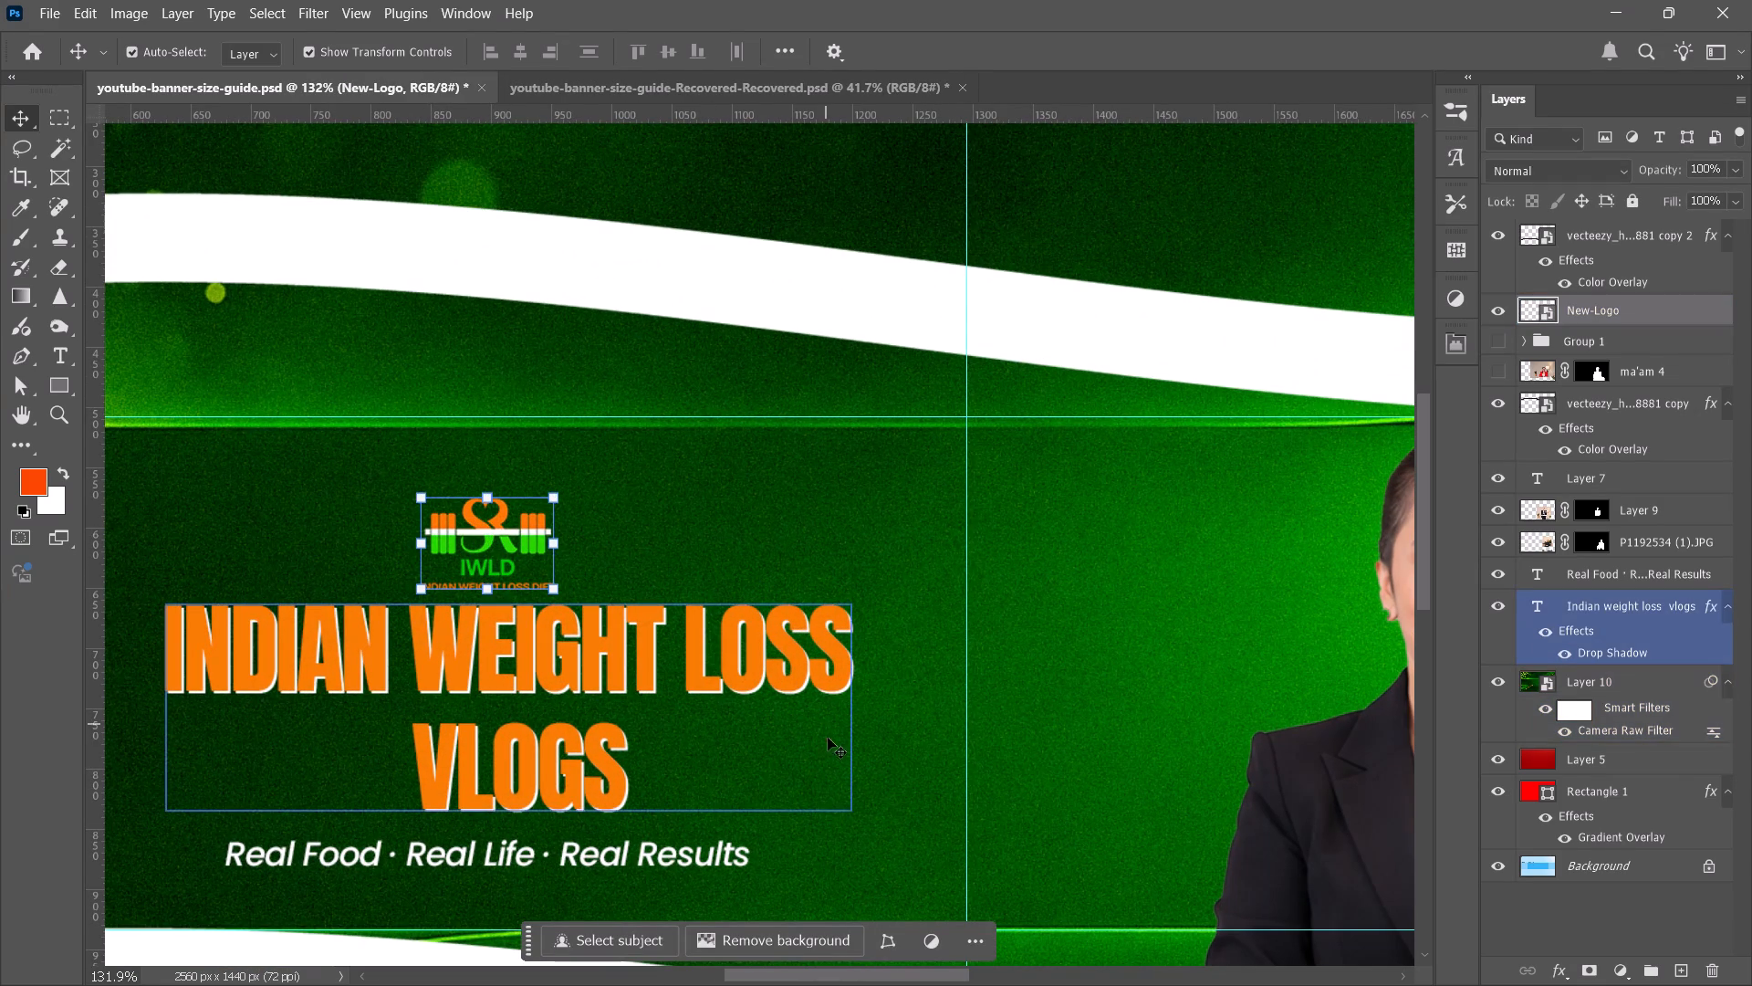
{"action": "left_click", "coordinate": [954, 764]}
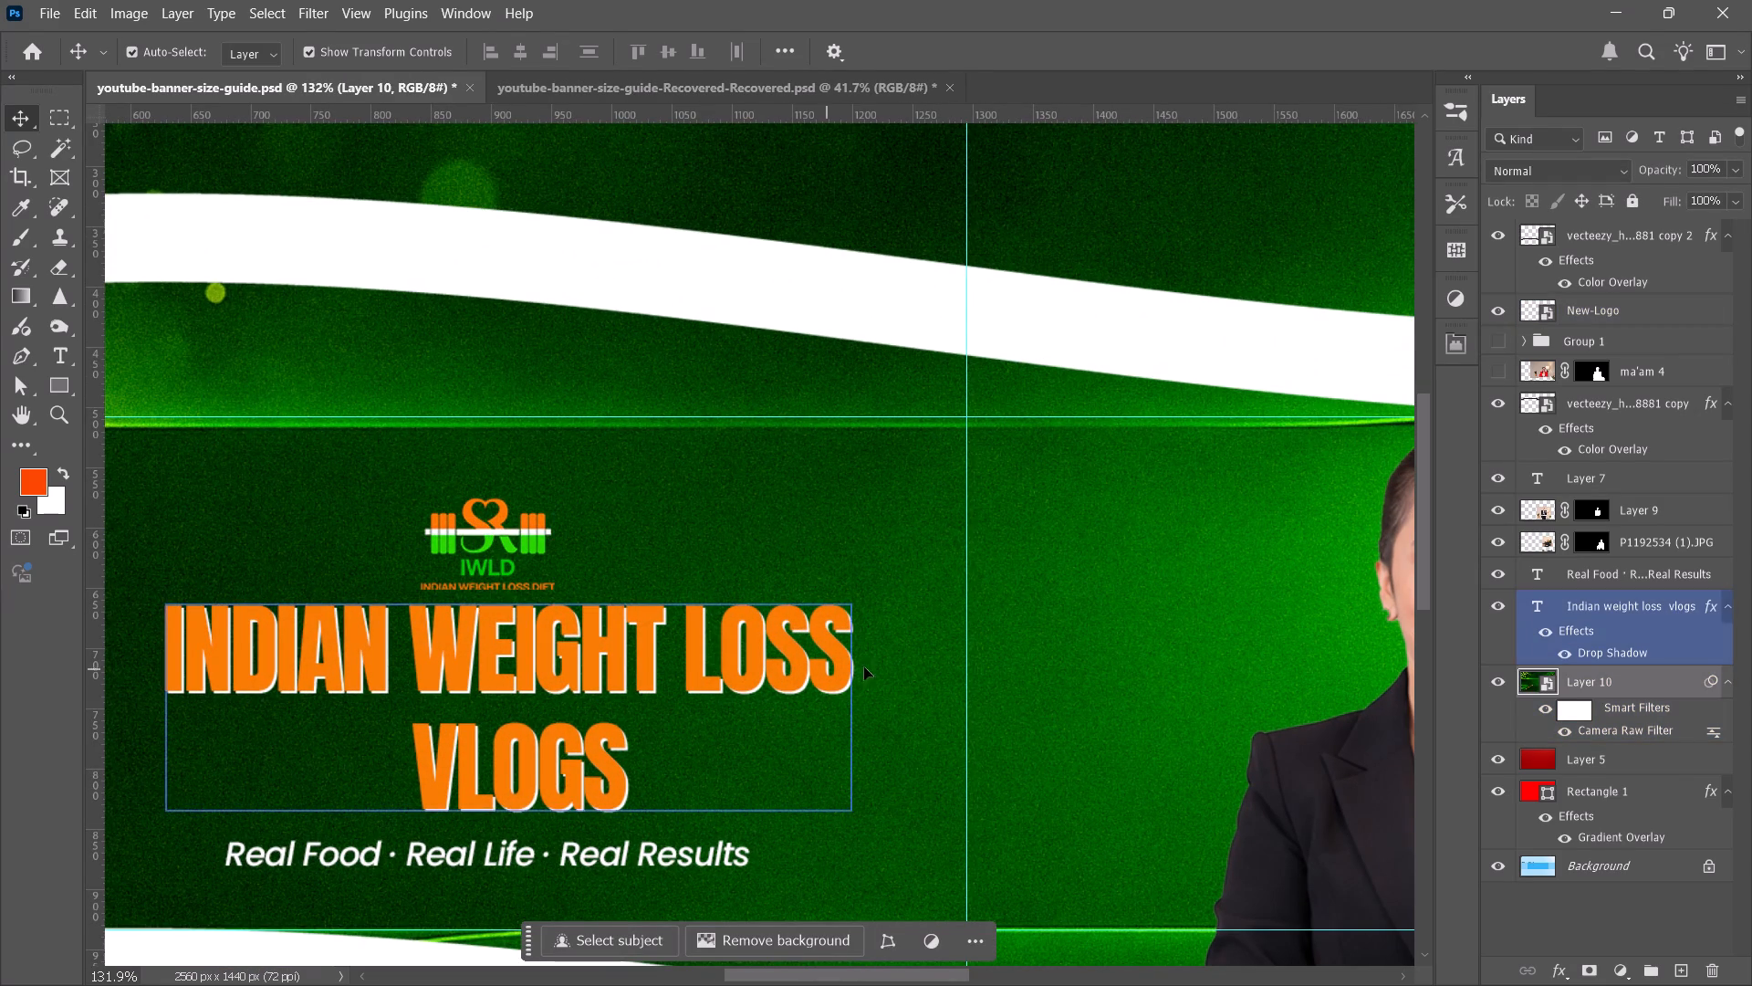
Nudge the woman's portrait slightly left, toward the title and away from the man.
{"action": "scroll", "coordinate": [1048, 645], "scroll_direction": "down", "scroll_amount": 11, "text": "alt"}
{"action": "key", "text": "space"}
{"action": "key", "text": "space"}
{"action": "key", "text": "space"}
{"action": "key", "text": "space"}
{"action": "key", "text": "space"}
{"action": "key", "text": "space"}
{"action": "key", "text": "space"}
{"action": "key", "text": "space"}
{"action": "key", "text": "space"}
{"action": "key", "text": "space"}
{"action": "left_click_drag", "start_coordinate": [1097, 662], "coordinate": [830, 601]}
{"action": "left_click", "coordinate": [944, 594]}
{"action": "key", "text": "Left"}
{"action": "key", "text": "Left"}
{"action": "key", "text": "Left"}
{"action": "key", "text": "Left"}
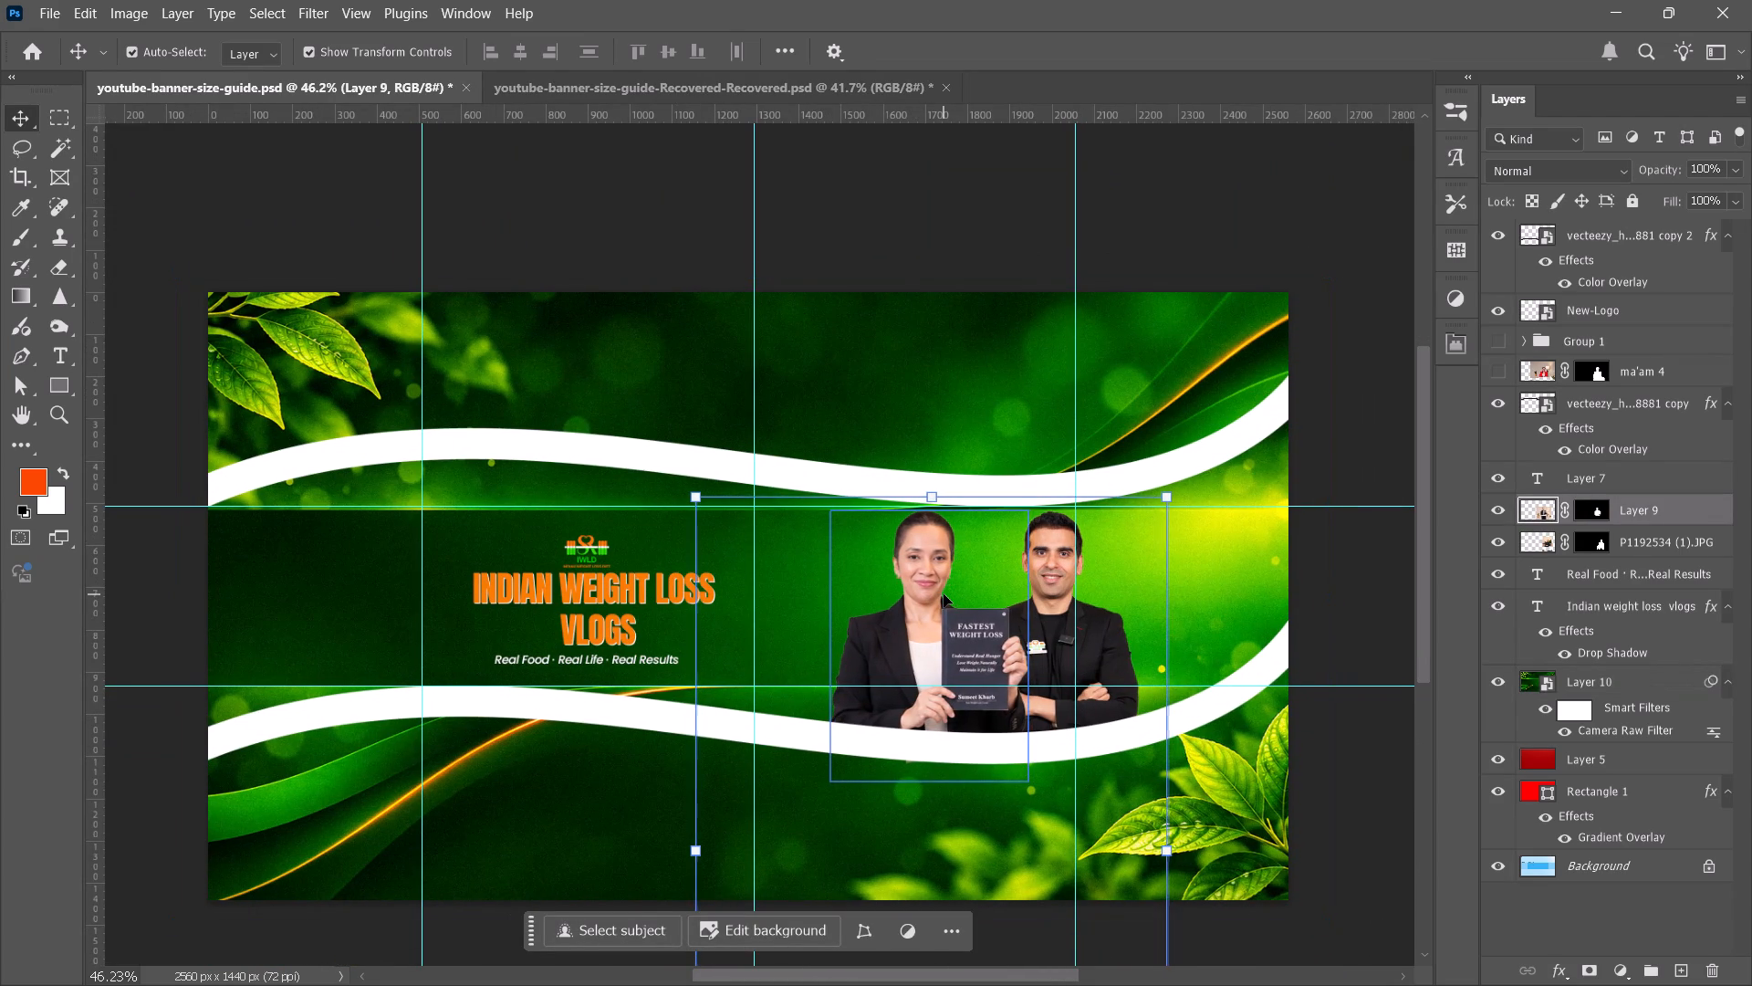
{"action": "key", "text": "Left"}
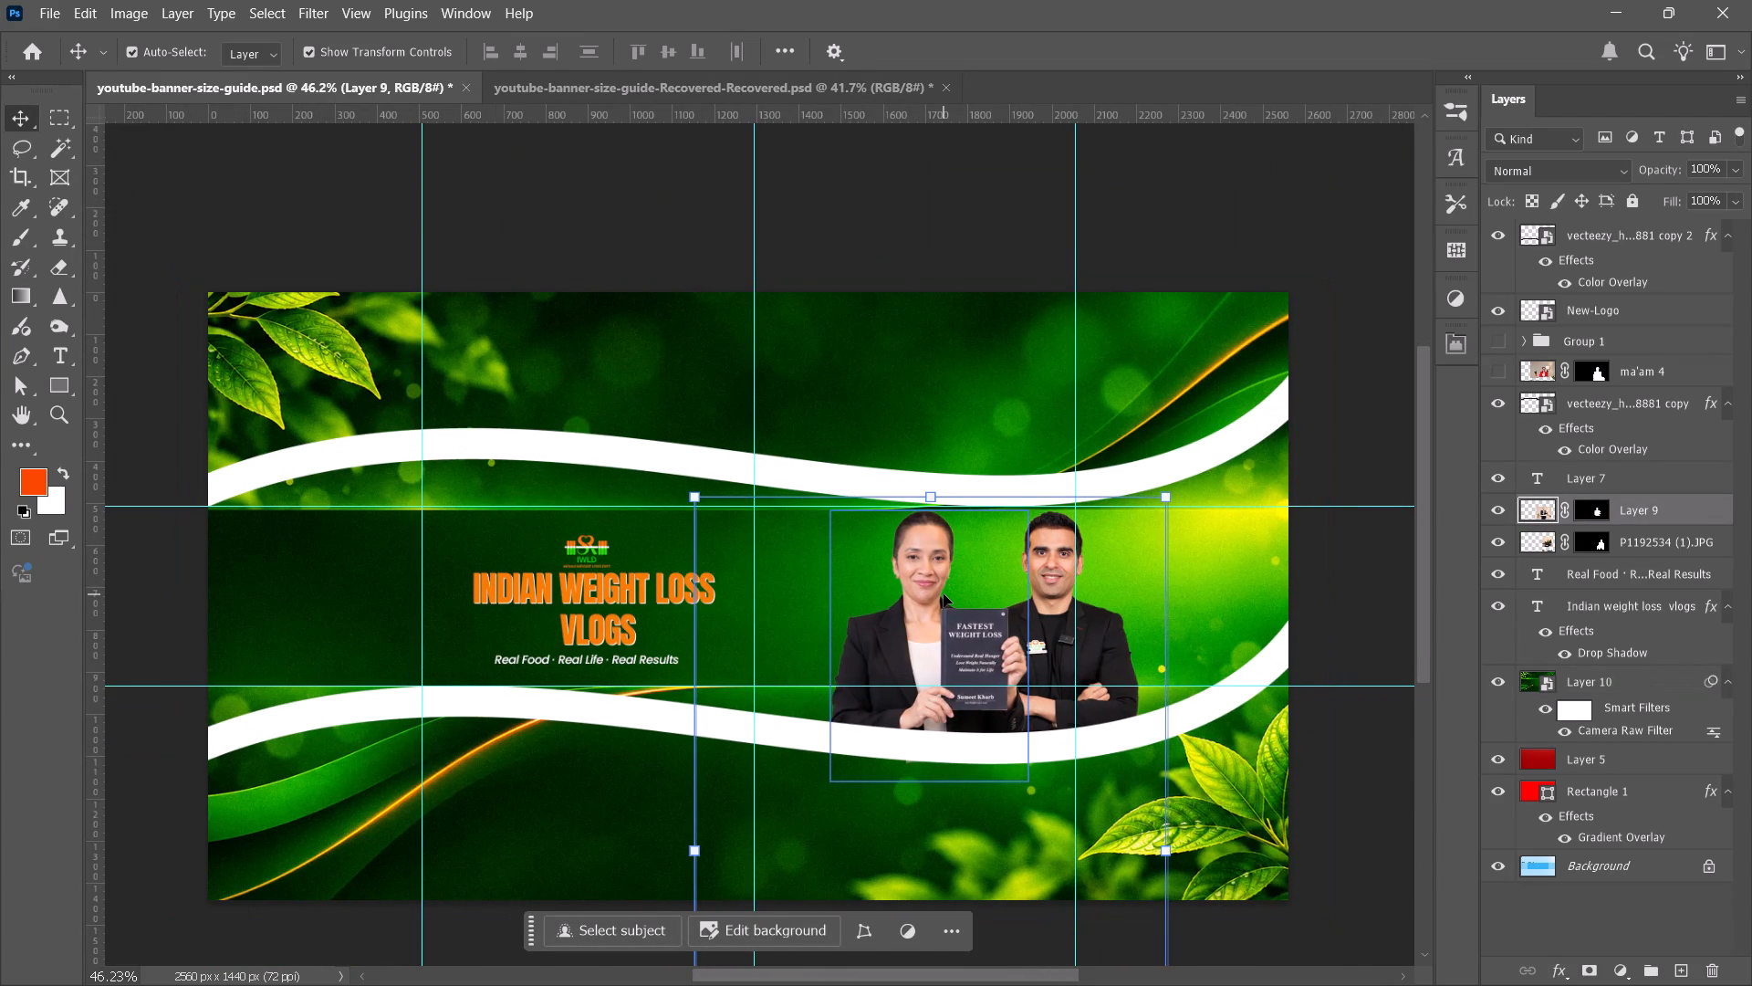
{"action": "key", "text": "Left"}
{"action": "key", "text": "Left"}
{"action": "key", "text": "Left"}
{"action": "key", "text": "Left"}
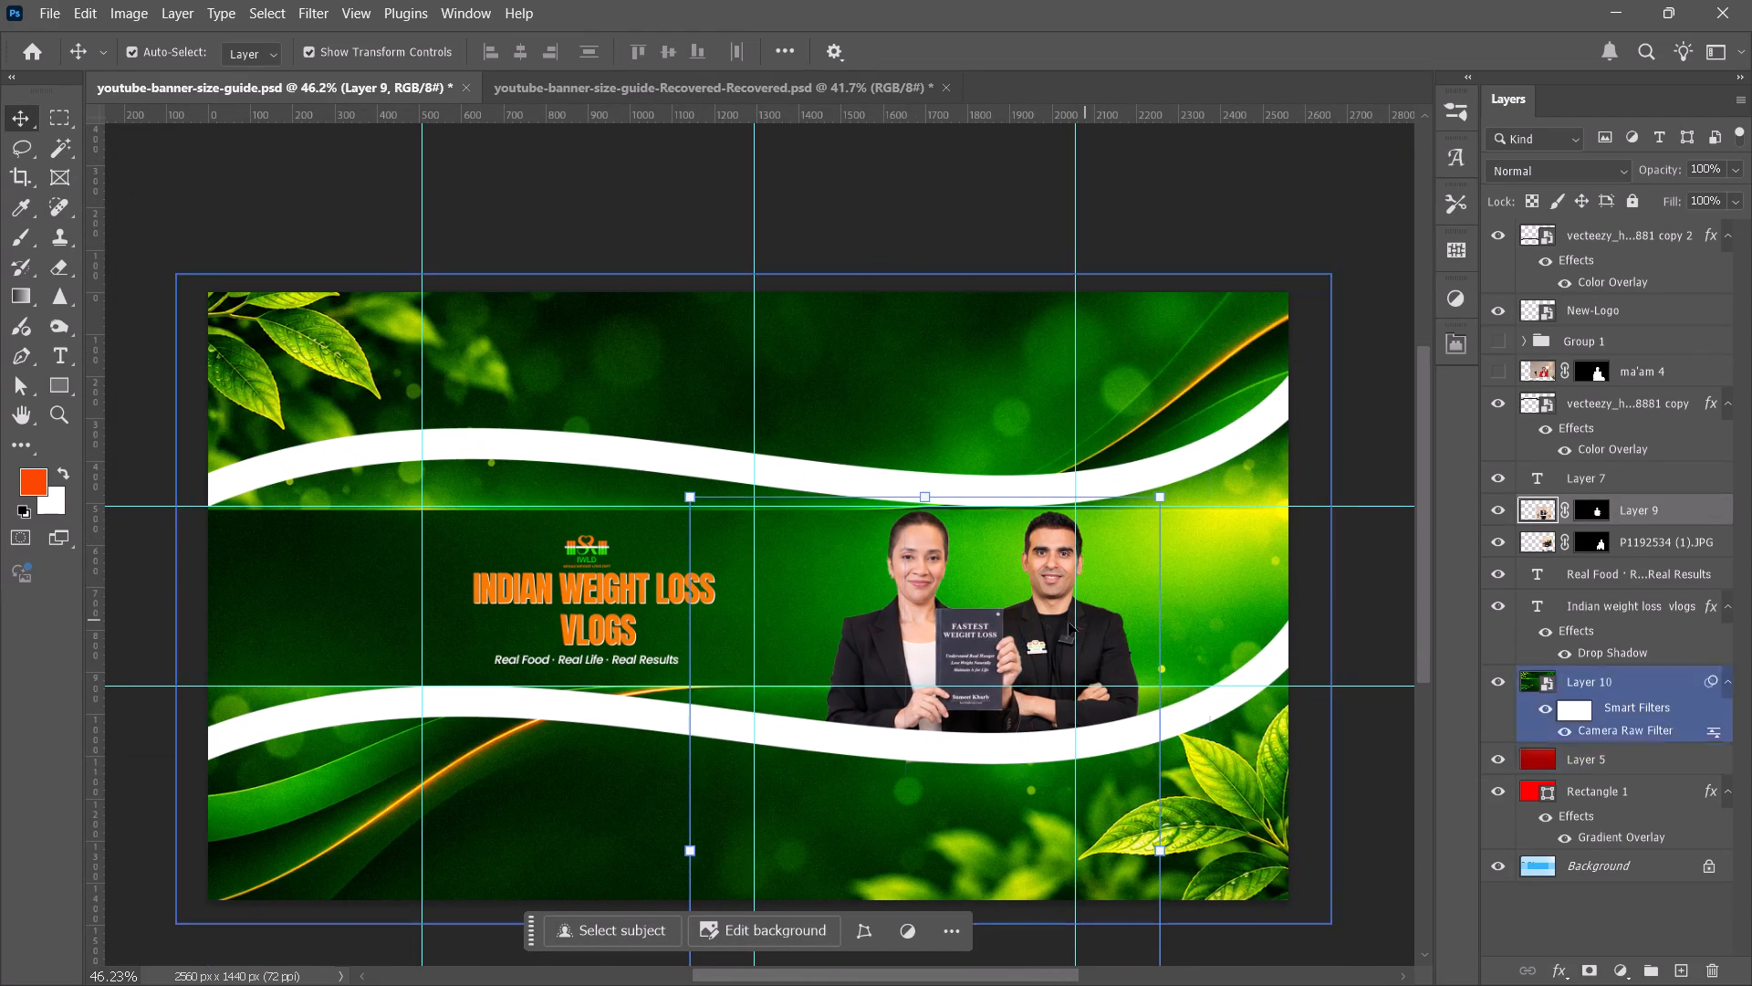
{"action": "key", "text": "Left"}
{"action": "key", "text": "Left"}
{"action": "key", "text": "Left"}
{"action": "key", "text": "Left"}
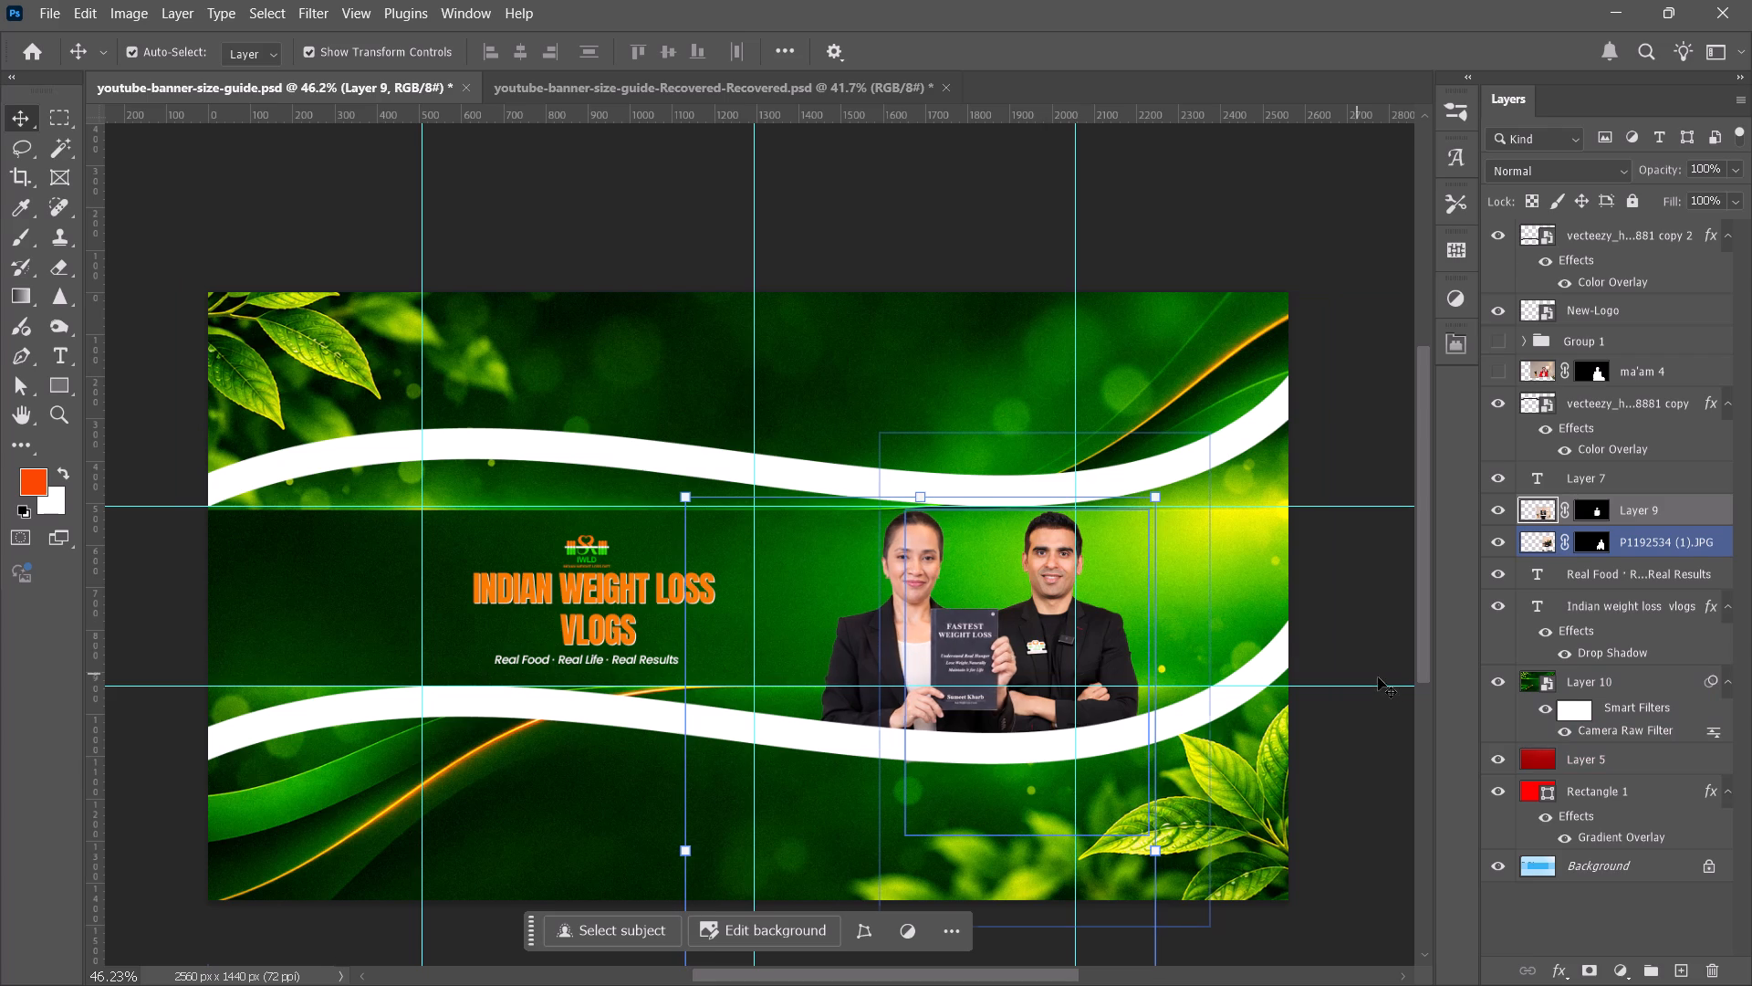
{"action": "left_click", "coordinate": [1365, 784]}
Review the banner composition, and in Chrome look at the Indian Weight Loss Diet and Satvic Movement YouTube channel banners for comparison.
{"action": "scroll", "coordinate": [988, 452], "scroll_direction": "up", "scroll_amount": 4, "text": "alt"}
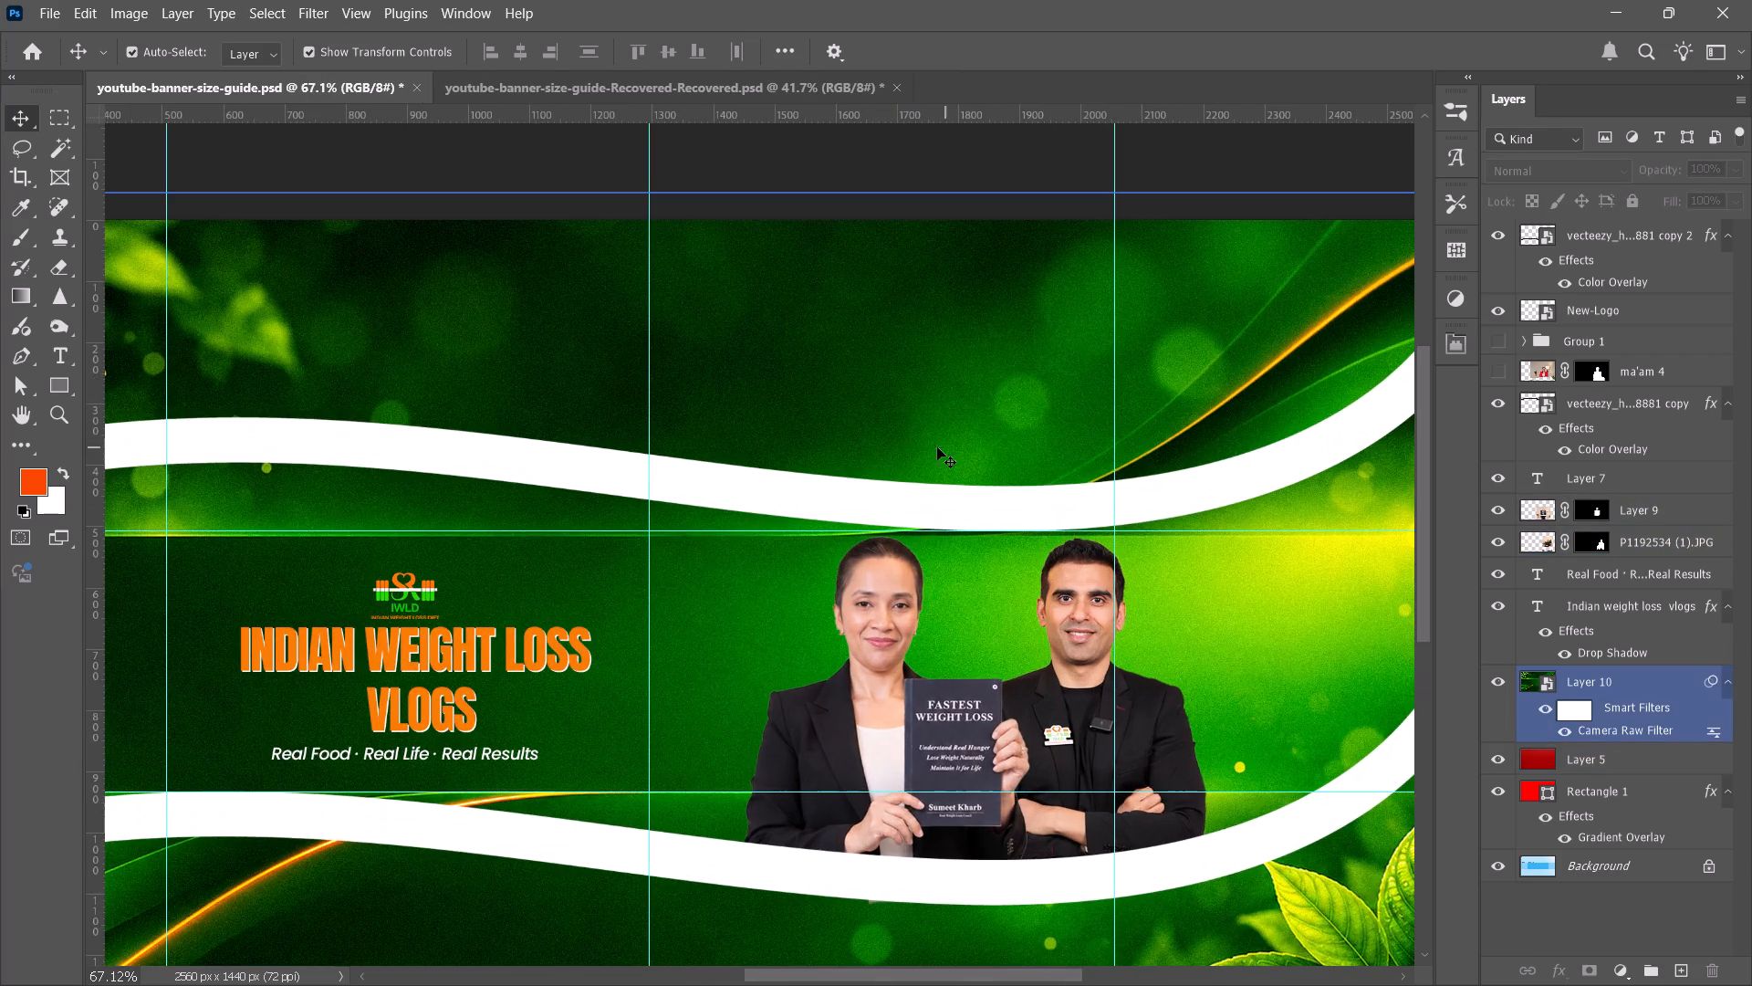
{"action": "scroll", "coordinate": [827, 480], "scroll_direction": "down", "scroll_amount": 6, "text": "alt"}
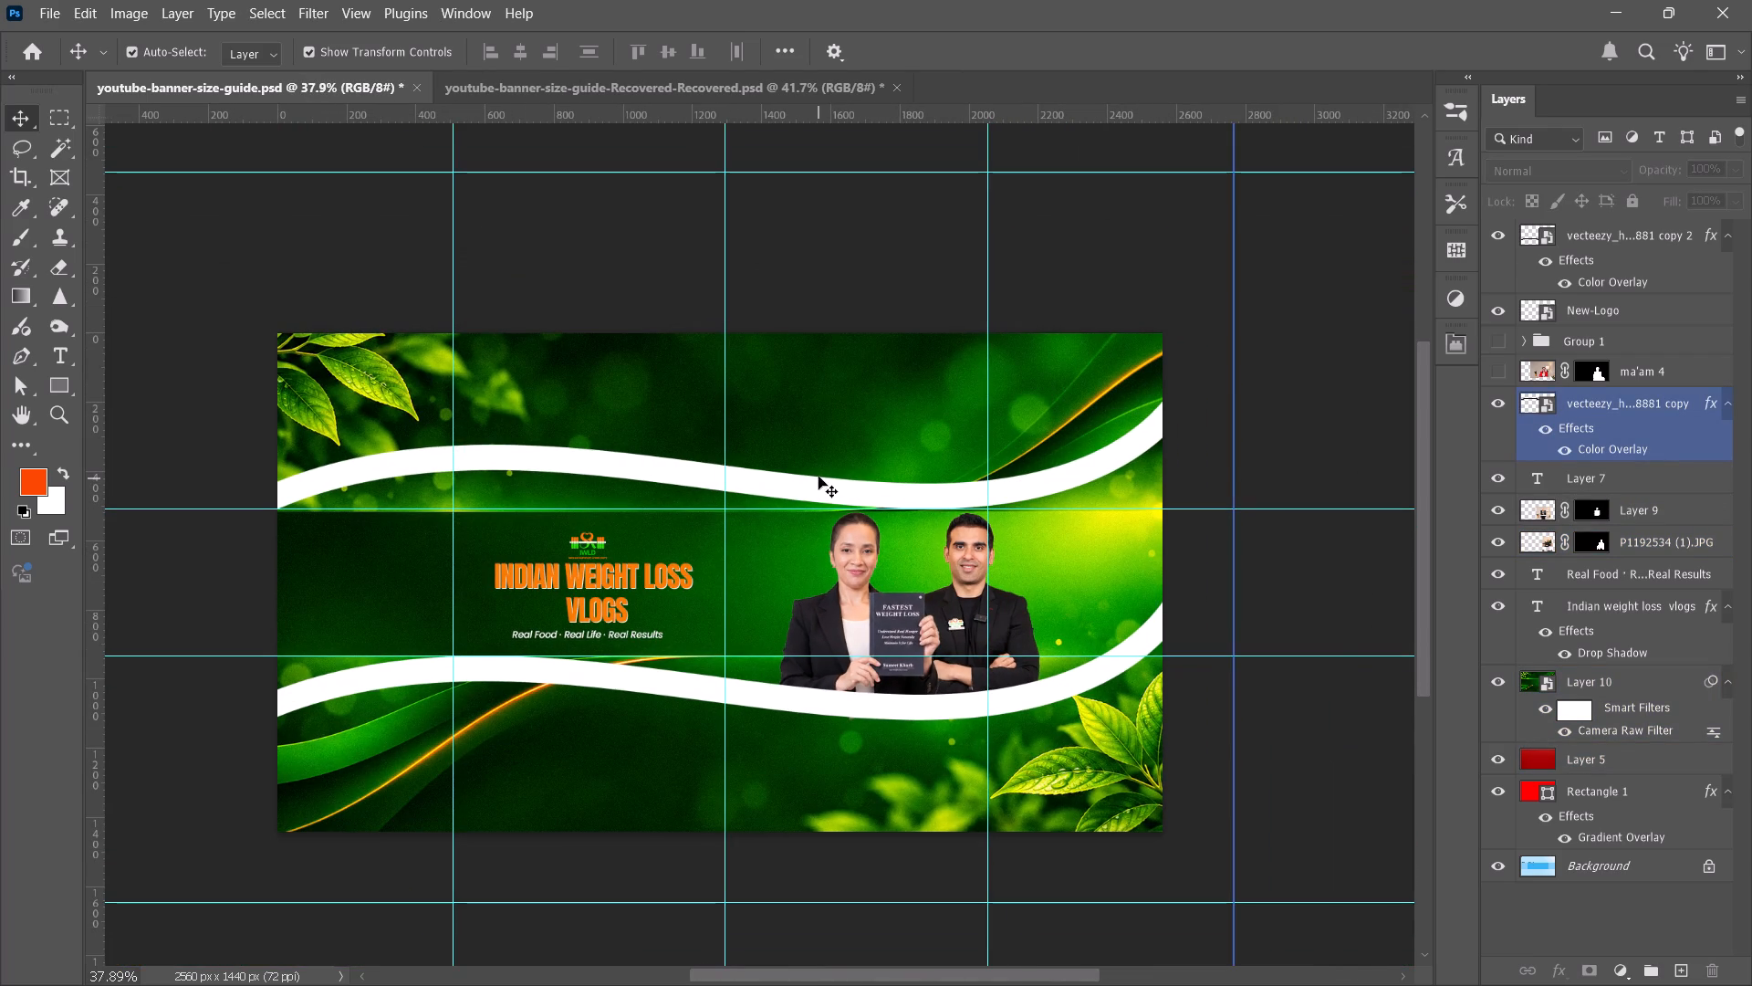
{"action": "left_click", "coordinate": [1312, 746]}
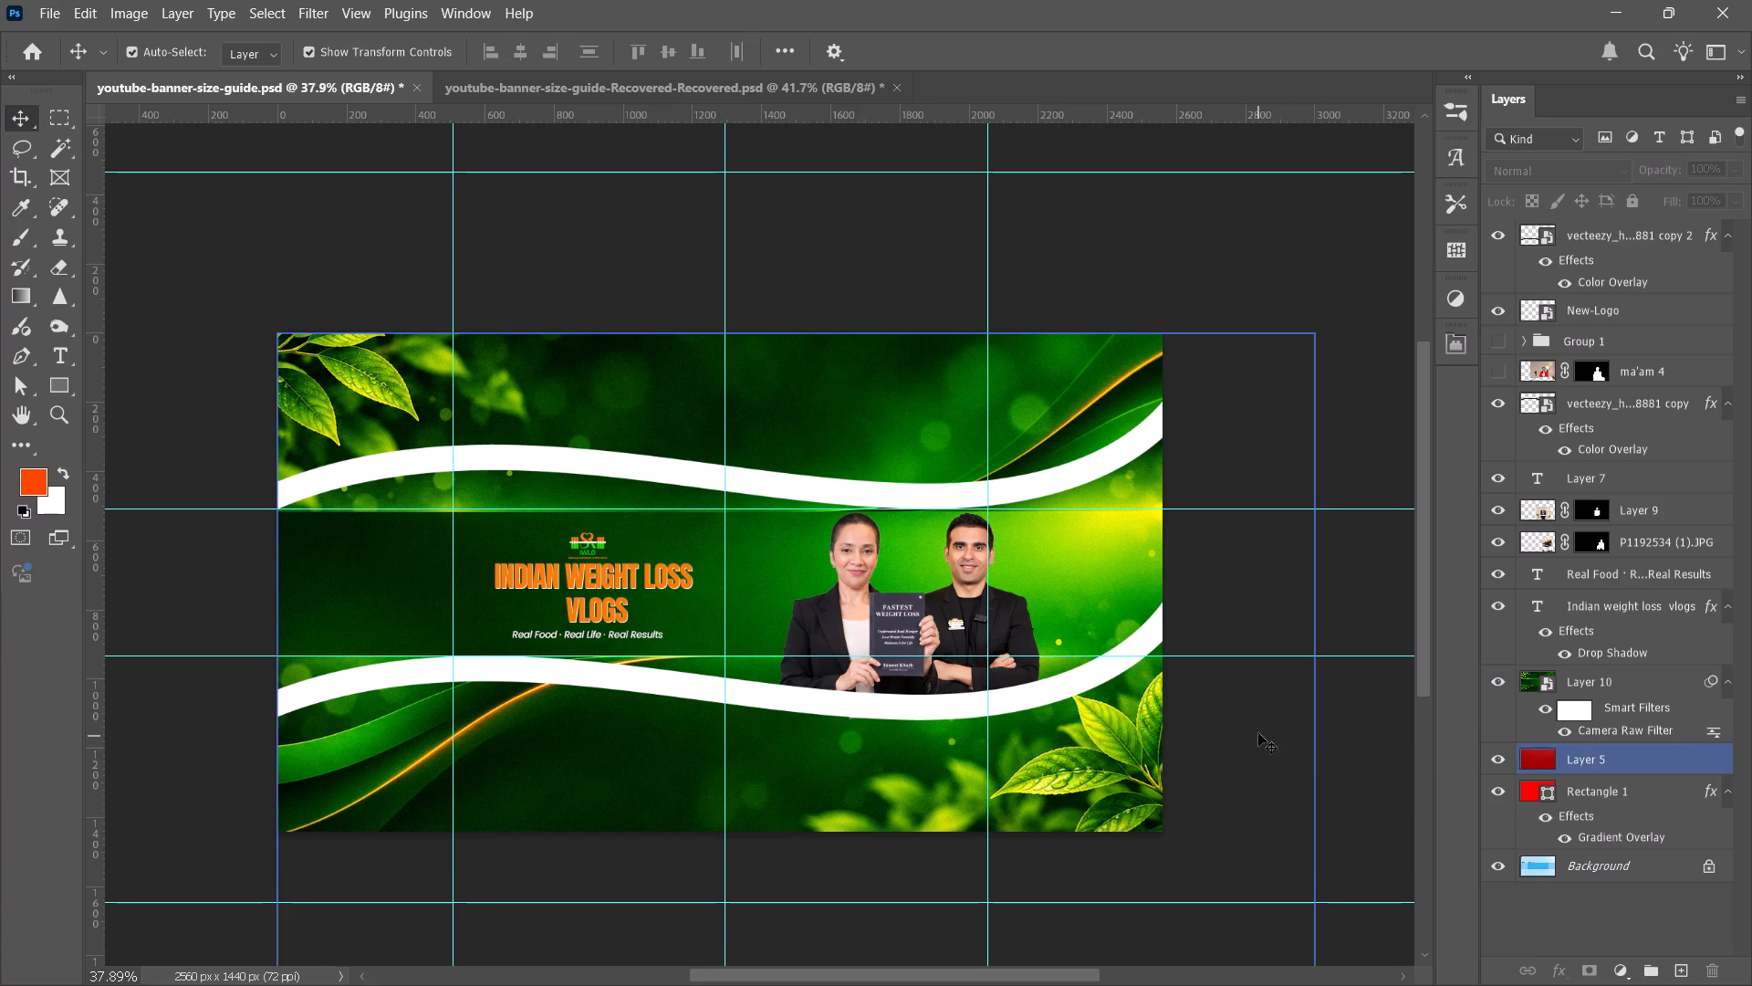
{"action": "left_click", "coordinate": [1340, 701]}
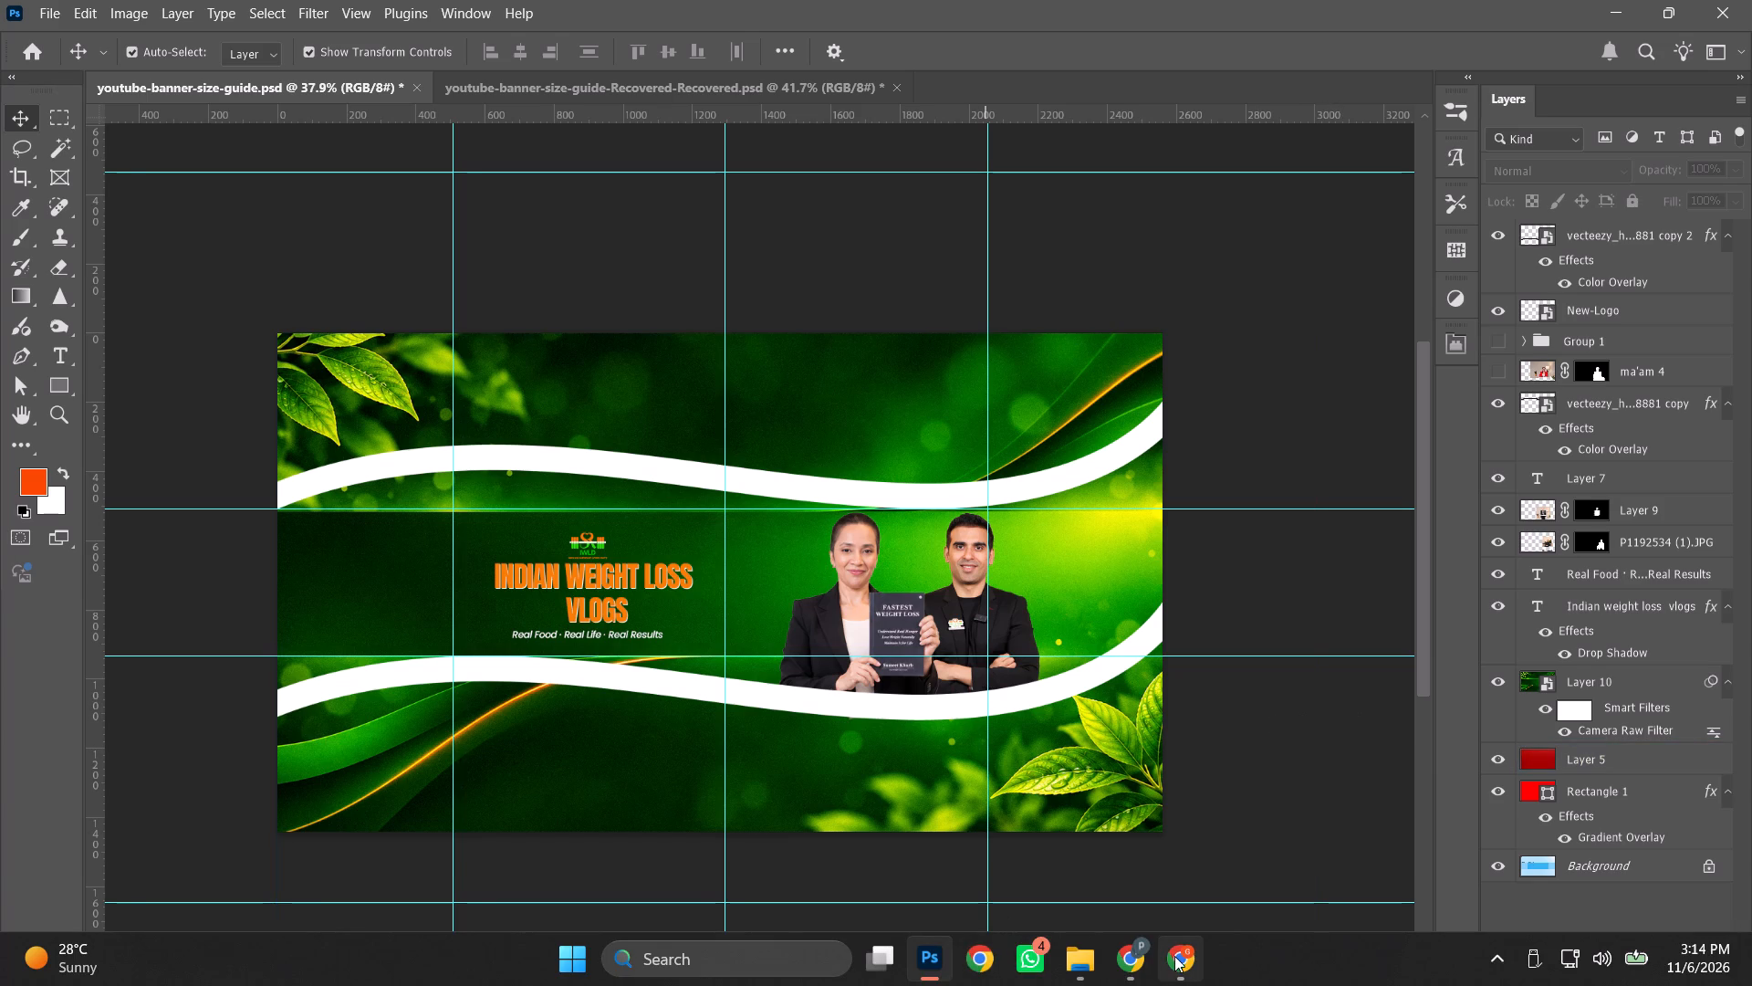
{"action": "left_click", "coordinate": [1150, 961]}
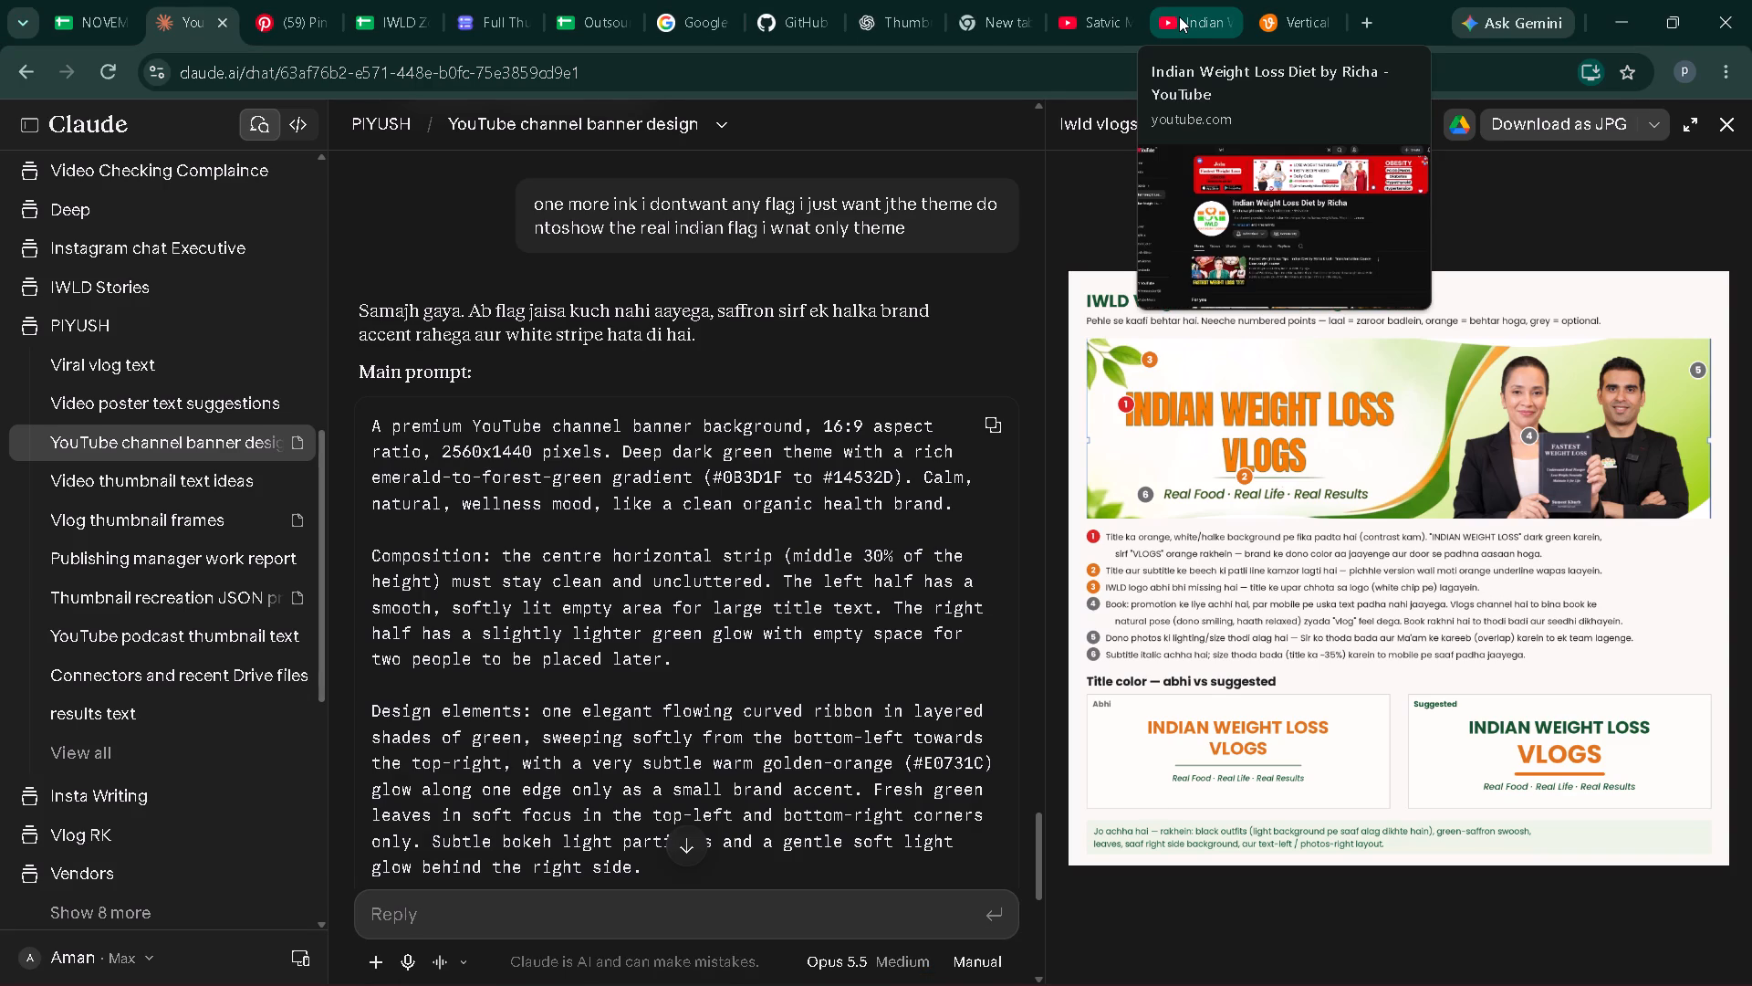
{"action": "left_click", "coordinate": [1179, 16]}
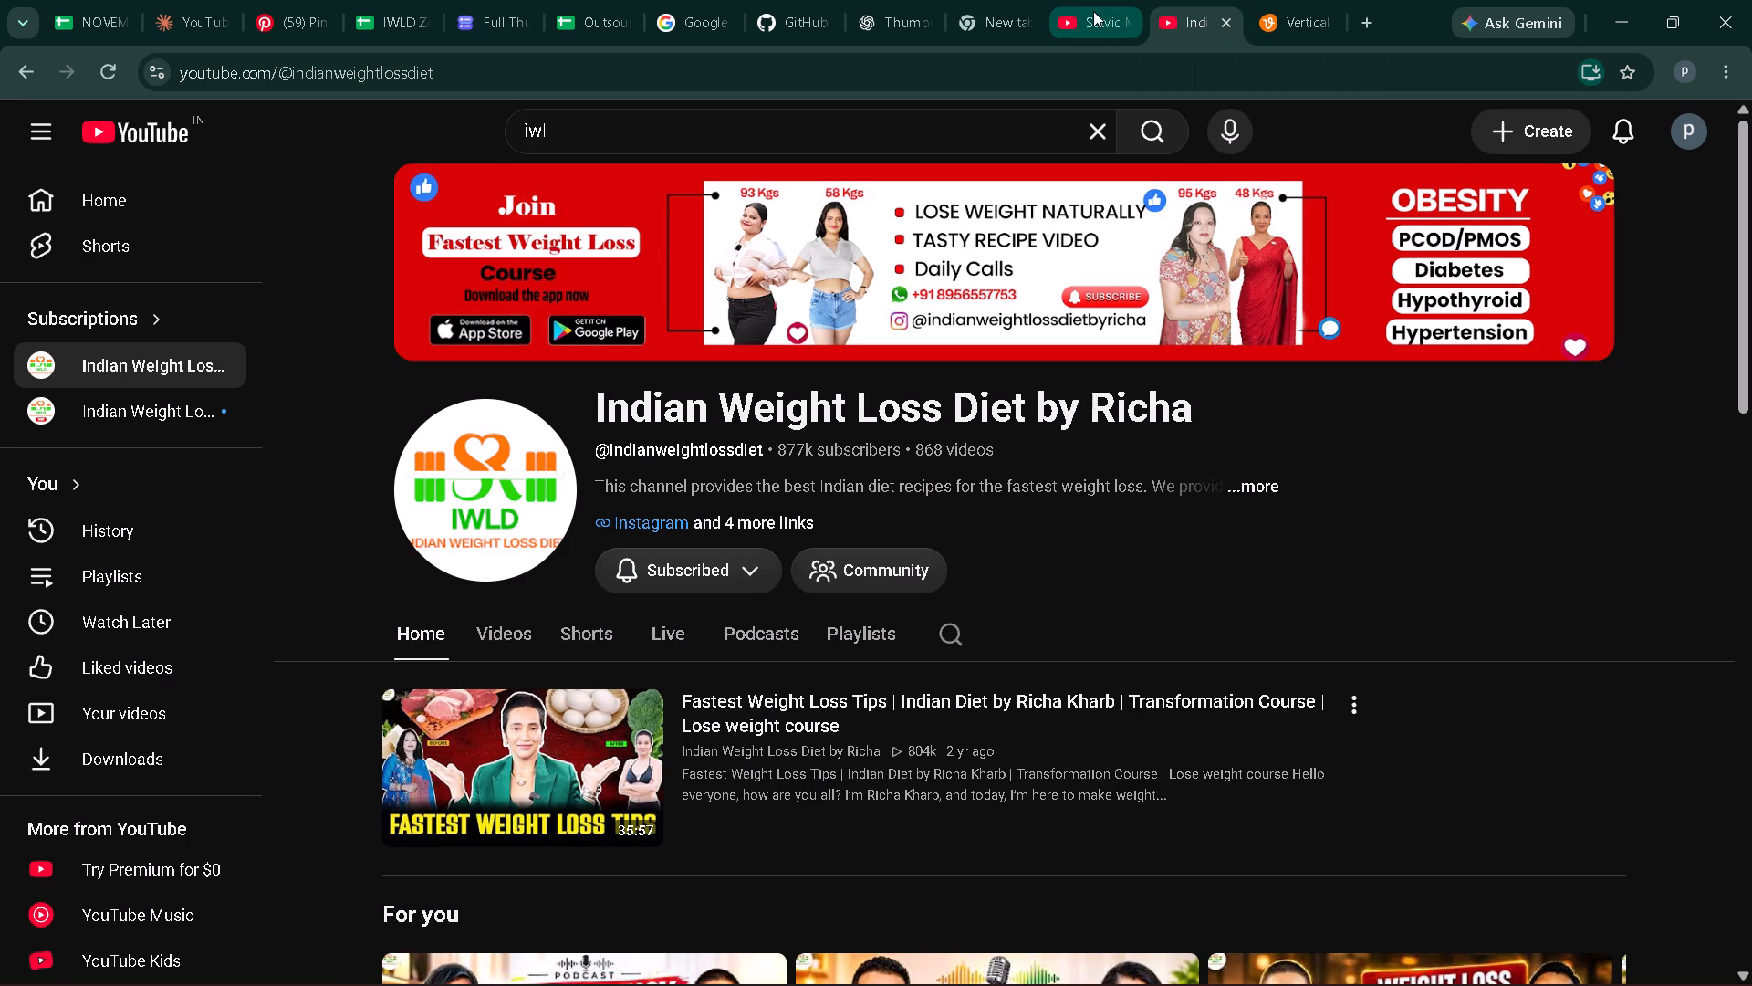
{"action": "left_click", "coordinate": [1093, 11]}
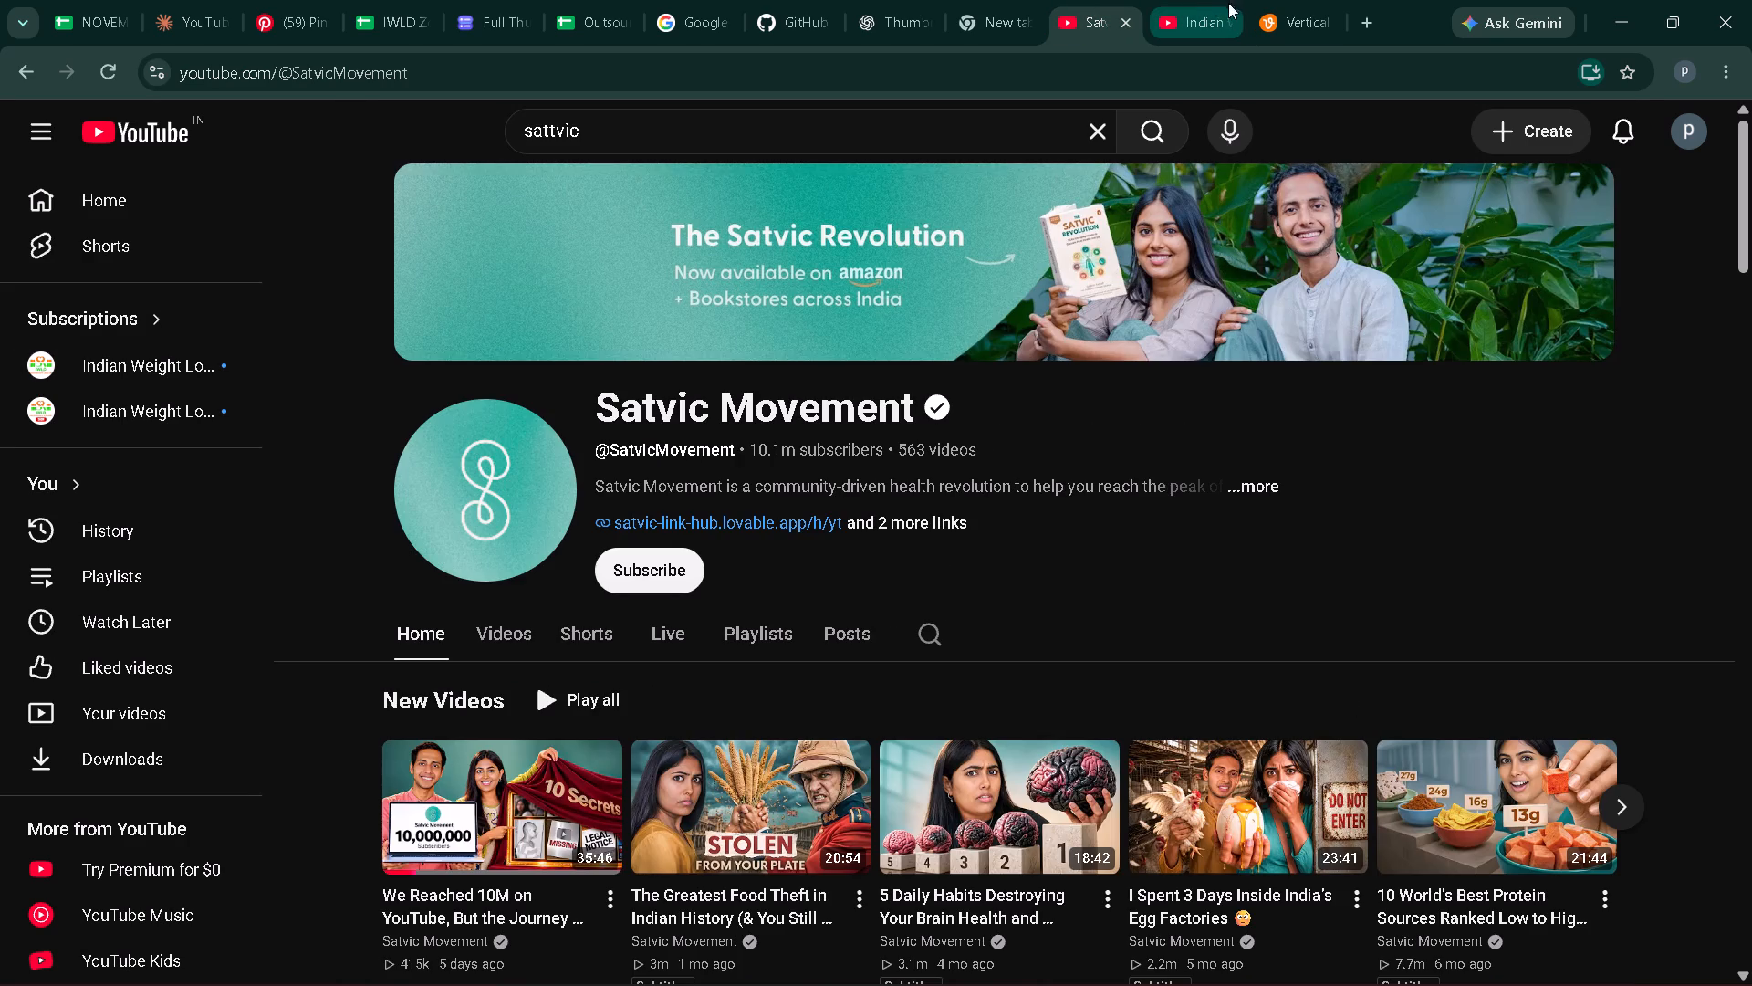
Search Vecteezy's PNGs for "side border" and browse the results for a decoration that suits the banner.
{"action": "left_click", "coordinate": [1267, 3]}
{"action": "scroll", "coordinate": [661, 319], "scroll_direction": "up", "scroll_amount": 9}
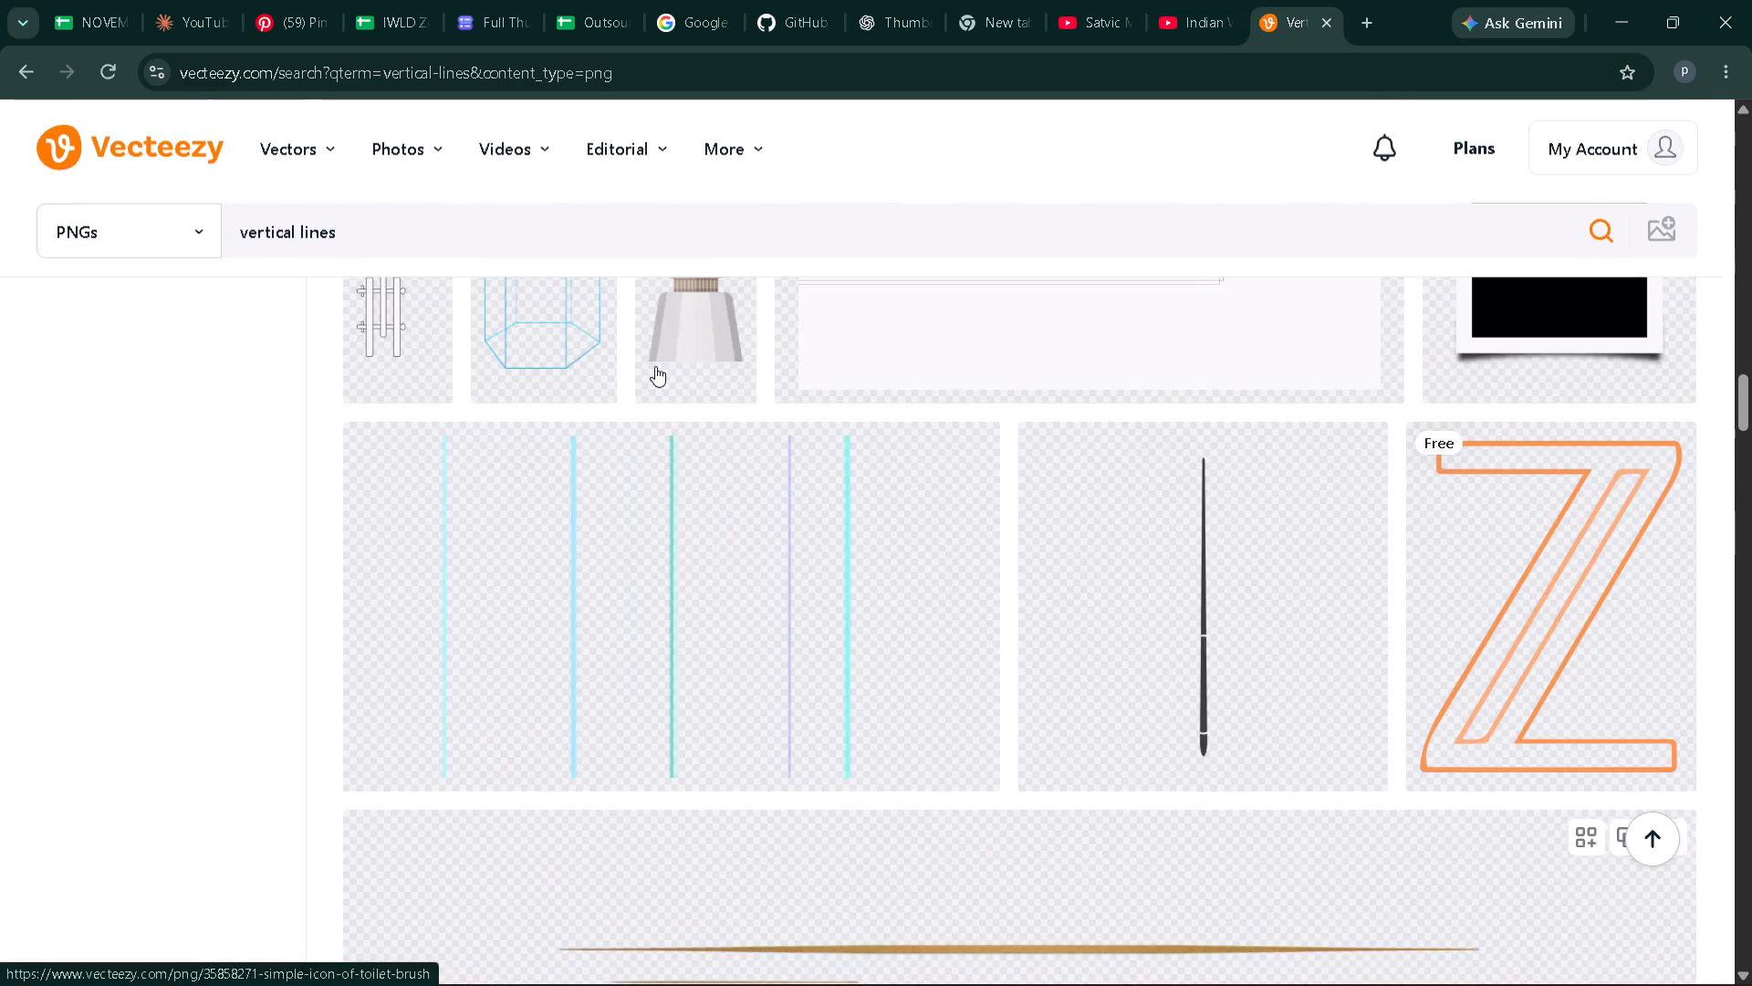
{"action": "scroll", "coordinate": [655, 366], "scroll_direction": "up", "scroll_amount": 4}
{"action": "left_click_drag", "start_coordinate": [395, 225], "coordinate": [186, 240]}
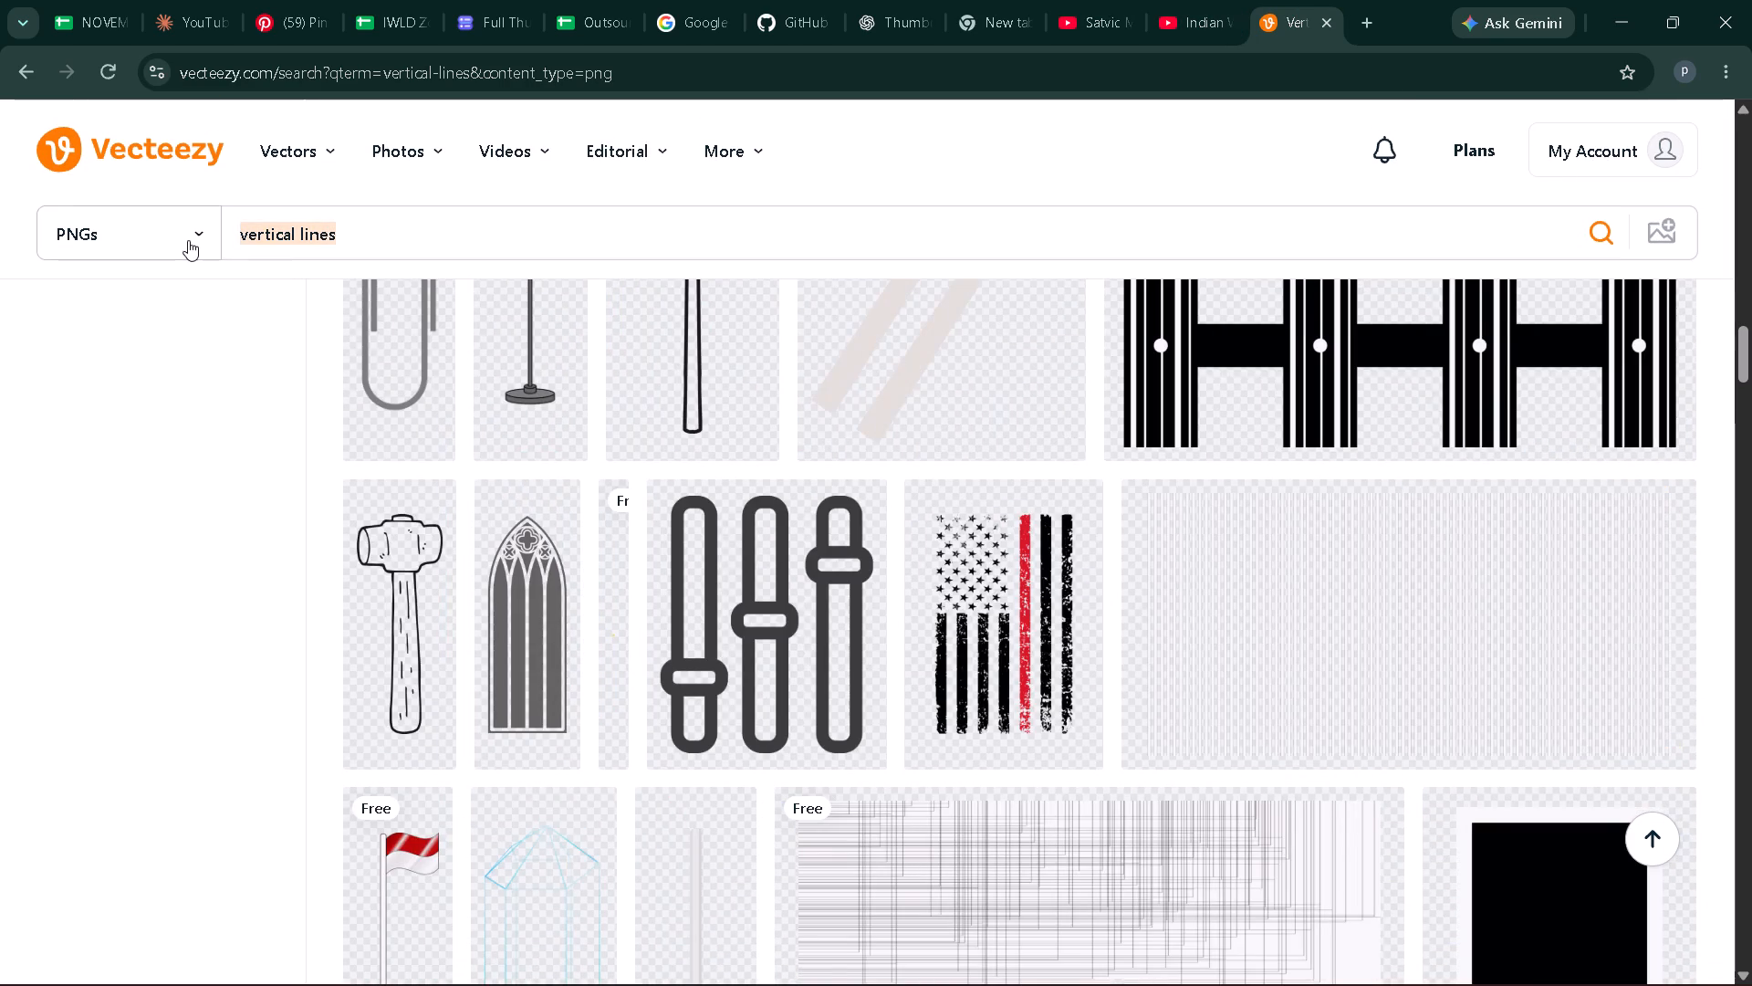
{"action": "type", "text": "side"}
{"action": "key", "text": "space"}
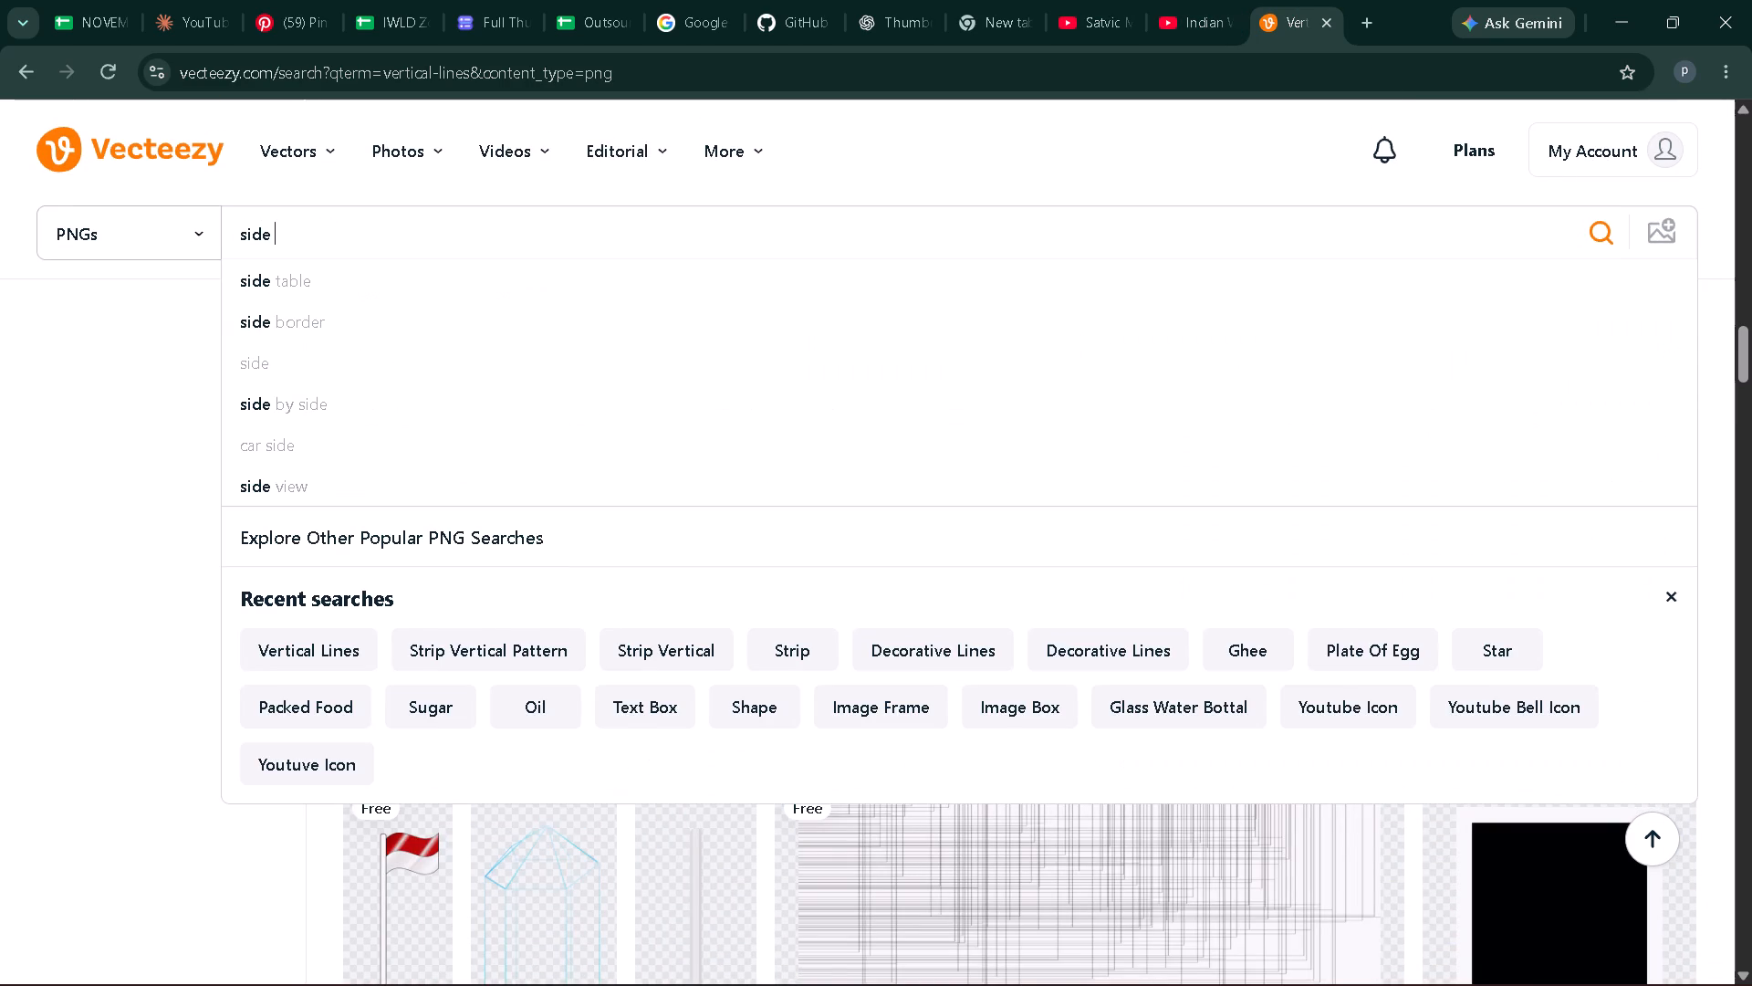
{"action": "left_click", "coordinate": [253, 321]}
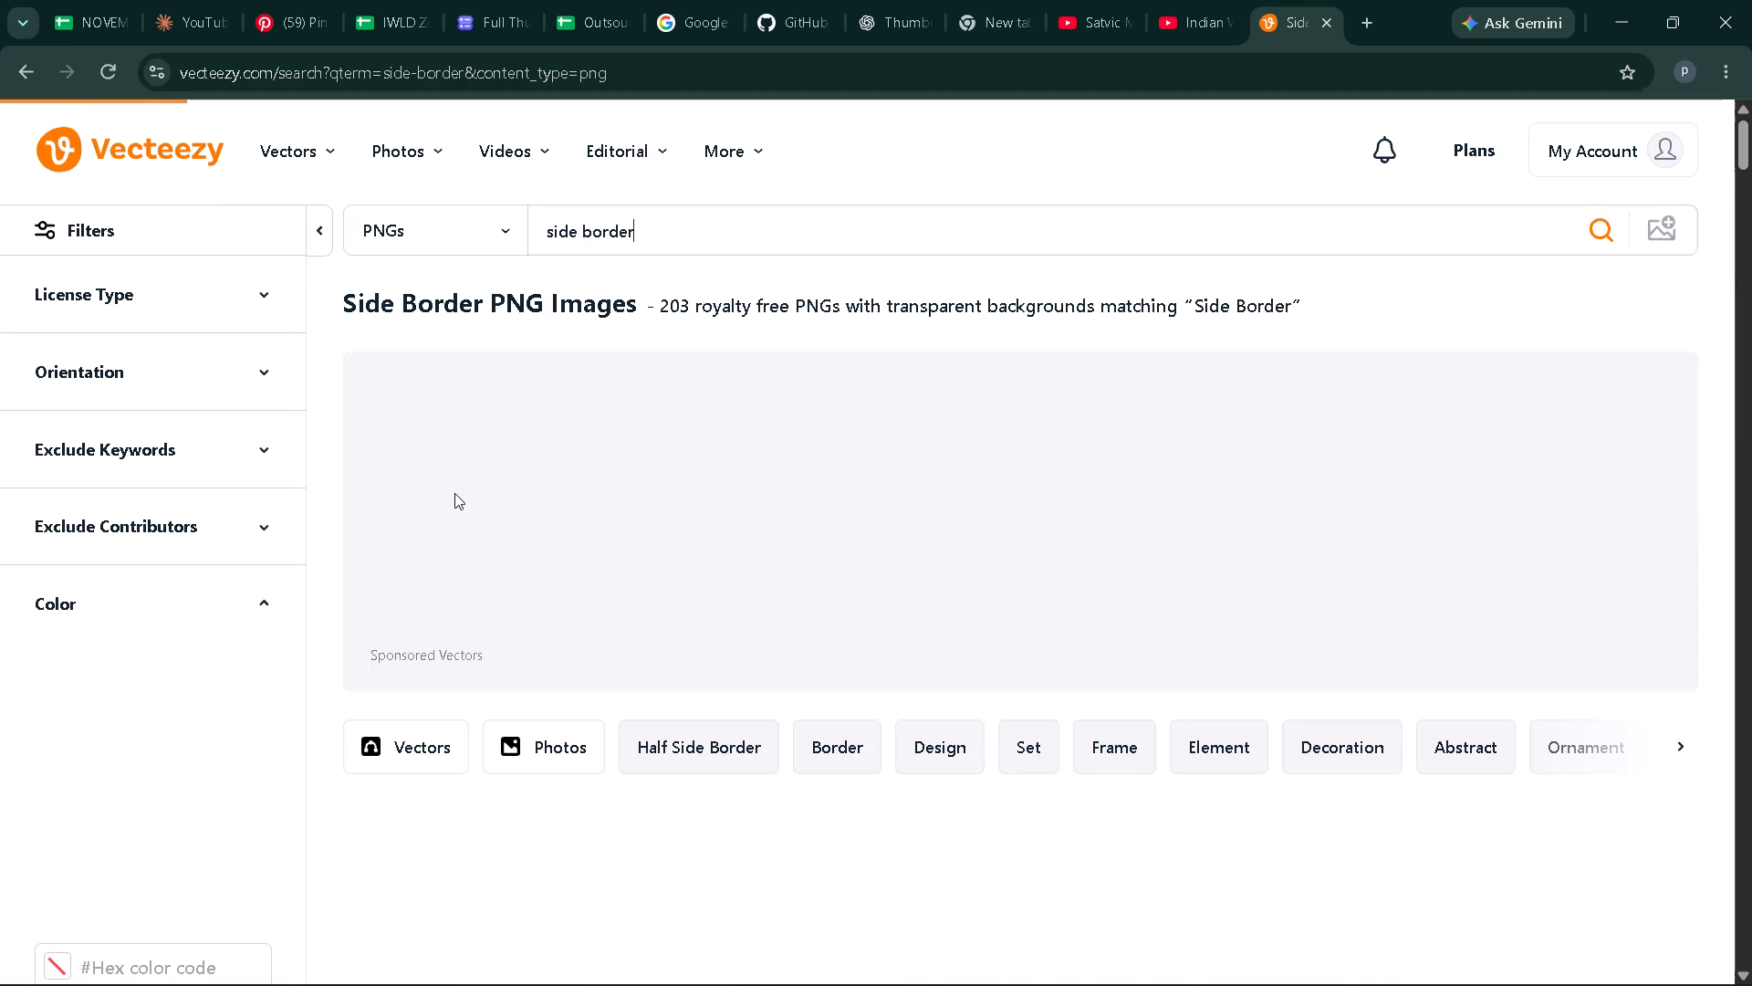
{"action": "scroll", "coordinate": [654, 602], "scroll_direction": "down", "scroll_amount": 2}
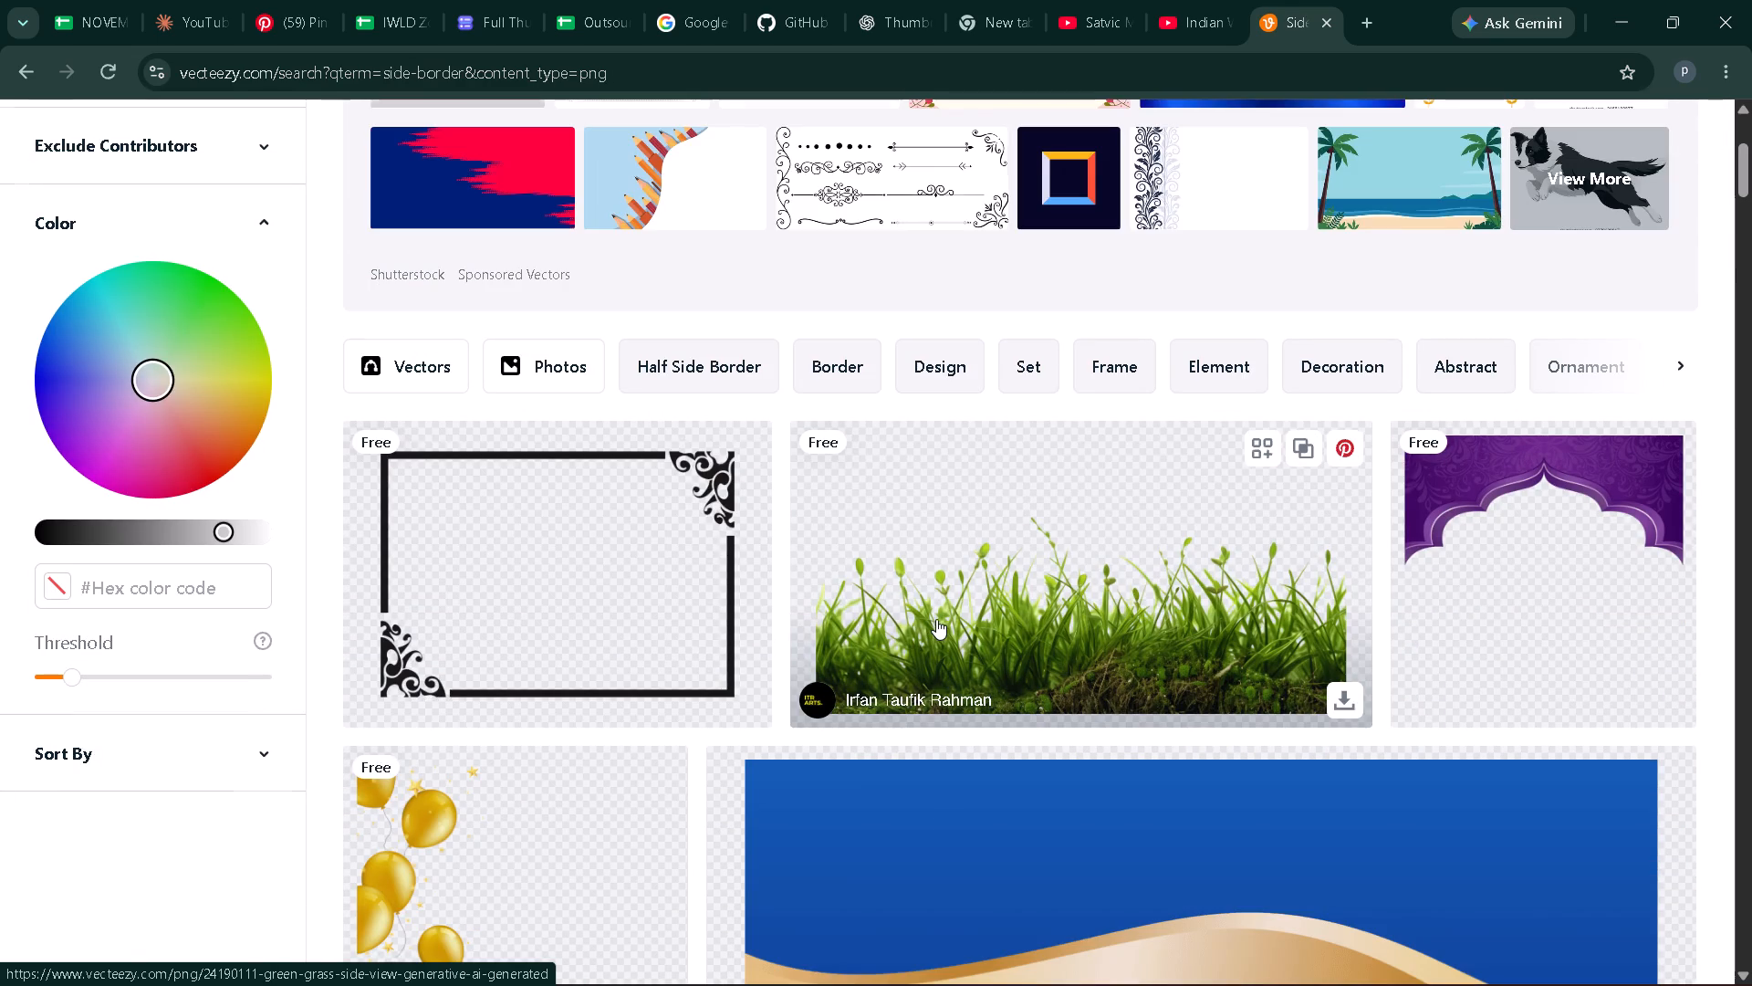
{"action": "scroll", "coordinate": [939, 619], "scroll_direction": "down", "scroll_amount": 2}
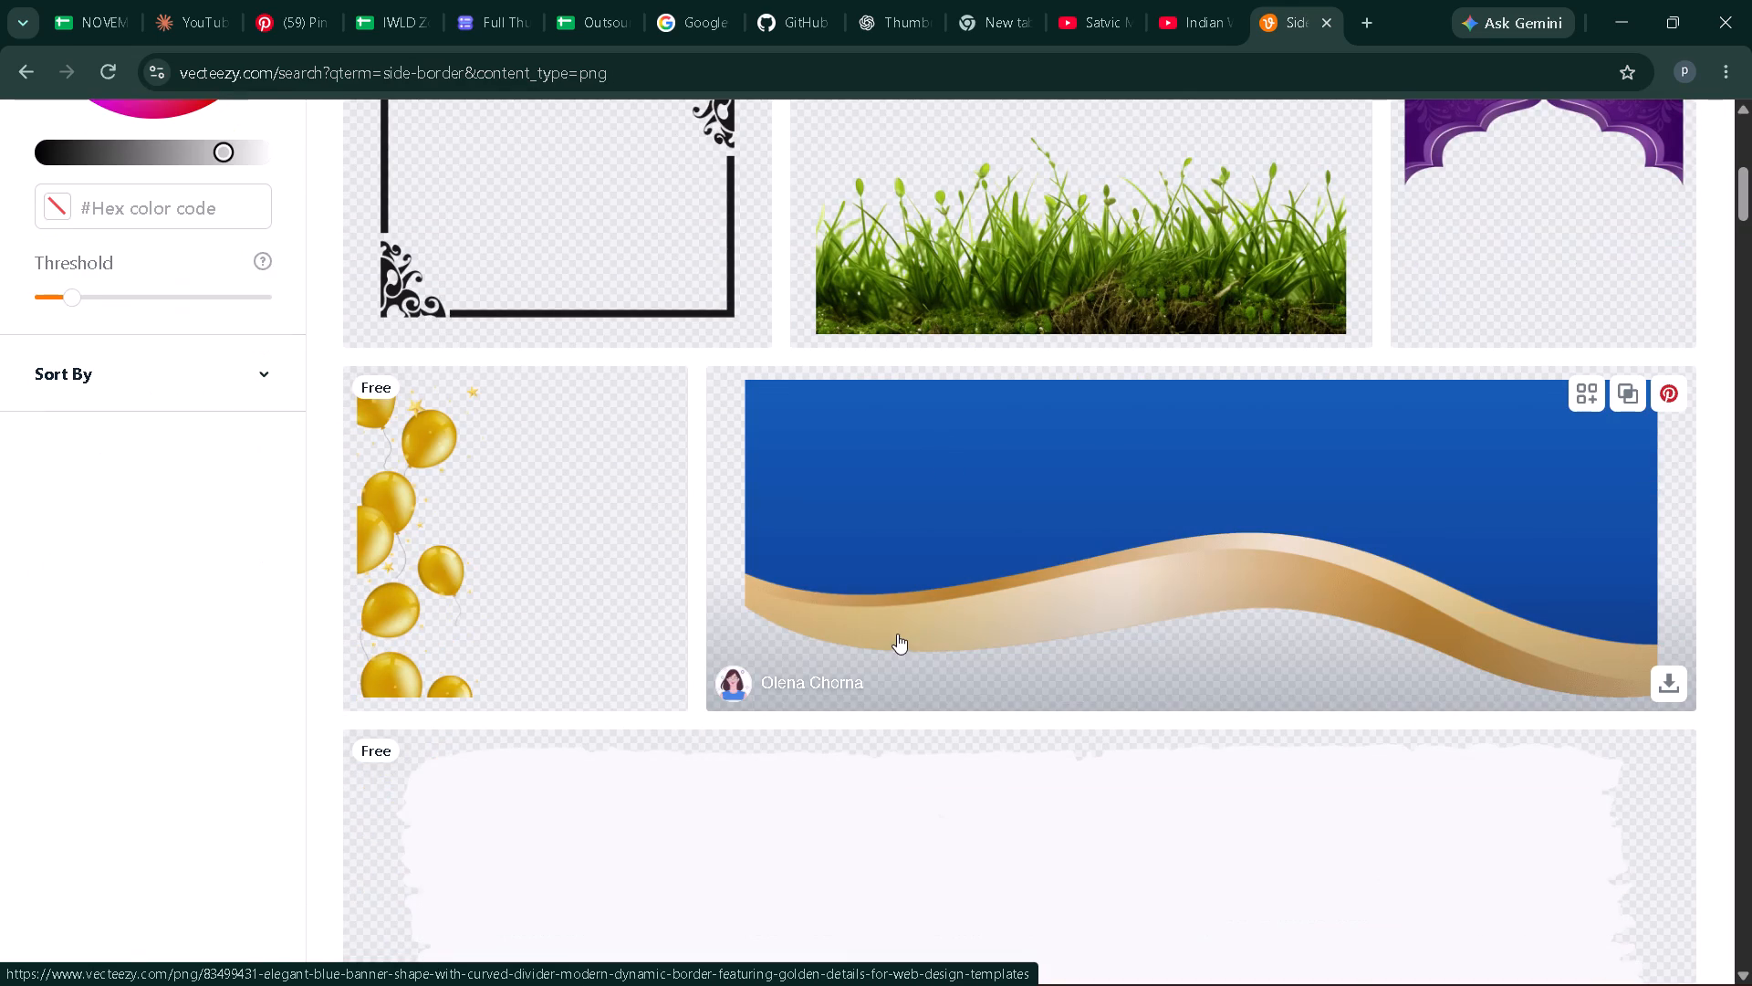
{"action": "scroll", "coordinate": [914, 624], "scroll_direction": "down", "scroll_amount": 4}
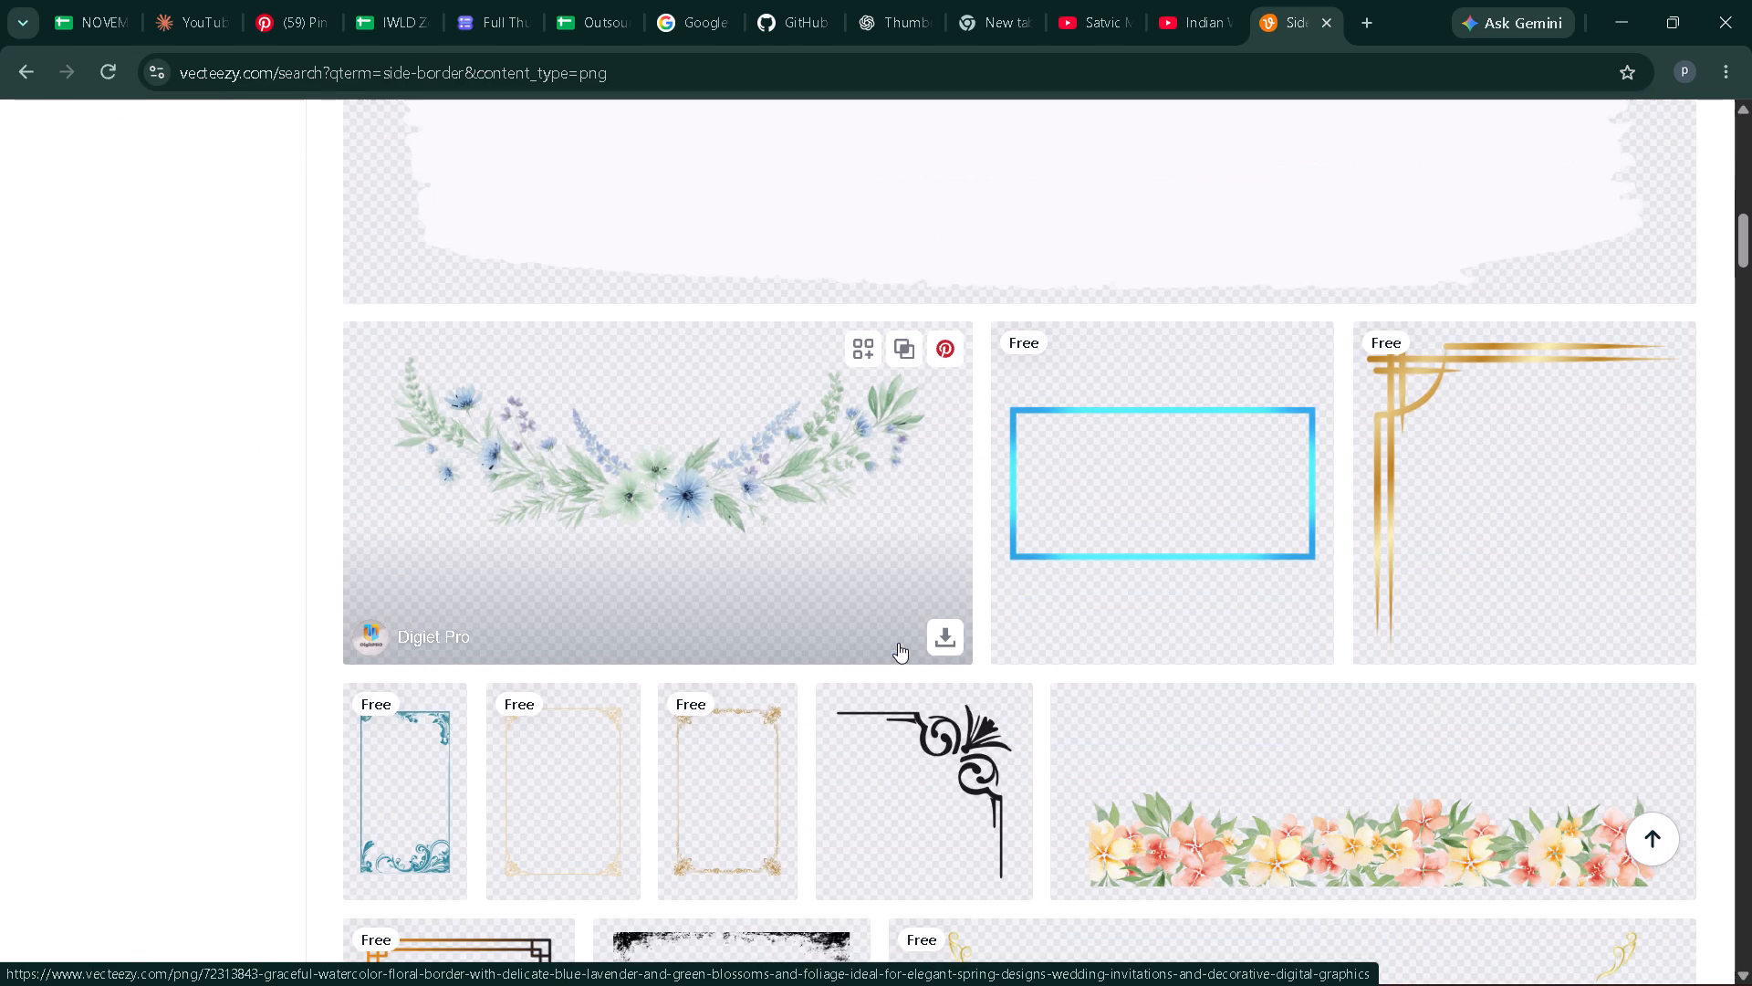
{"action": "key", "text": "alt+Tab"}
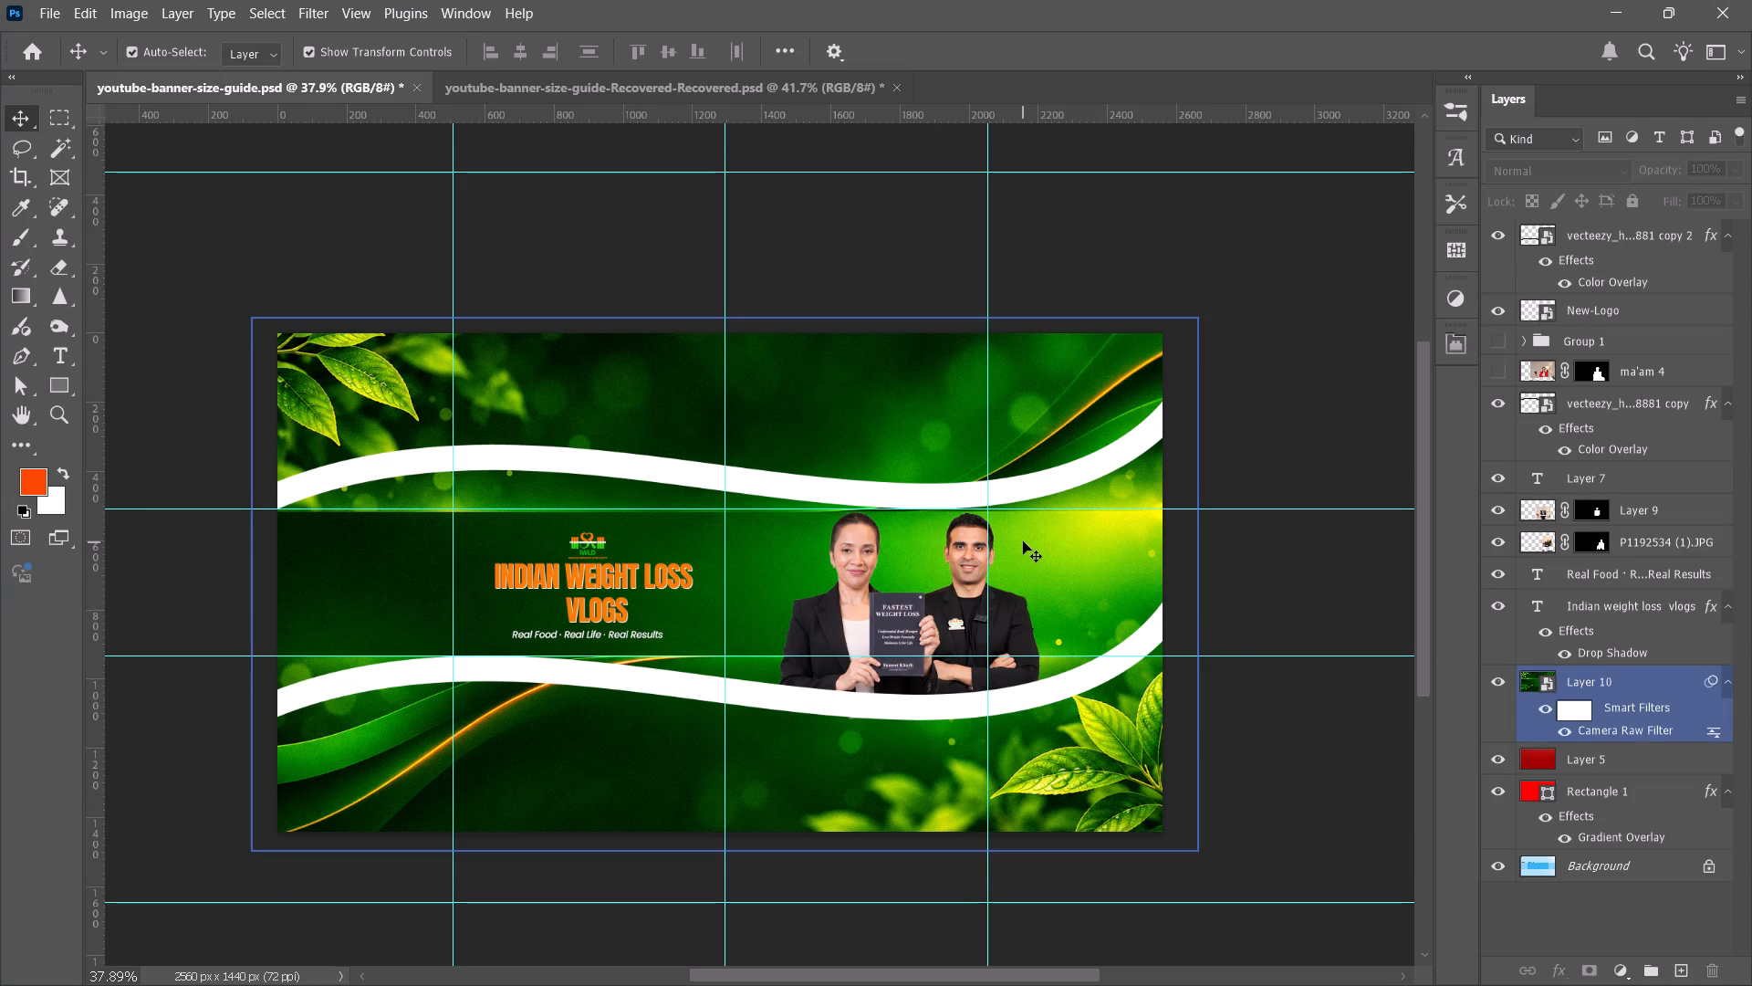
{"action": "key", "text": "alt+Tab"}
{"action": "scroll", "coordinate": [963, 624], "scroll_direction": "down", "scroll_amount": 2}
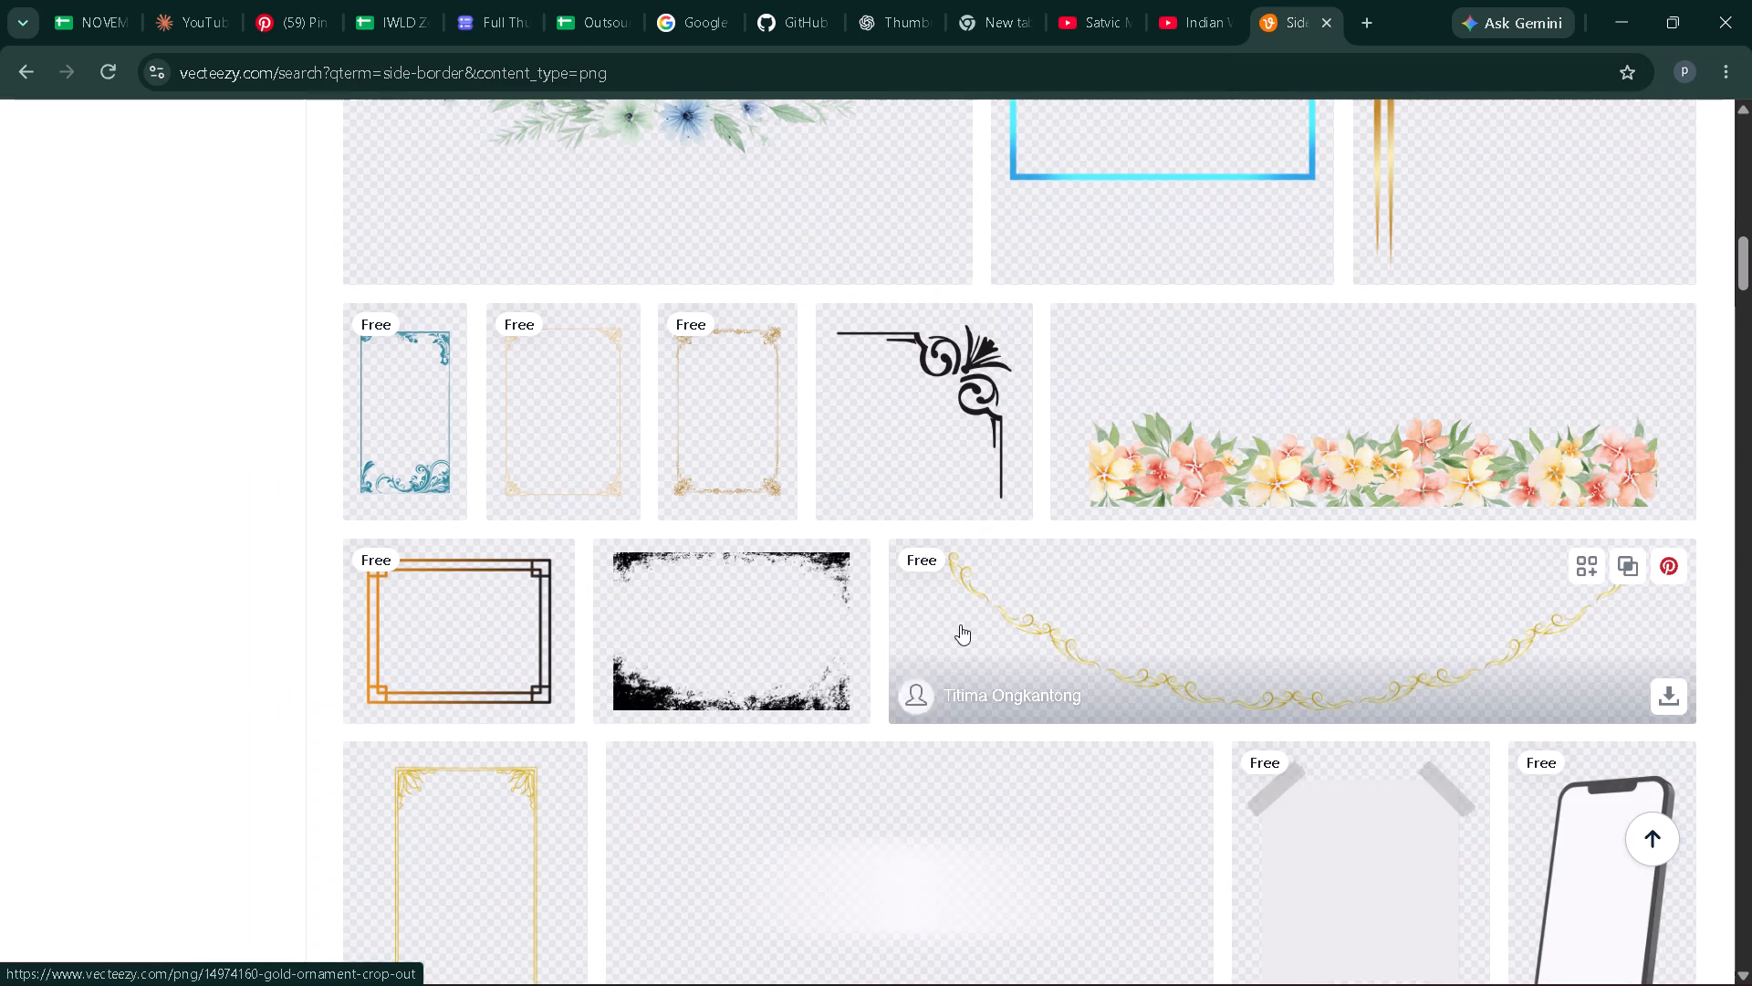
{"action": "scroll", "coordinate": [918, 603], "scroll_direction": "down", "scroll_amount": 1}
Back in Photoshop, capture a screenshot of the banner's full-width central strip between the two horizontal guides.
{"action": "key", "text": "alt+Tab"}
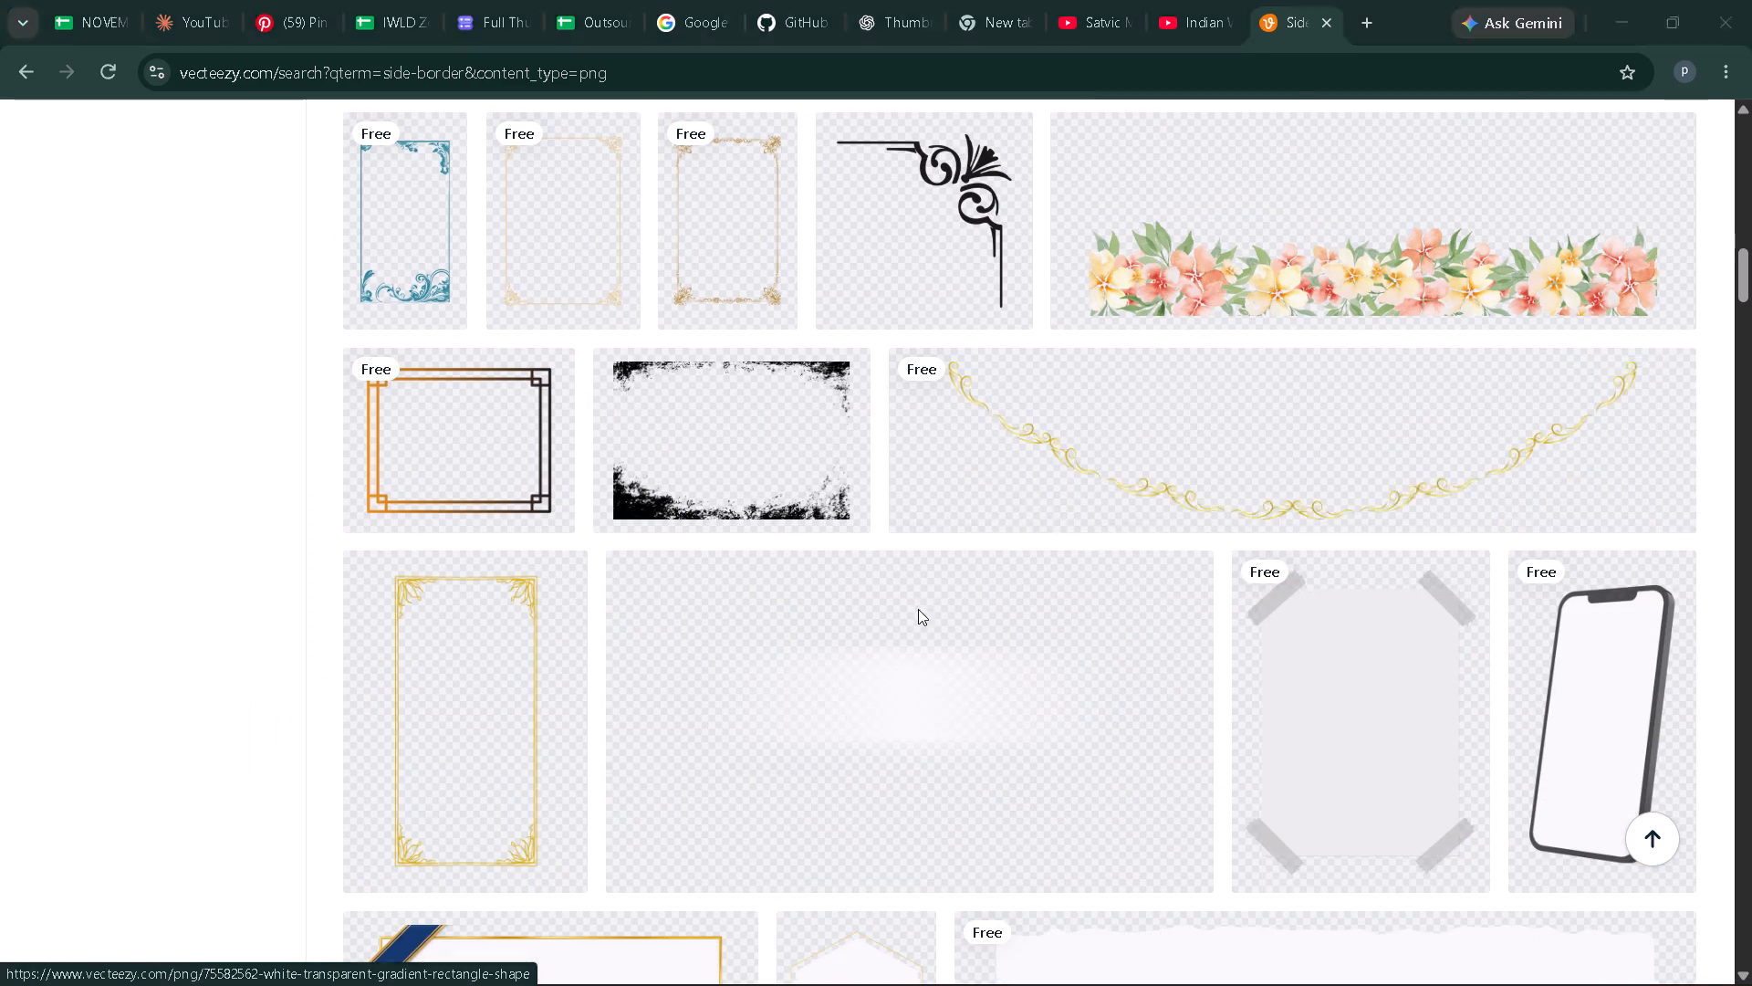
{"action": "left_click", "coordinate": [1245, 749]}
{"action": "scroll", "coordinate": [715, 622], "scroll_direction": "up", "scroll_amount": 3, "text": "alt"}
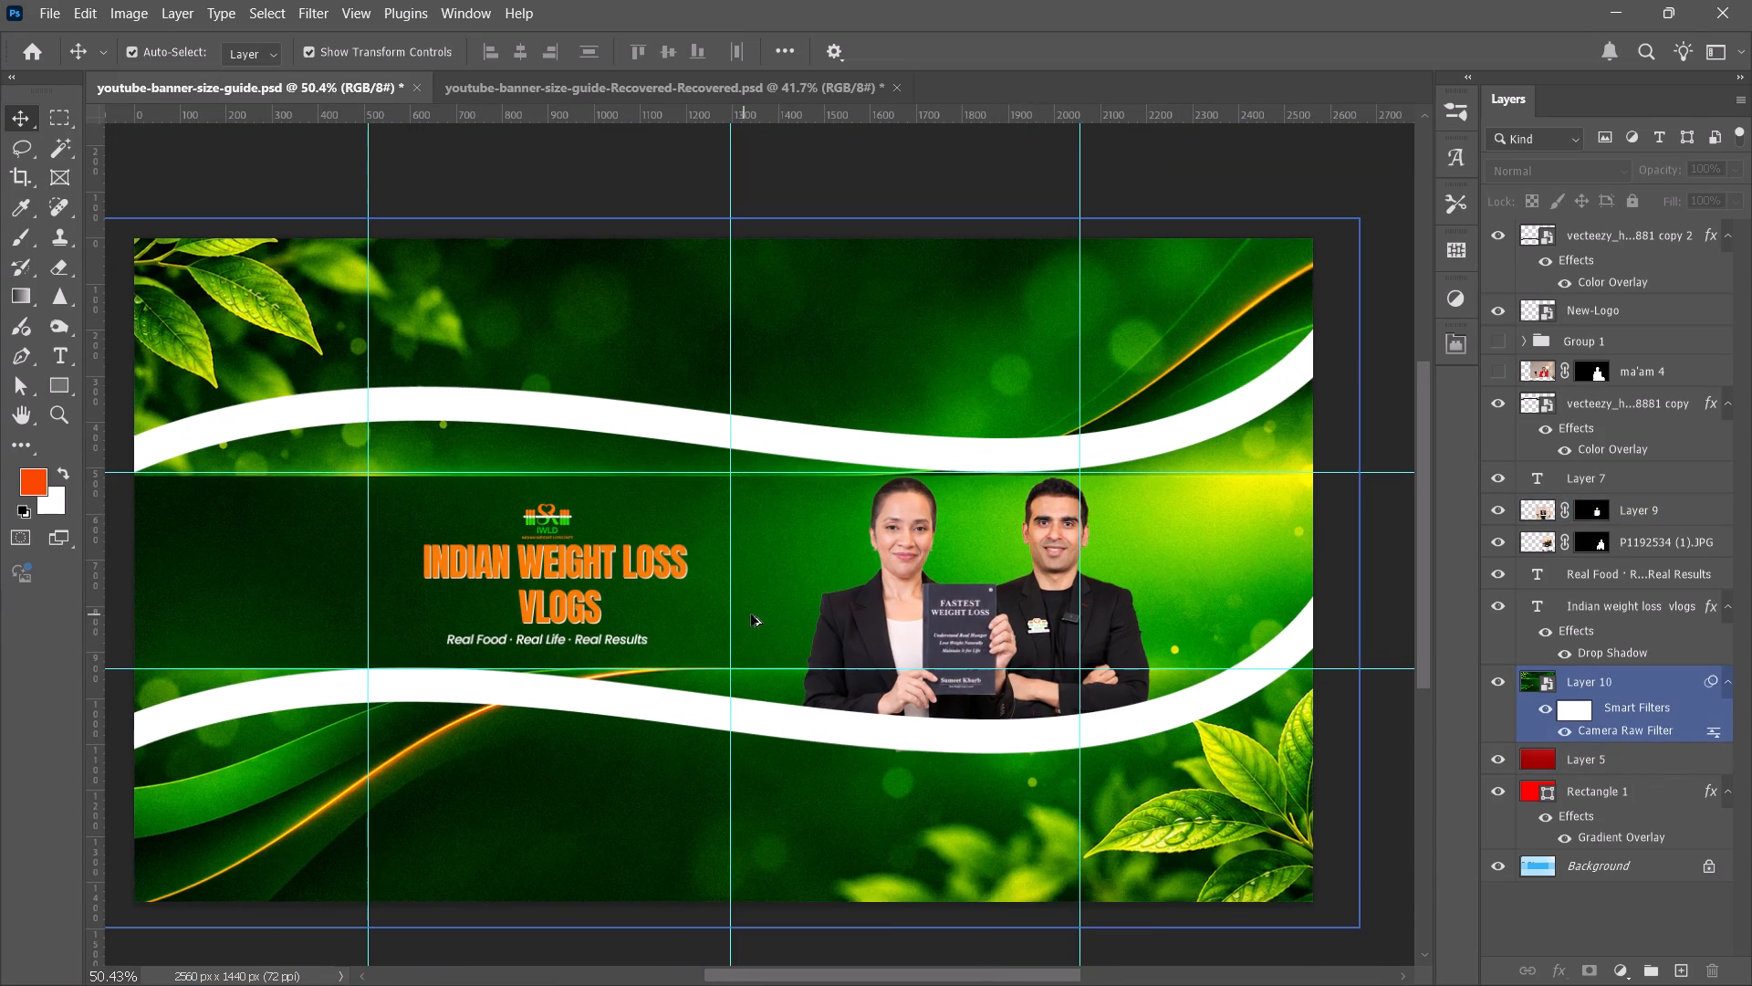
{"action": "key", "text": "shift+super+s"}
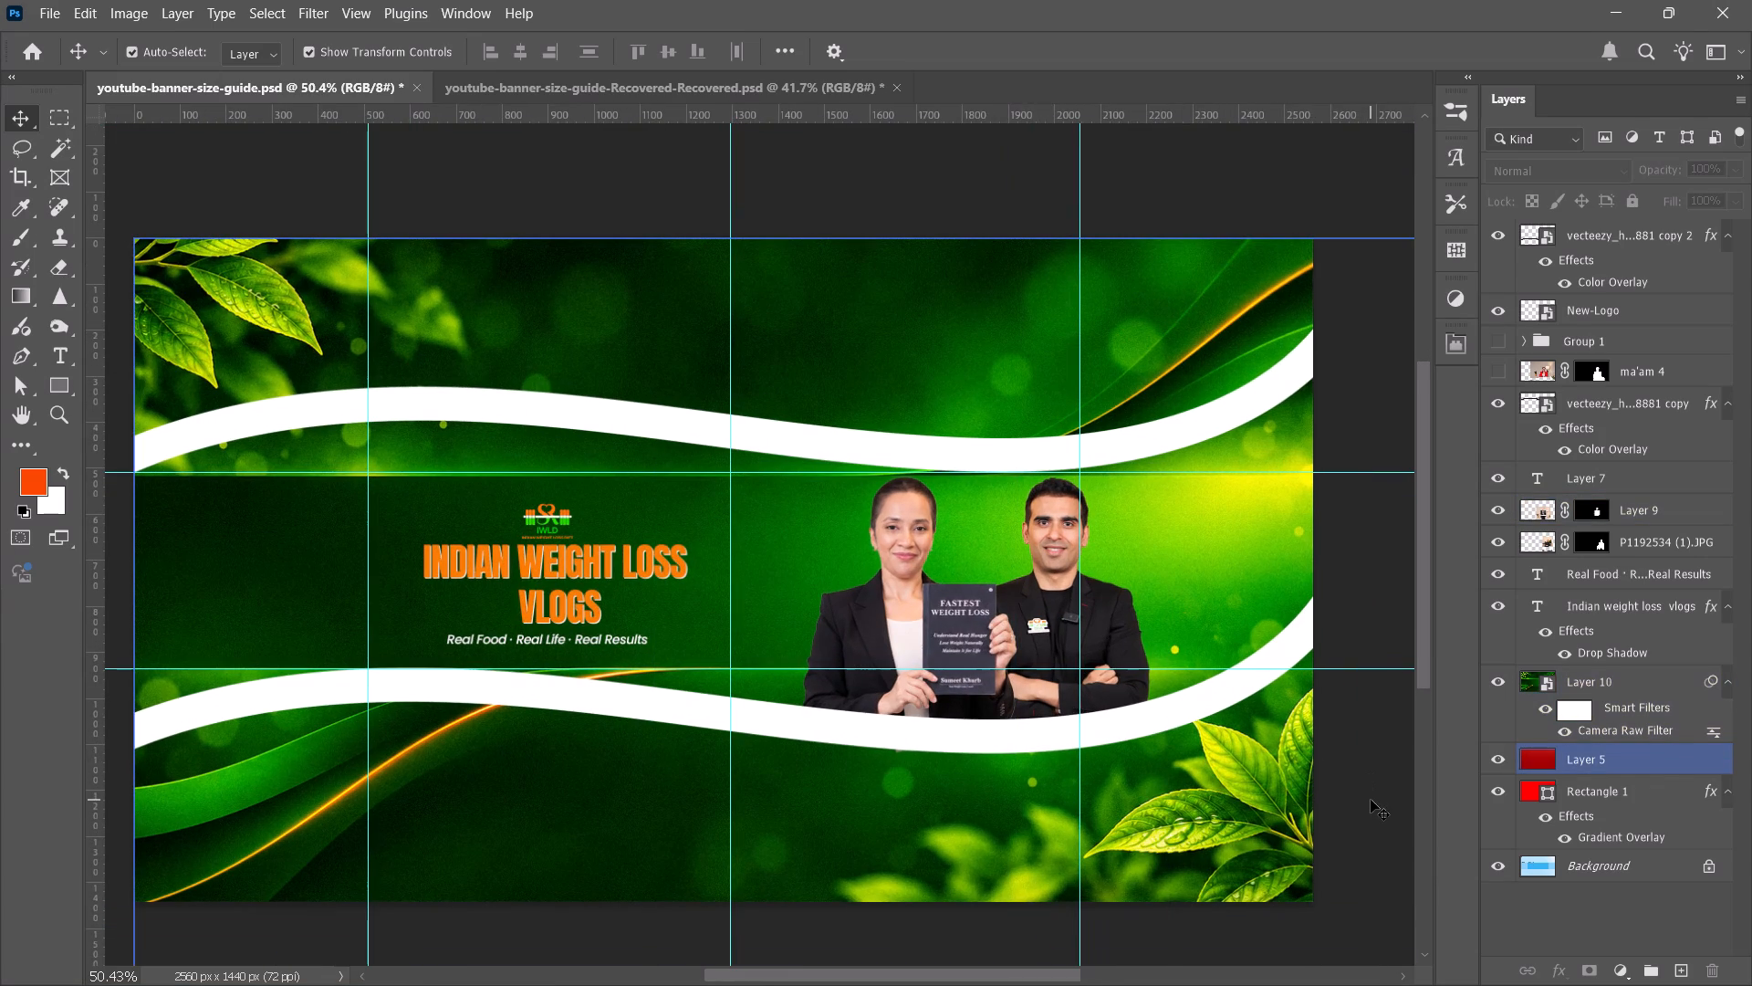
{"action": "left_click_drag", "start_coordinate": [135, 476], "coordinate": [1312, 666]}
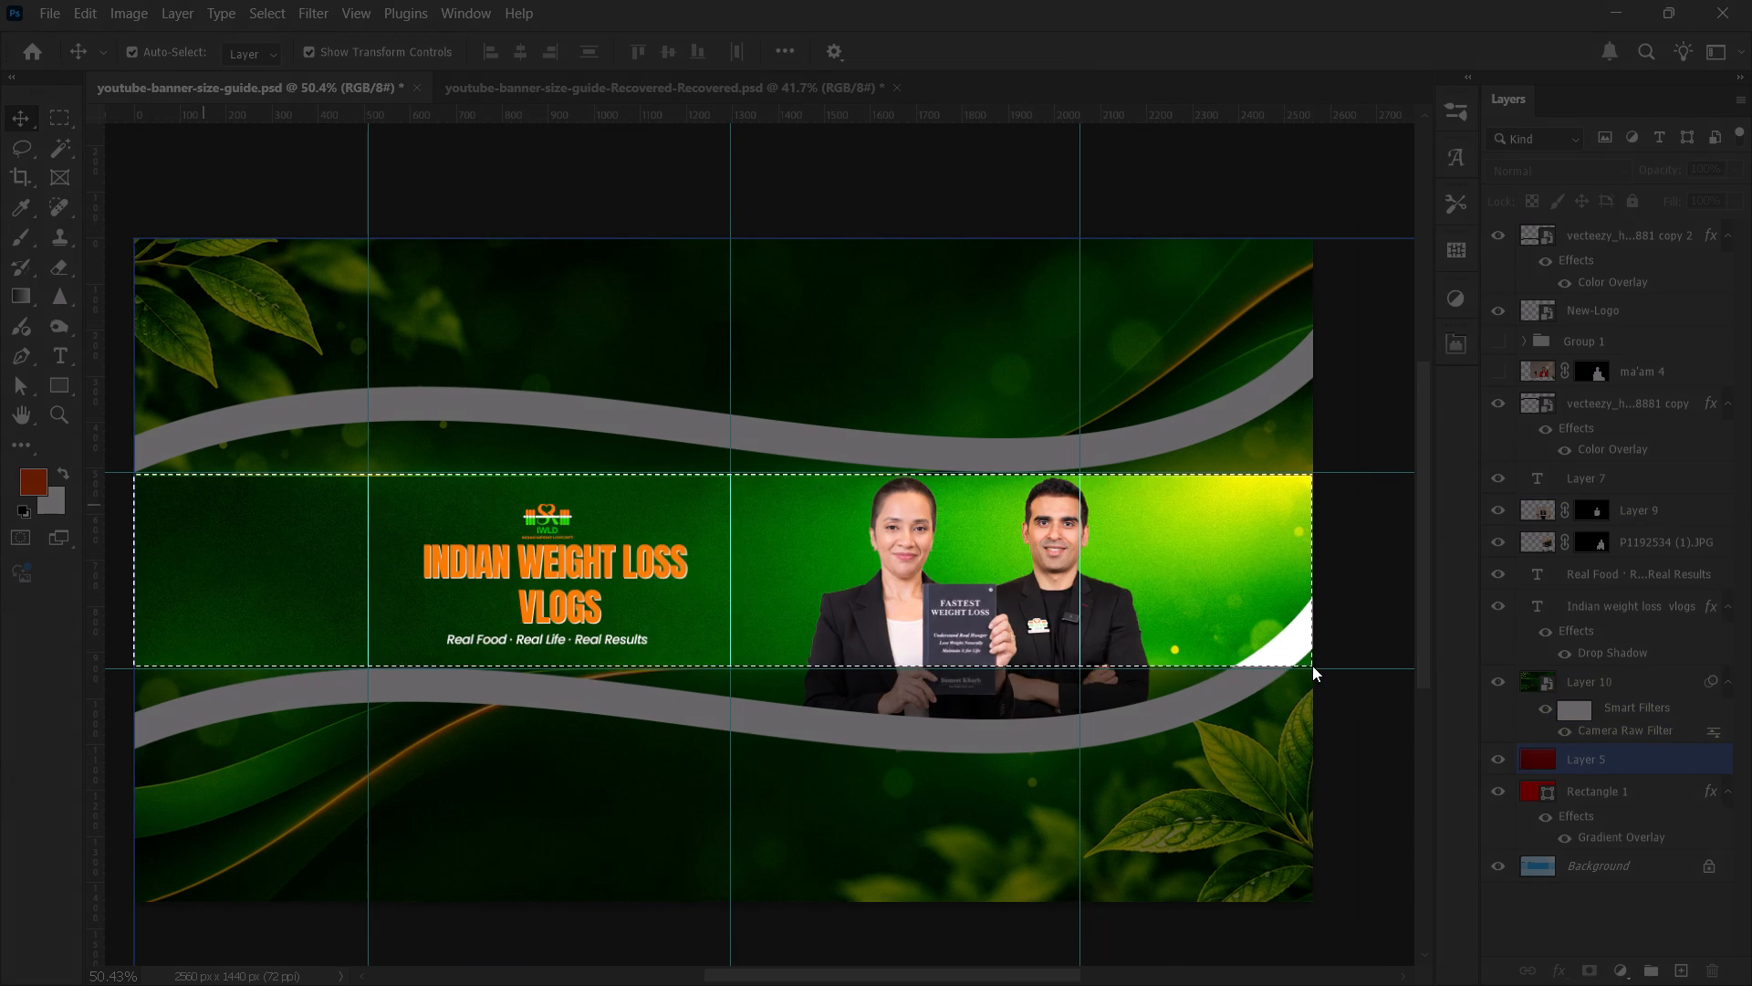
{"action": "left_click_drag", "start_coordinate": [1312, 666], "coordinate": [1313, 666]}
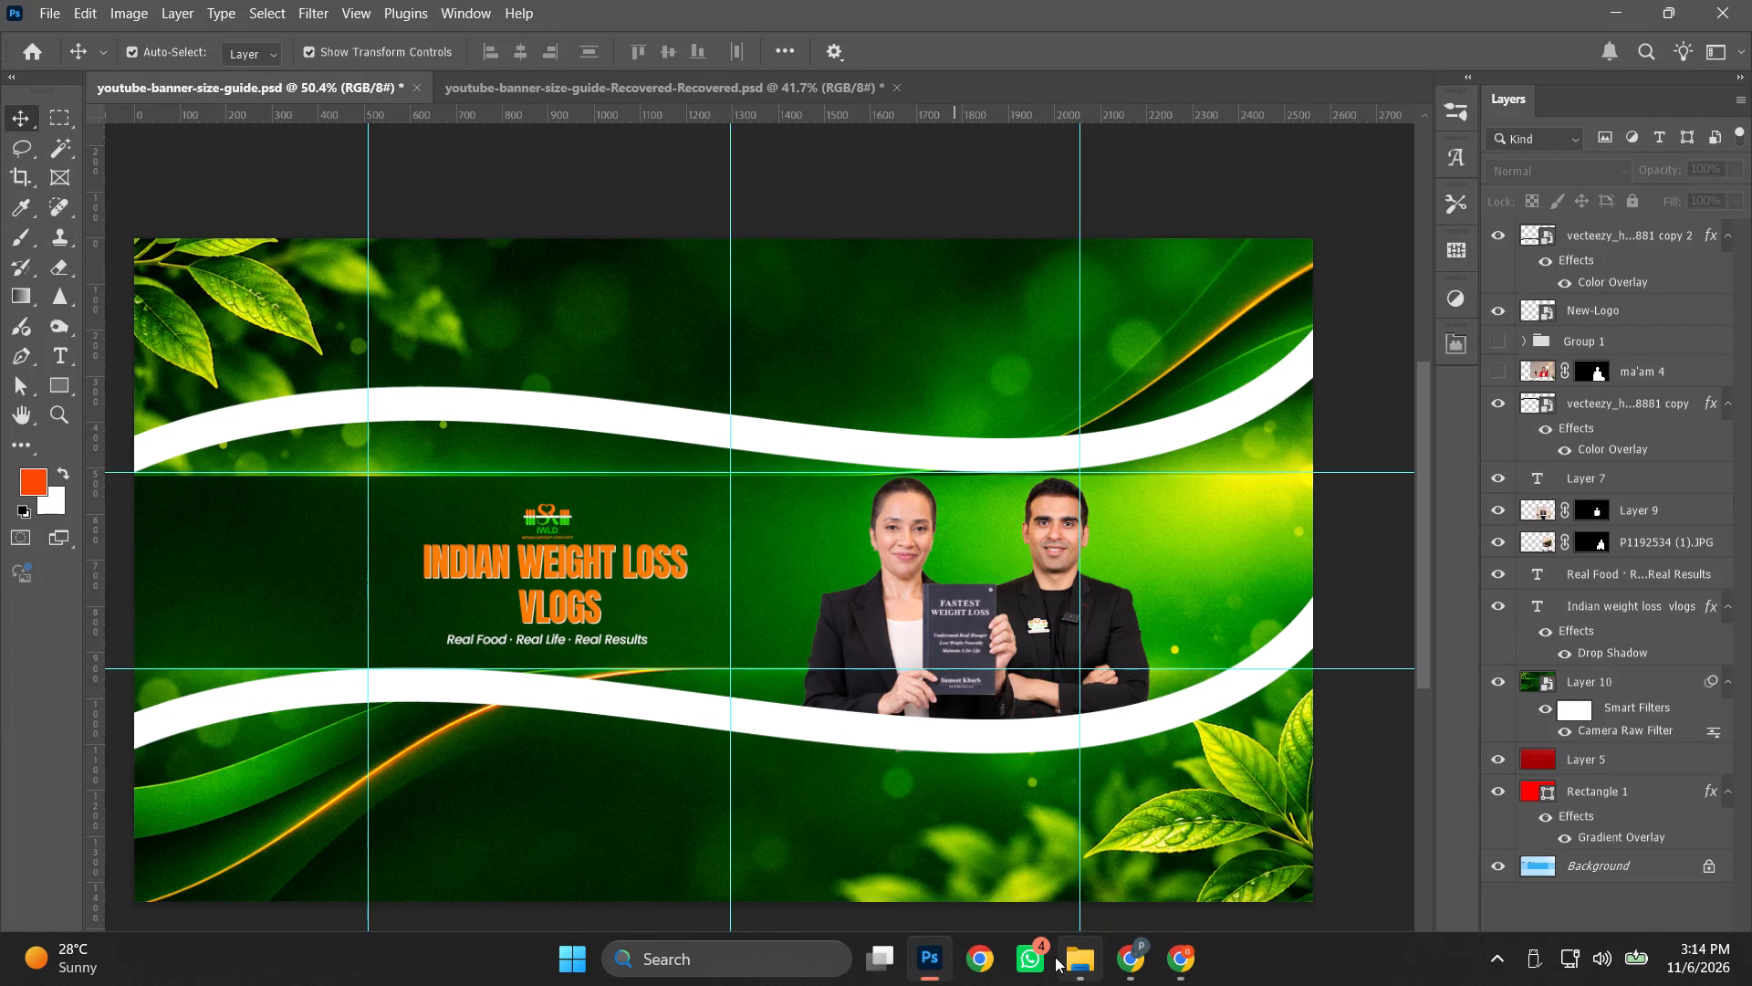
Switch to WhatsApp.
{"action": "left_click", "coordinate": [1048, 957]}
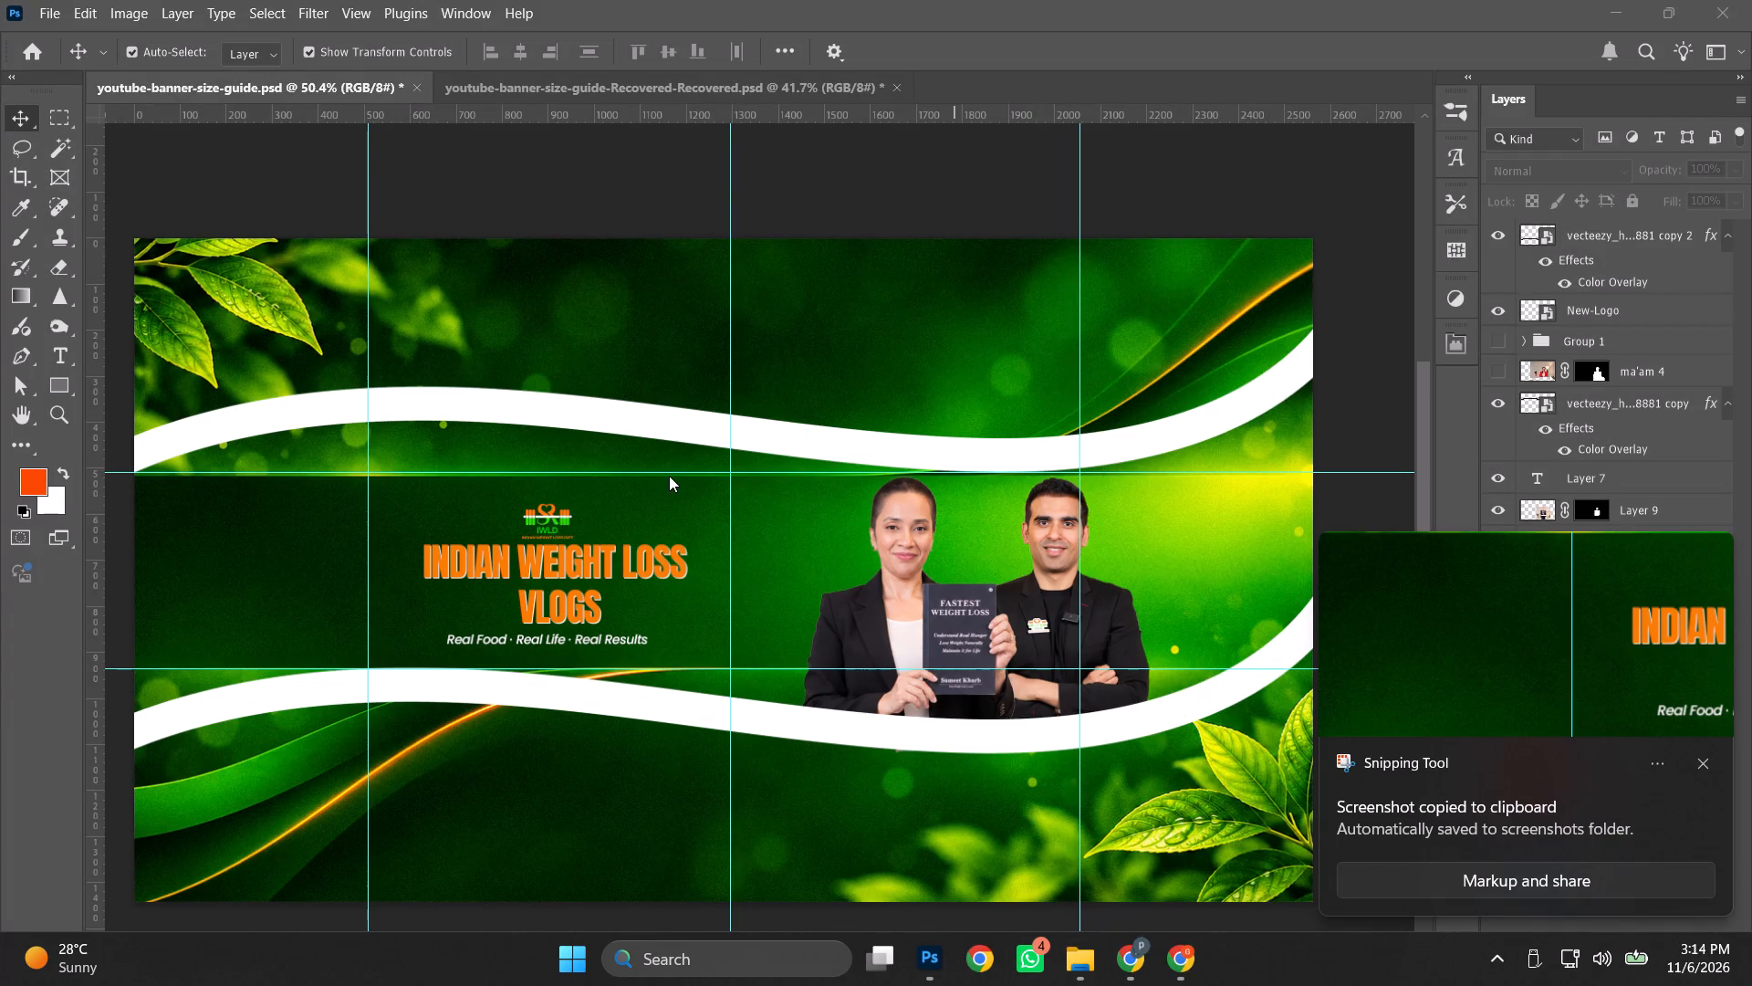
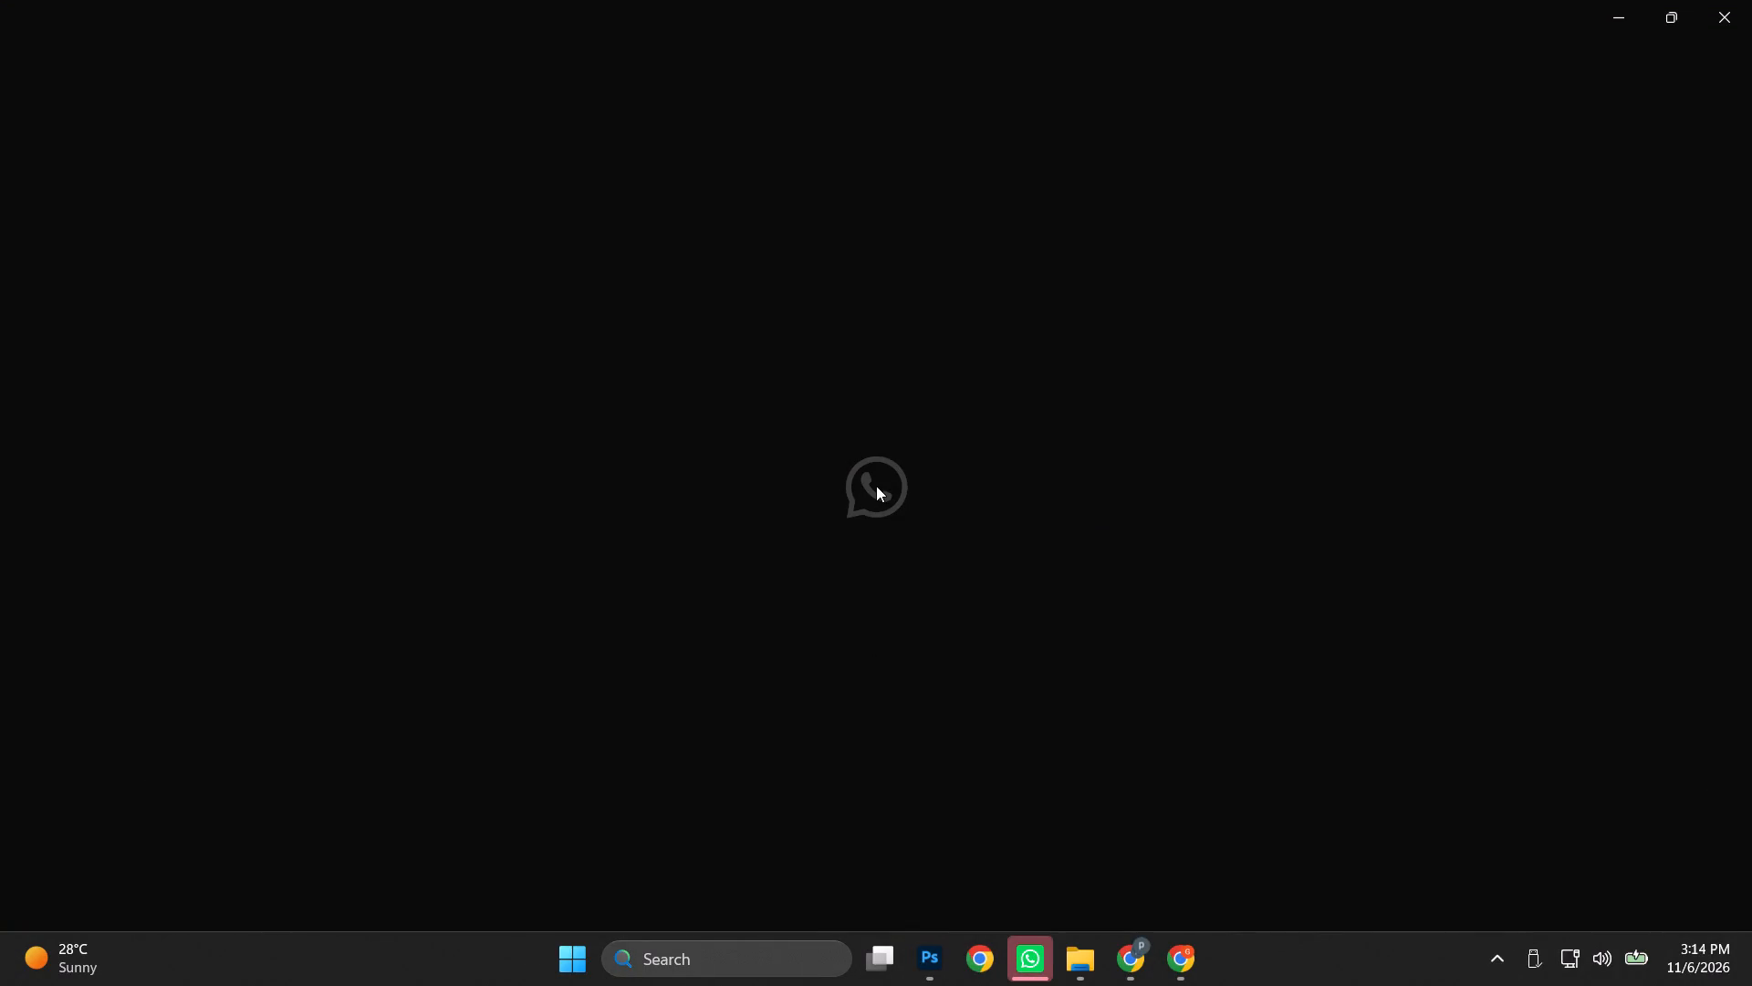
Bring the WhatsApp window to the front.
{"action": "left_click", "coordinate": [1029, 958]}
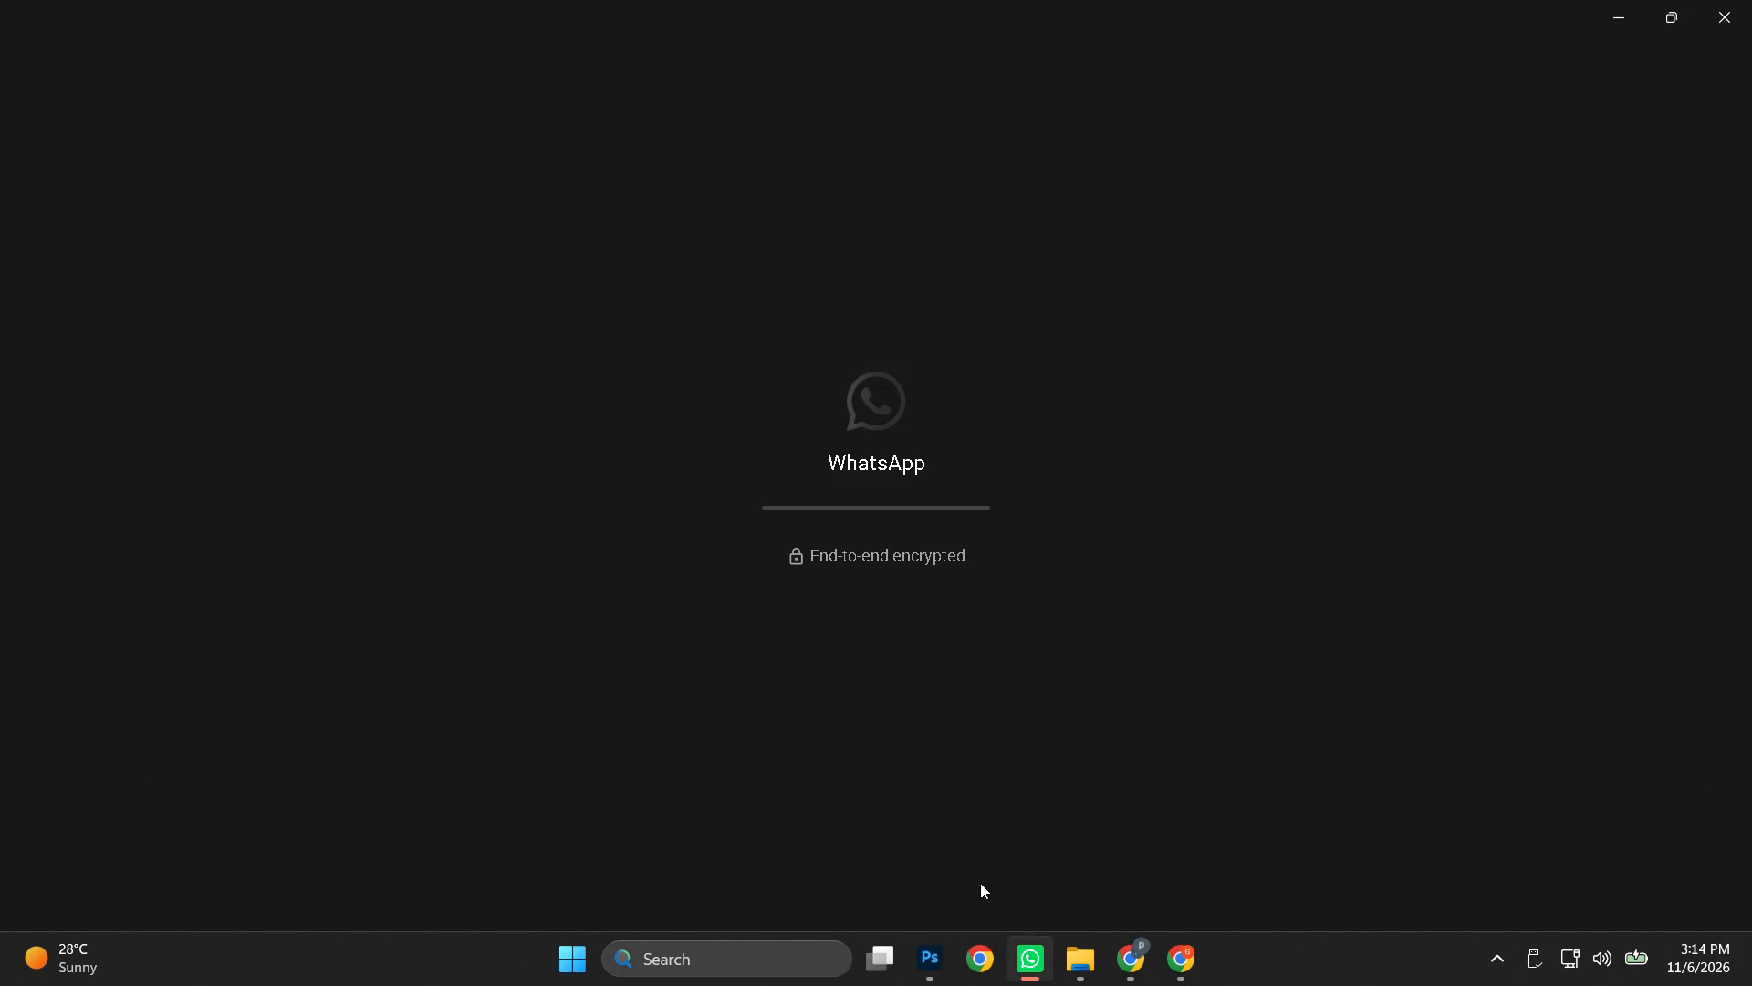
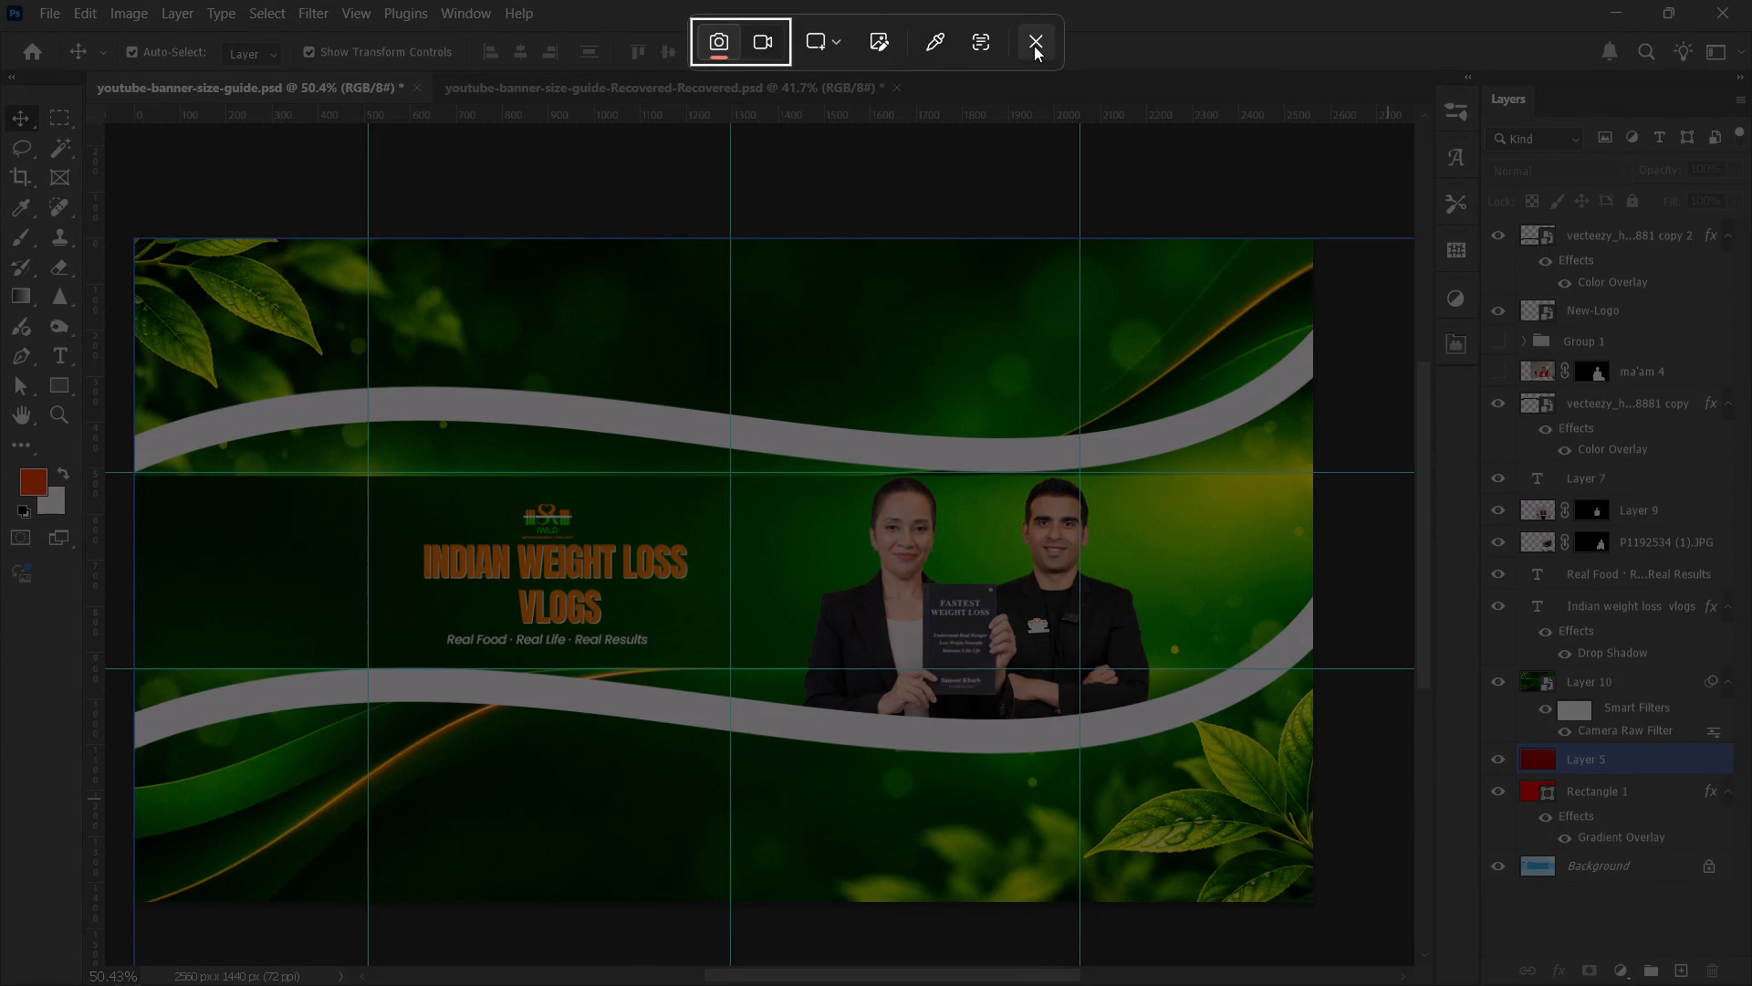
Dismiss the screen capture overlay without taking a snip and return to the Photoshop banner.
{"action": "left_click", "coordinate": [1035, 44]}
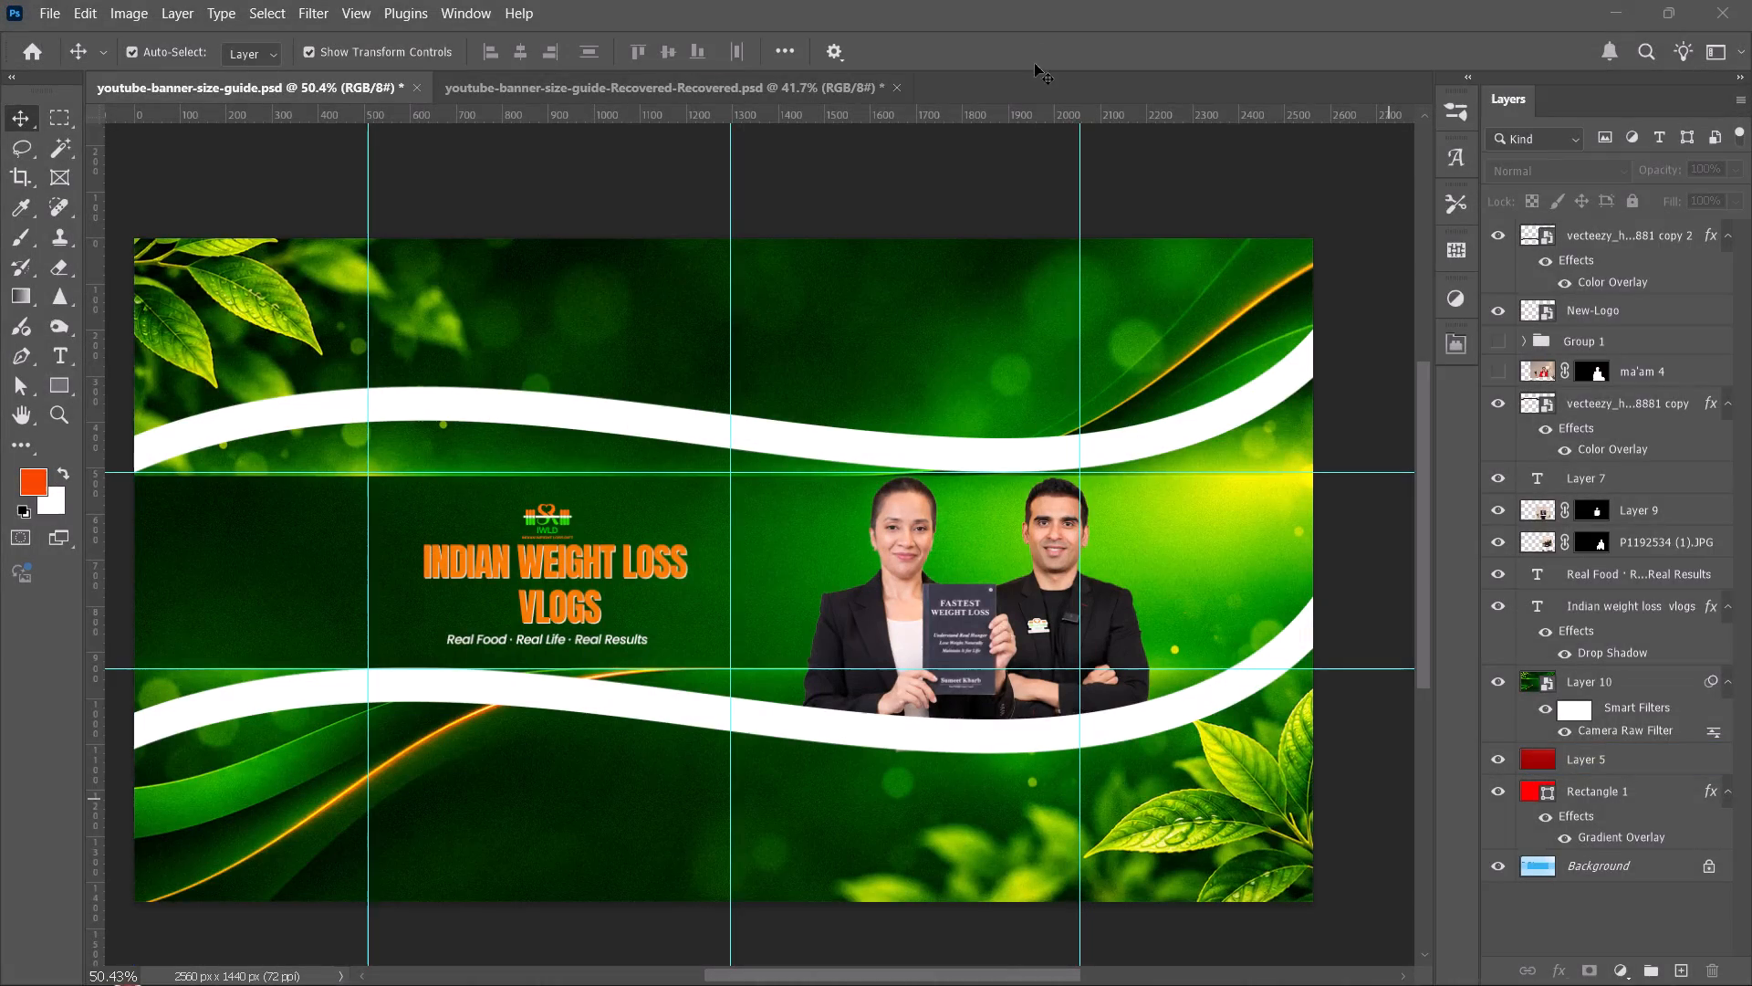